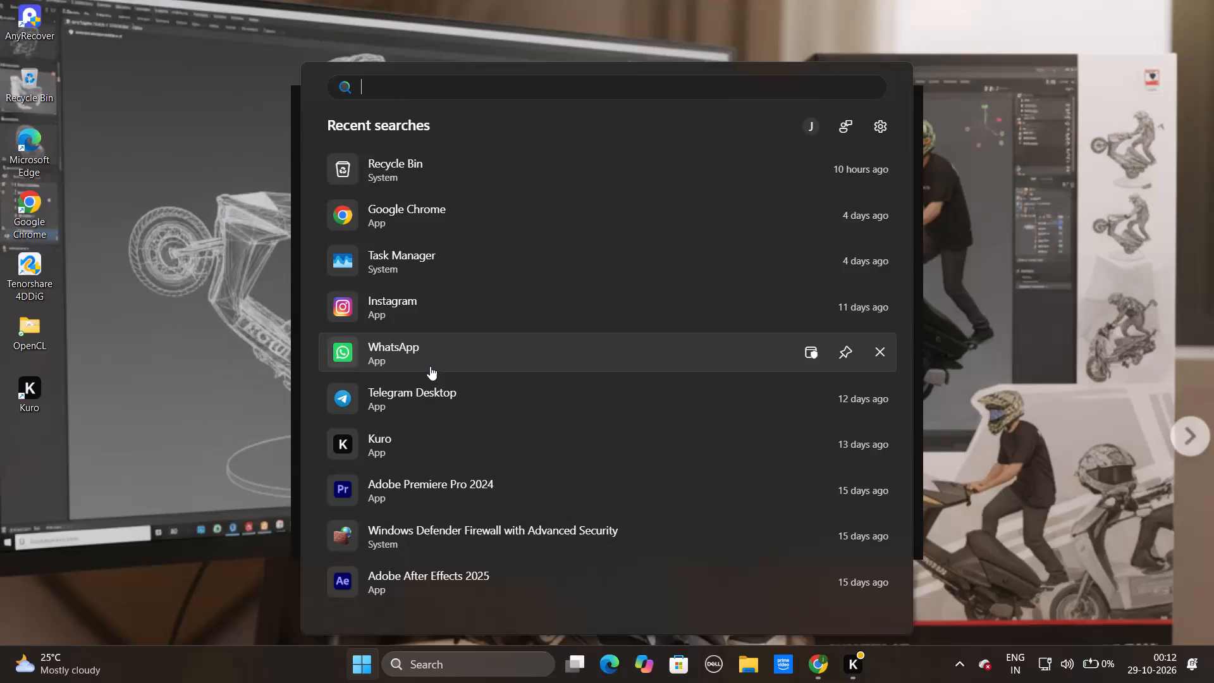
Launch Adobe Premiere Pro 2024 from the recent searches.
click(404, 496)
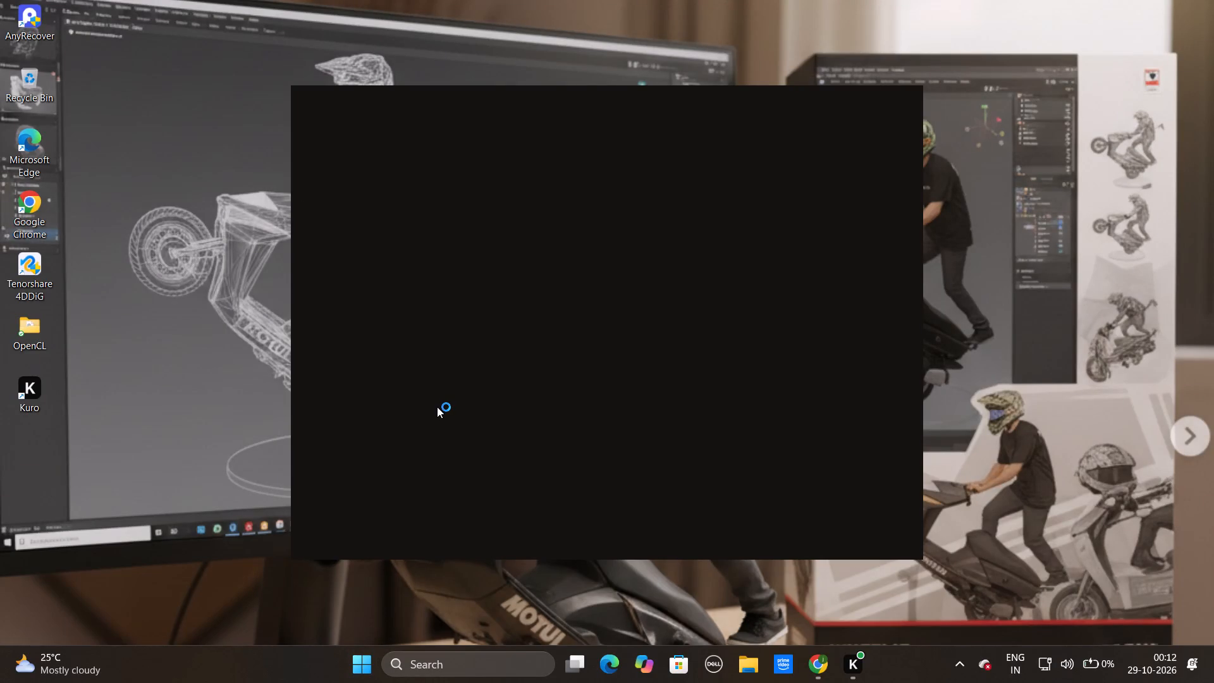
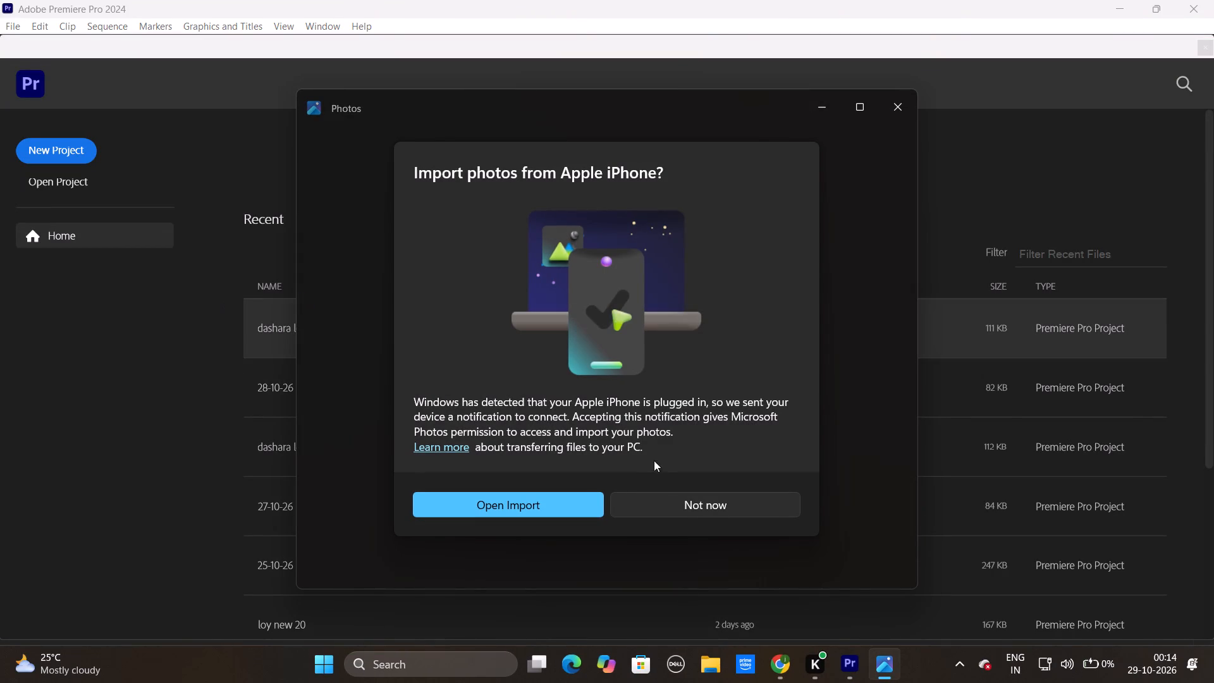
Decline importing photos from the connected Apple iPhone.
click(704, 509)
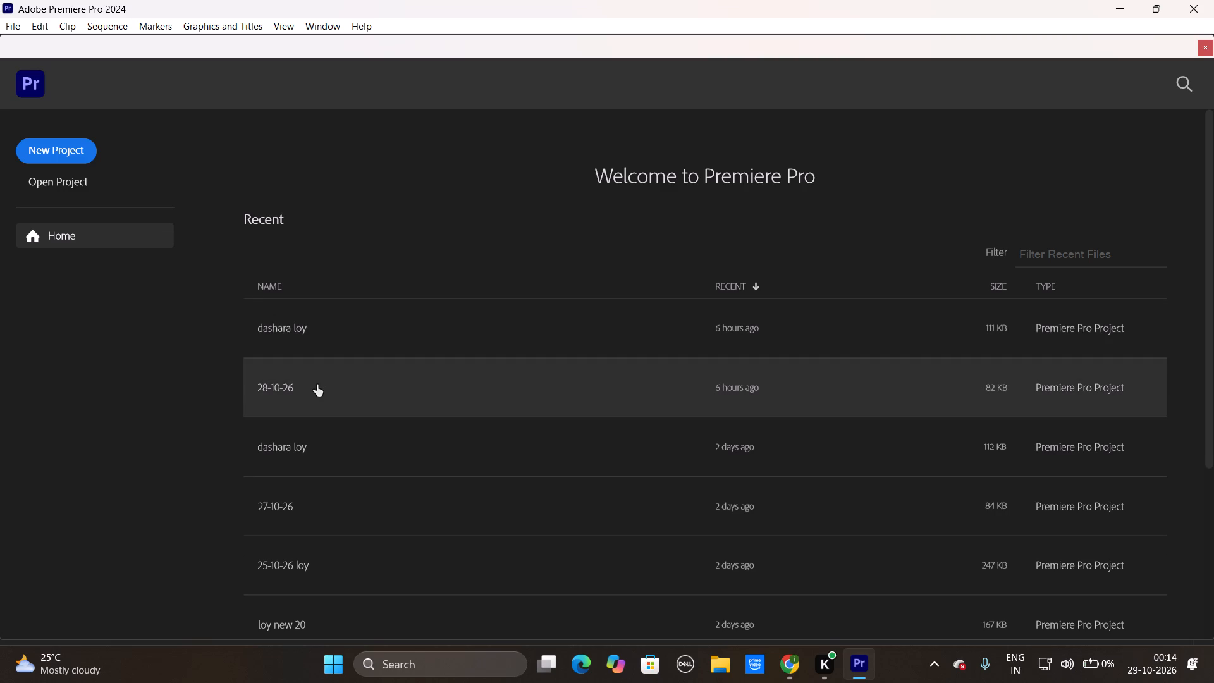
Open the recent Premiere Pro project 28-10-26.
click(317, 385)
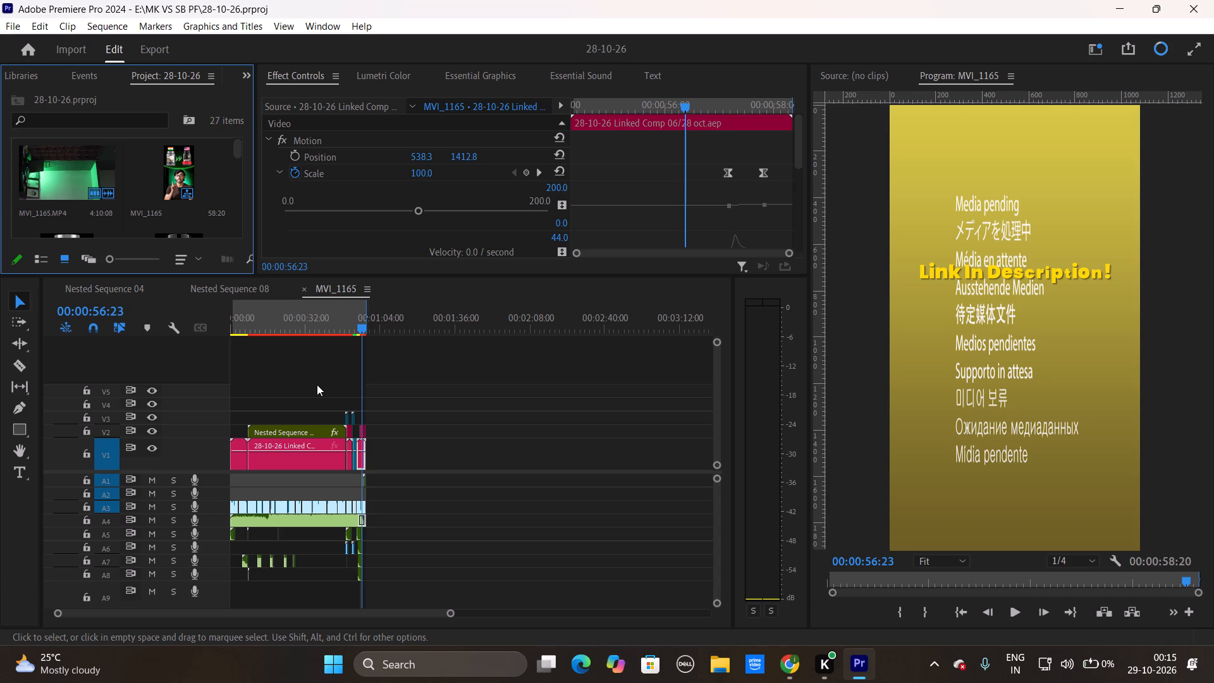
Review the MVI_1165 sequence near its end at 00:00:53:49, and return the playhead to the start at 00:00:00:00.
drag(447, 613, 439, 613)
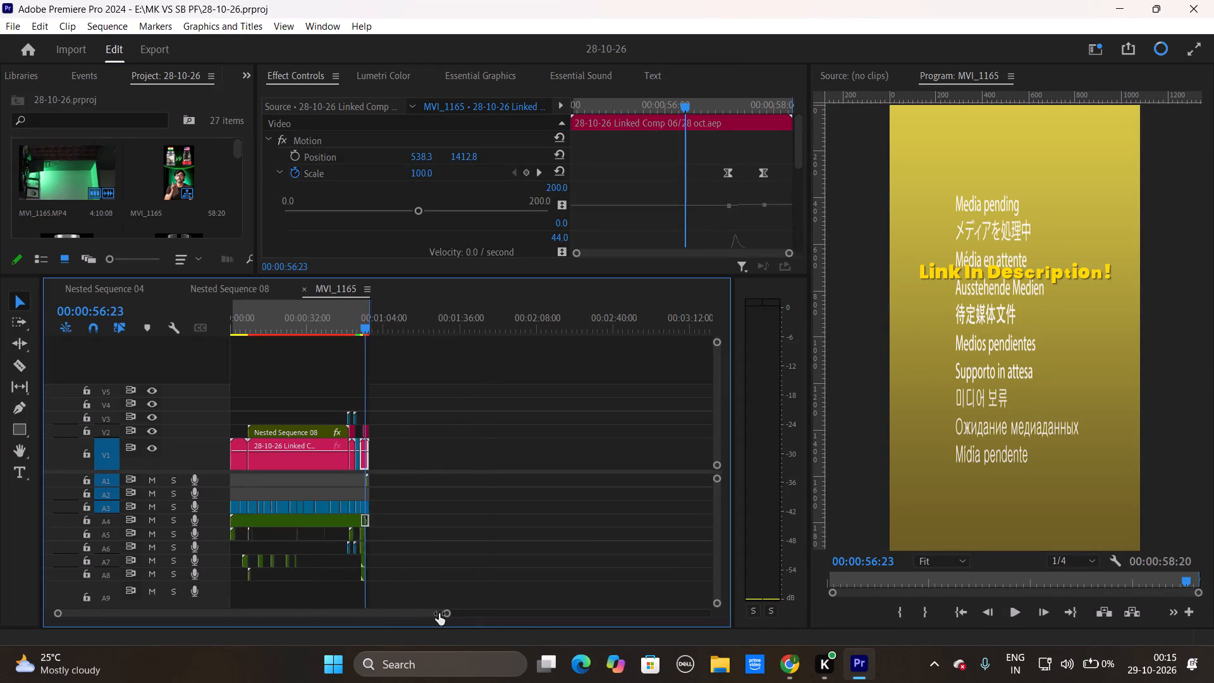
drag(439, 613, 324, 625)
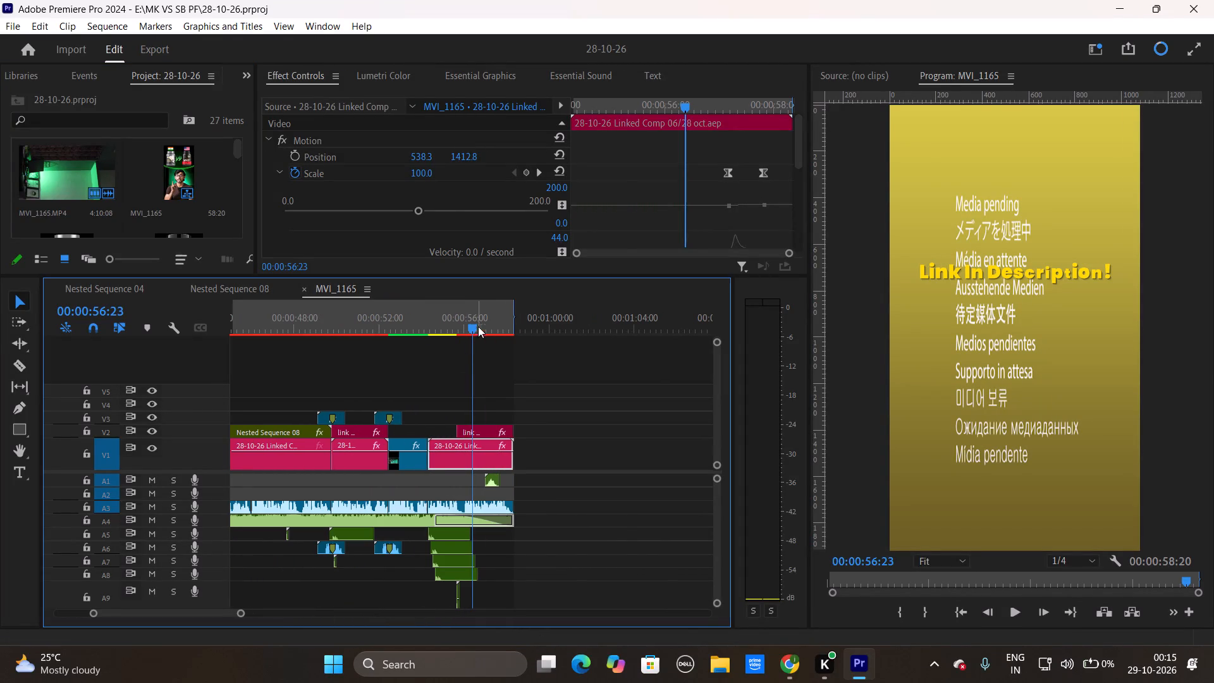
drag(465, 316, 419, 317)
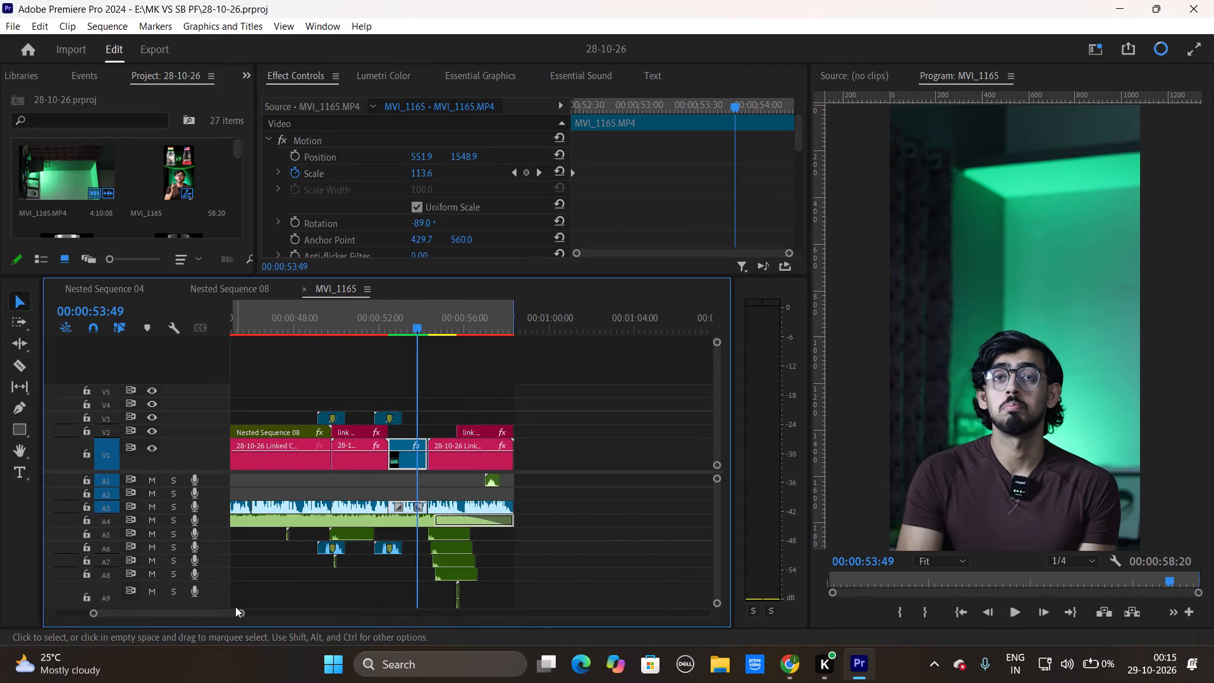
drag(242, 611, 405, 601)
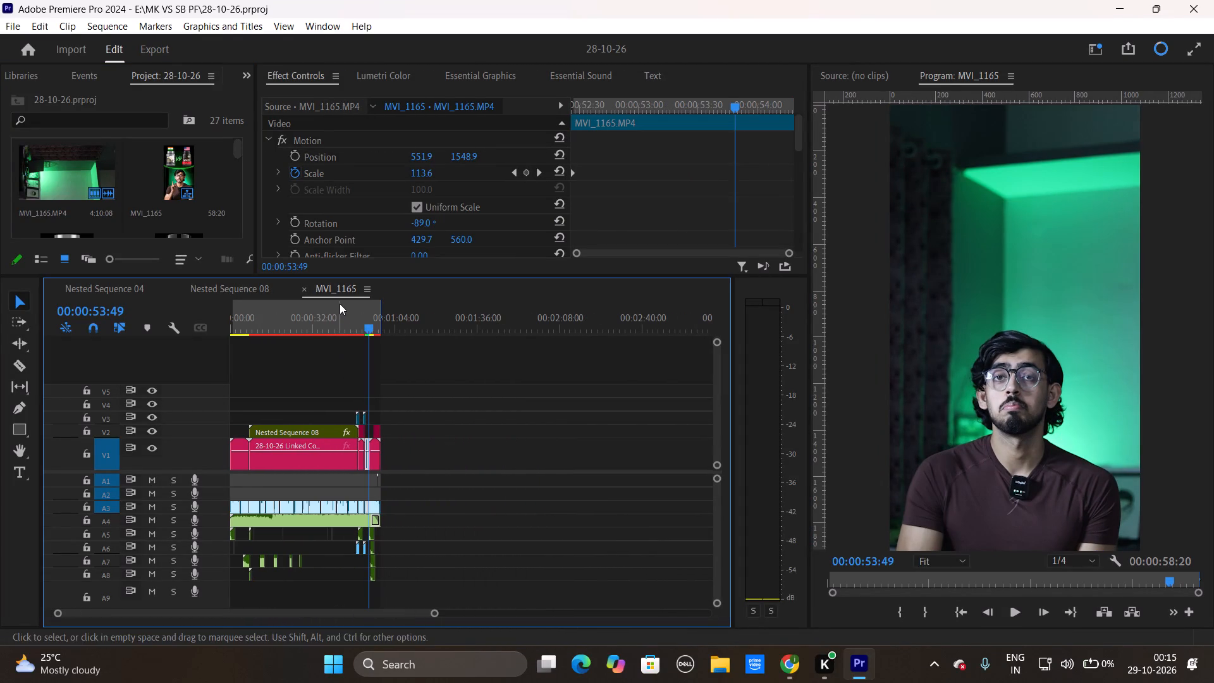
drag(353, 323, 22, 312)
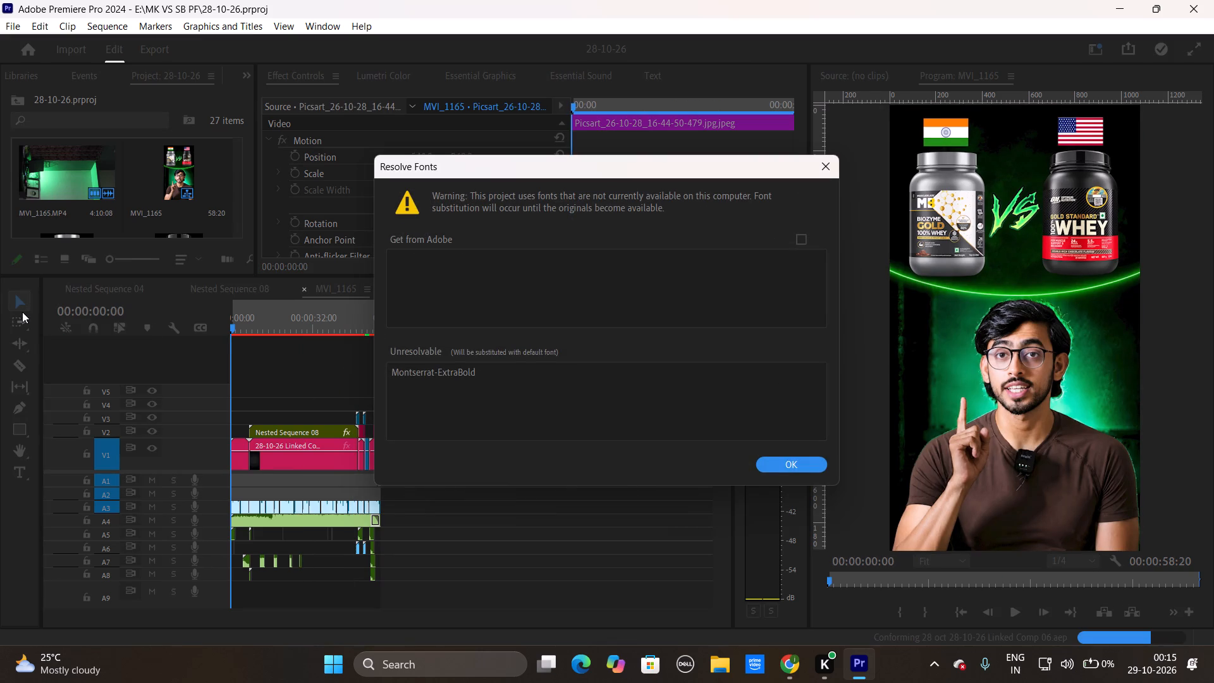
Accept the default-font substitution for the unresolvable Montserrat-ExtraBold font.
click(786, 460)
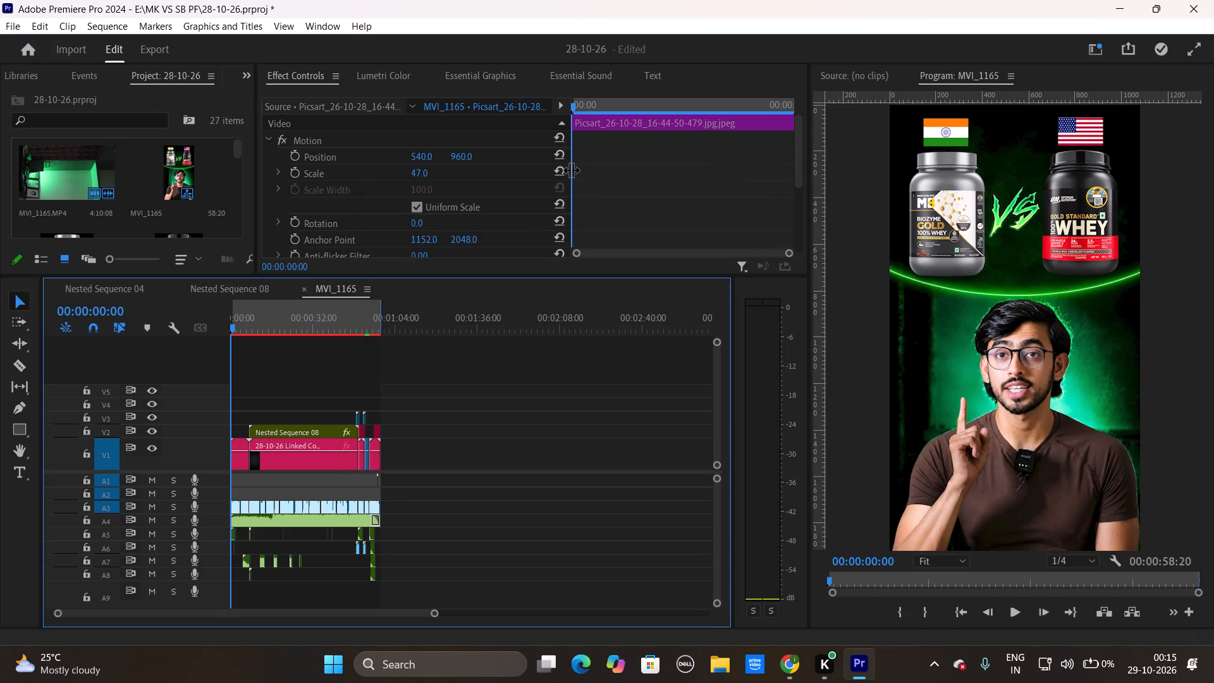
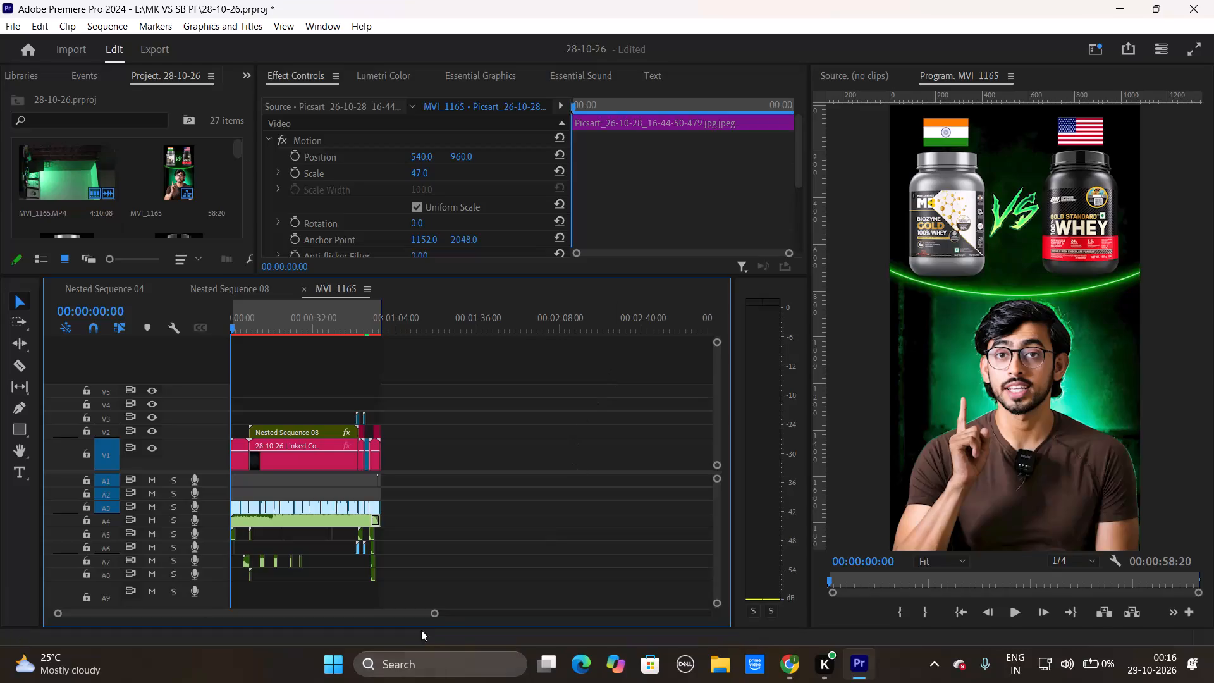
Open the first V1 clip's linked composition, at 00:00:04:16 in MVI_1165, in After Effects, continuing startup with the existing preferences.
drag(437, 614, 398, 624)
drag(382, 624, 364, 624)
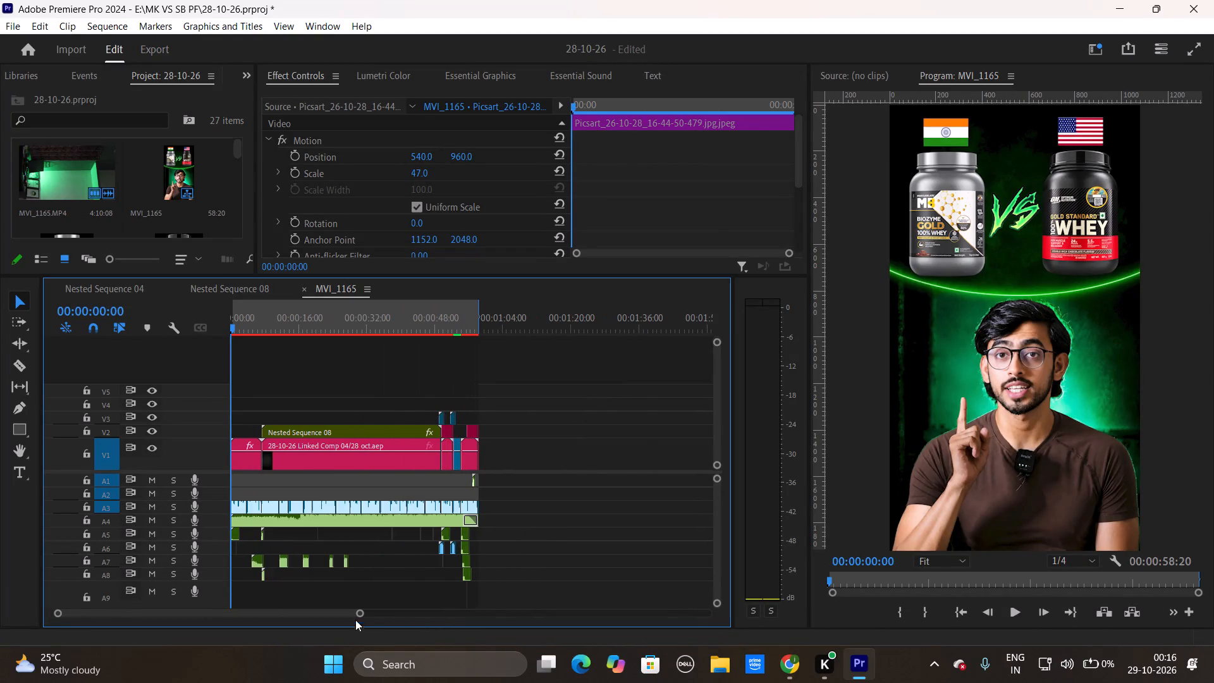
drag(239, 325, 250, 328)
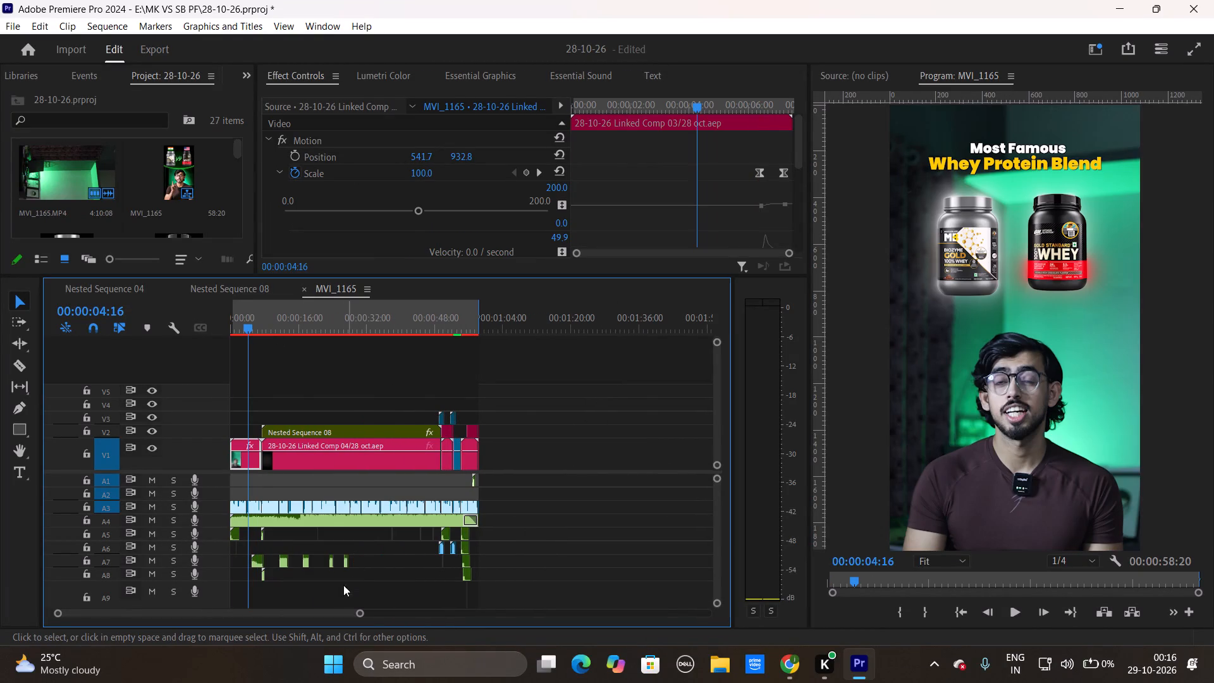
drag(361, 613, 301, 615)
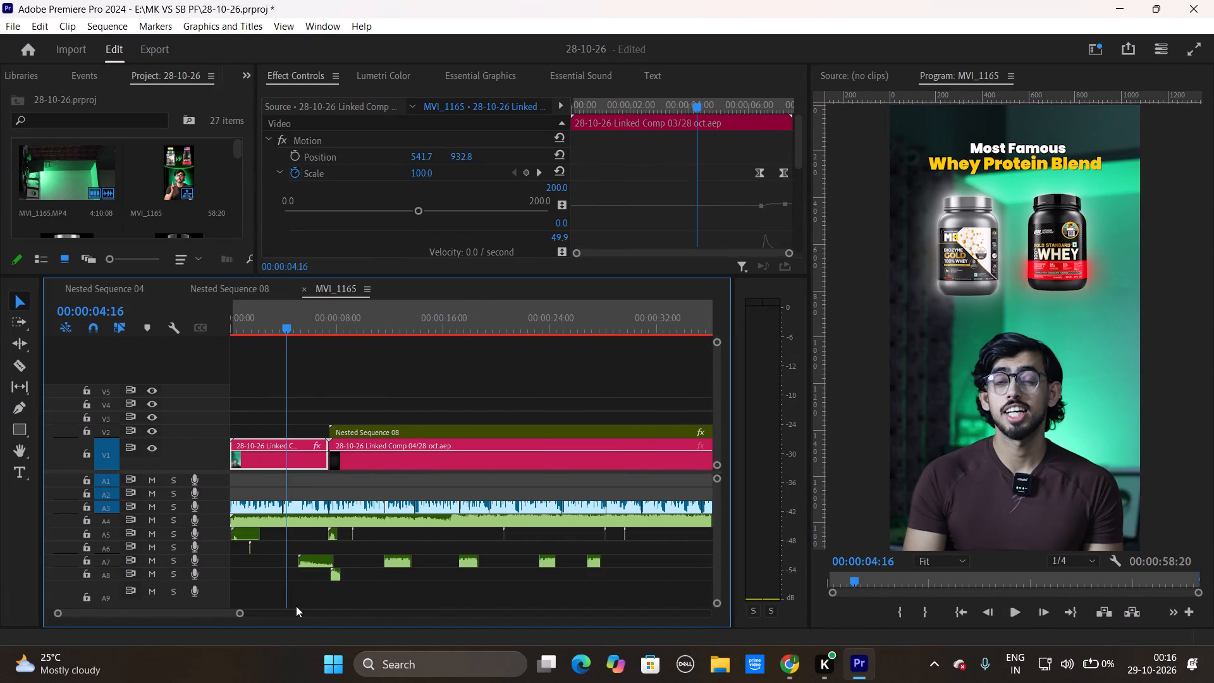
right_click(262, 450)
click(389, 134)
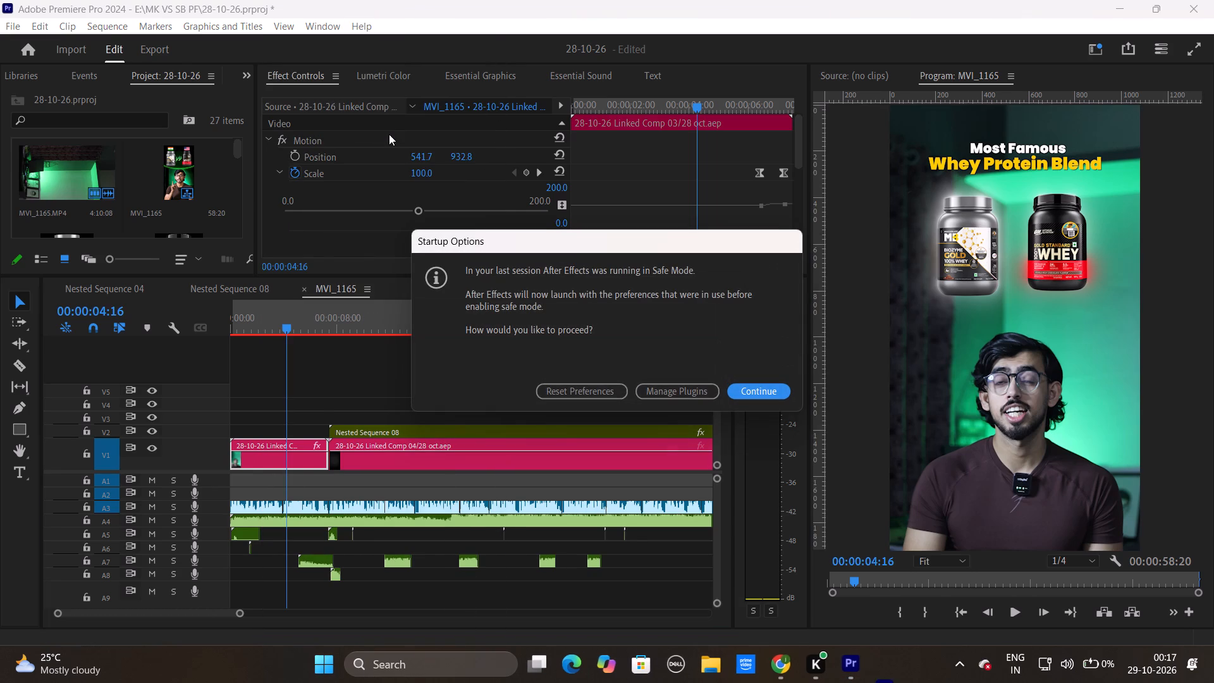
click(745, 394)
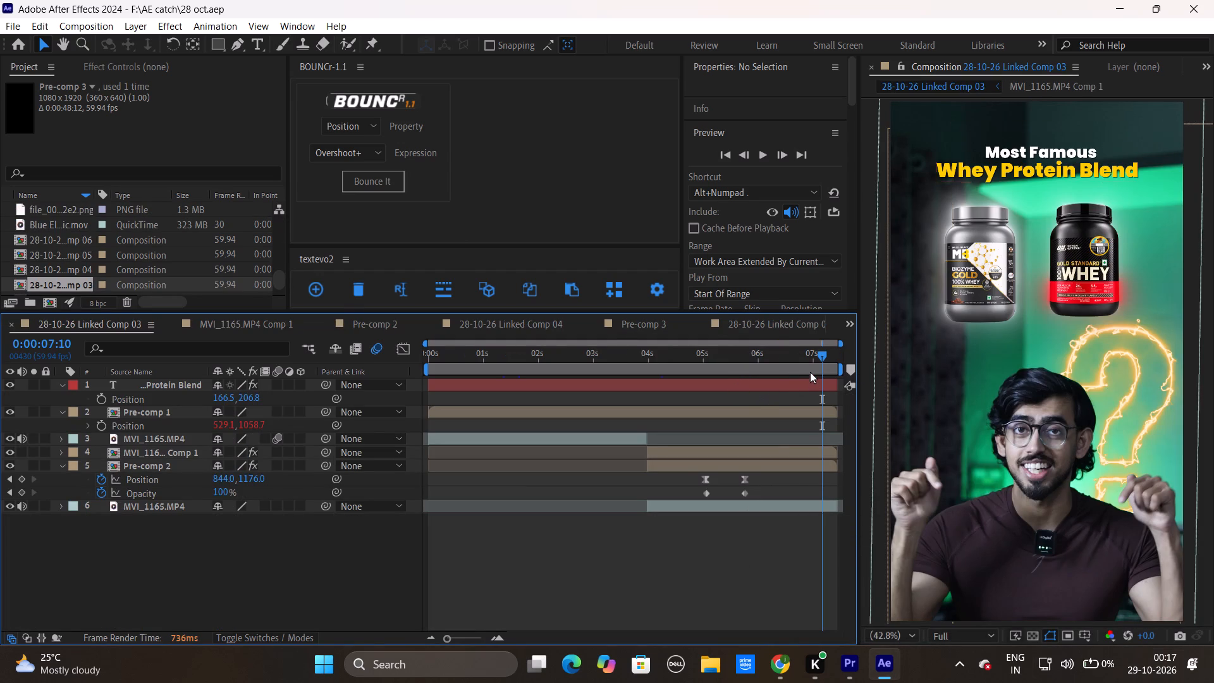
Move to 0:00:04:38 in 28-10-26 Linked Comp 03 and open Pre-comp 1, which holds the two protein jars.
drag(807, 367, 725, 372)
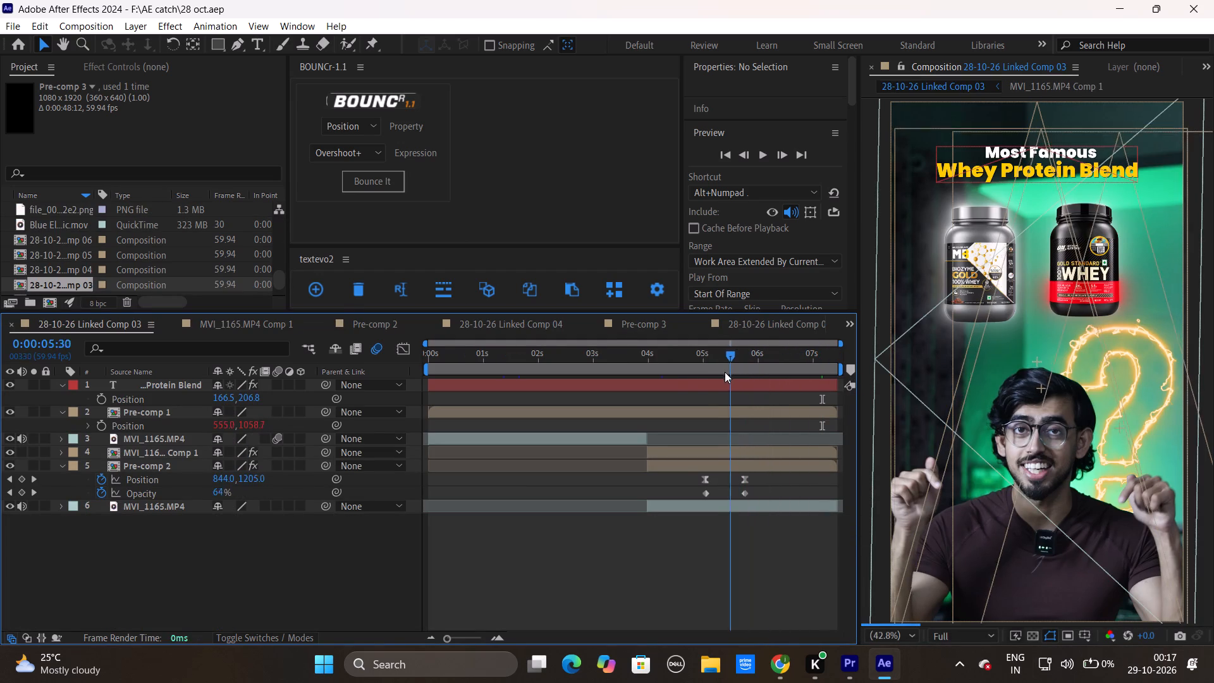
drag(725, 372, 683, 374)
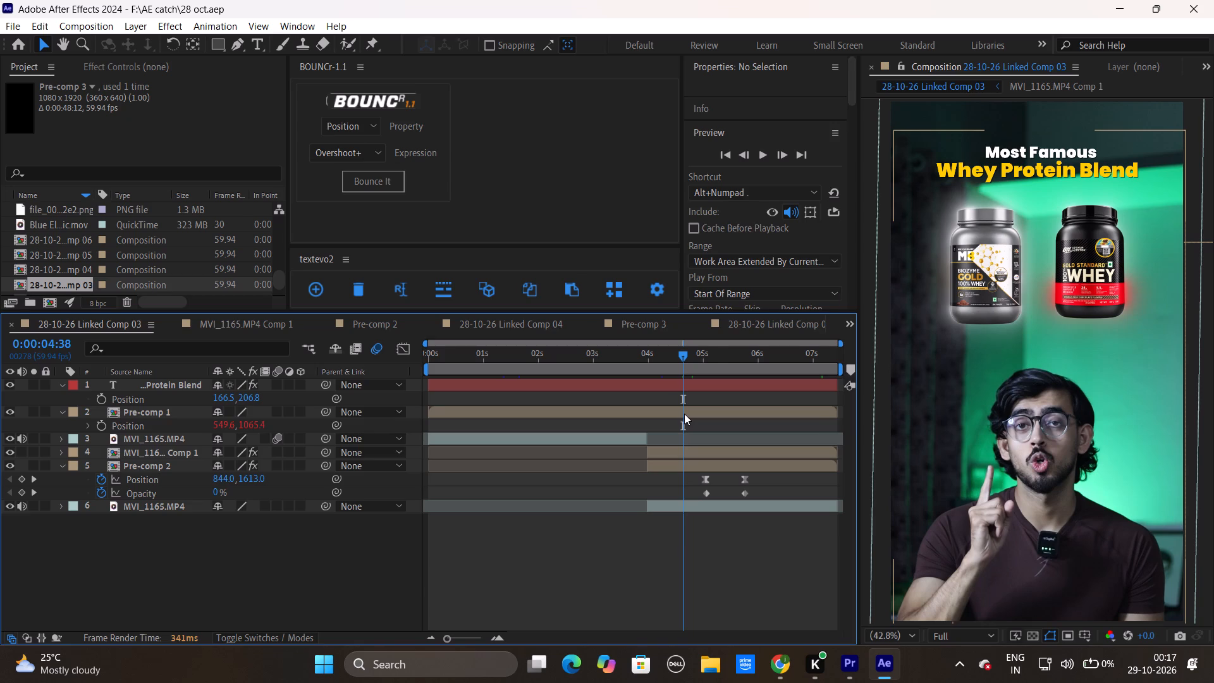
double_click(684, 414)
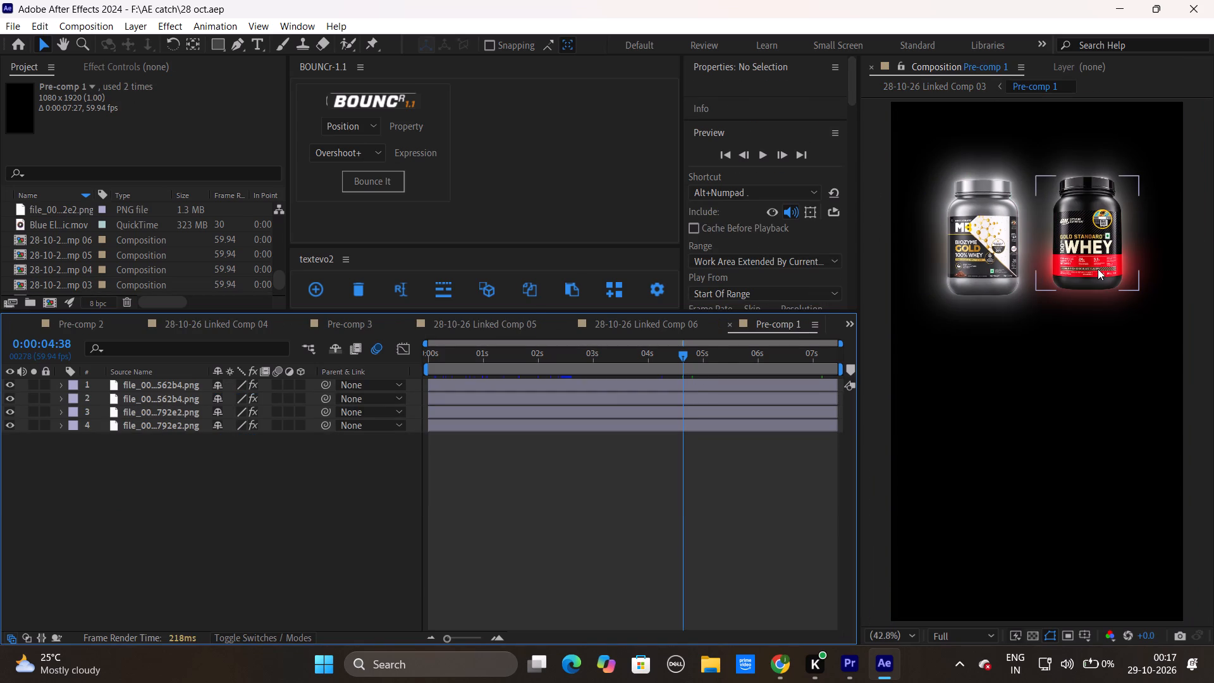
Lower both layers of the Gold Standard Whey jar together to a Y position of 501.
click(1098, 269)
ctrl+click(684, 399)
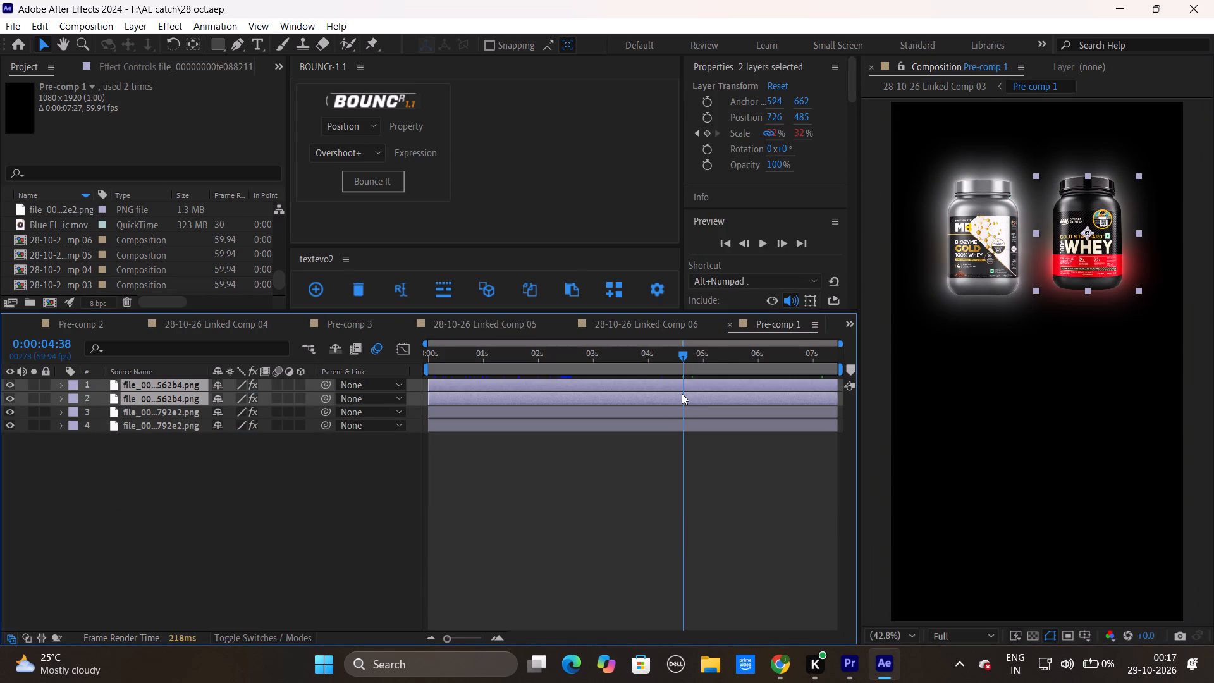
key(p)
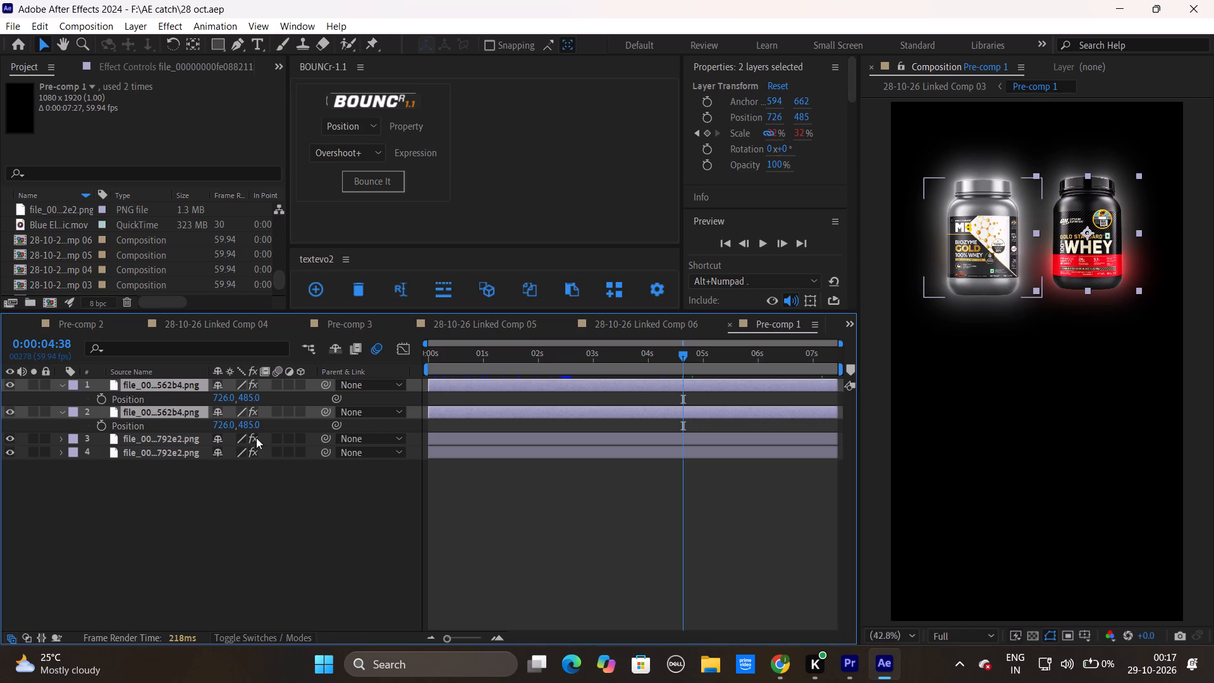
drag(247, 428, 257, 427)
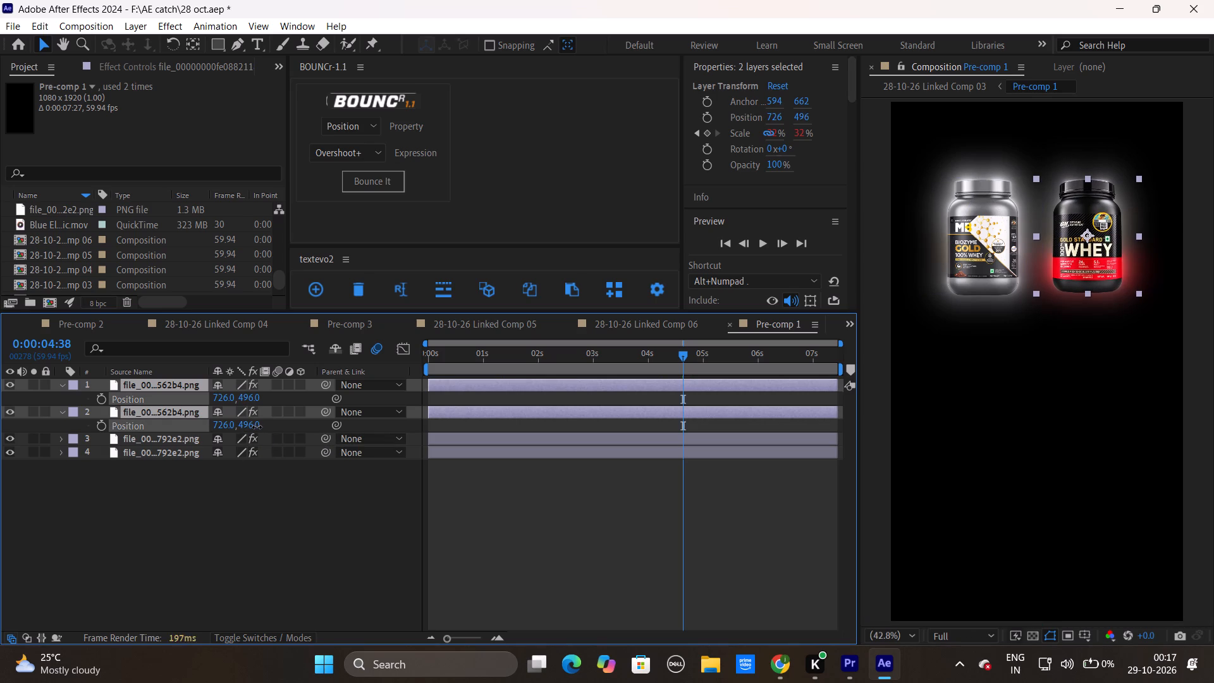
drag(257, 427, 261, 427)
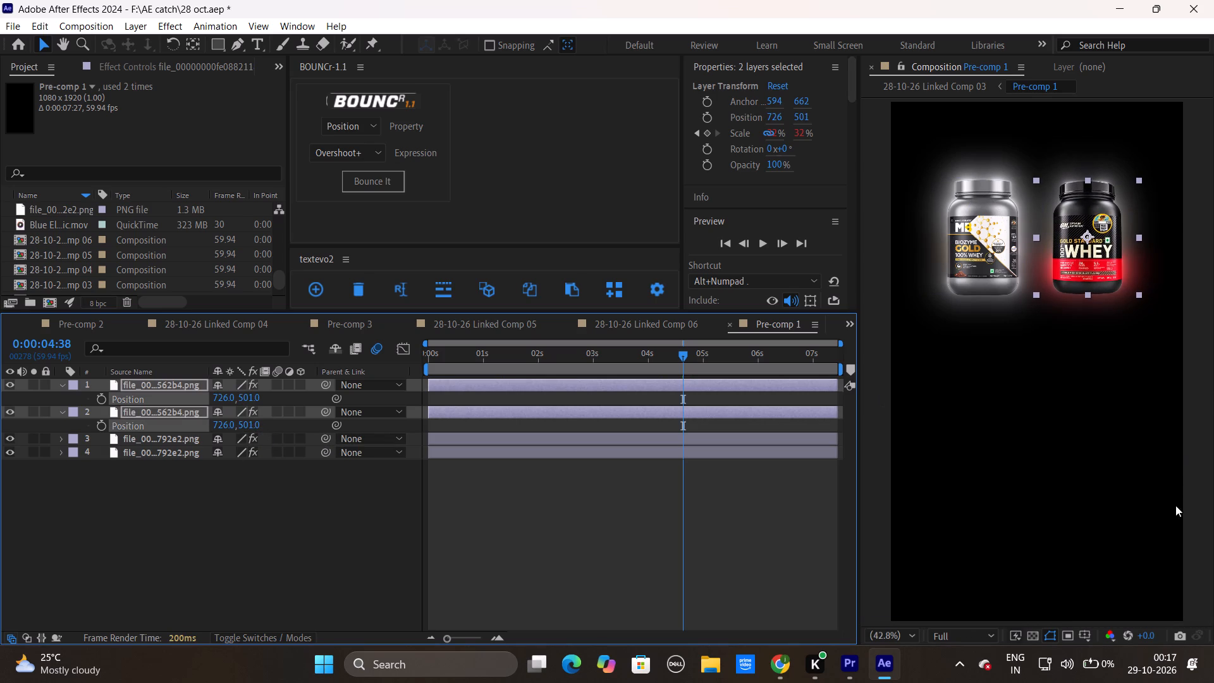
Show the composition rulers and place a horizontal guide along the base of the two jars.
click(1085, 644)
click(1086, 637)
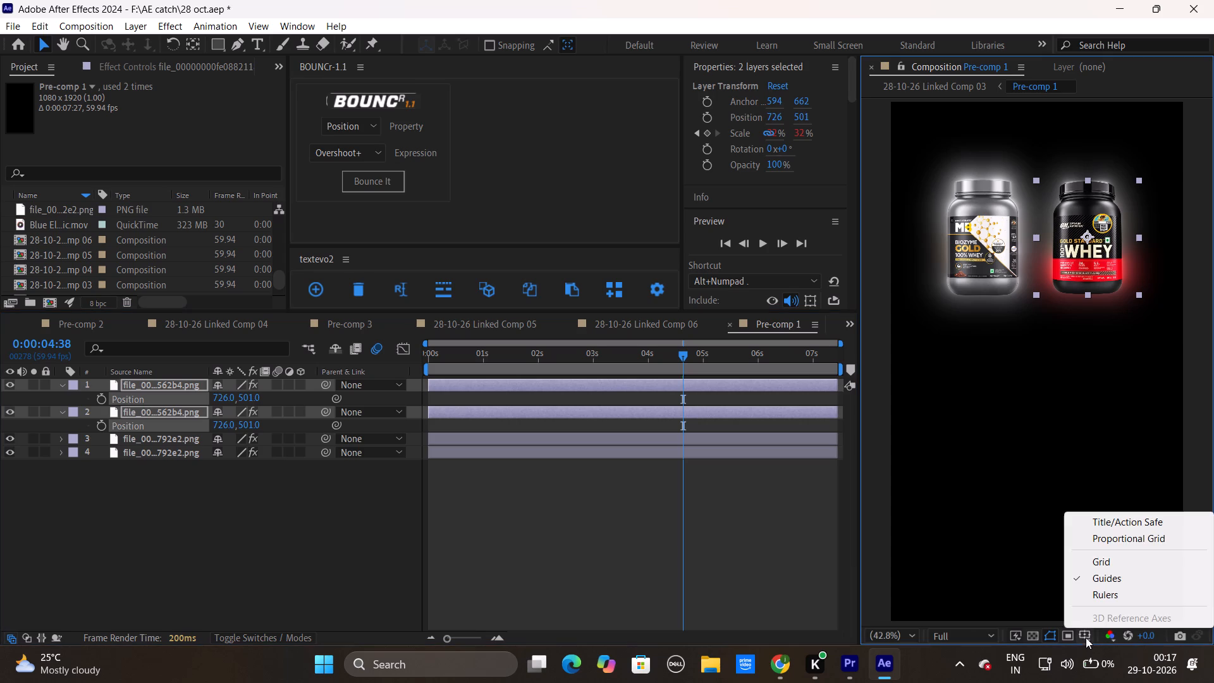
click(1113, 594)
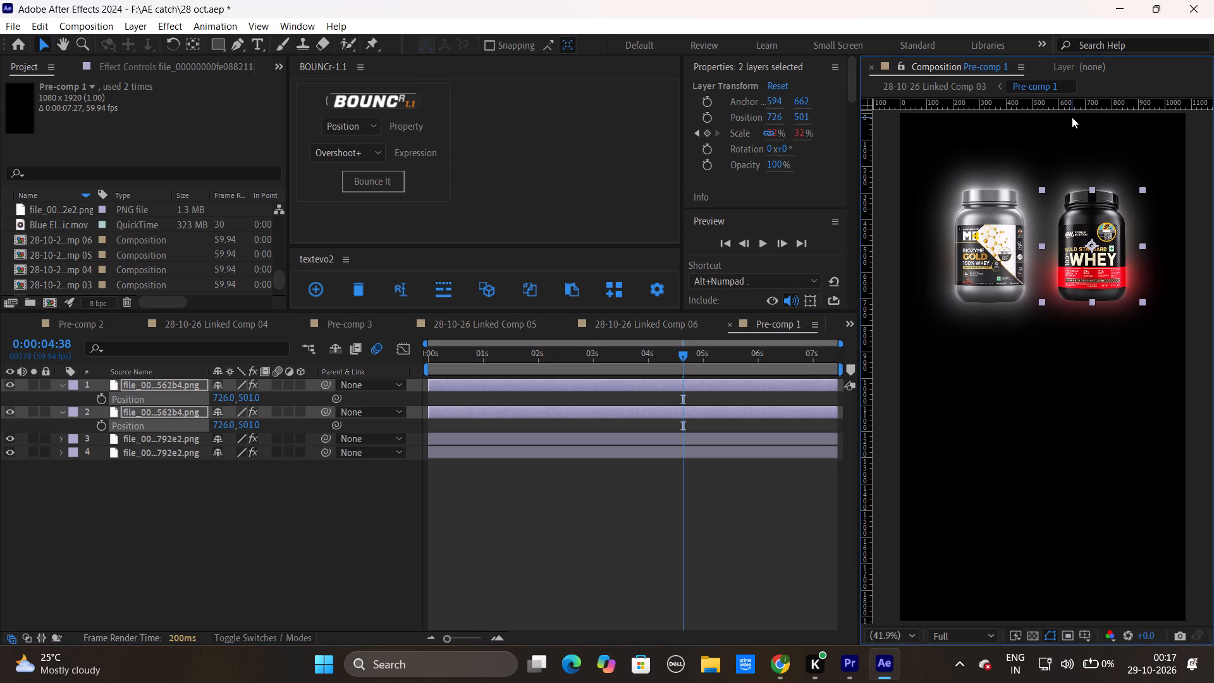
drag(1071, 109, 1086, 306)
drag(1086, 306, 1092, 303)
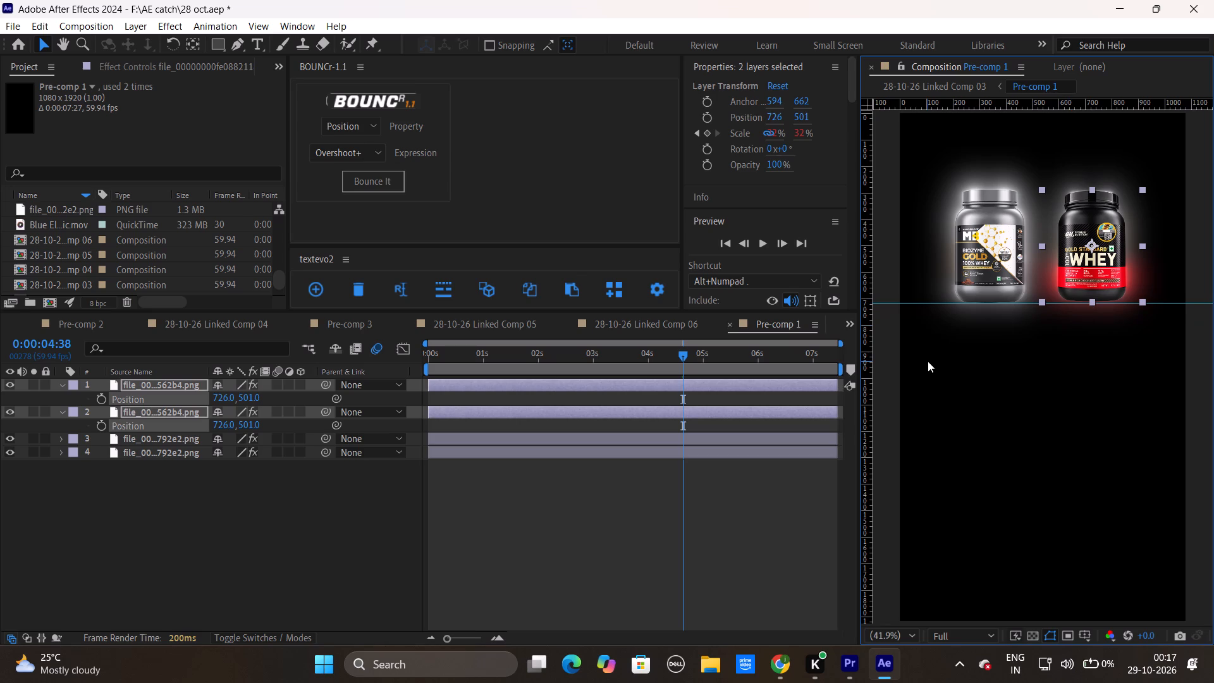
Set the Y position of both Gold Standard Whey jar layers to 504, aligning the base with the guide.
click(245, 426)
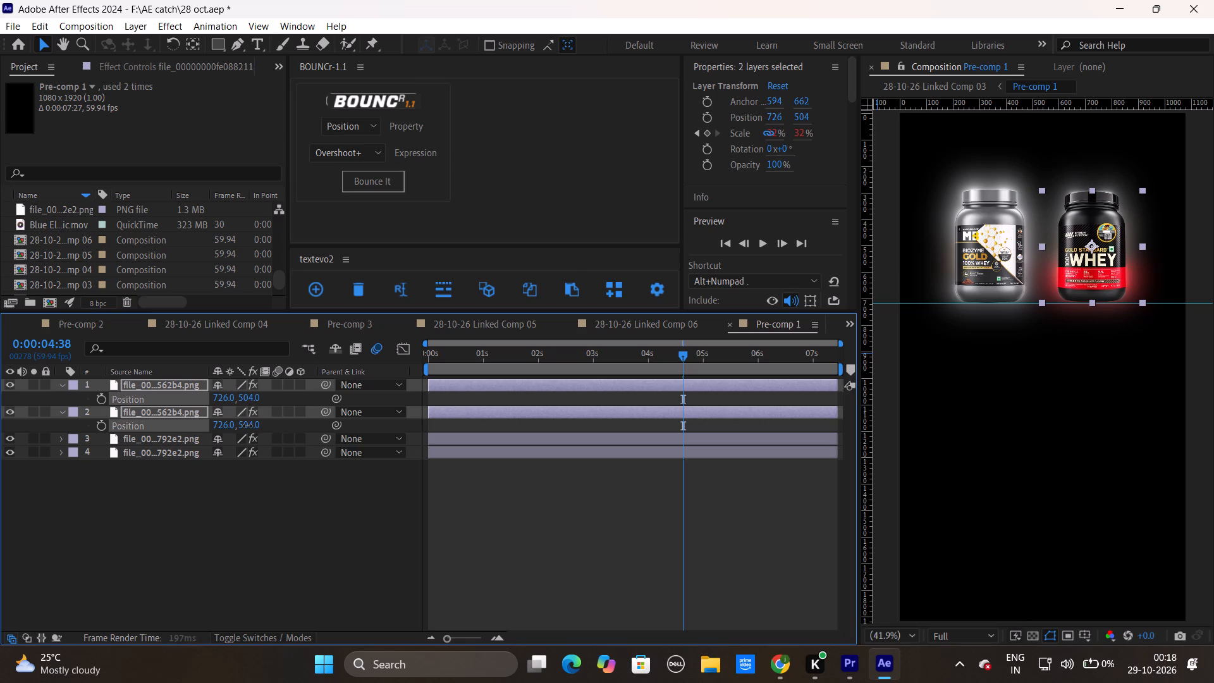
Switch back to Premiere Pro and return to the MVI_1165 sequence timeline.
click(842, 670)
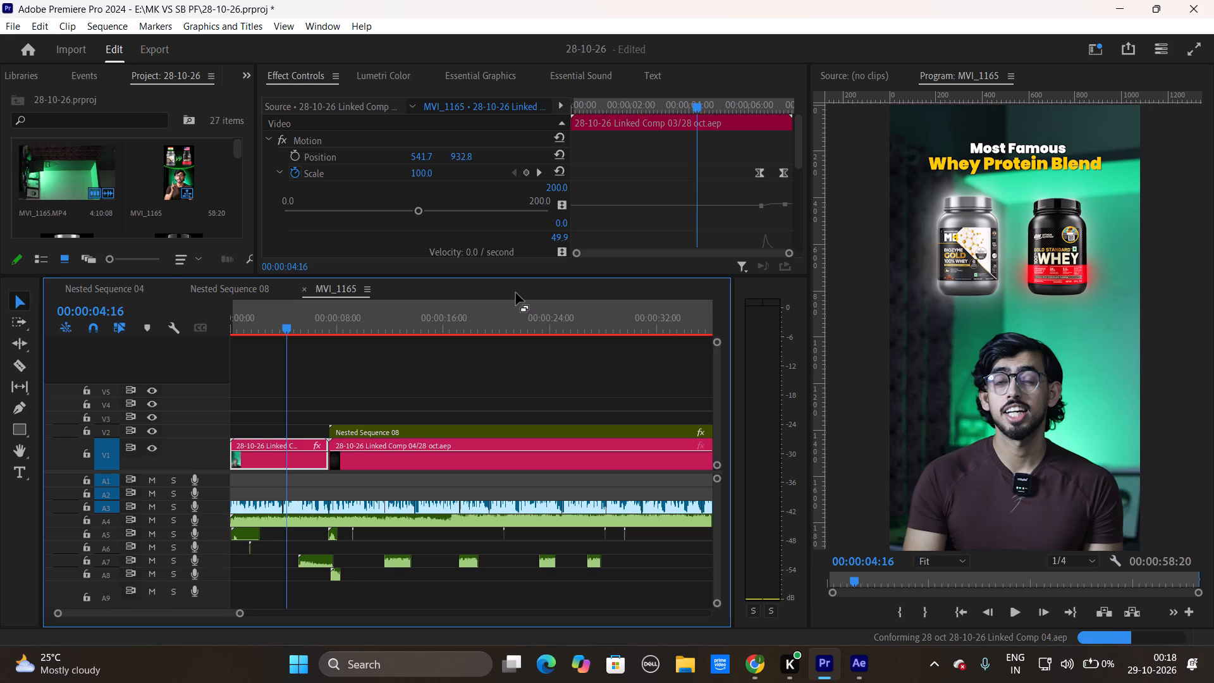
key(plus)
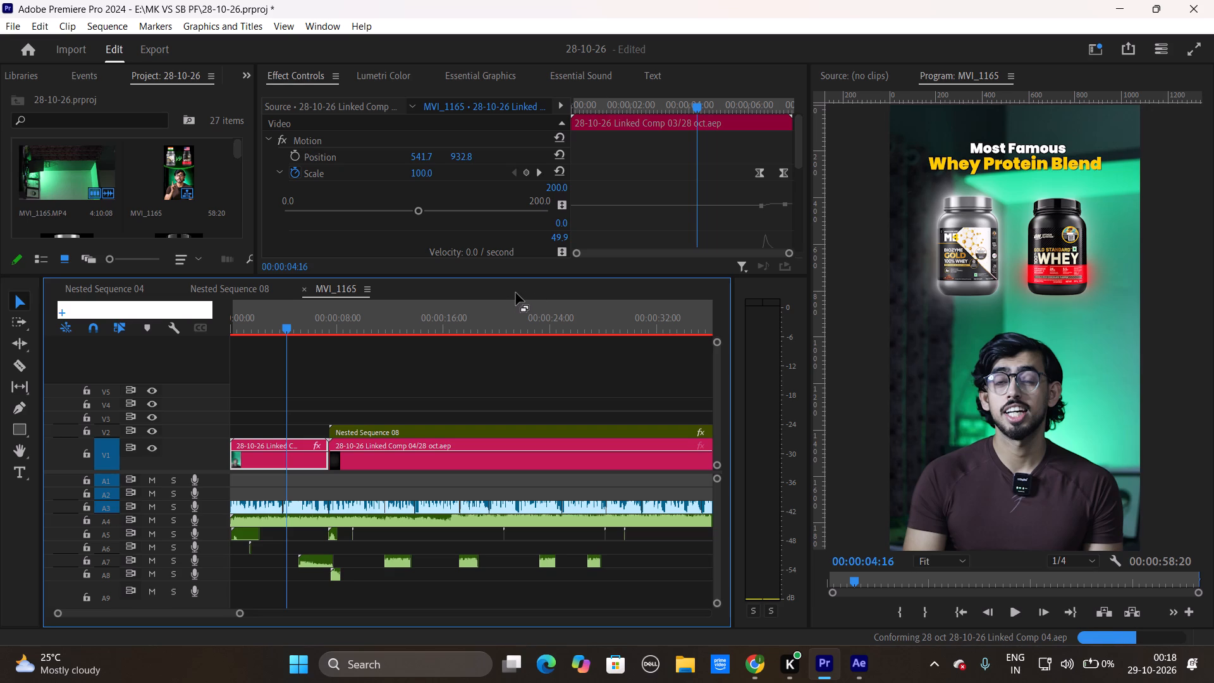
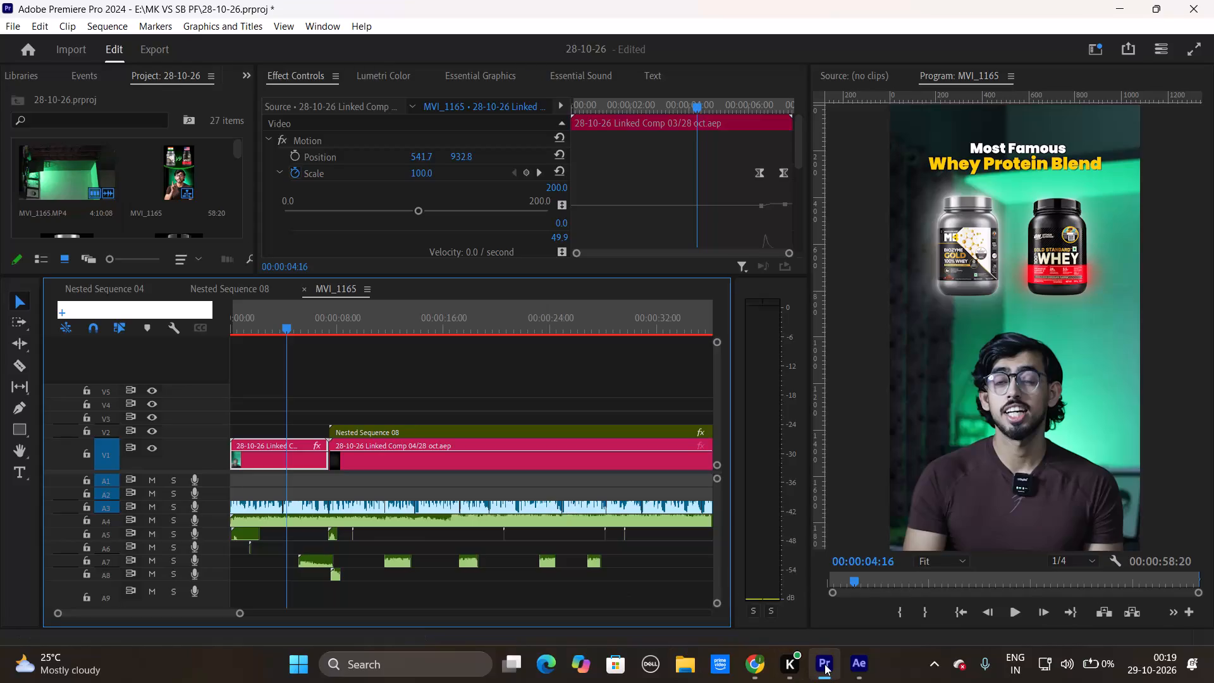
Leave the video project and launch the WhatsApp desktop app from the recent Windows searches.
click(749, 658)
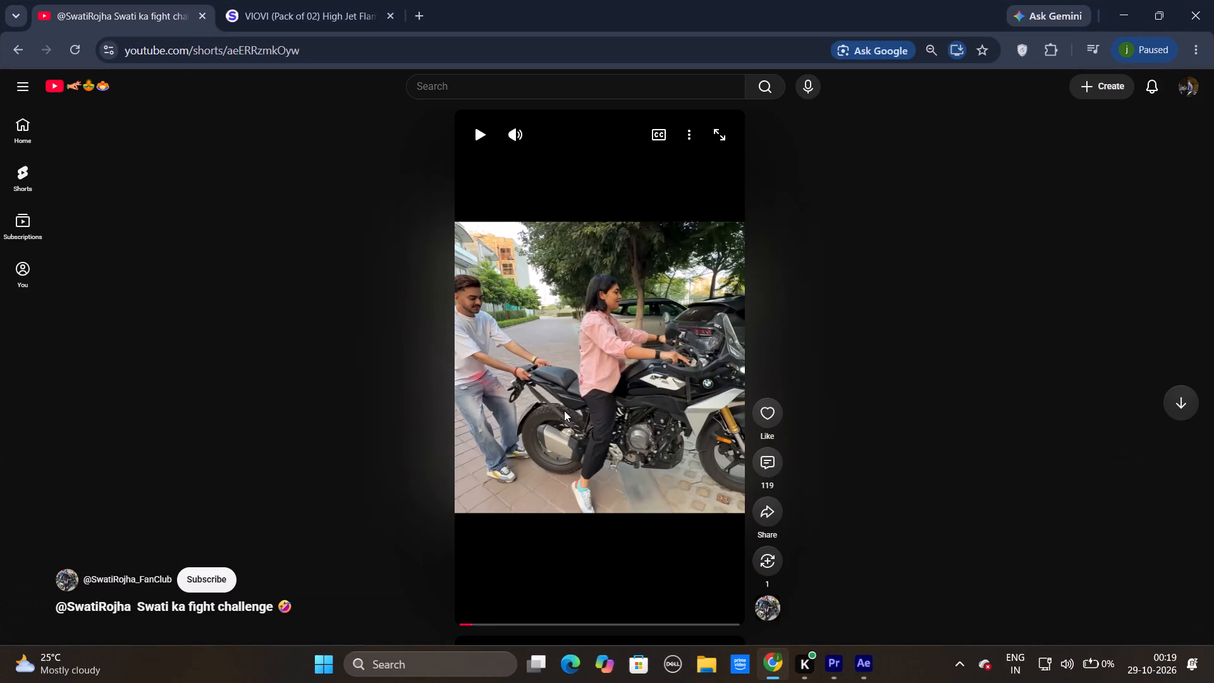
click(319, 673)
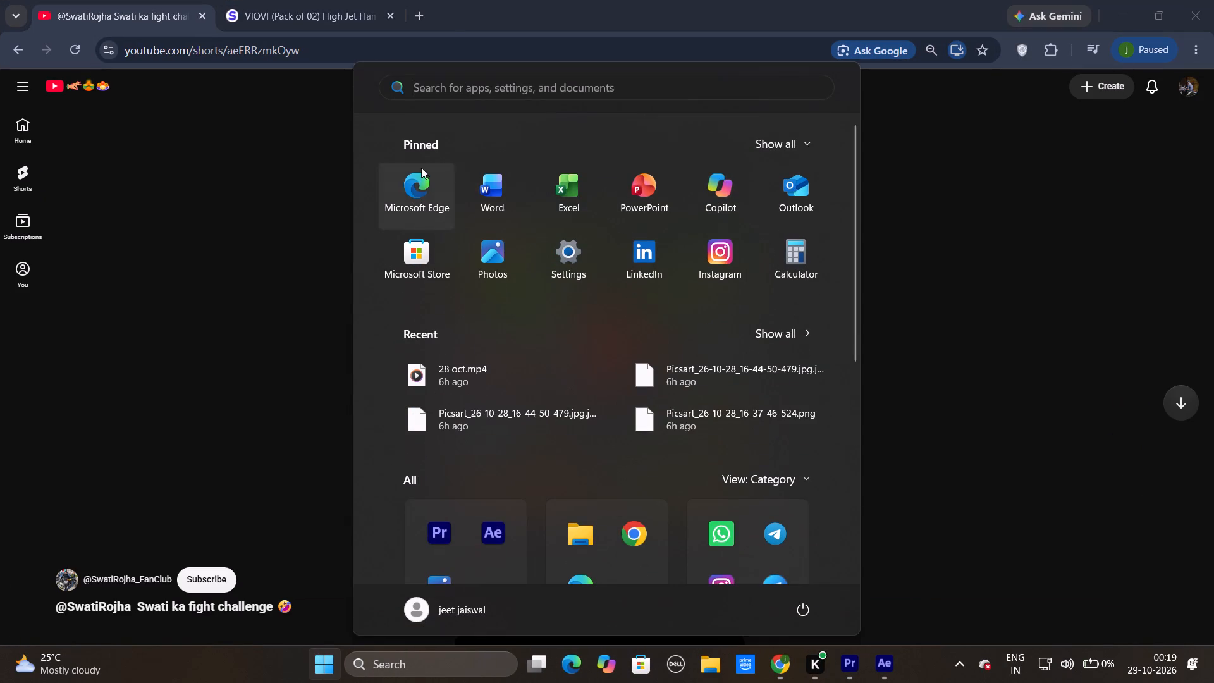
click(456, 87)
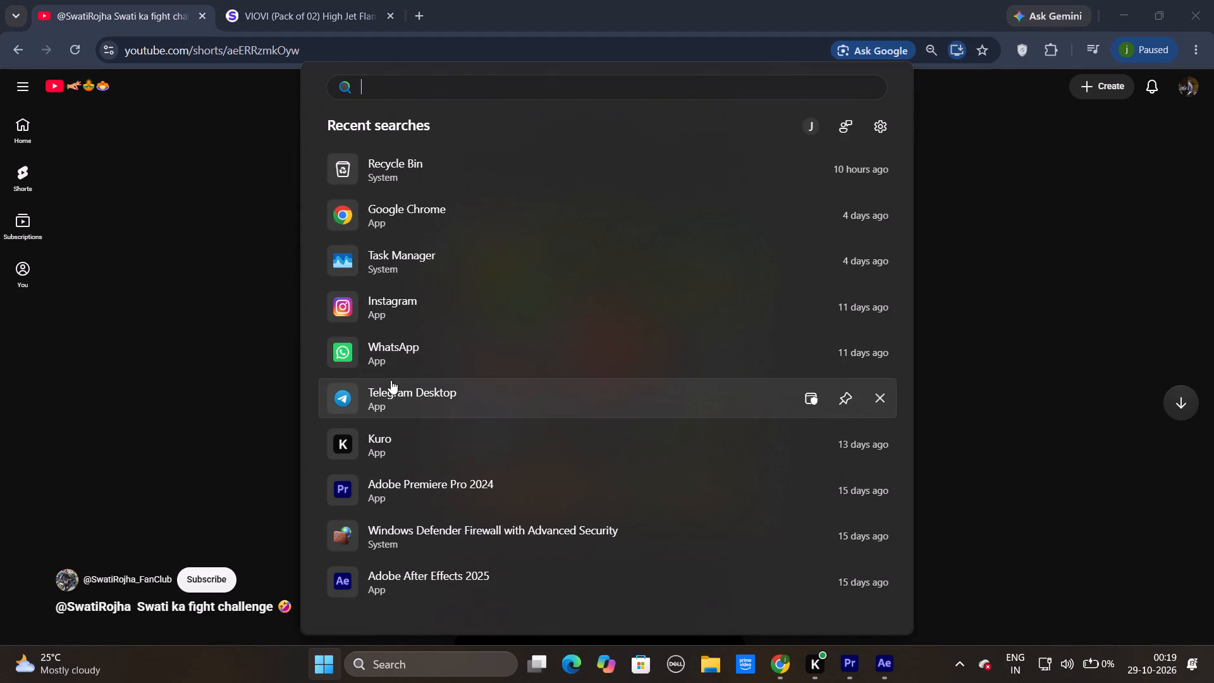
click(388, 350)
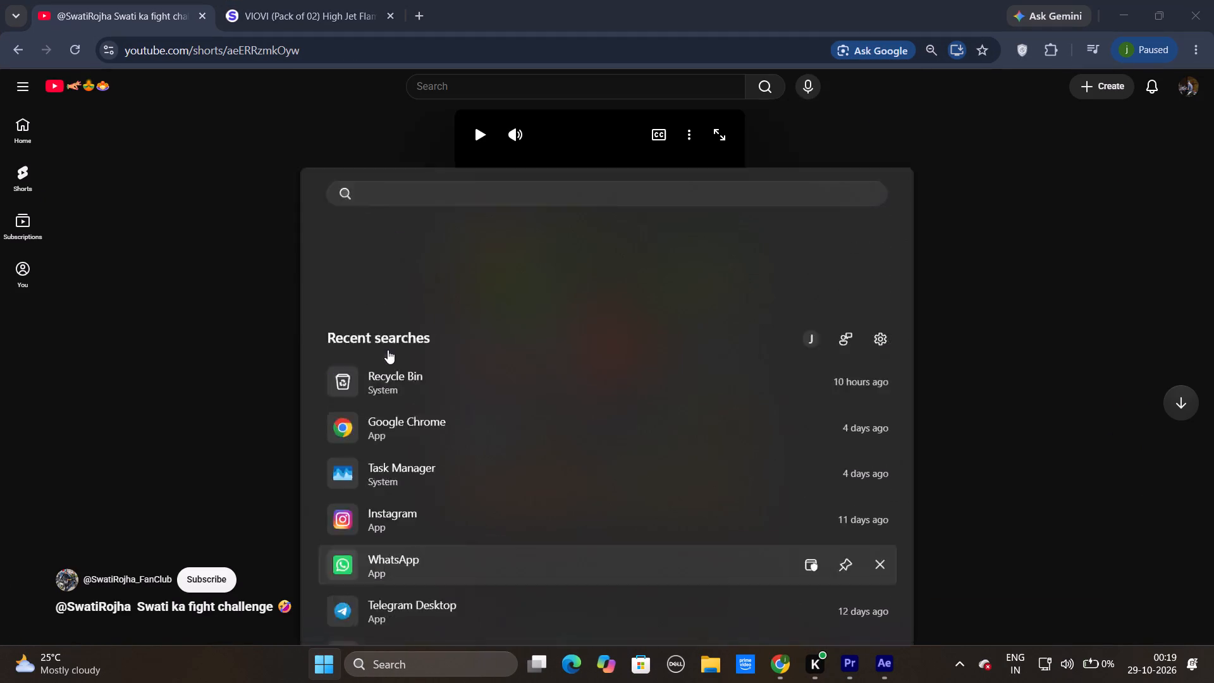
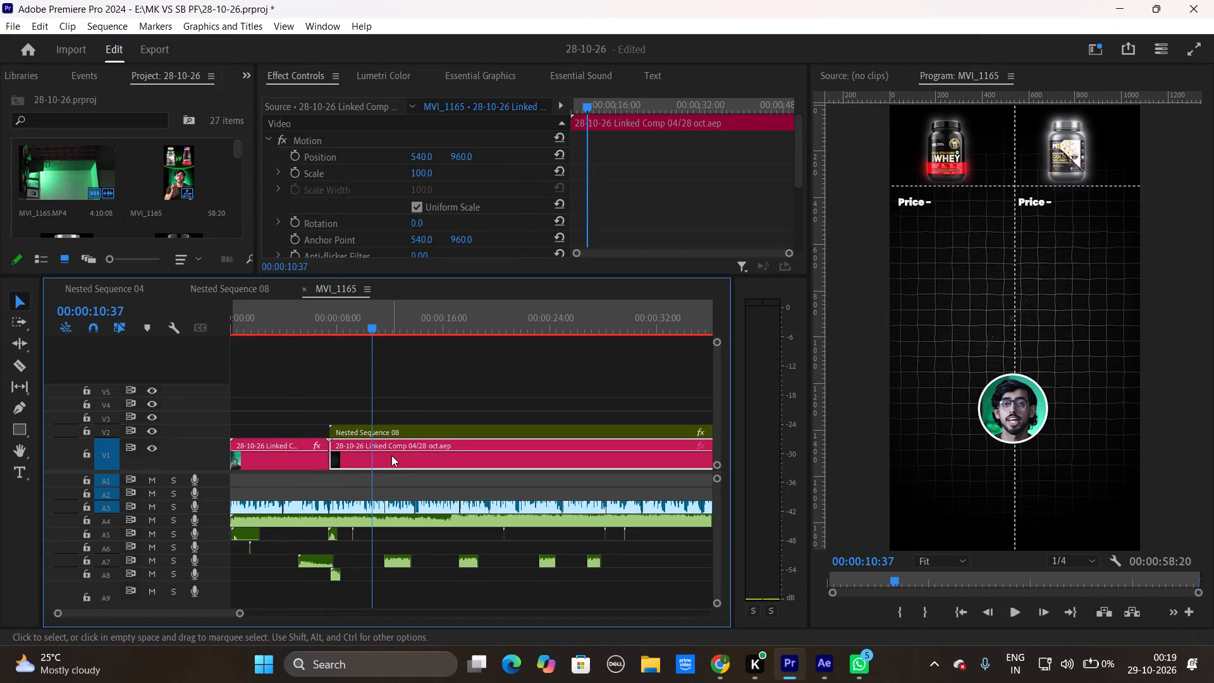
Open the Linked Comp 04 clip on the MVI_1165 timeline for editing in After Effects, with the playhead at about 25 seconds.
drag(380, 324, 572, 324)
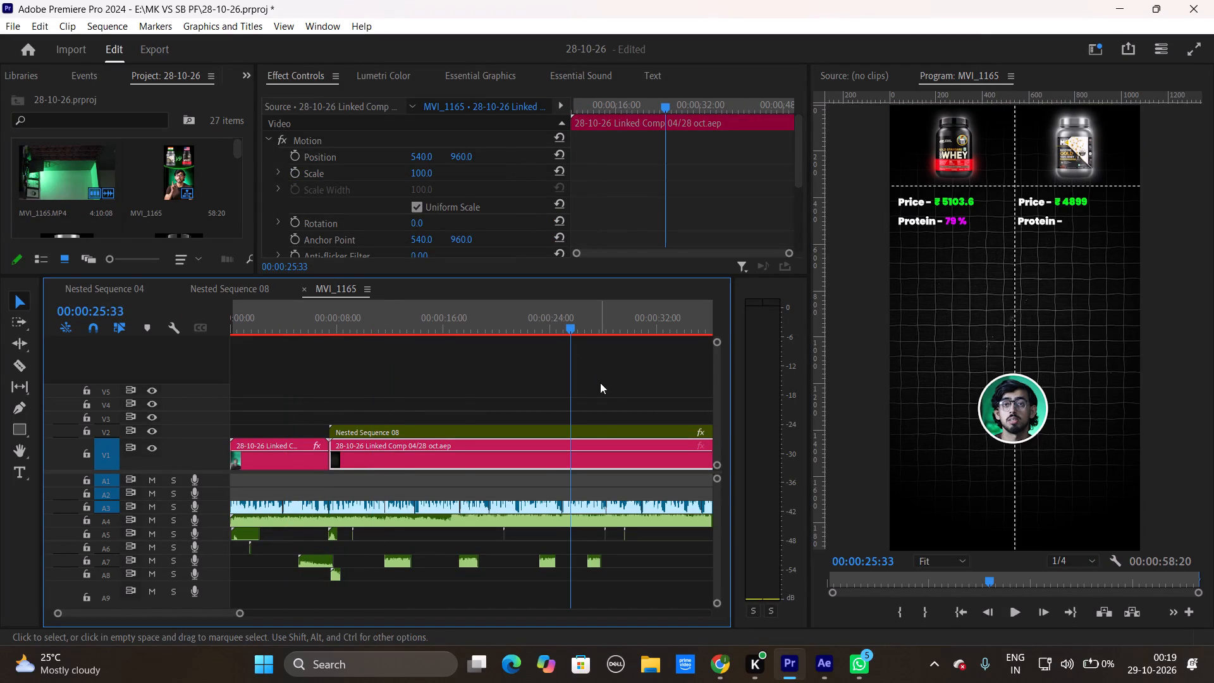
right_click(588, 461)
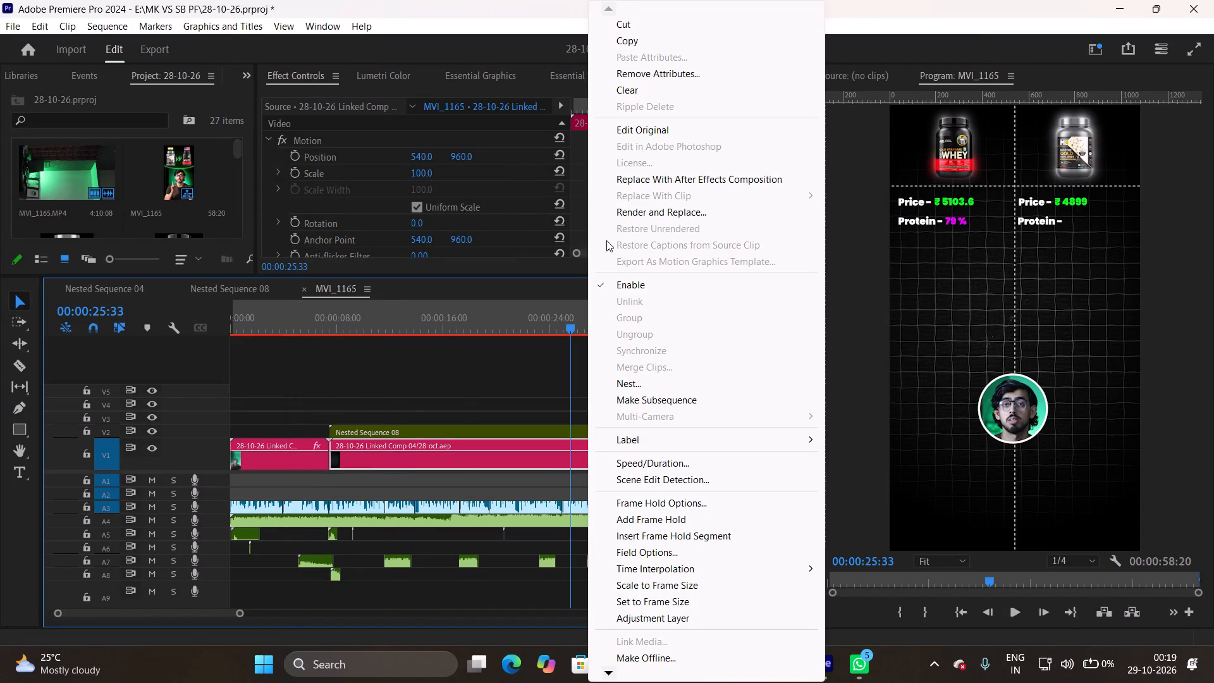
click(648, 128)
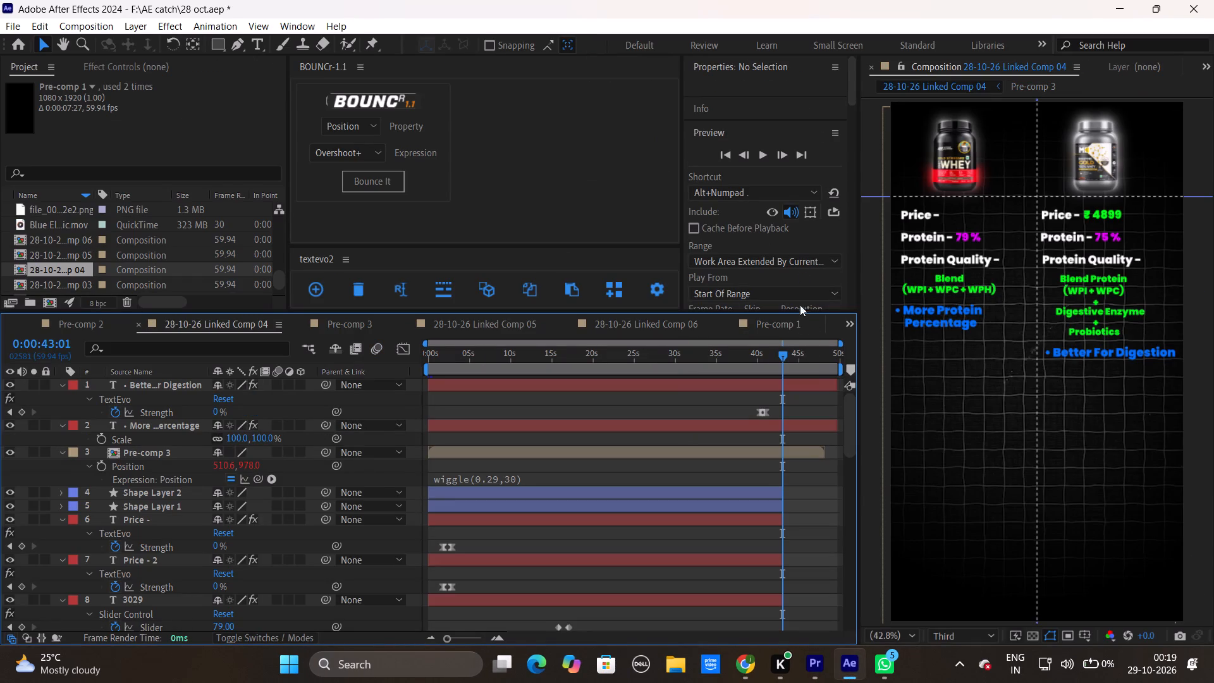
Duplicate the green ₹ 5103.6 price text layer in Linked Comp 04, with the playhead at about 33 seconds.
drag(782, 352, 725, 361)
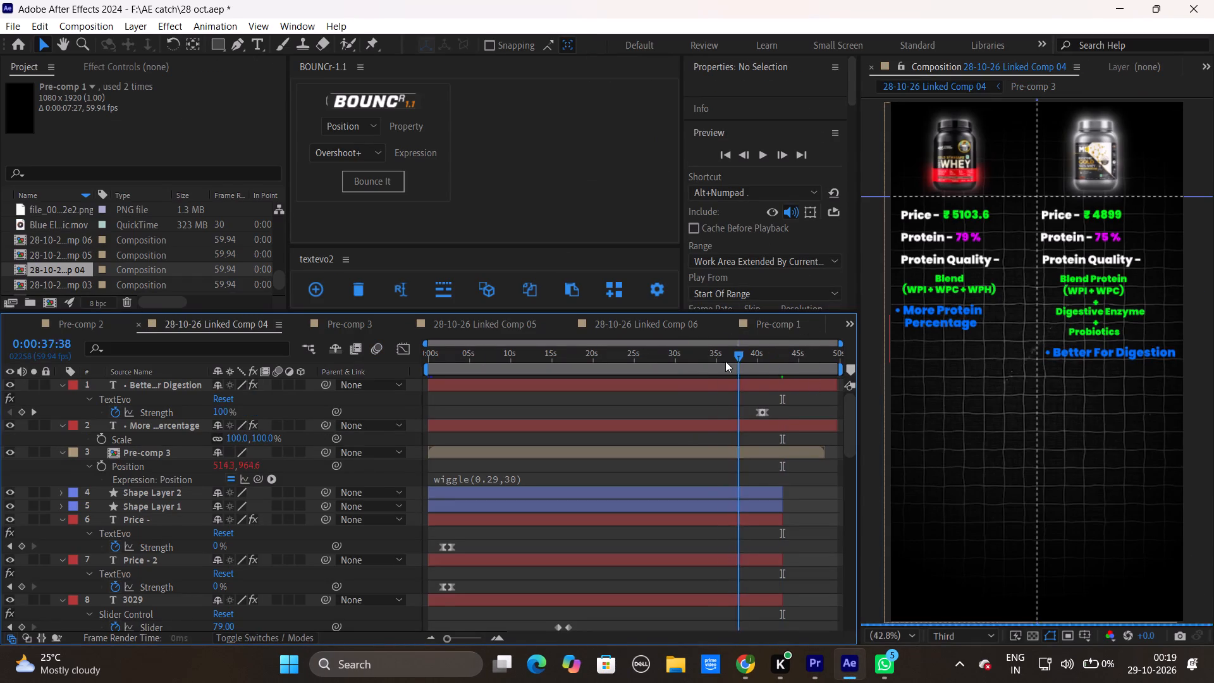
drag(725, 361, 704, 364)
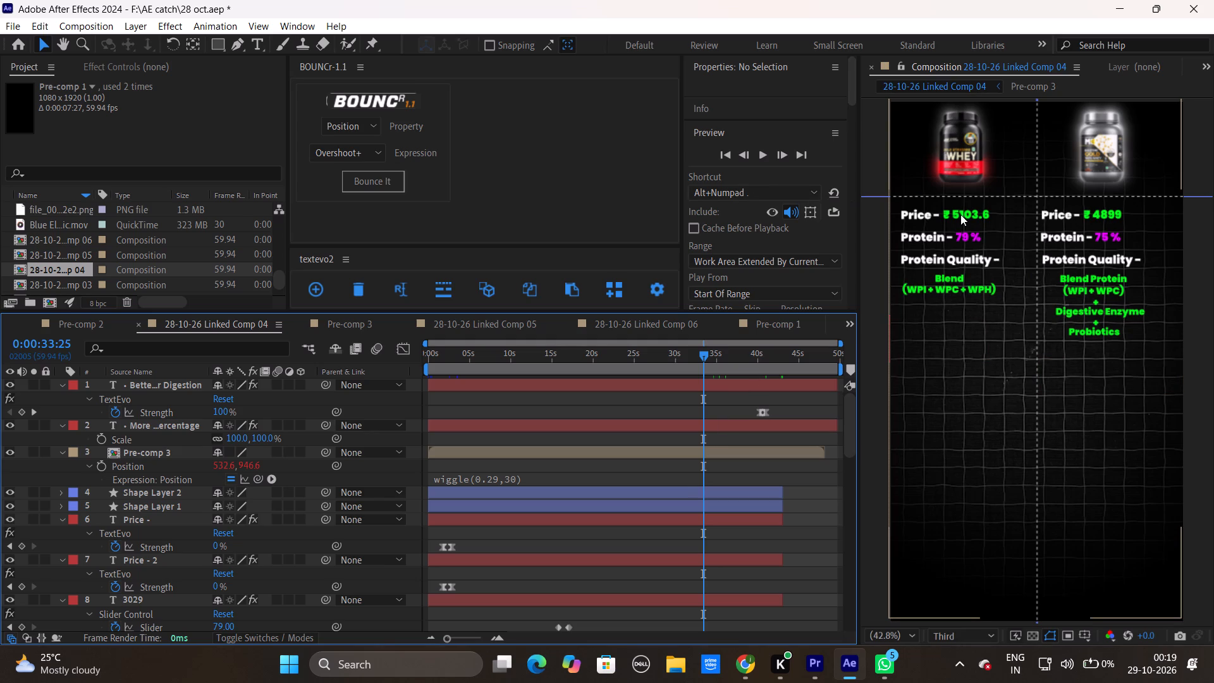
click(262, 46)
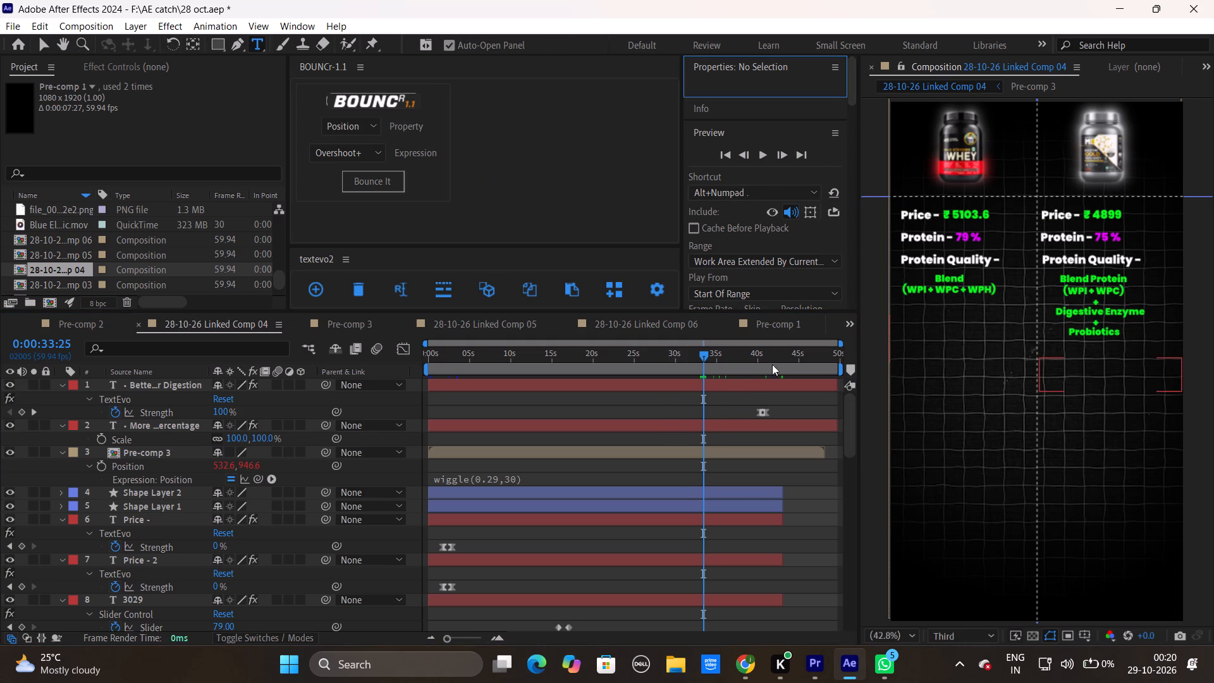
click(956, 211)
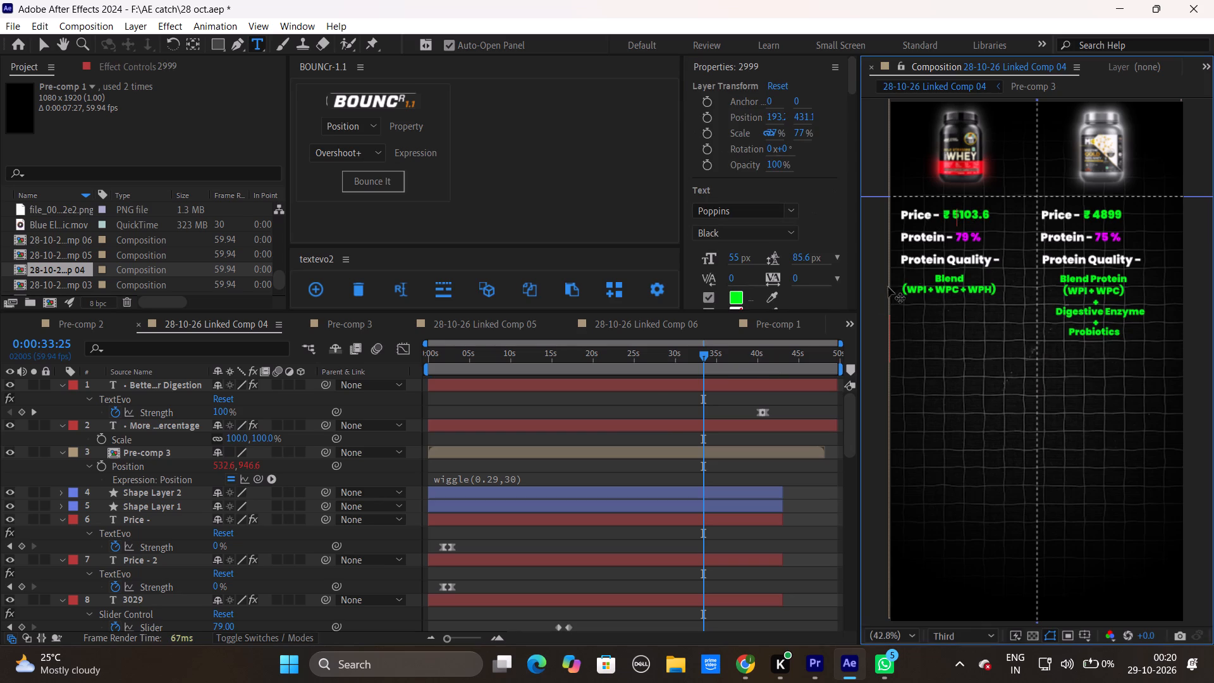
scroll(521, 455, down, 5)
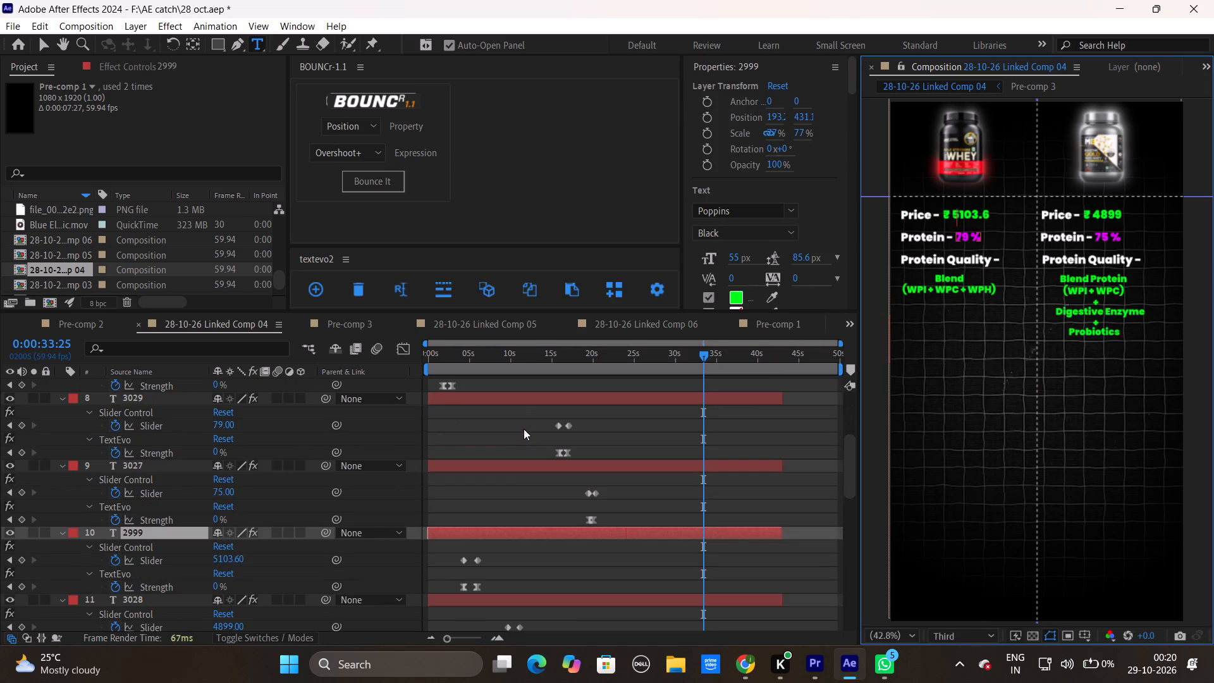
click(463, 535)
key(ctrl+d)
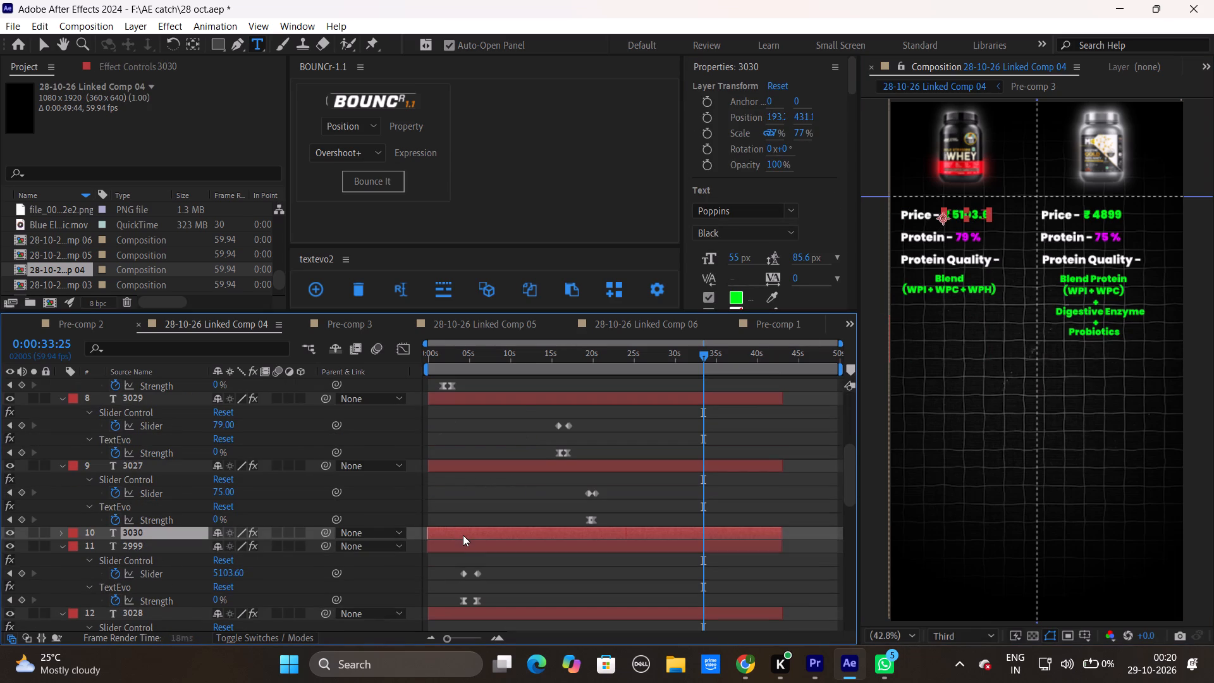
Move the duplicated ₹ 5103.6 price text down below the original, setting its vertical position to 482.1.
click(463, 535)
key(p)
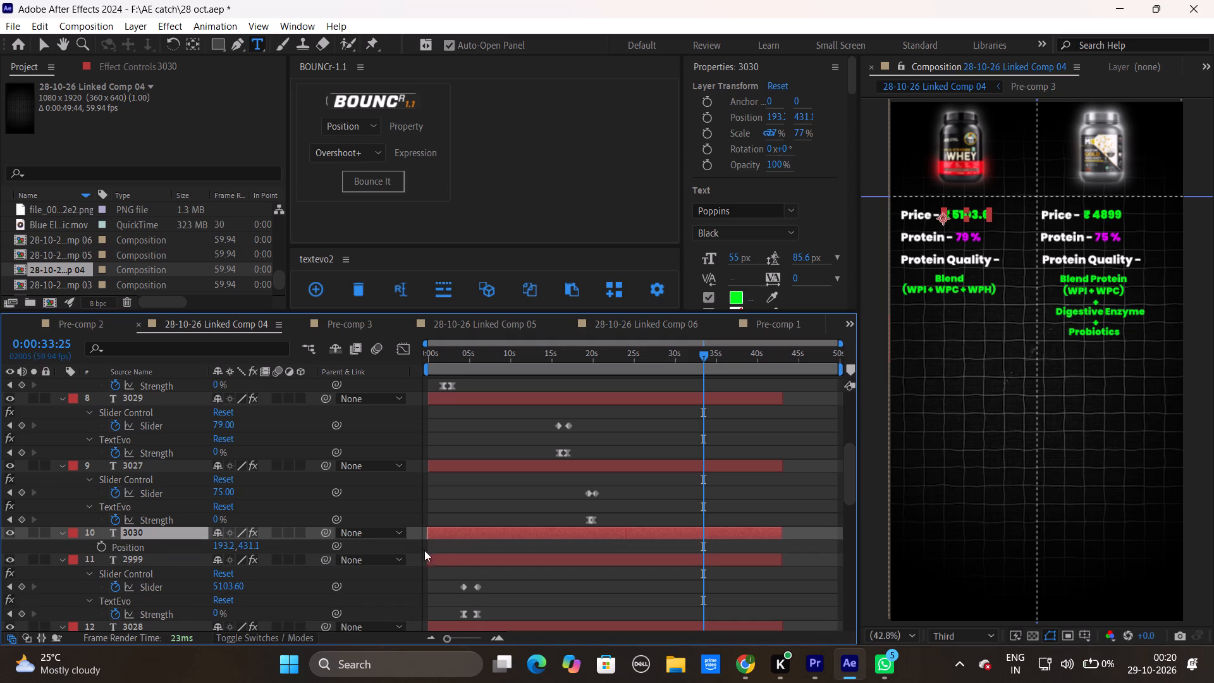
drag(247, 546, 273, 550)
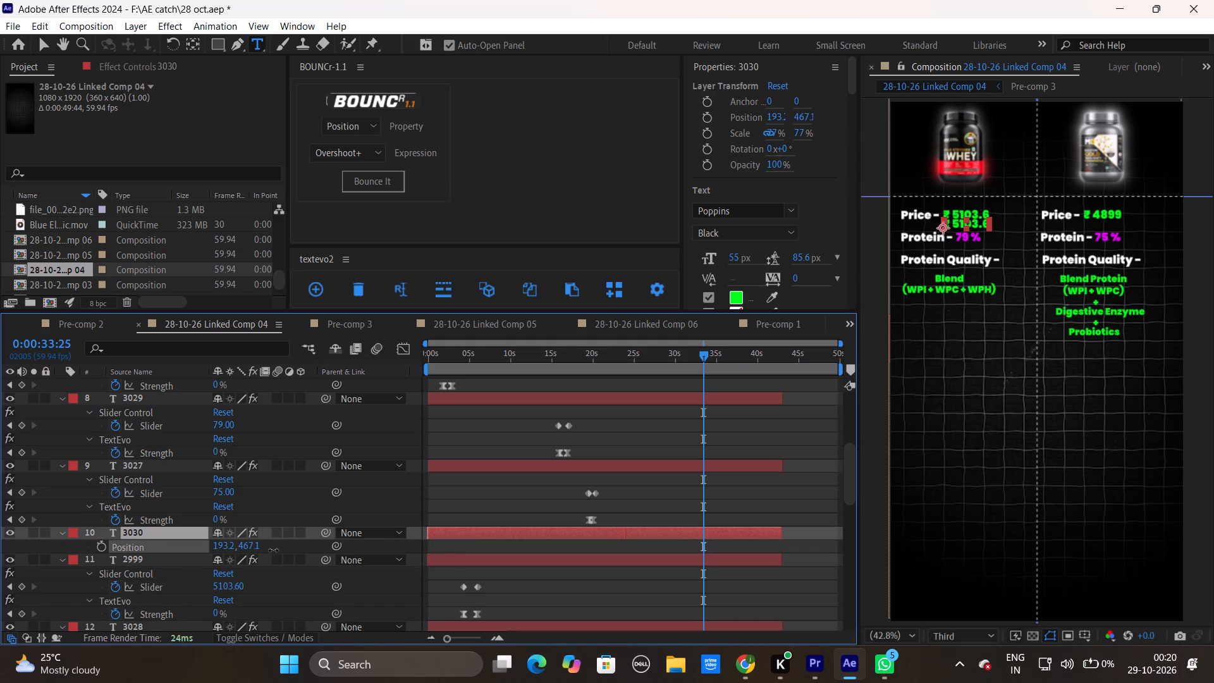
drag(273, 550, 277, 550)
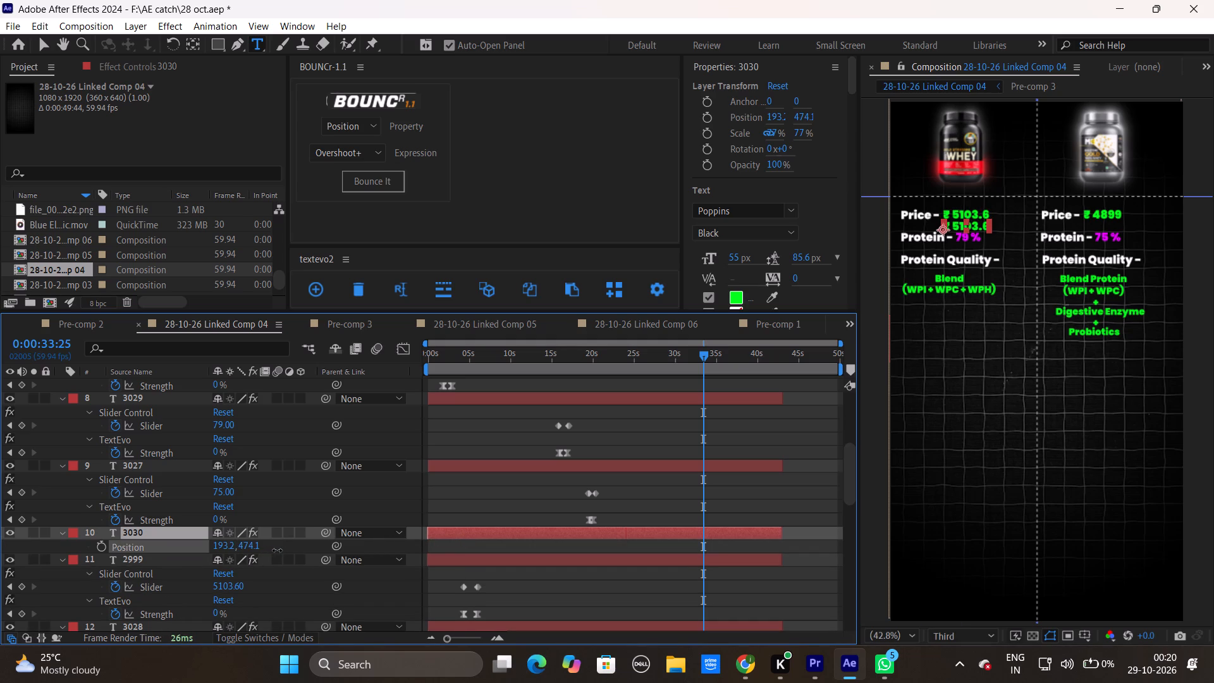
drag(277, 550, 283, 550)
click(641, 445)
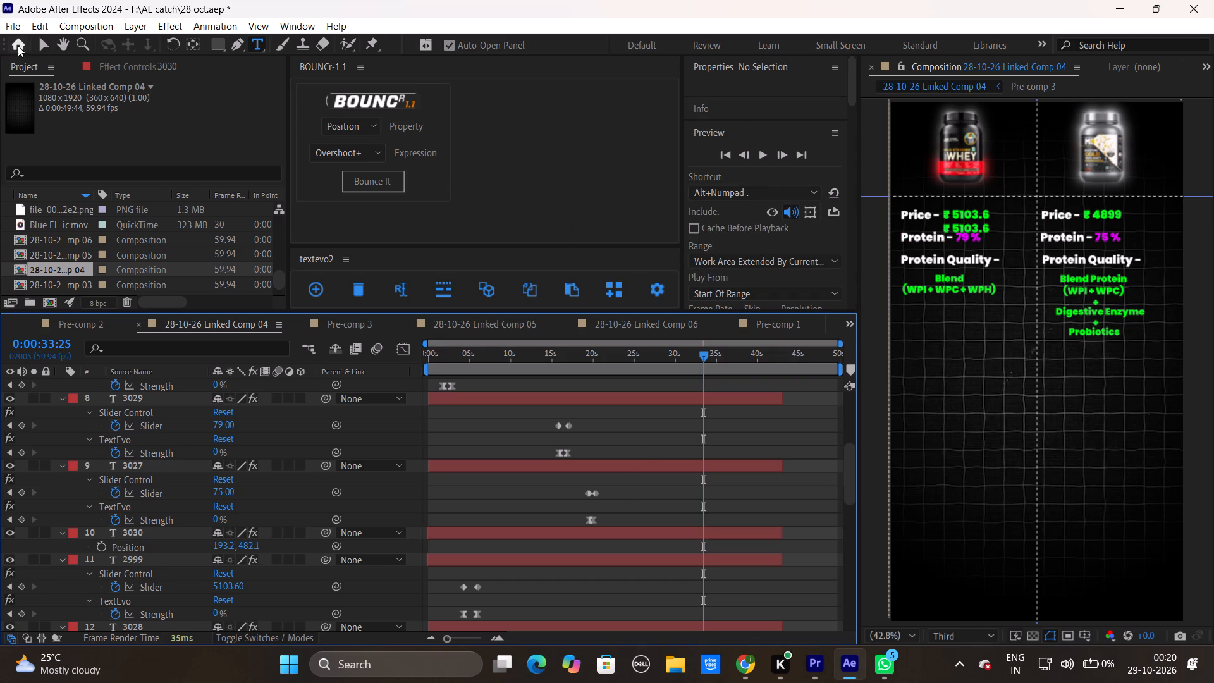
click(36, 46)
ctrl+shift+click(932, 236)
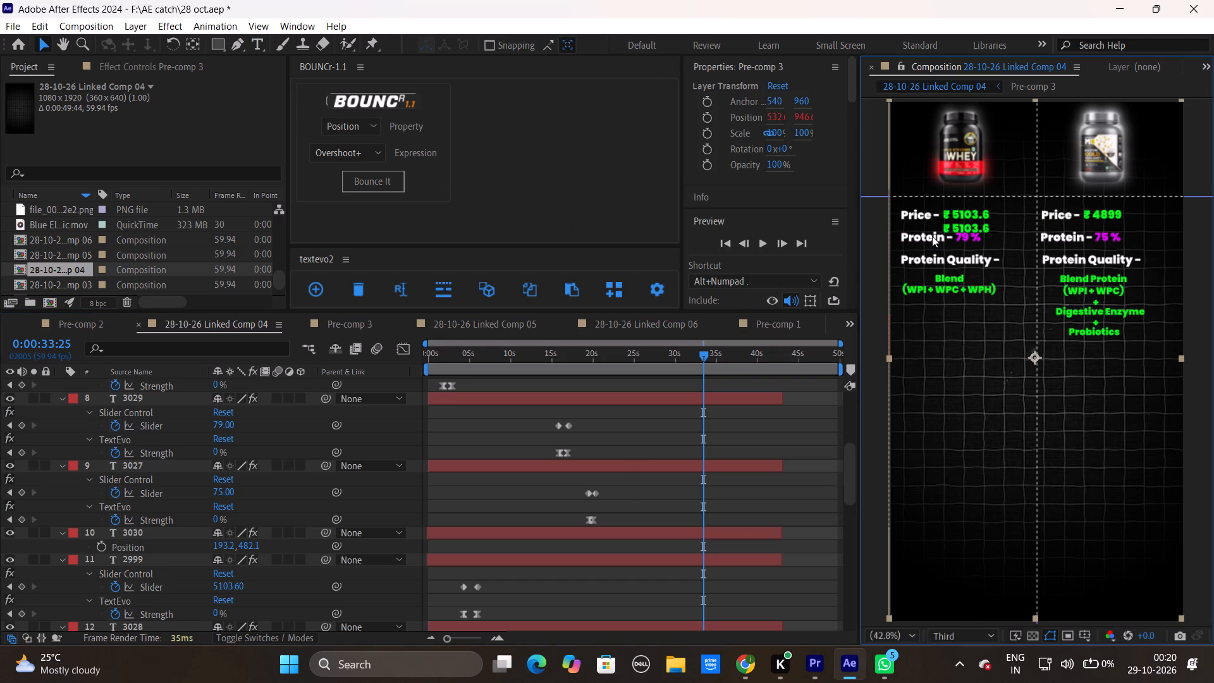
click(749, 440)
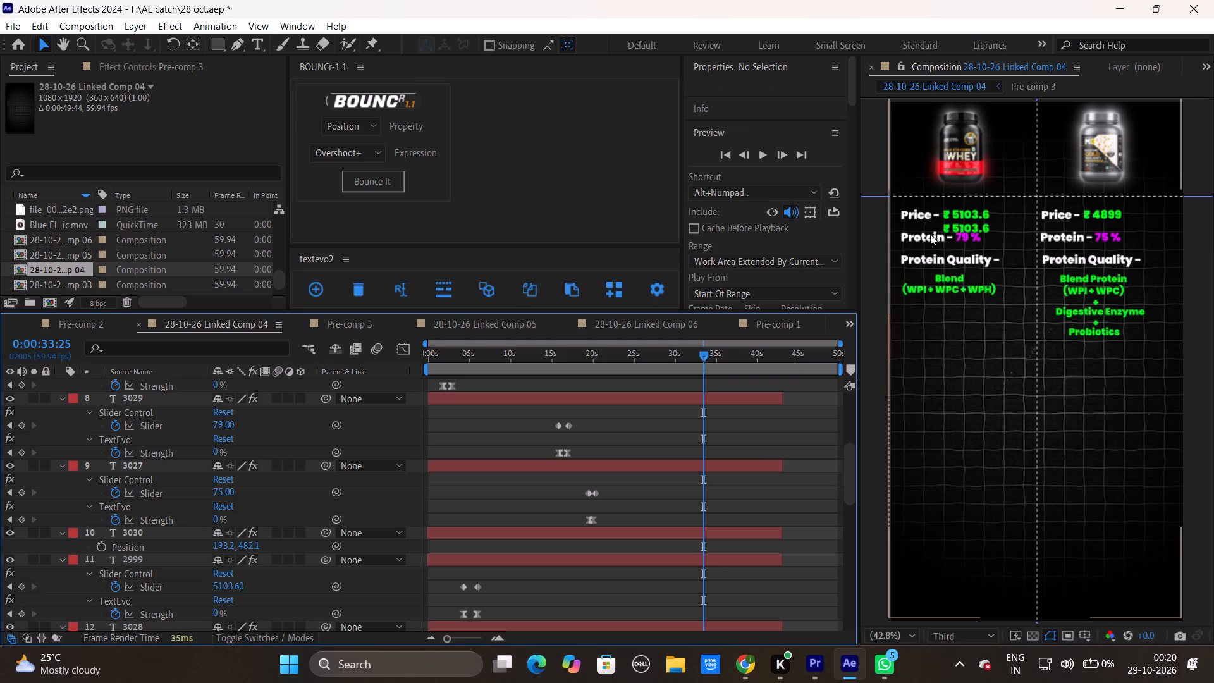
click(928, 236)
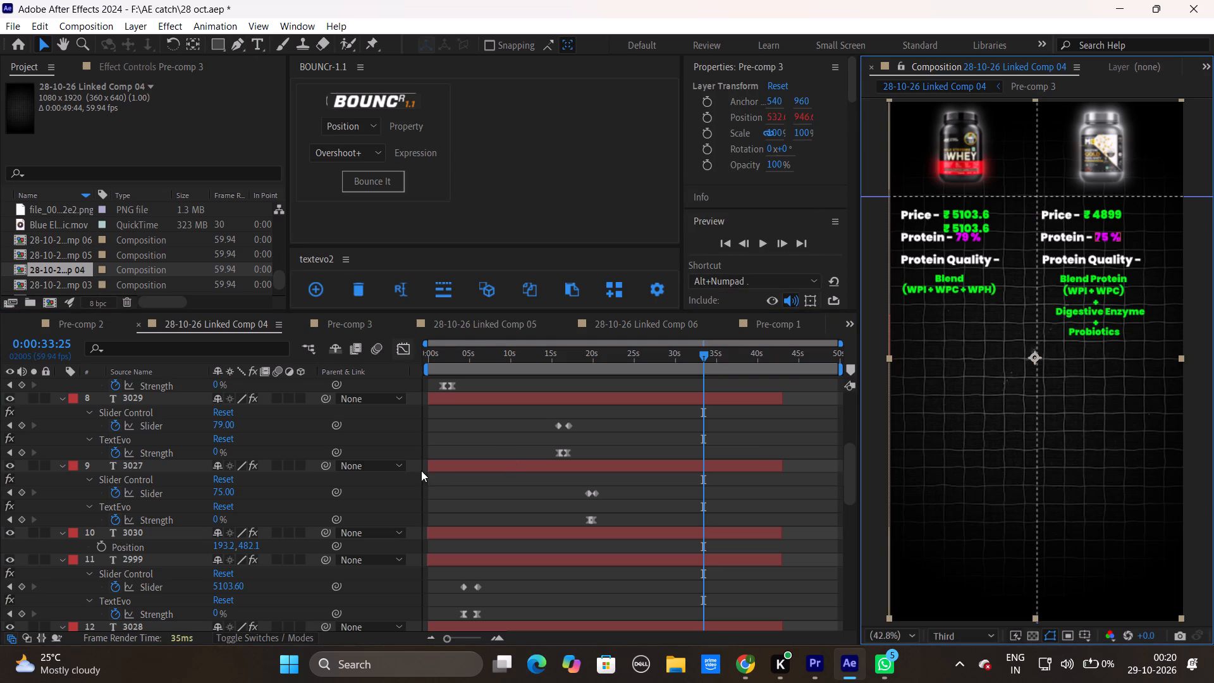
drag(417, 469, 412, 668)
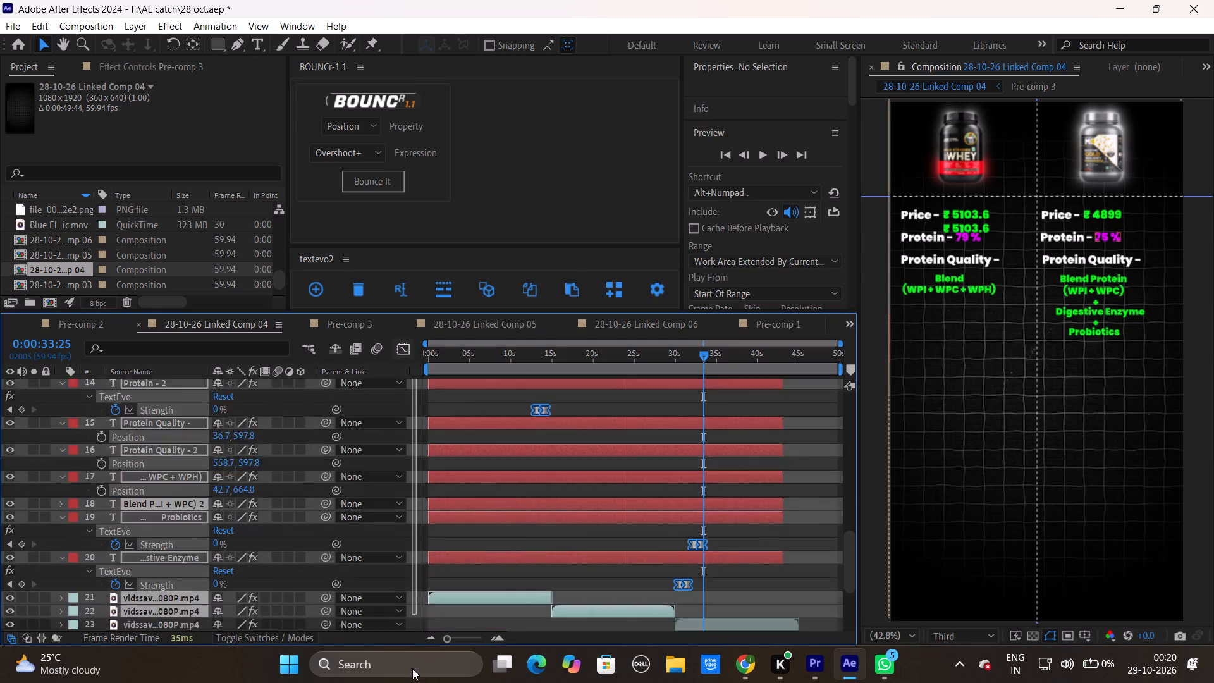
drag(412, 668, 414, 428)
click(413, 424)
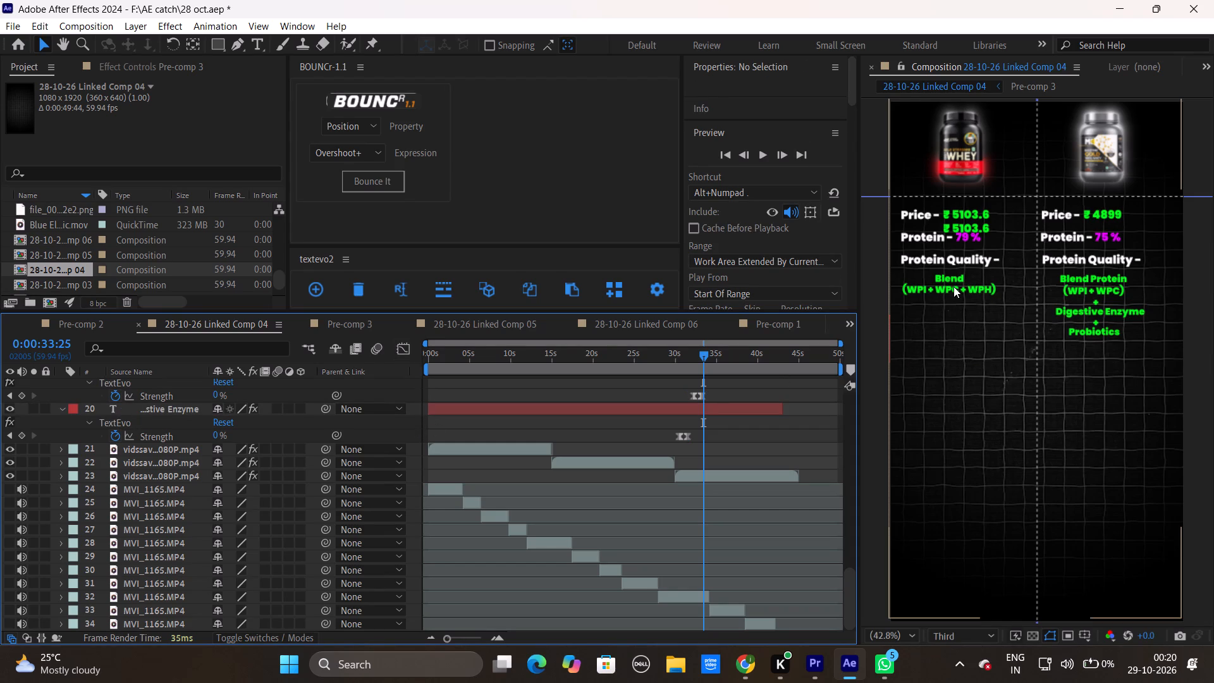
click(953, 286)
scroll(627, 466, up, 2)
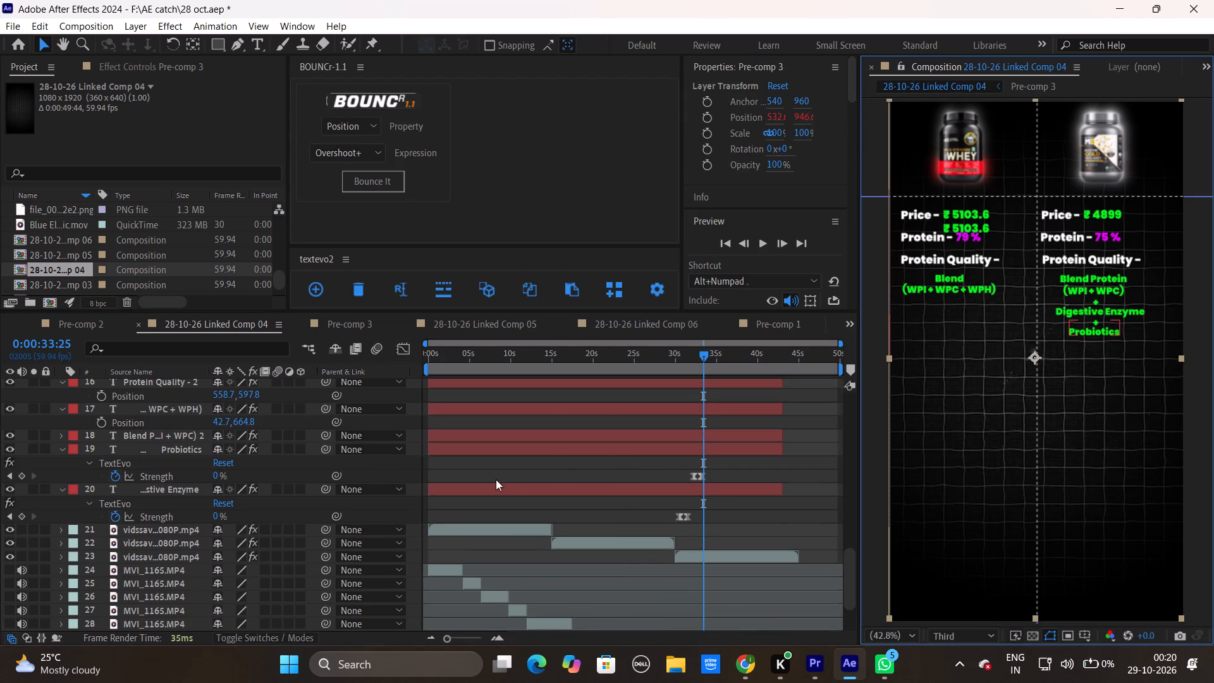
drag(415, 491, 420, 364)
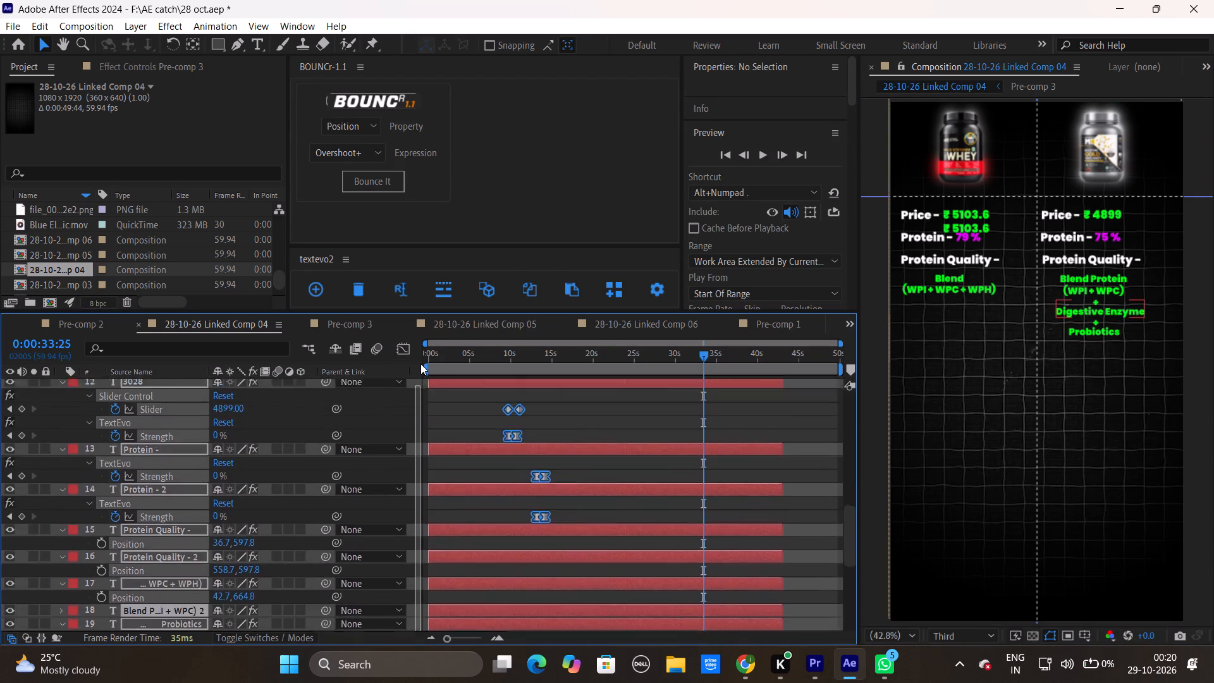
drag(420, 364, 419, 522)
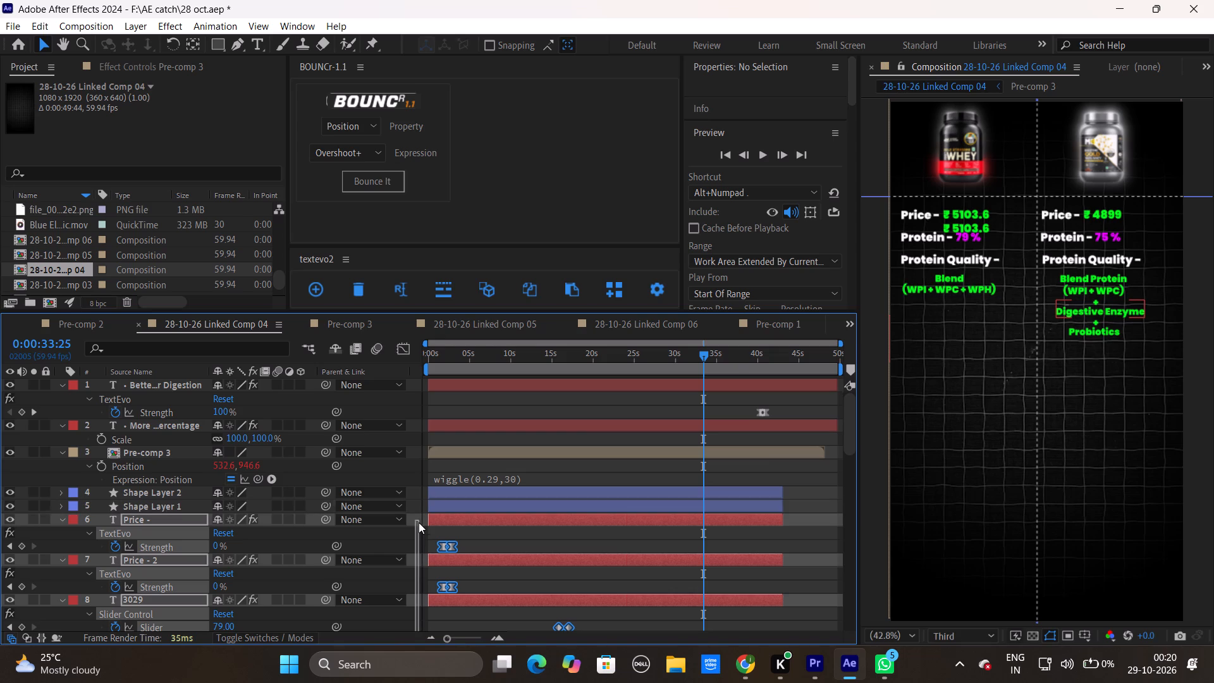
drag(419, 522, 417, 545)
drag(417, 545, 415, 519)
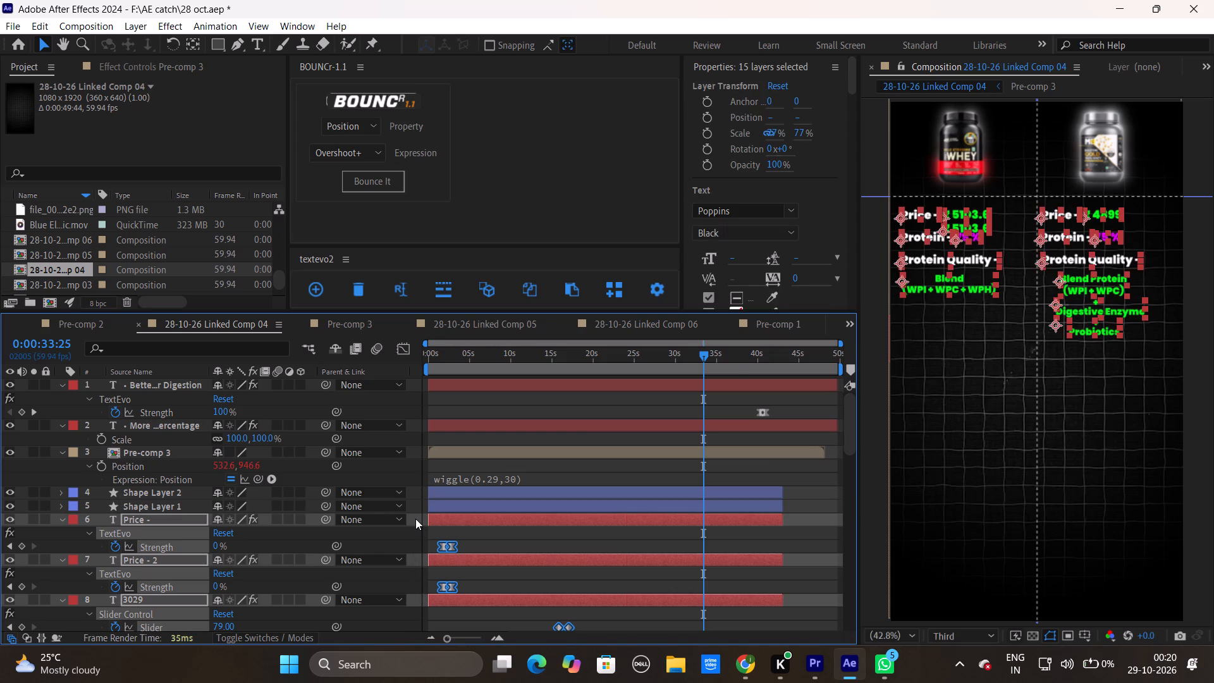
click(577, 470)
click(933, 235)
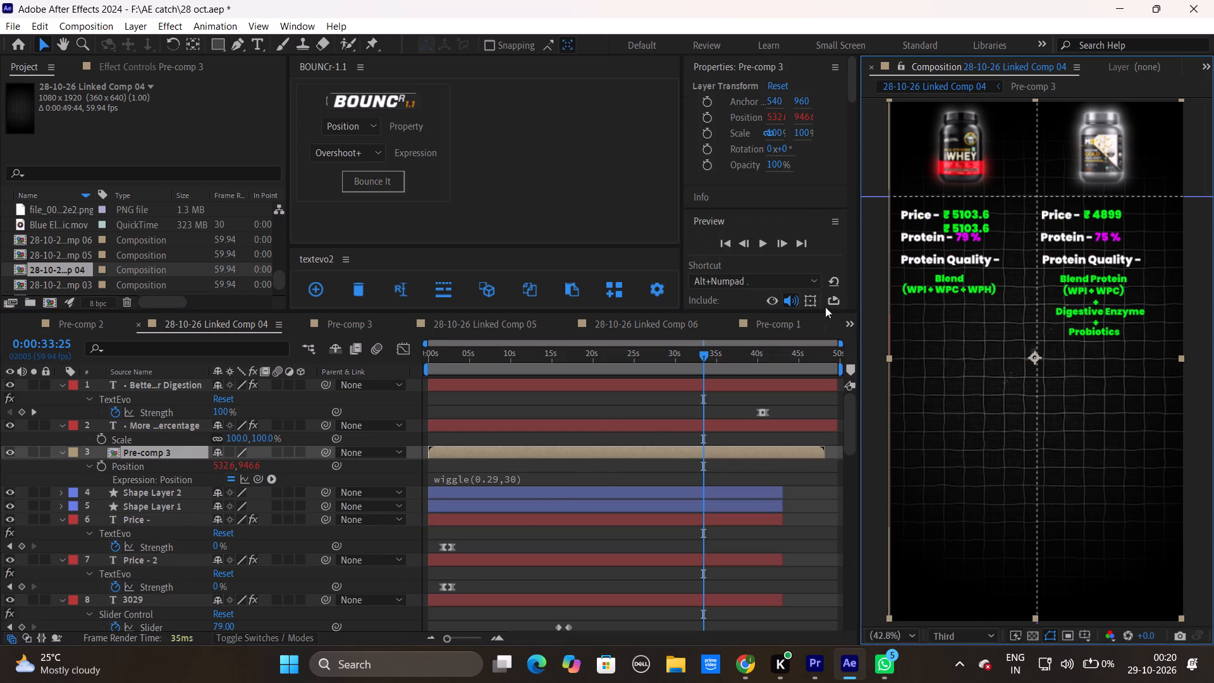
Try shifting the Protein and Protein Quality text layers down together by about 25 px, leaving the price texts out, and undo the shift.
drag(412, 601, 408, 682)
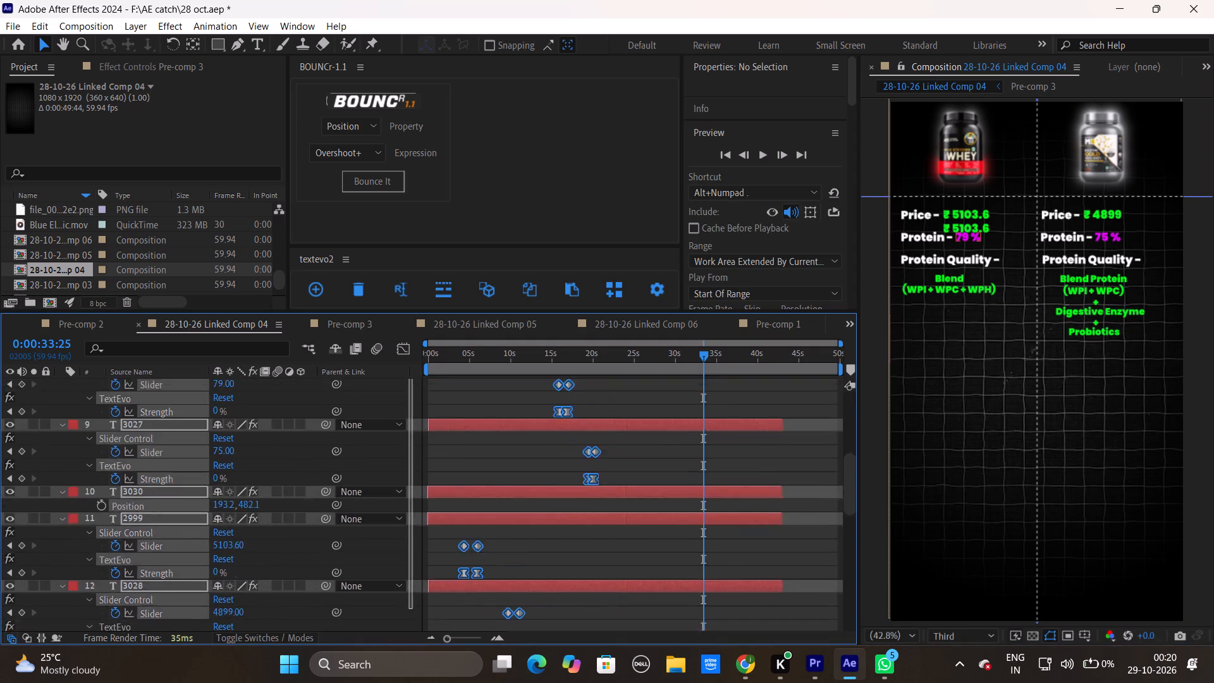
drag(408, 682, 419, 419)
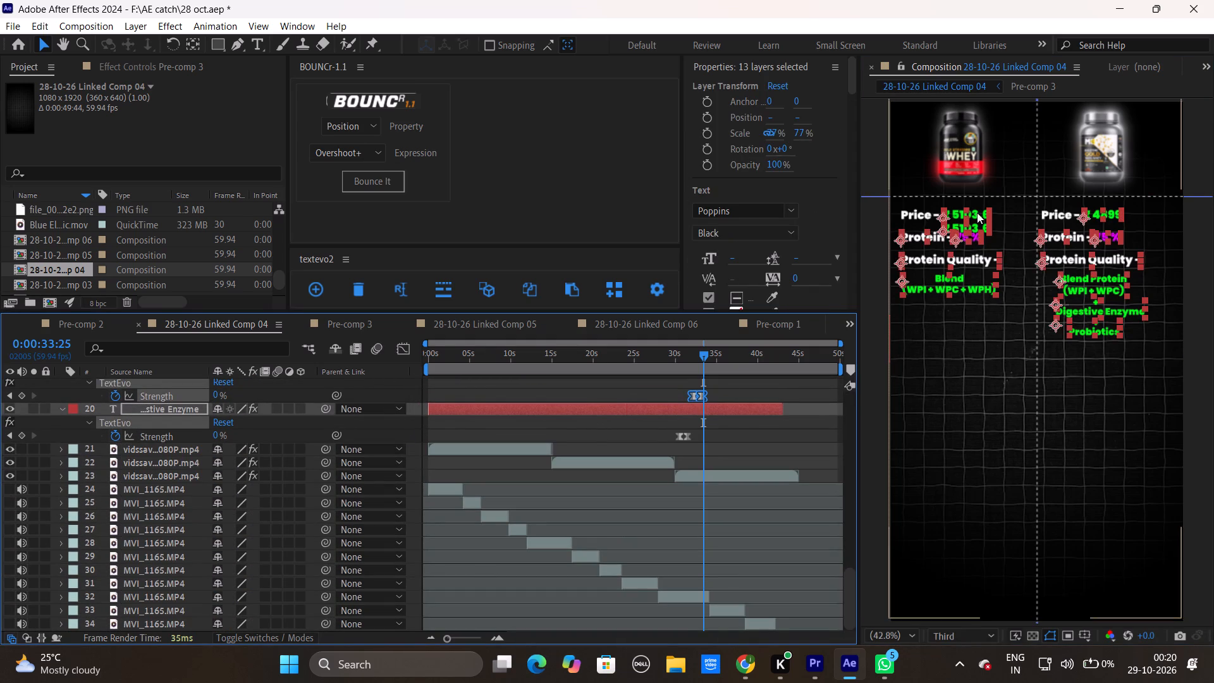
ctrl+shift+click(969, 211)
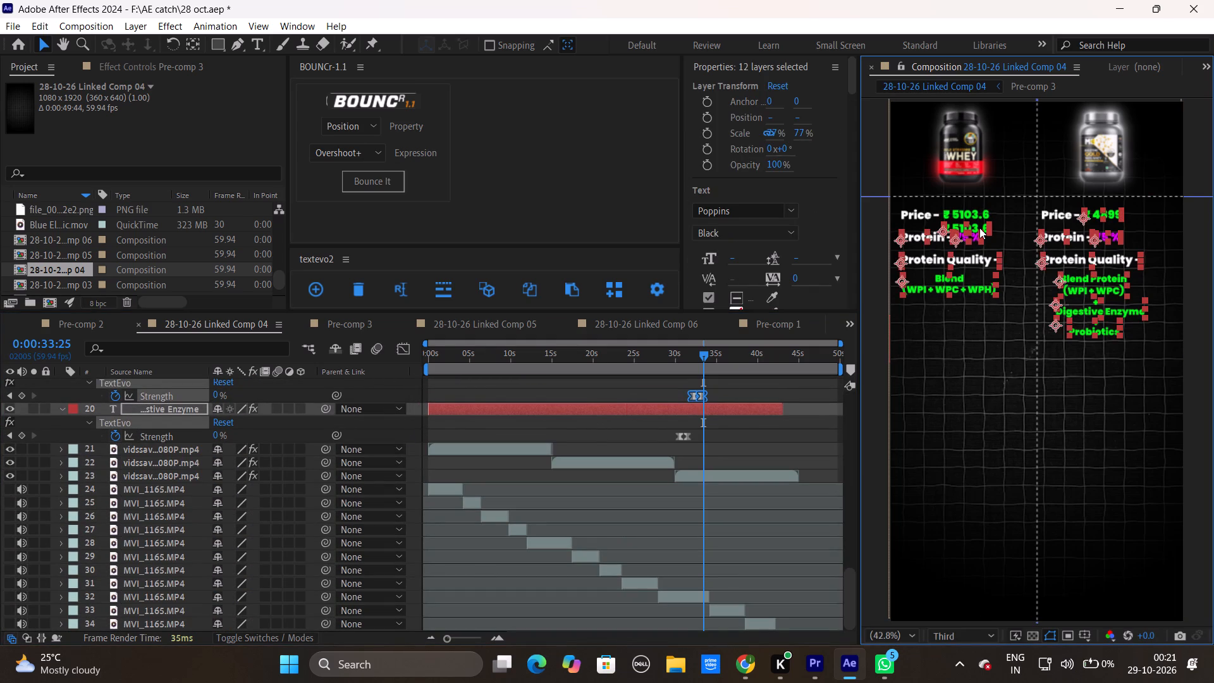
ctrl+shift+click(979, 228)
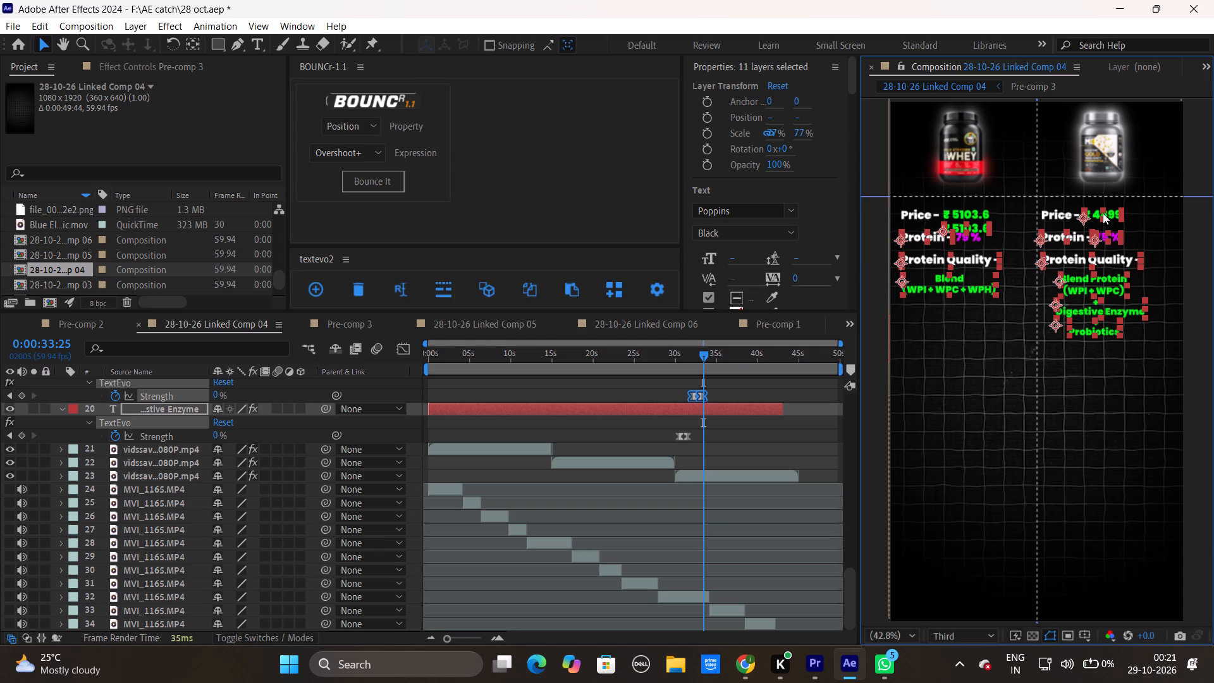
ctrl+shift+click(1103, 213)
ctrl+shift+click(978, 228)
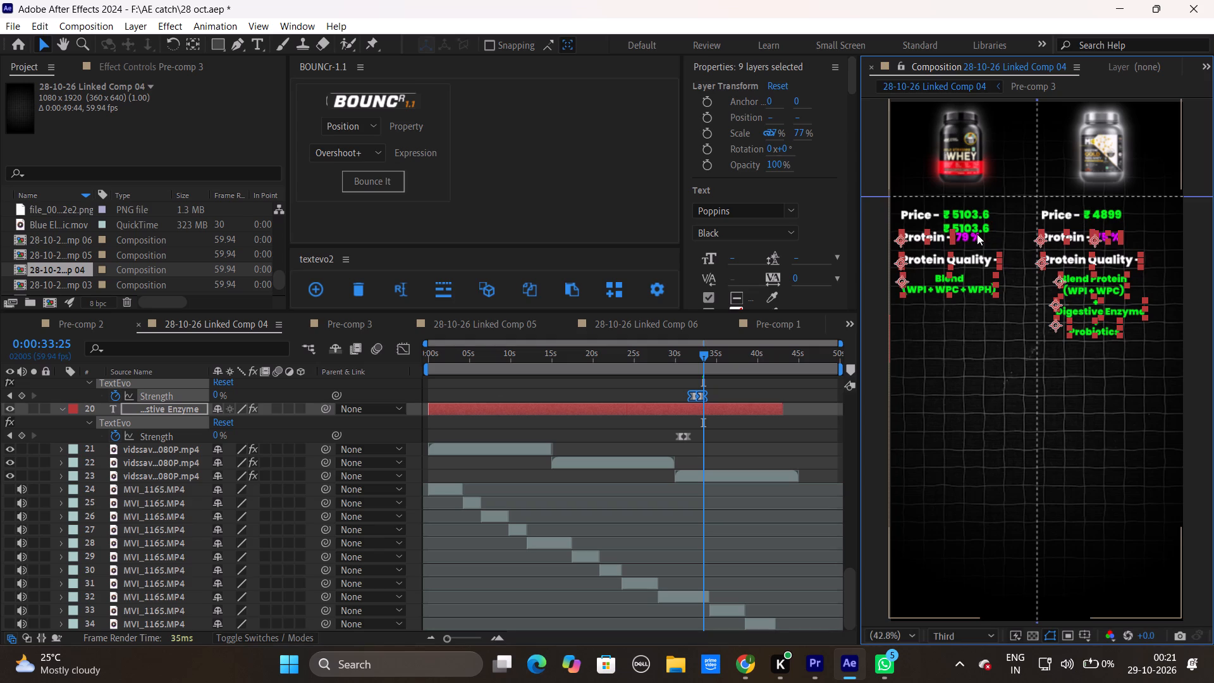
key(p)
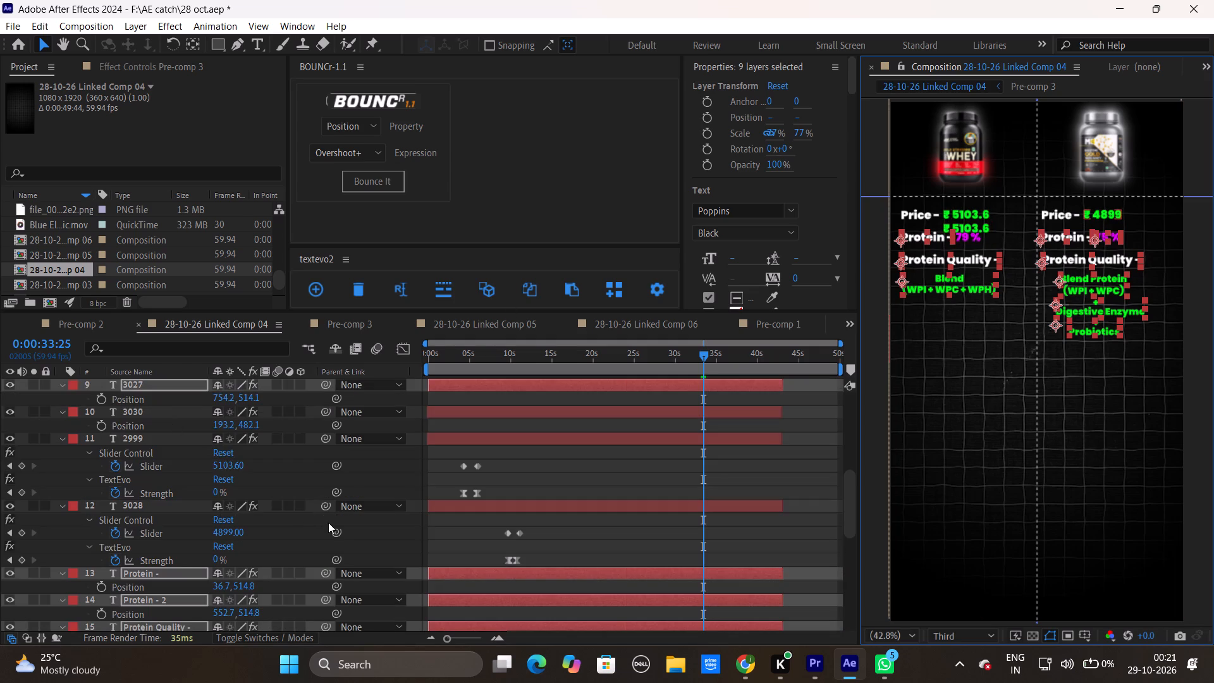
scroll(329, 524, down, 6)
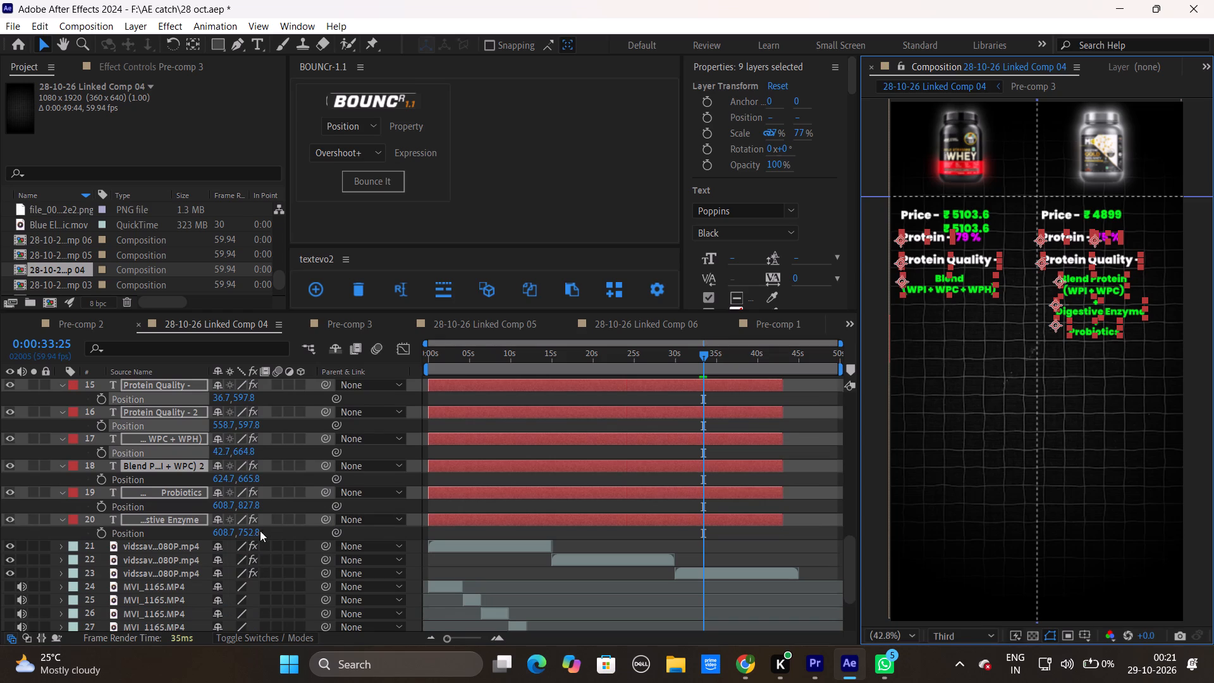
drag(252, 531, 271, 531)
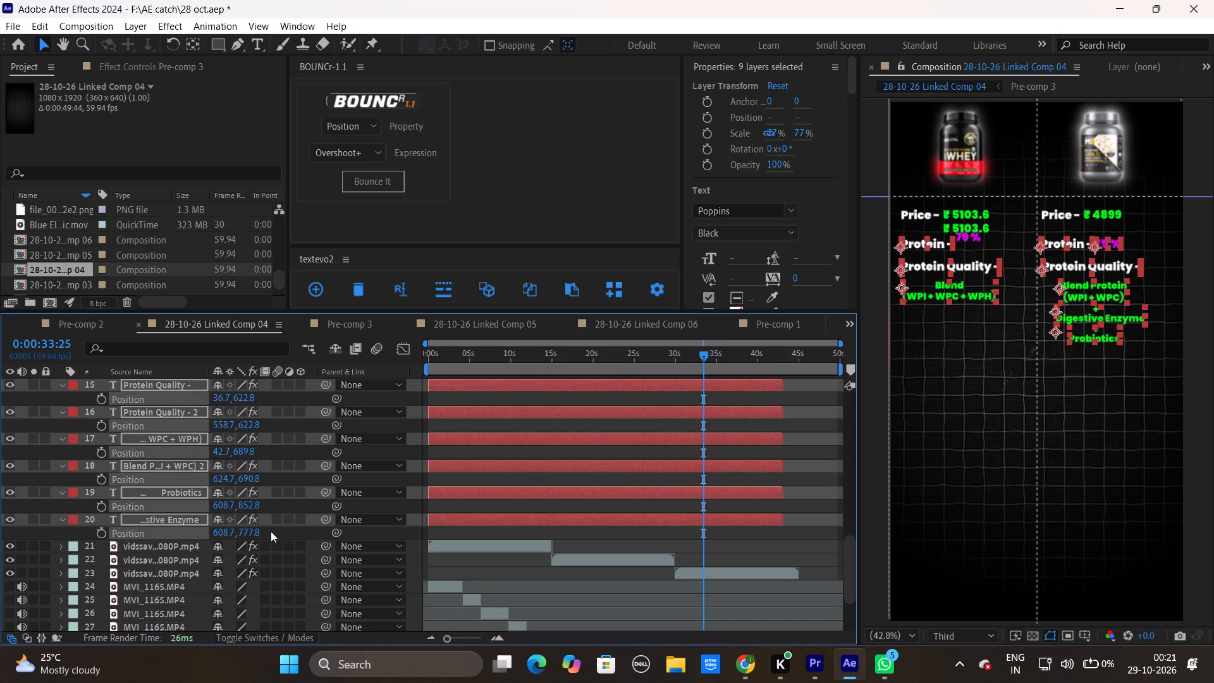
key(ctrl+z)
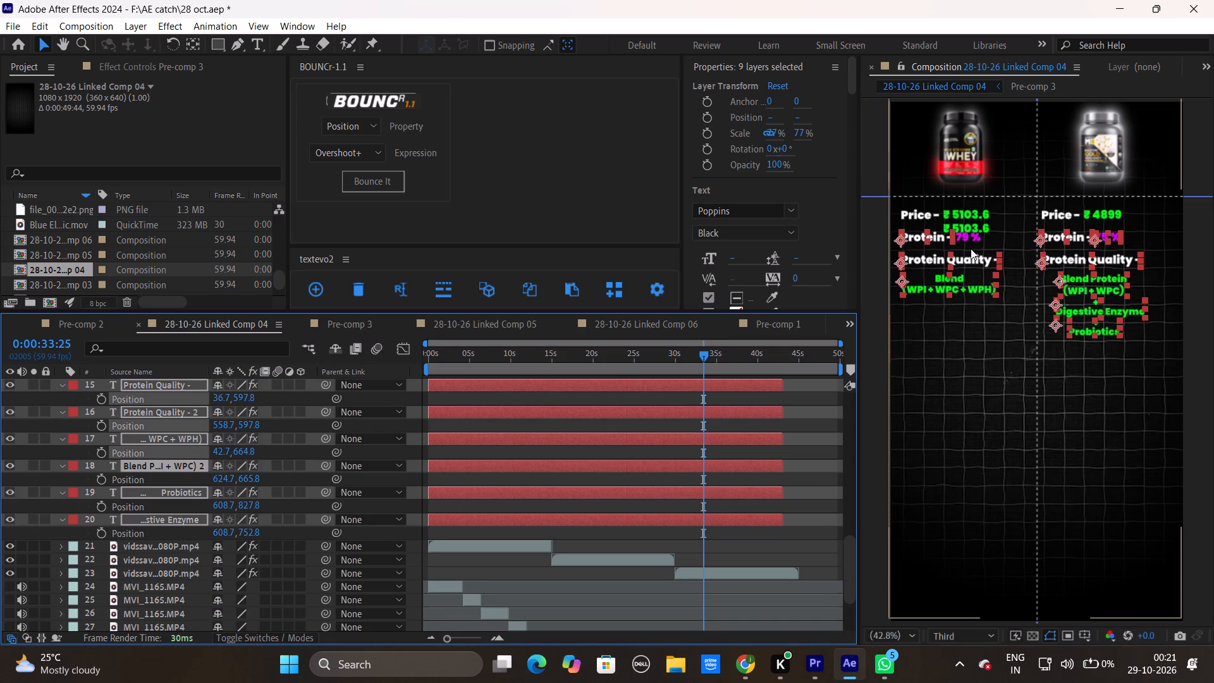
Check the price and percentage text layers one by one to identify the layer that holds the purple 79 % value.
ctrl+shift+click(969, 238)
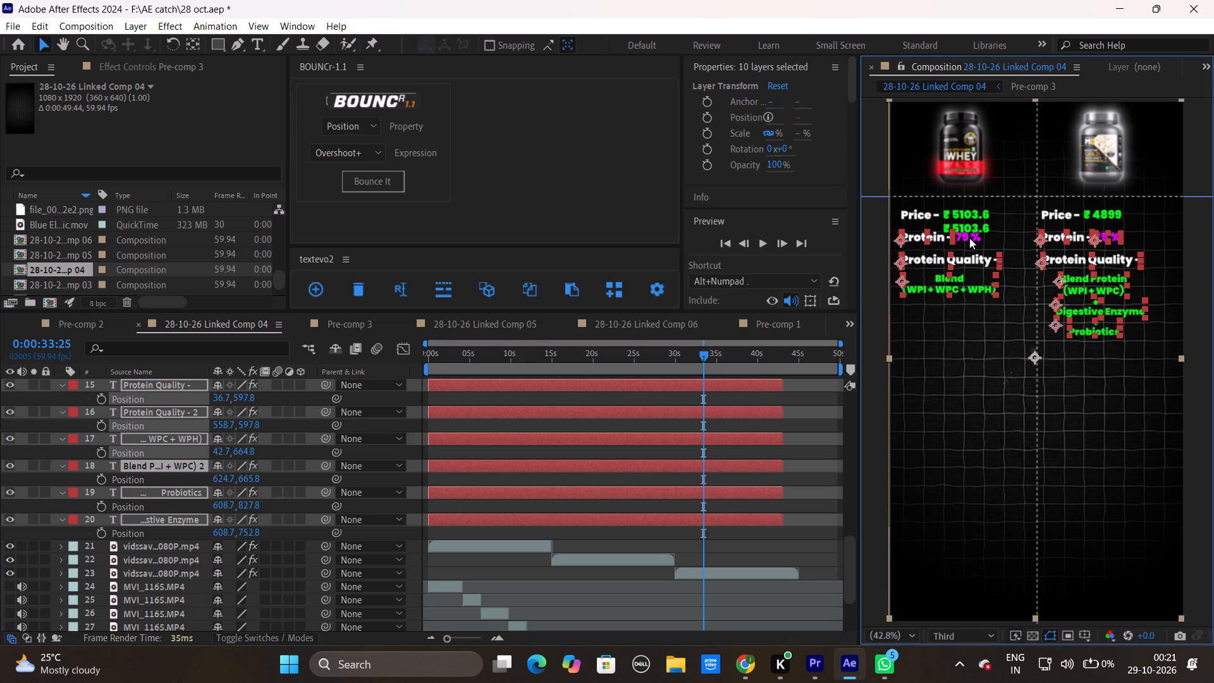
ctrl+shift+click(969, 238)
ctrl+shift+click(968, 235)
ctrl+shift+scroll(550, 435, up, 5)
scroll(610, 447, up, 4)
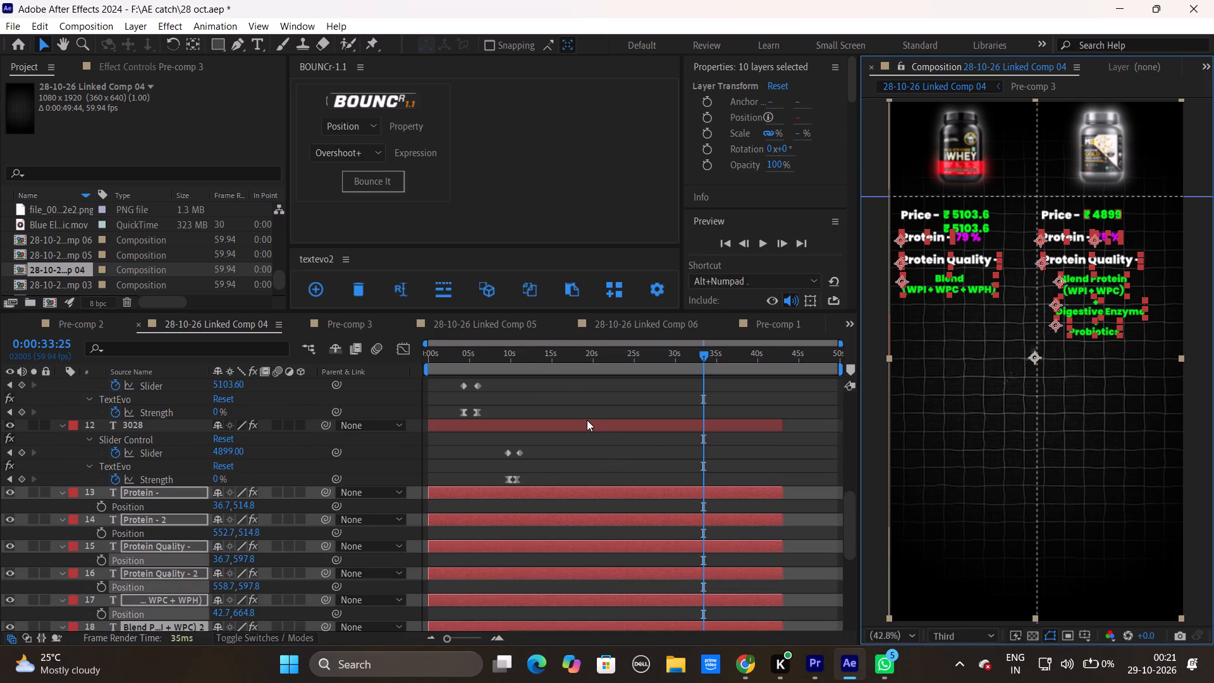
ctrl+shift+click(586, 420)
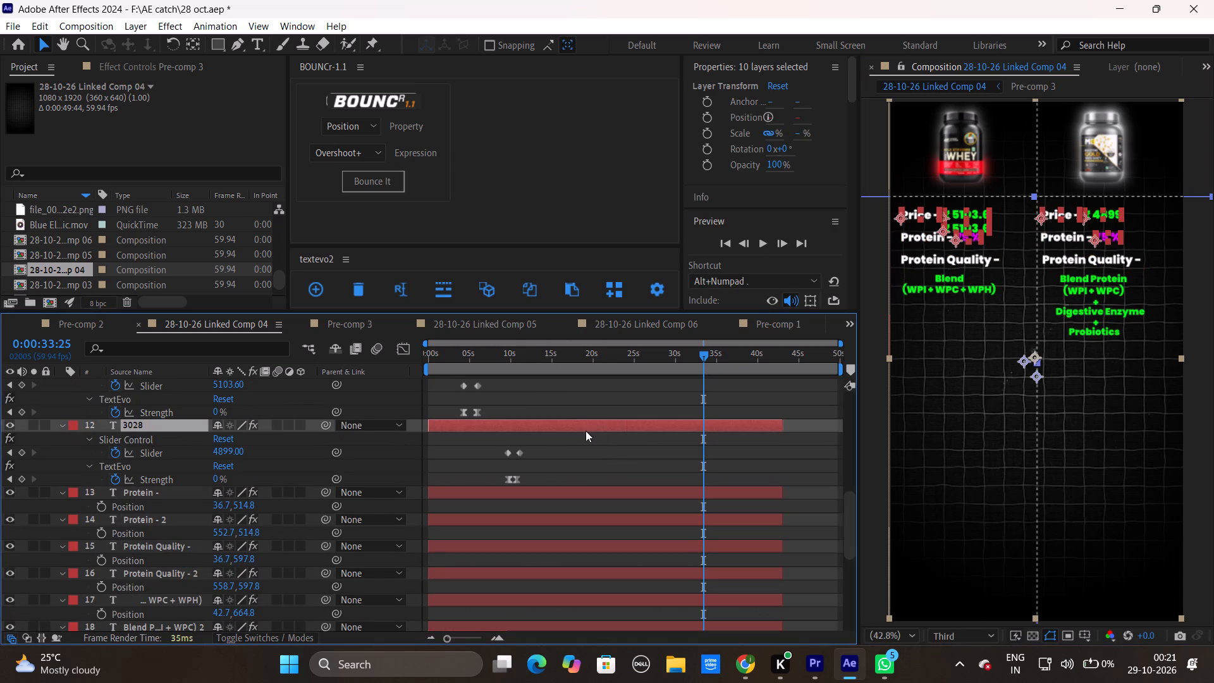
click(589, 446)
click(419, 424)
click(450, 423)
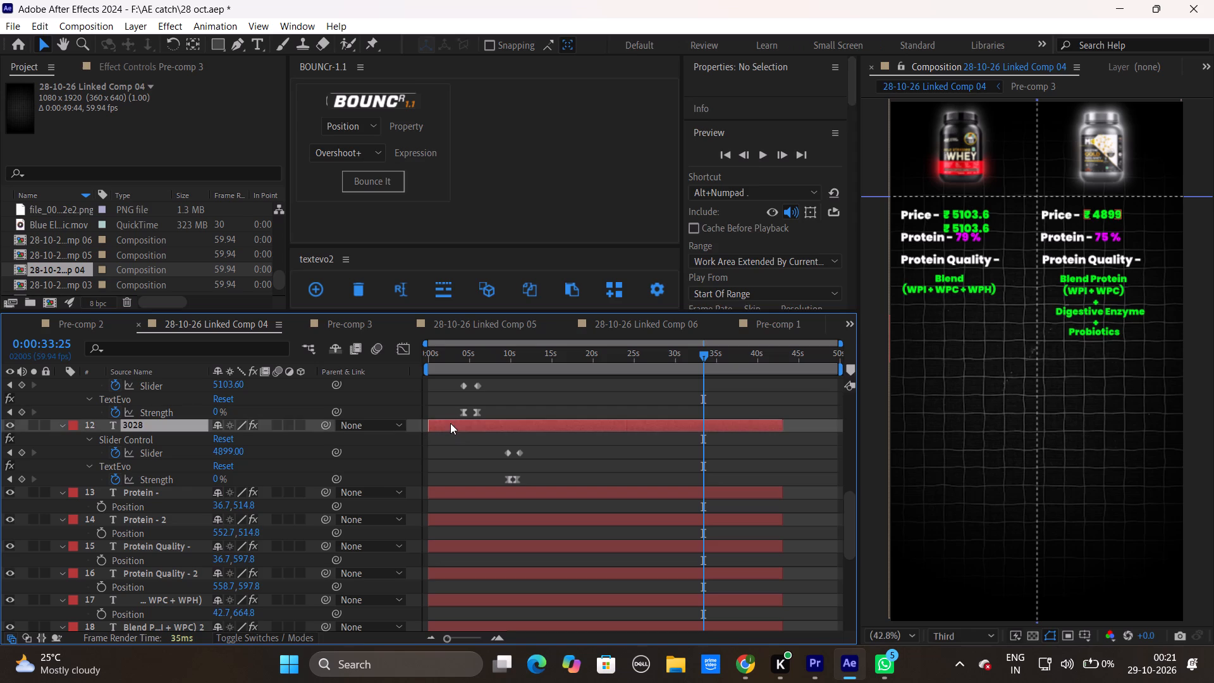
click(962, 236)
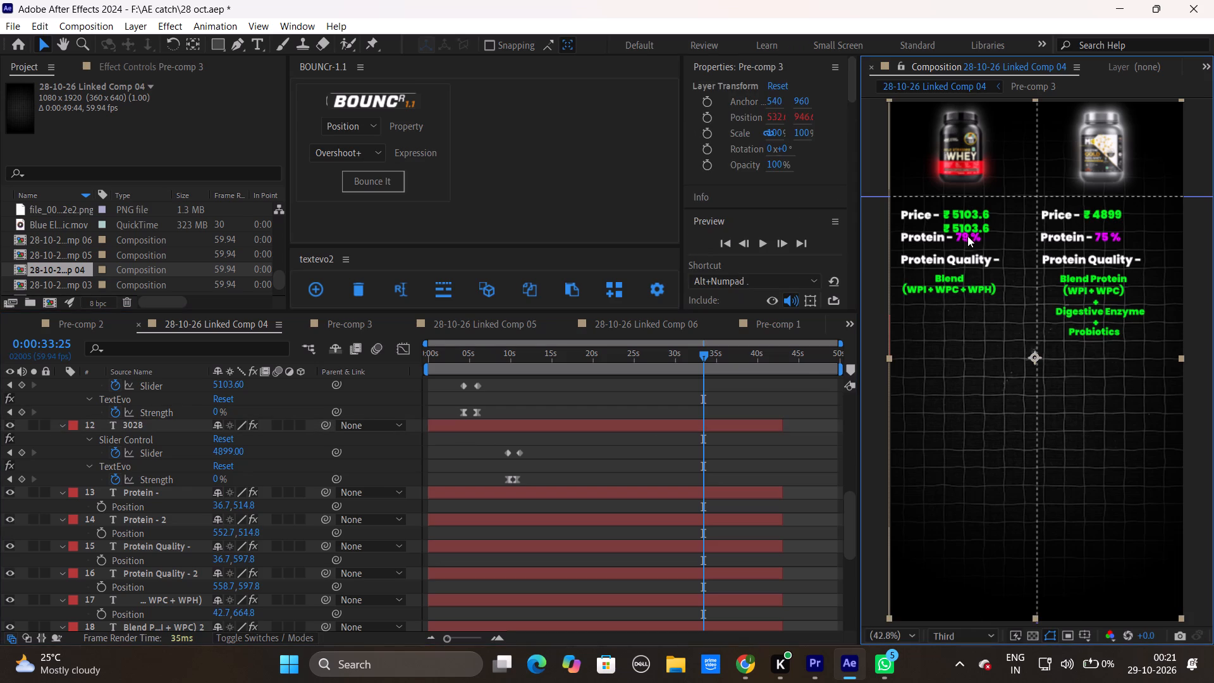
scroll(733, 391, up, 2)
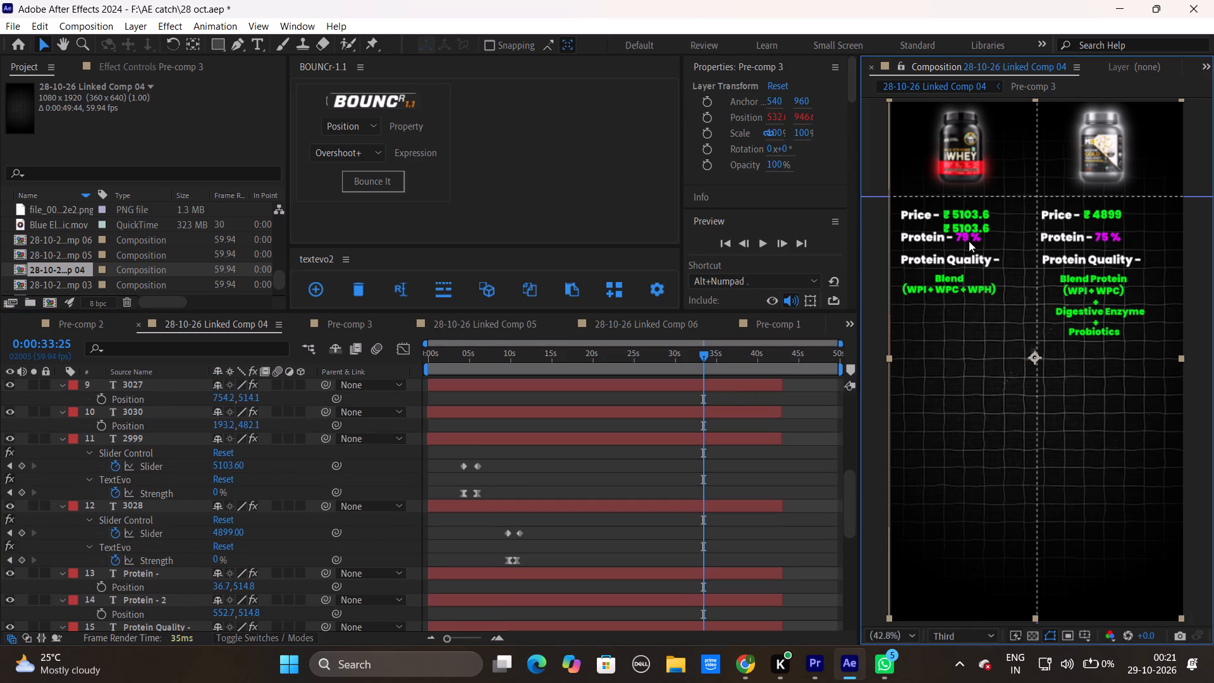
click(967, 236)
scroll(666, 465, up, 5)
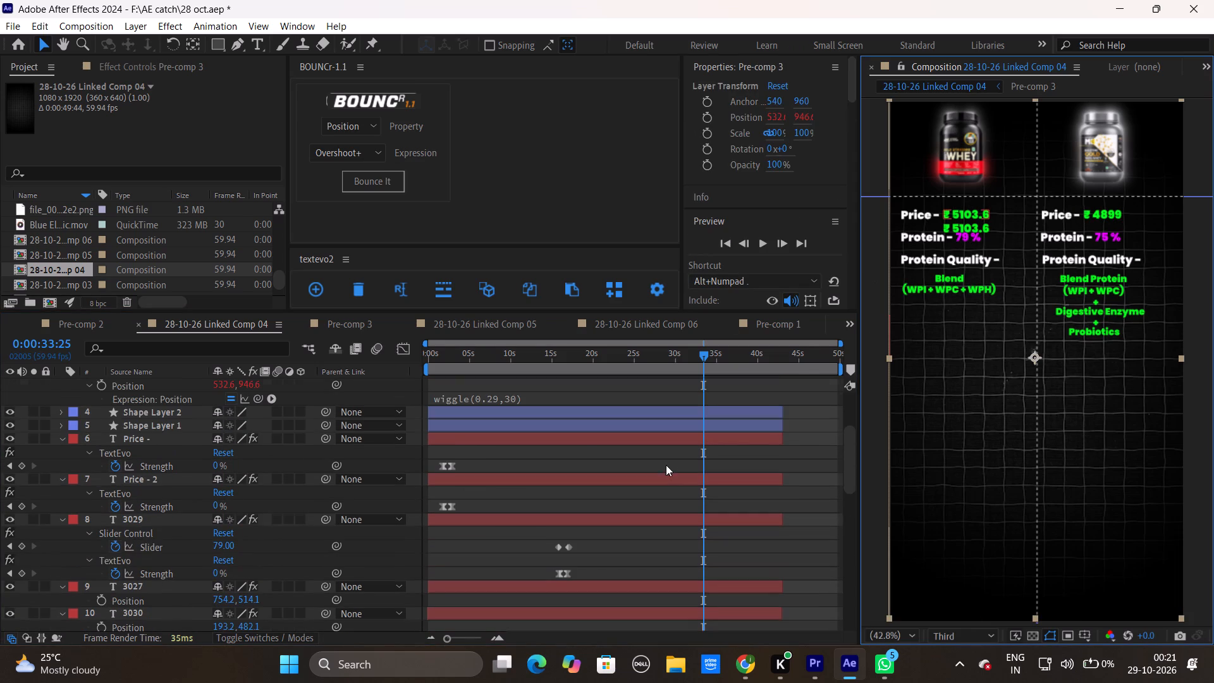
click(626, 438)
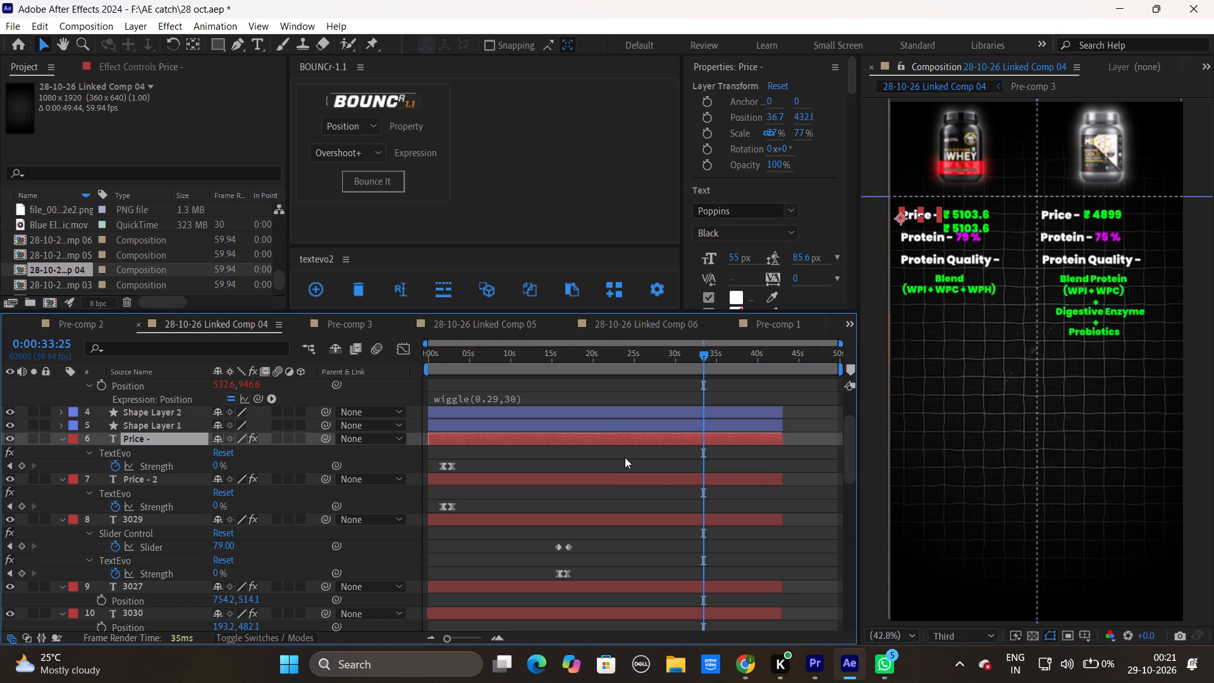
click(616, 476)
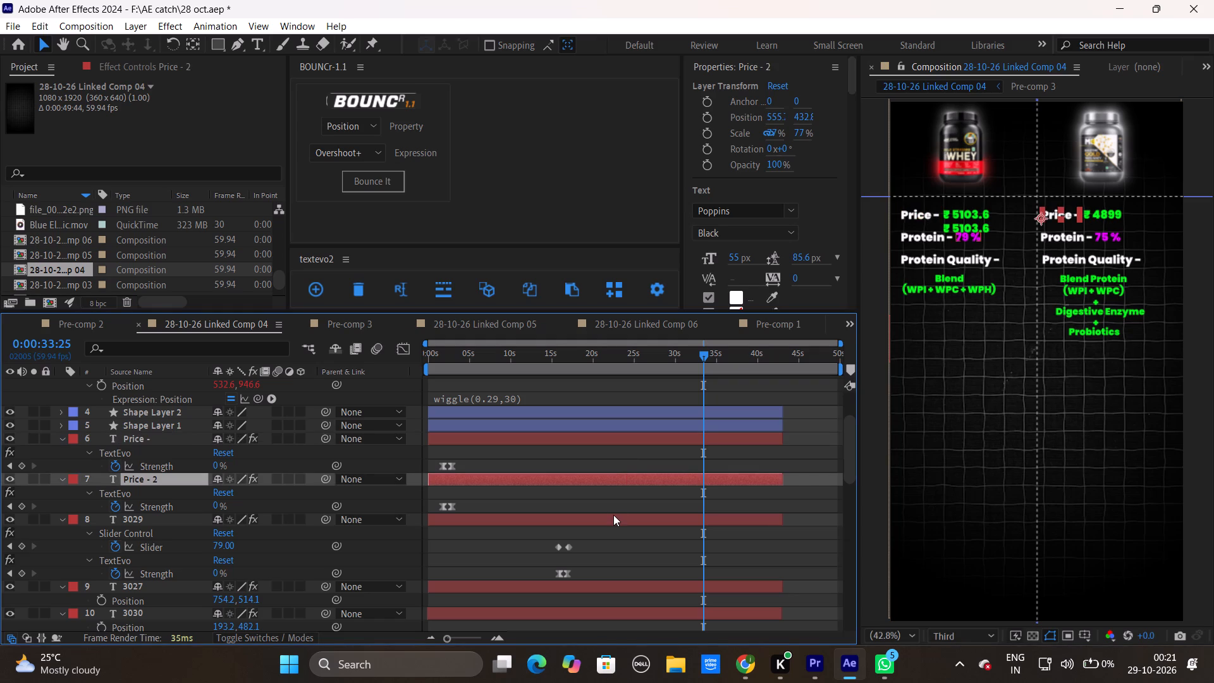
click(613, 515)
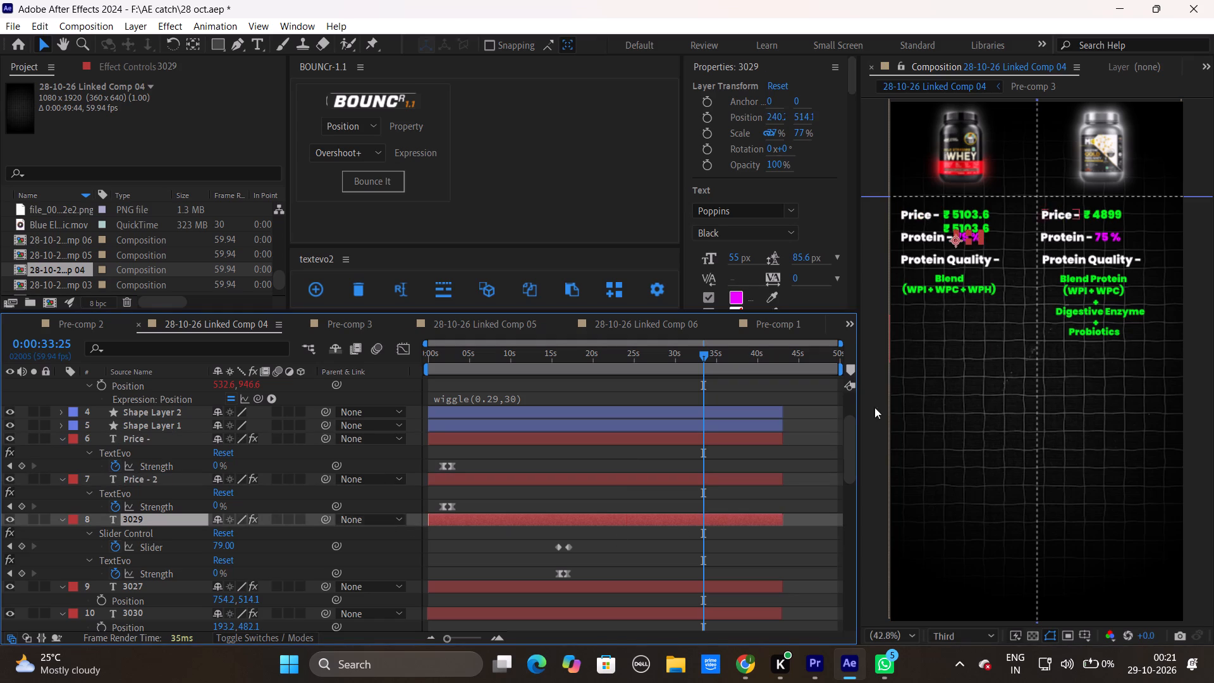
Shift the Protein and Protein Quality labels, the 75 % value and the green ingredient texts down together by 38 px, leaving out the prices.
ctrl+shift+click(941, 255)
scroll(516, 586, down, 2)
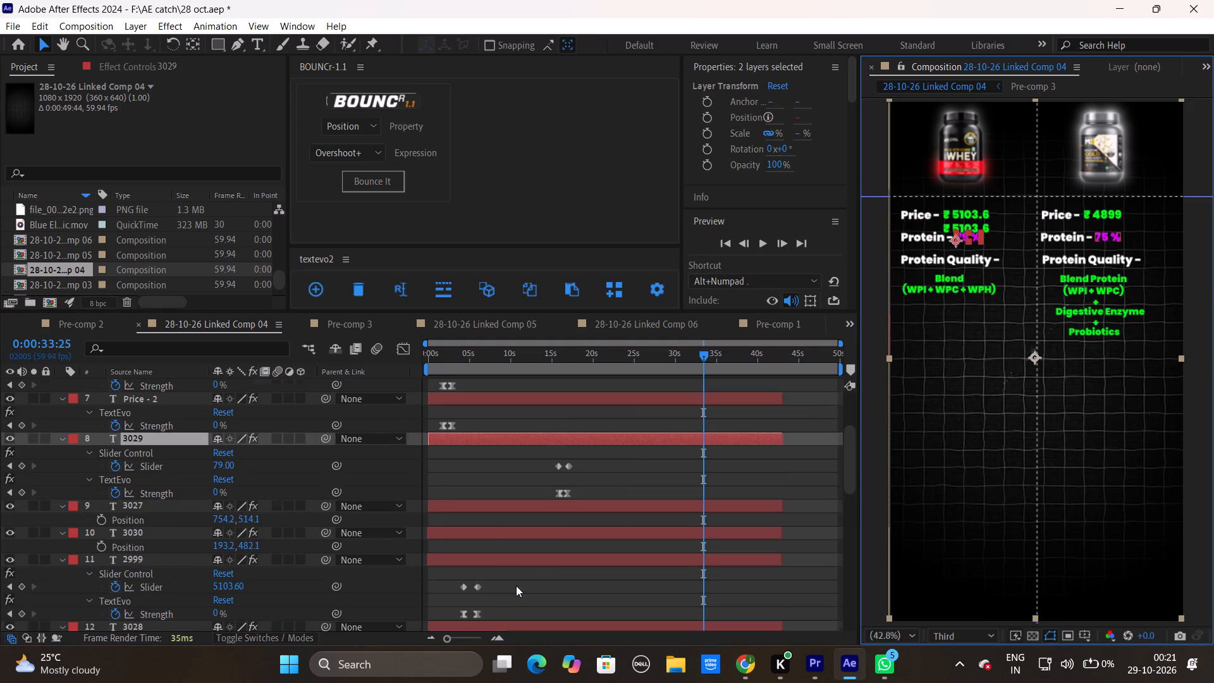
ctrl+shift+drag(418, 505, 415, 682)
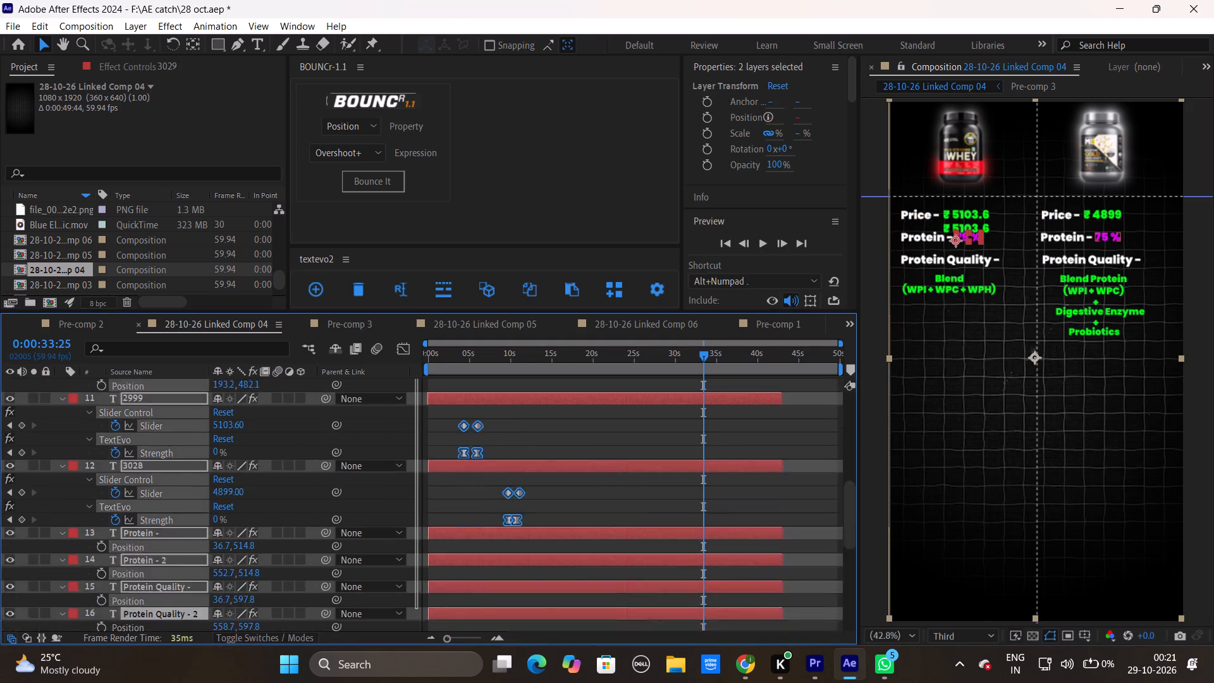
ctrl+shift+drag(415, 682, 426, 431)
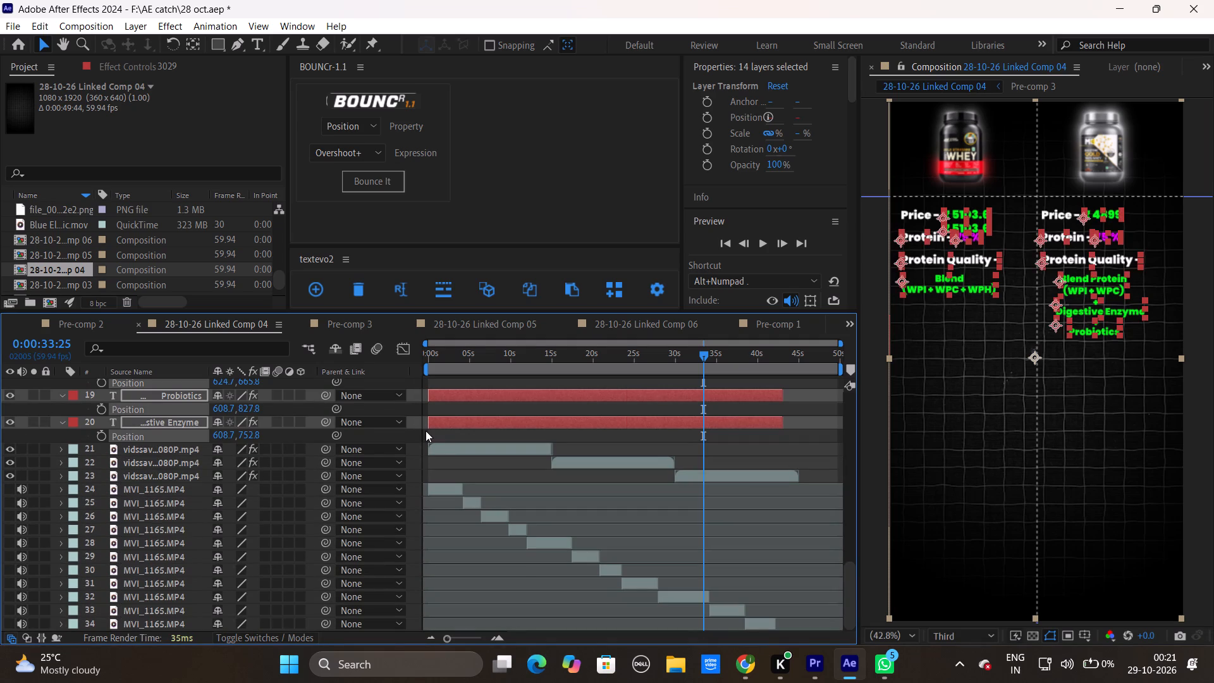
ctrl+shift+click(969, 210)
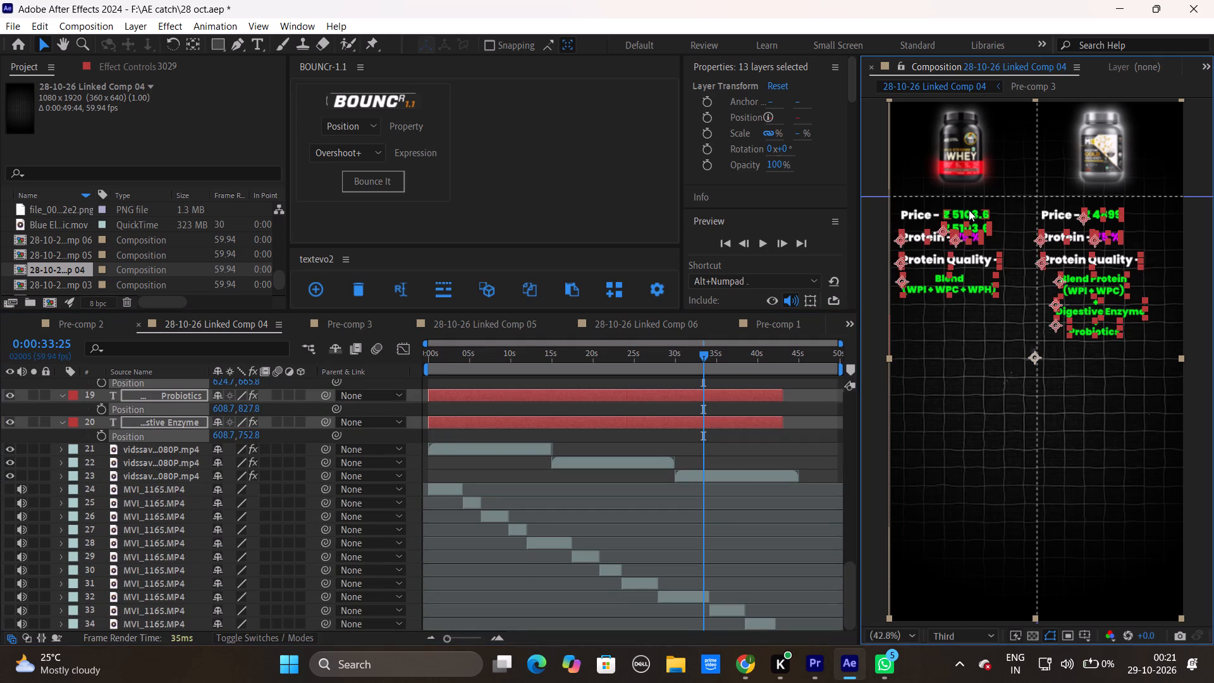
ctrl+shift+click(990, 227)
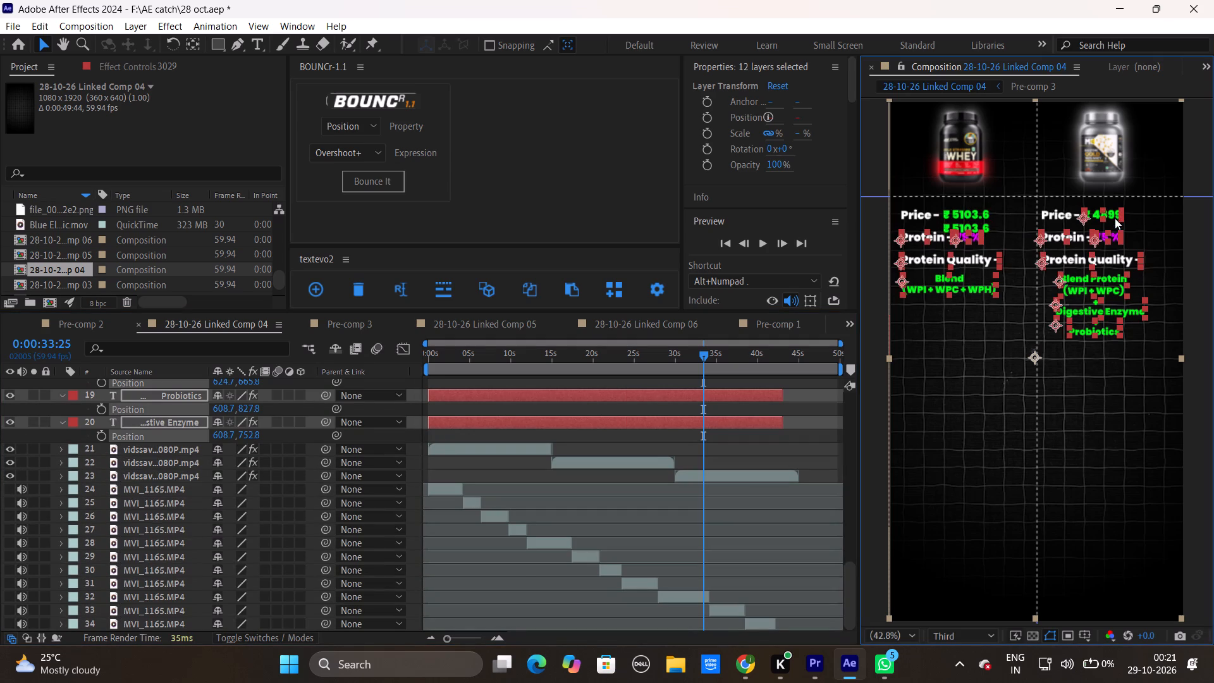
ctrl+shift+click(1113, 215)
ctrl+shift+click(1106, 211)
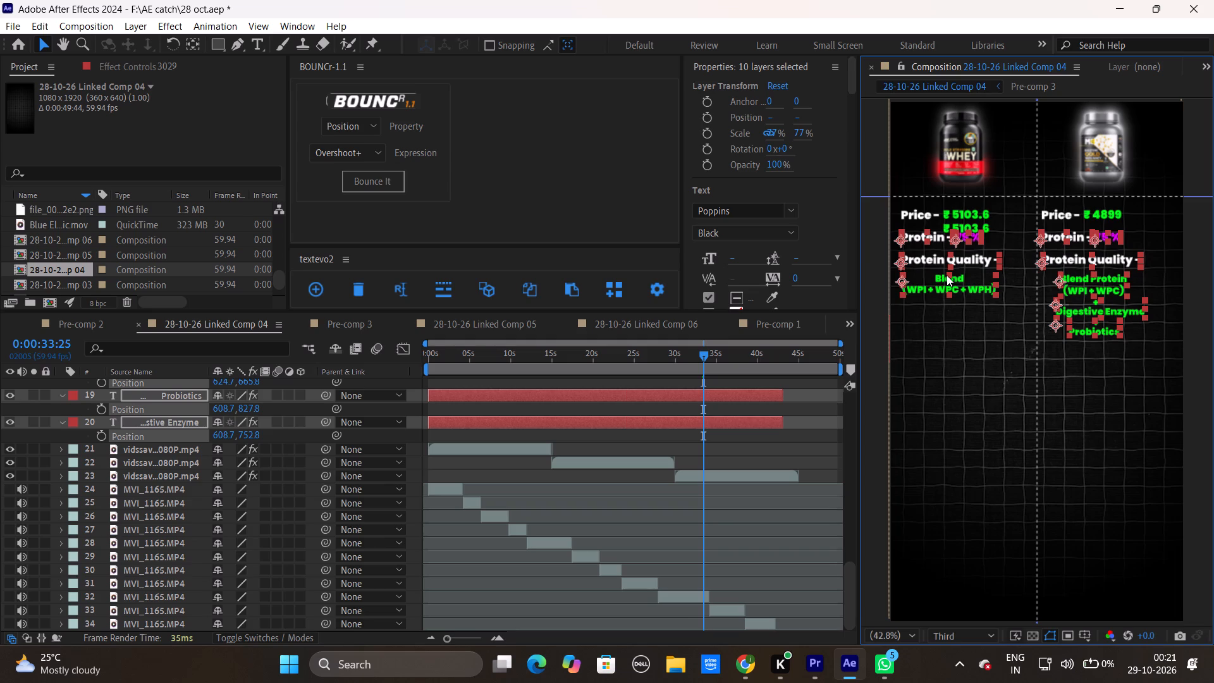
drag(254, 438, 263, 438)
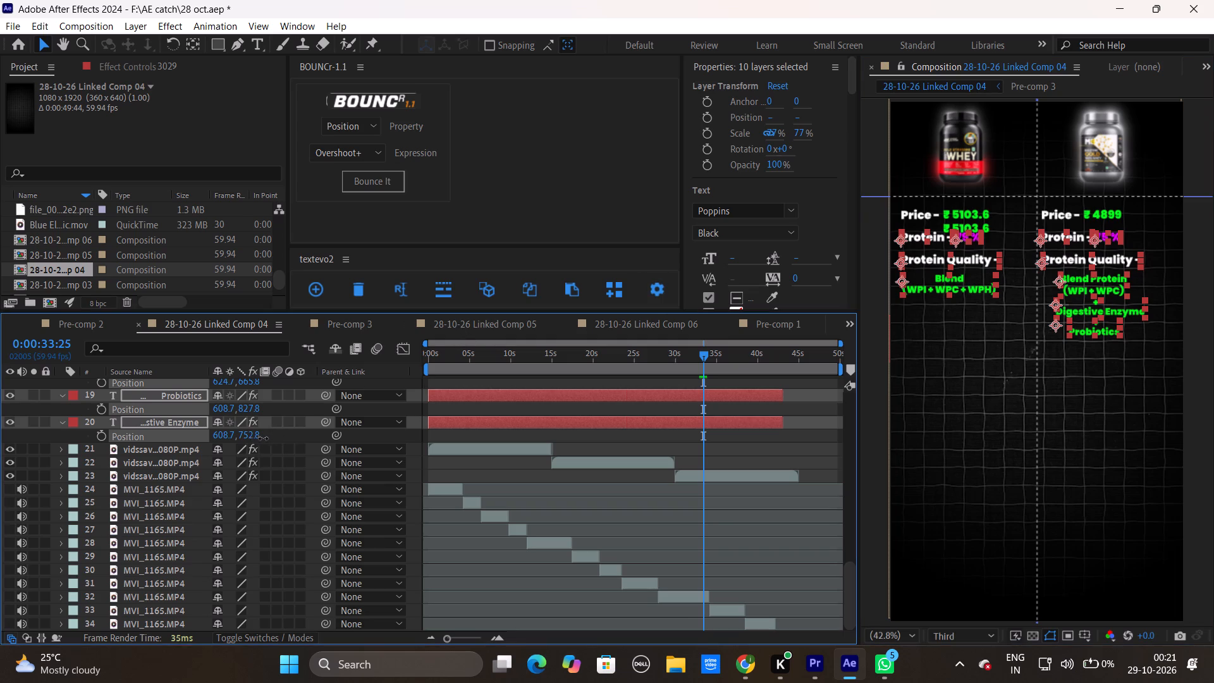
drag(263, 438, 279, 438)
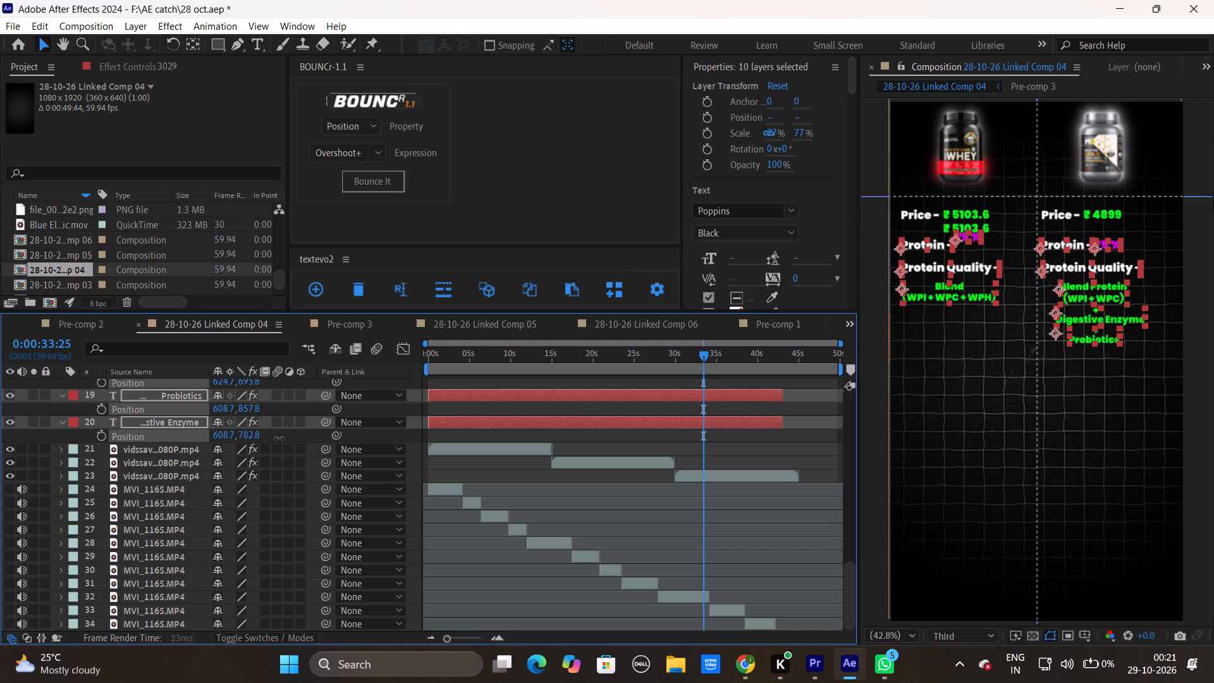
drag(279, 438, 283, 438)
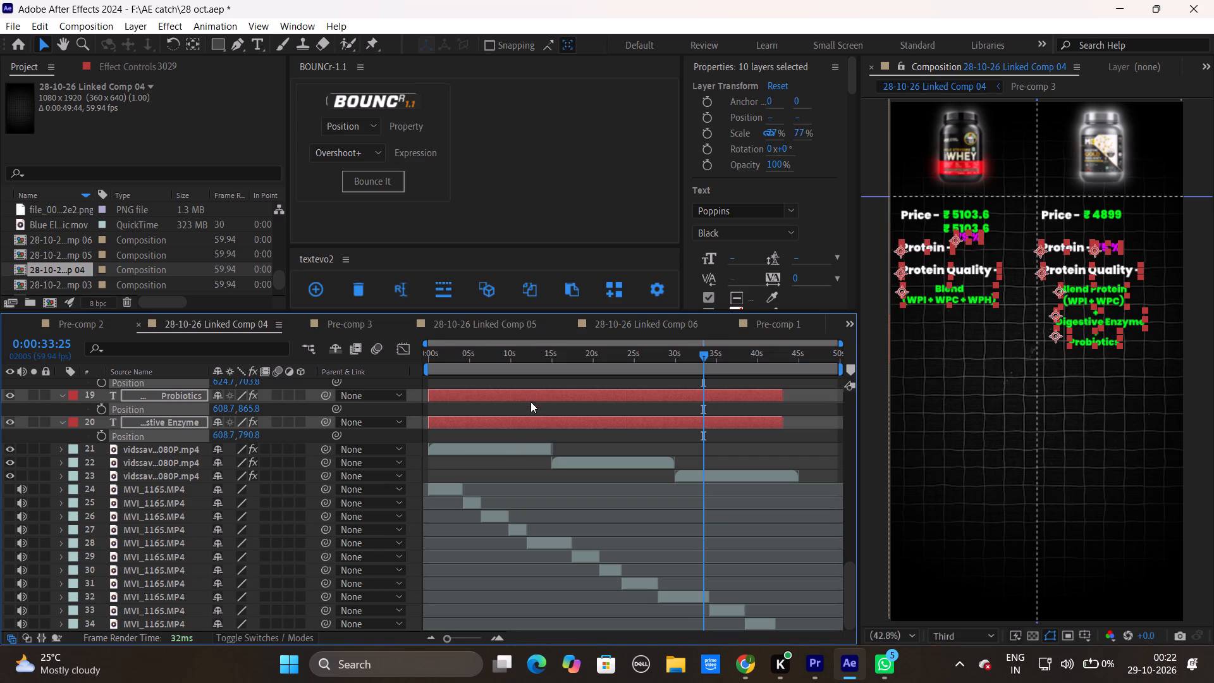
click(530, 405)
Move the purple 79 % text down level with its Protein label, setting its vertical position to 551.1.
click(970, 235)
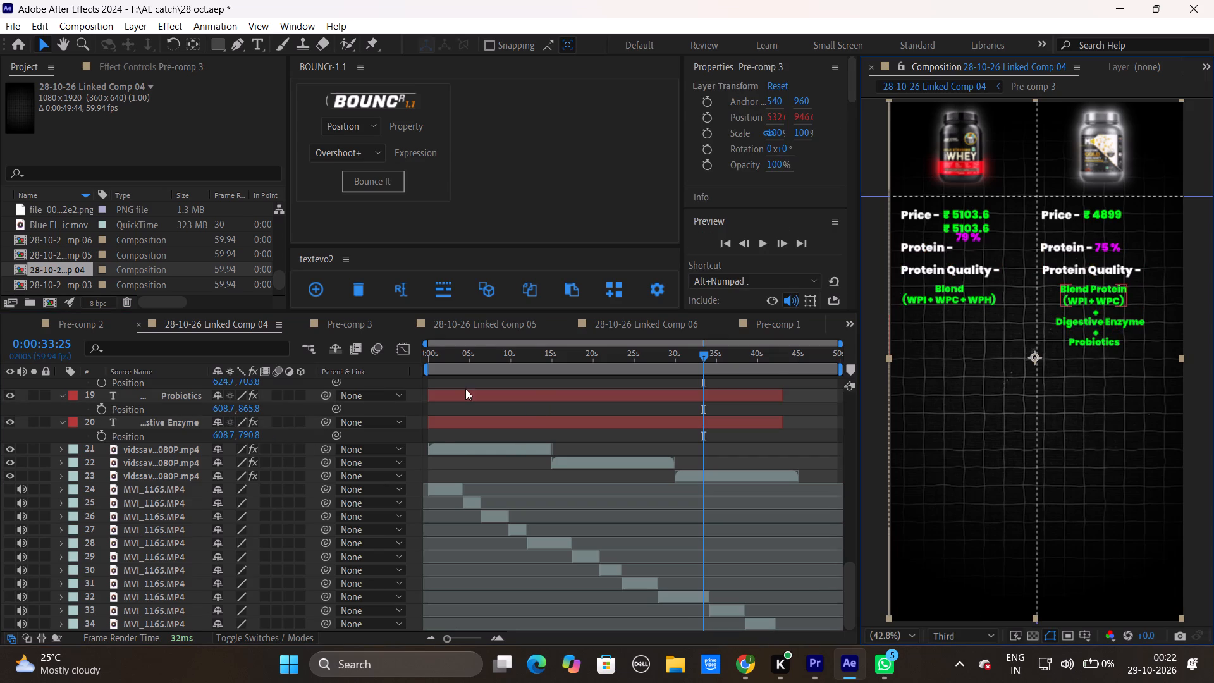
scroll(457, 434, up, 9)
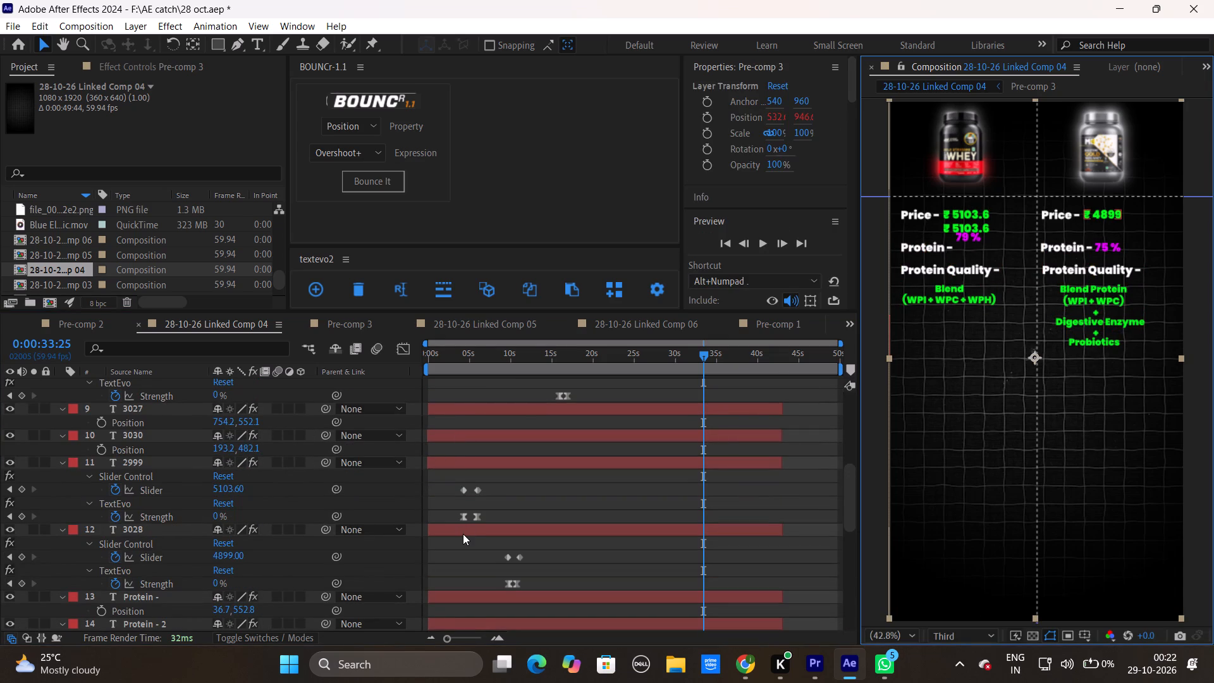
click(463, 534)
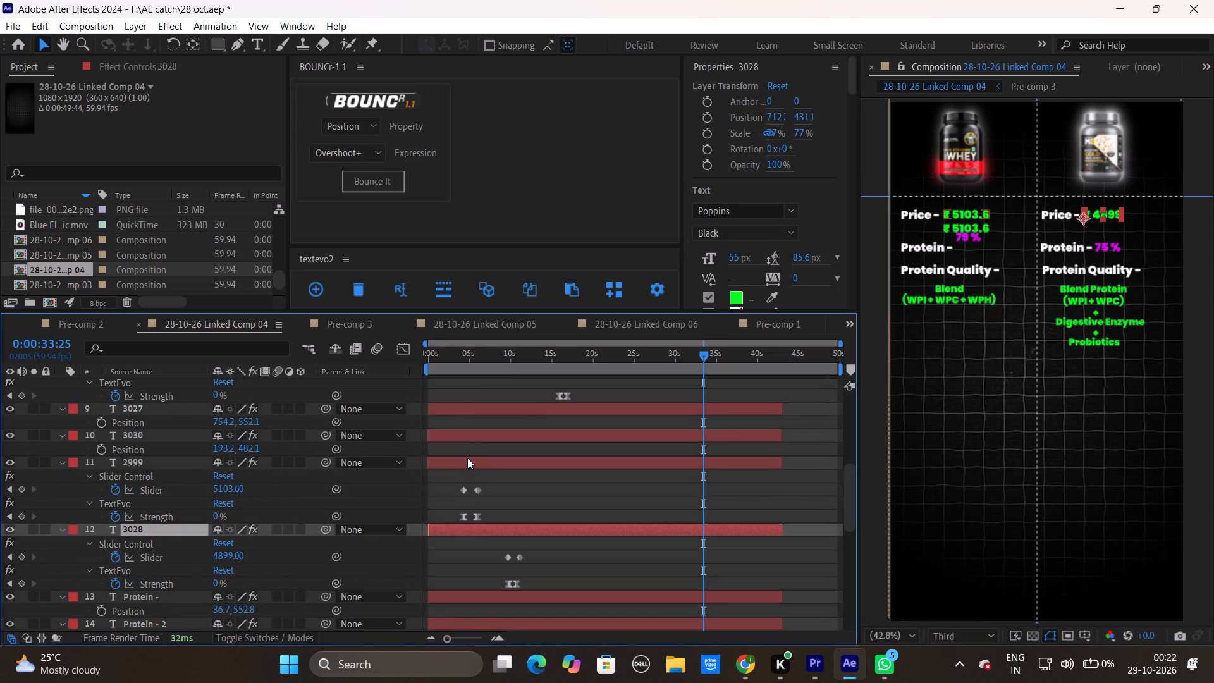
click(467, 457)
click(470, 429)
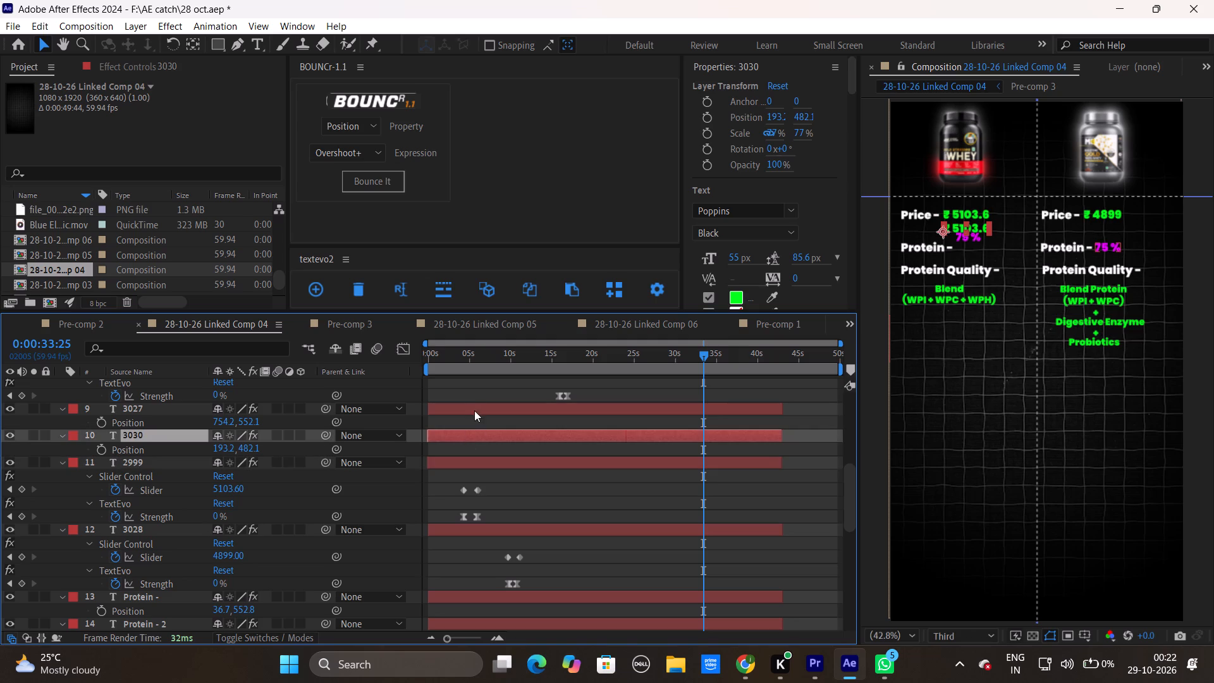
click(475, 402)
click(475, 407)
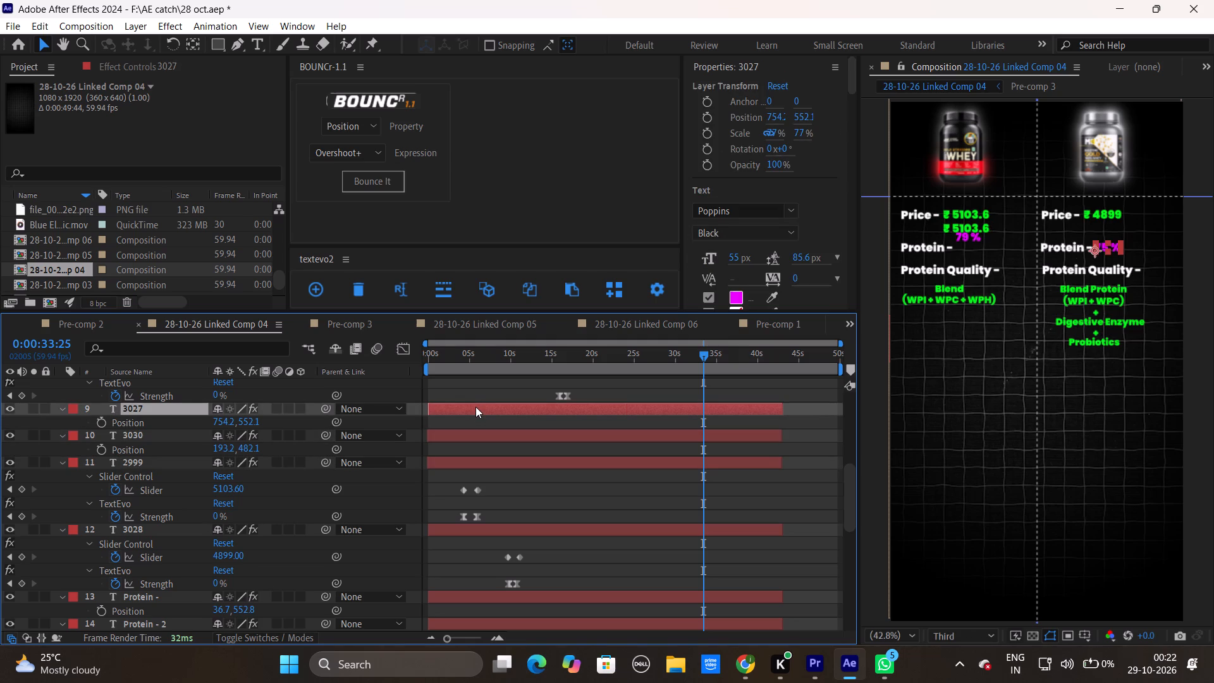
scroll(475, 407, up, 1)
scroll(475, 407, down, 1)
scroll(475, 407, up, 2)
click(478, 424)
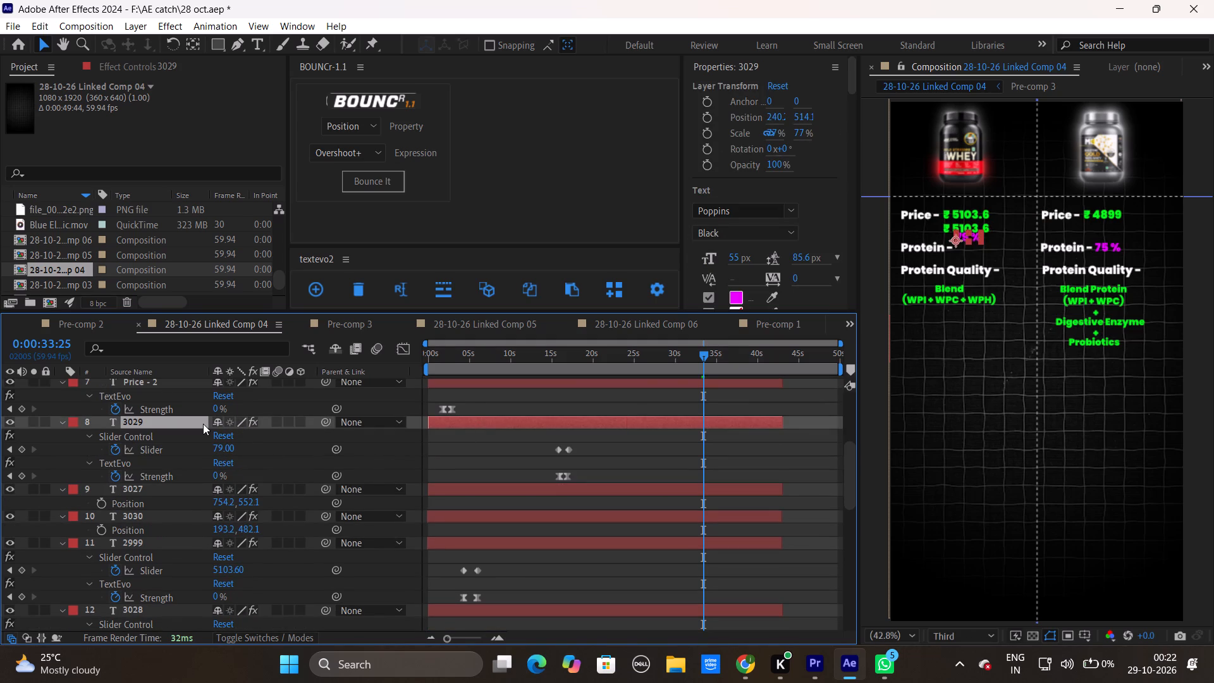
key(p)
drag(248, 438, 273, 437)
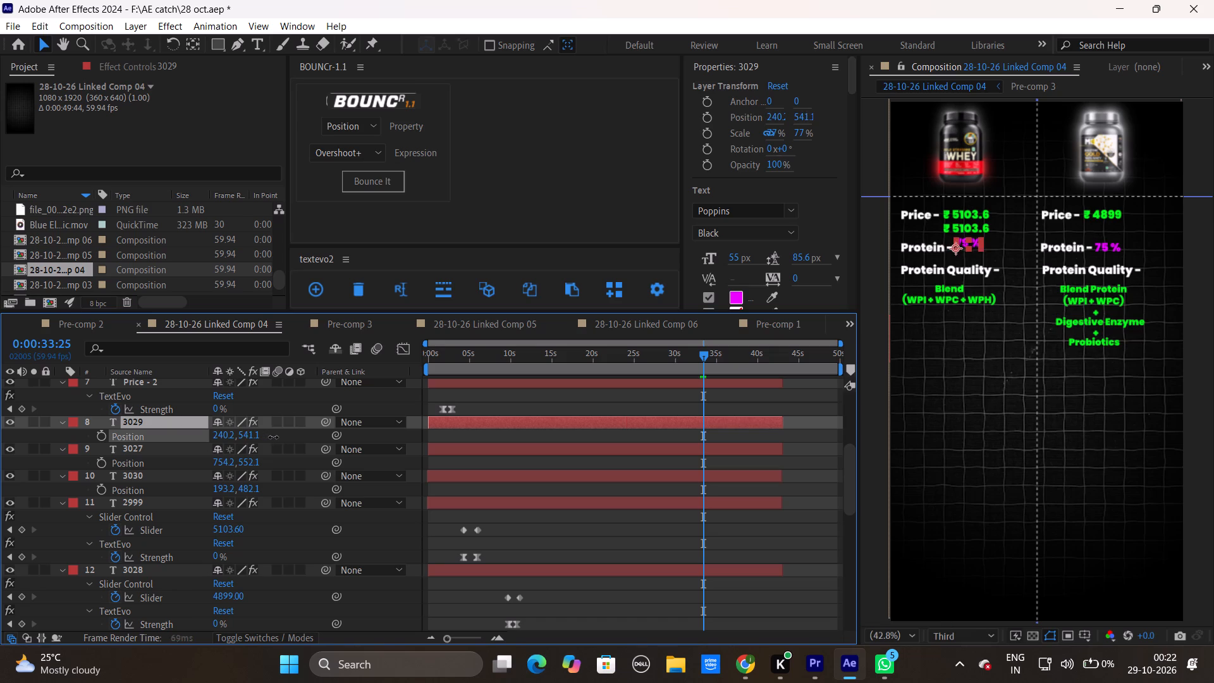
drag(273, 437, 276, 437)
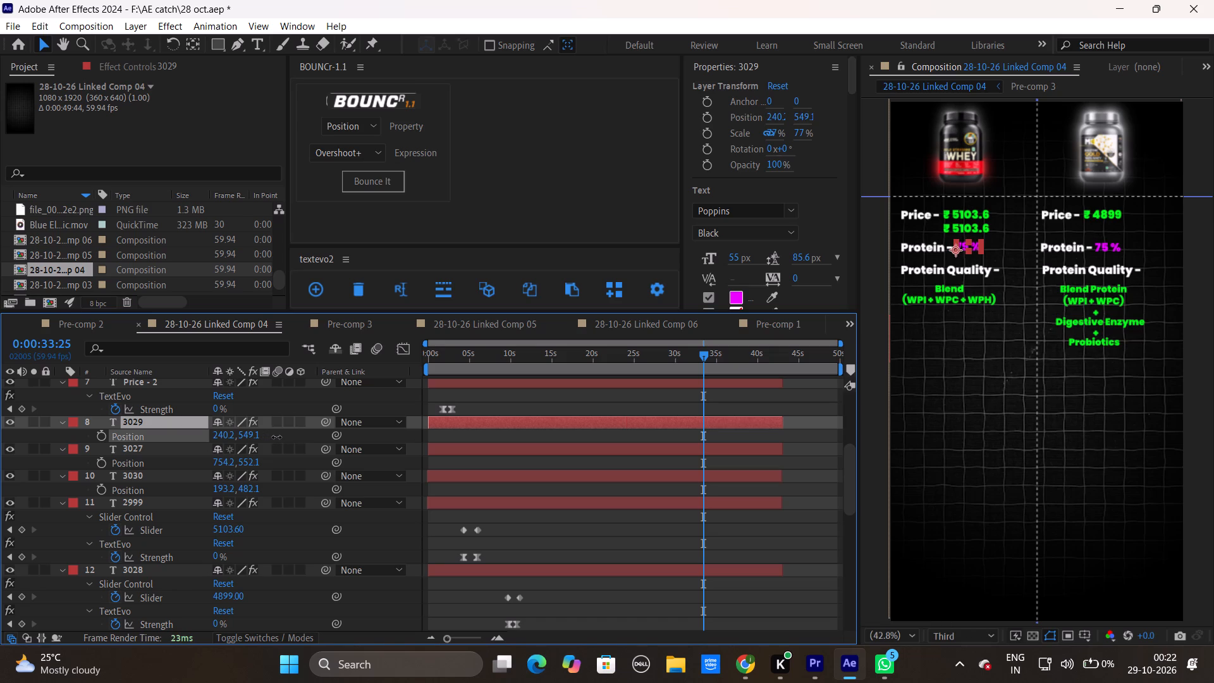
drag(276, 437, 278, 437)
click(485, 431)
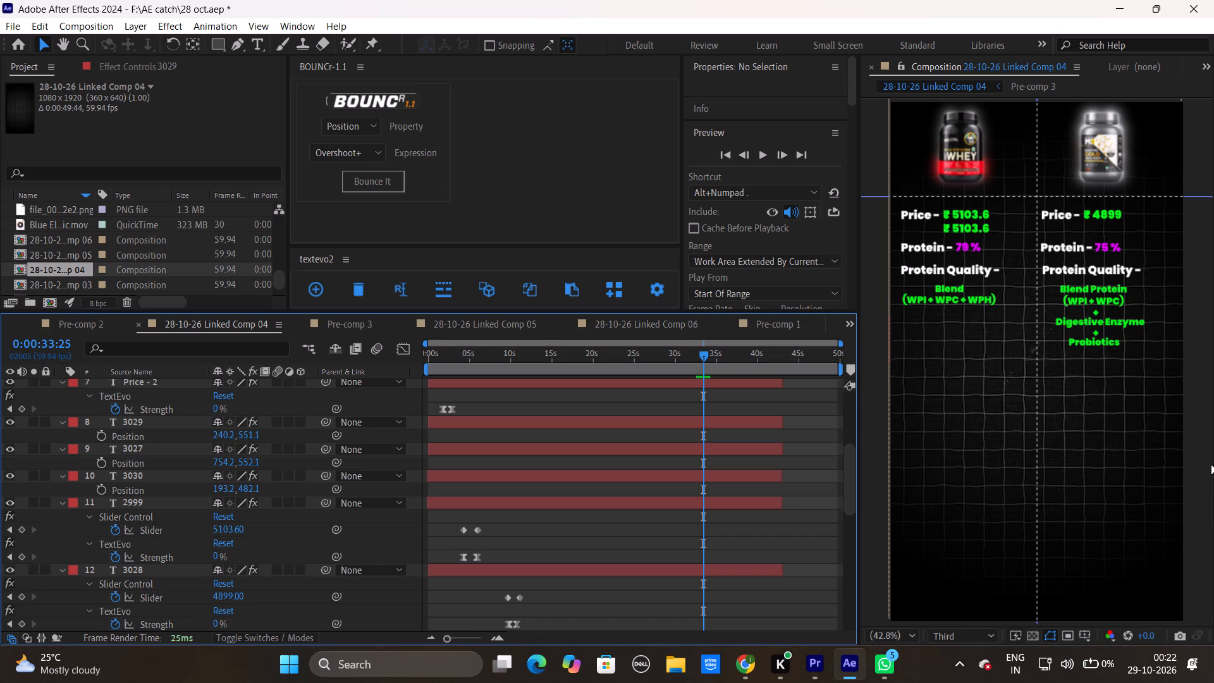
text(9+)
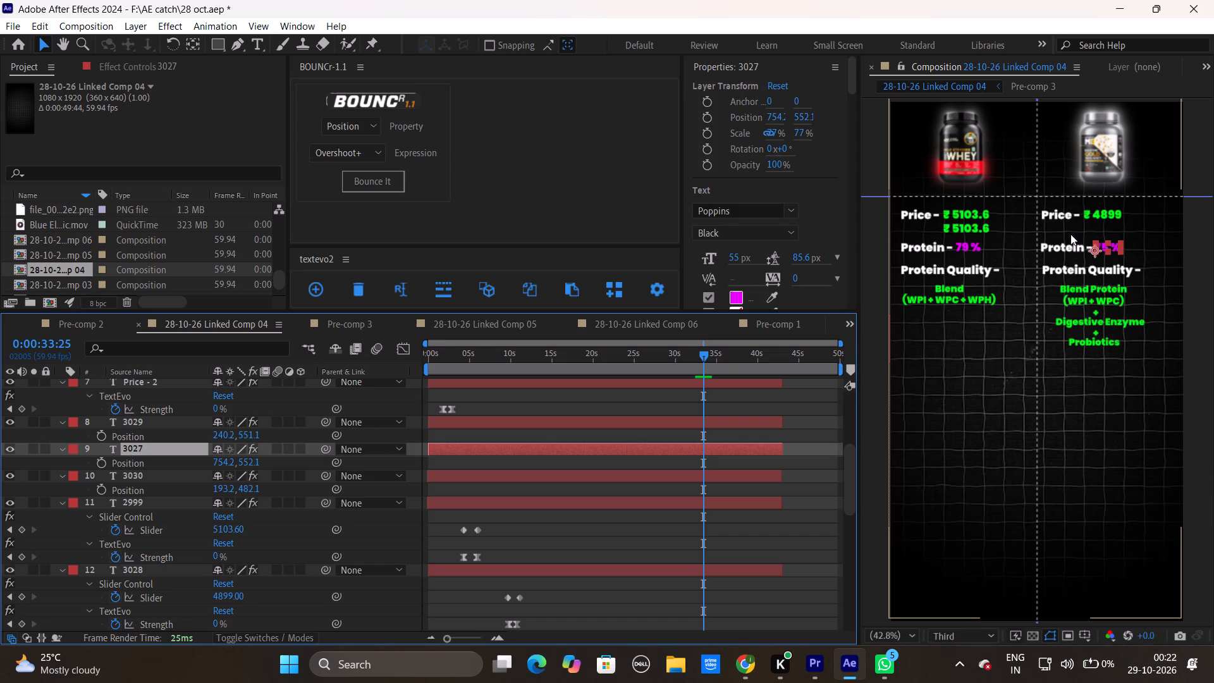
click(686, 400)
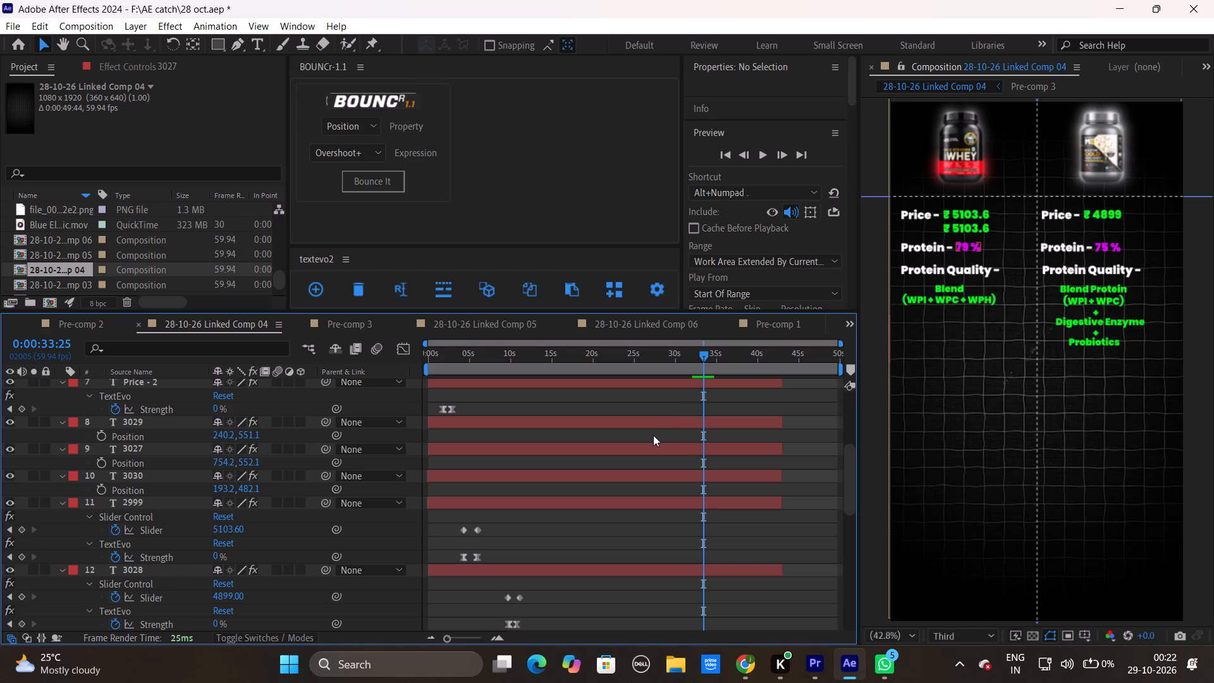
At about 0:00:40:48, shift the blue More Protein Percentage and Better For Digestion texts down together by 28 px.
scroll(592, 452, up, 3)
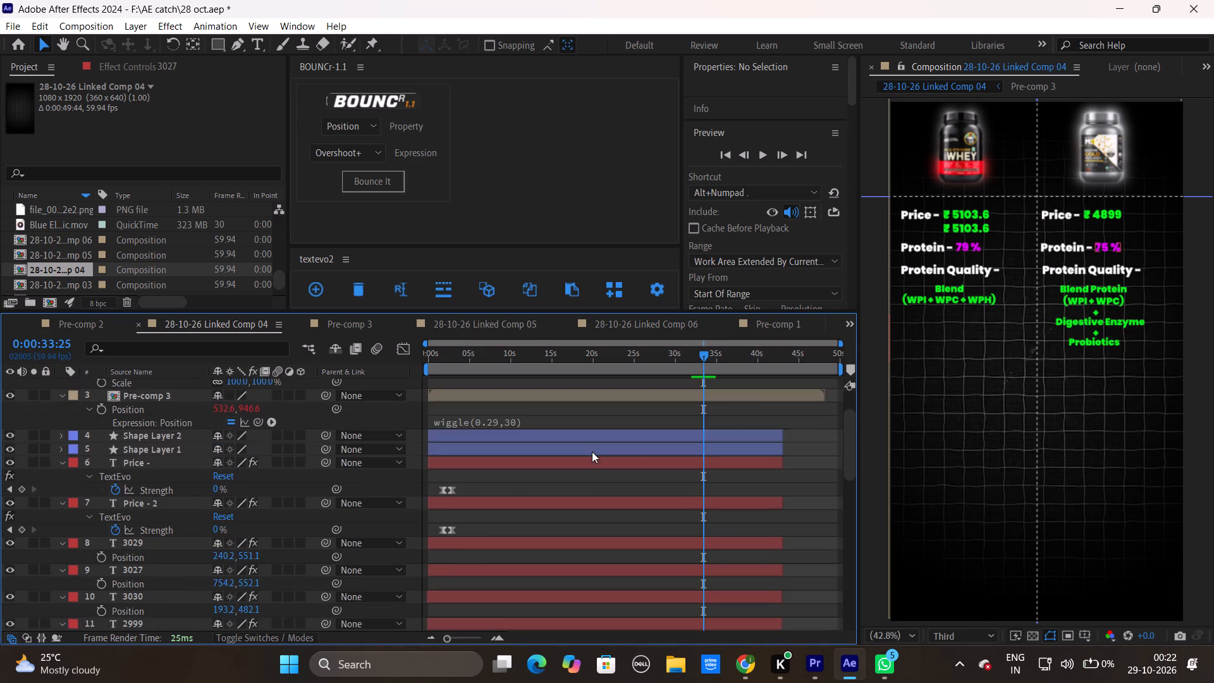
scroll(592, 452, up, 1)
click(591, 412)
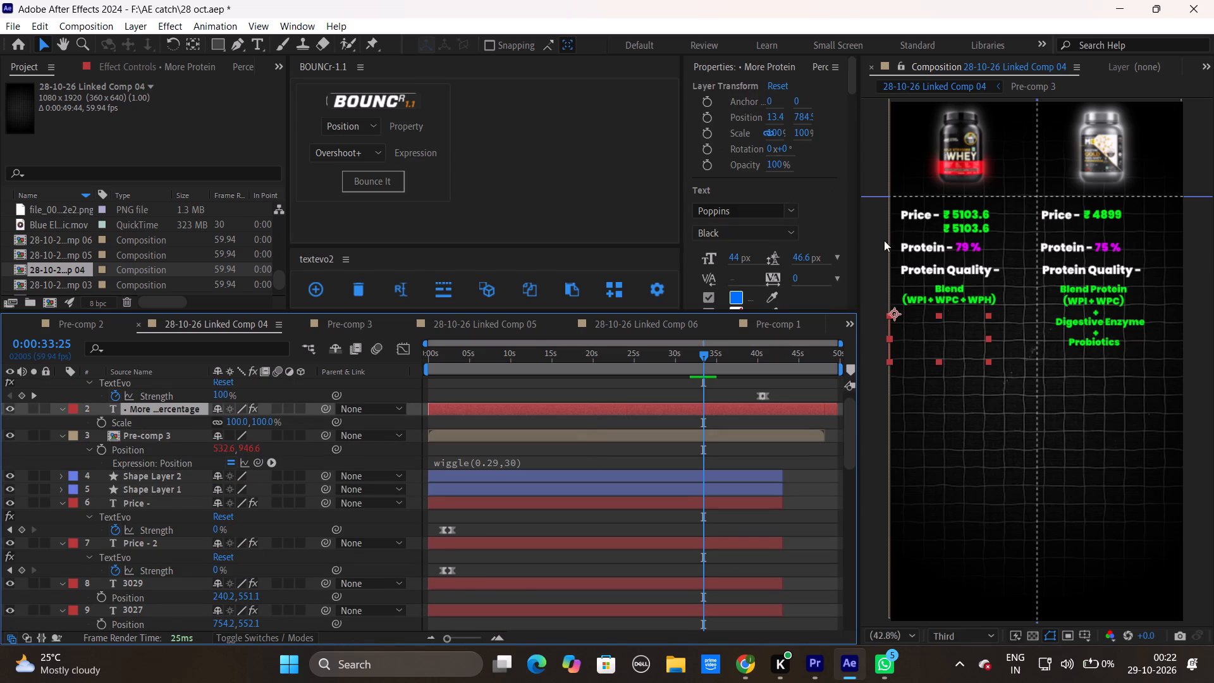
click(968, 224)
scroll(699, 408, up, 1)
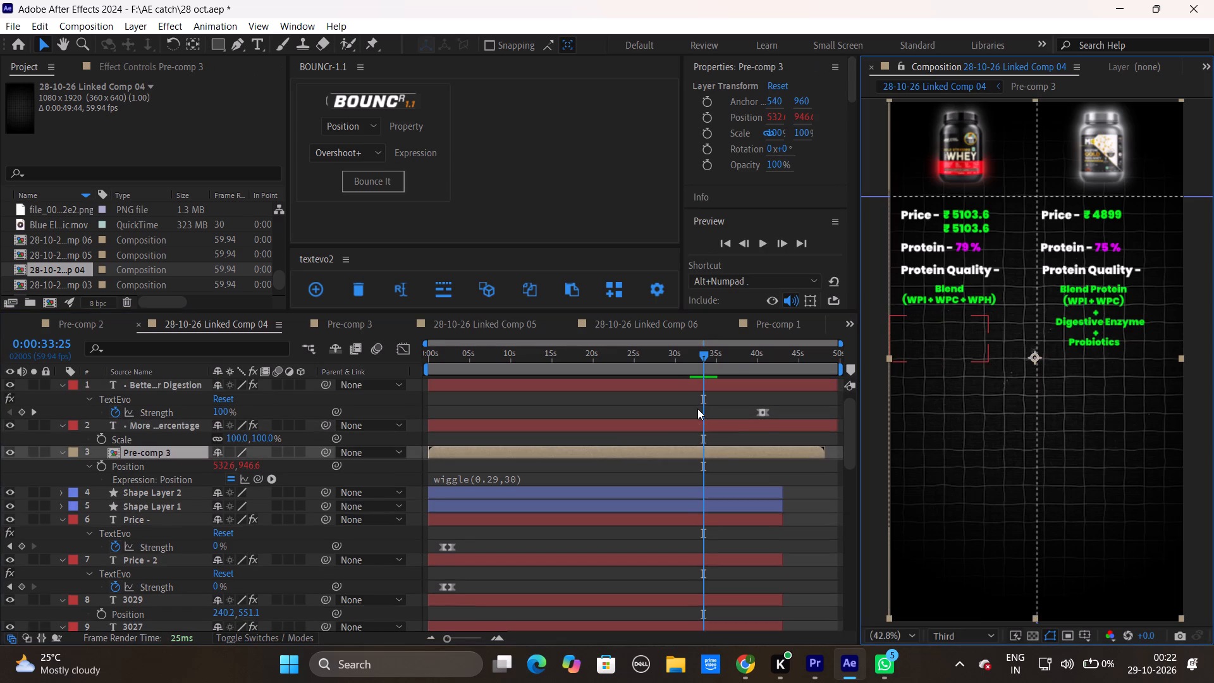
click(697, 422)
scroll(714, 446, up, 3)
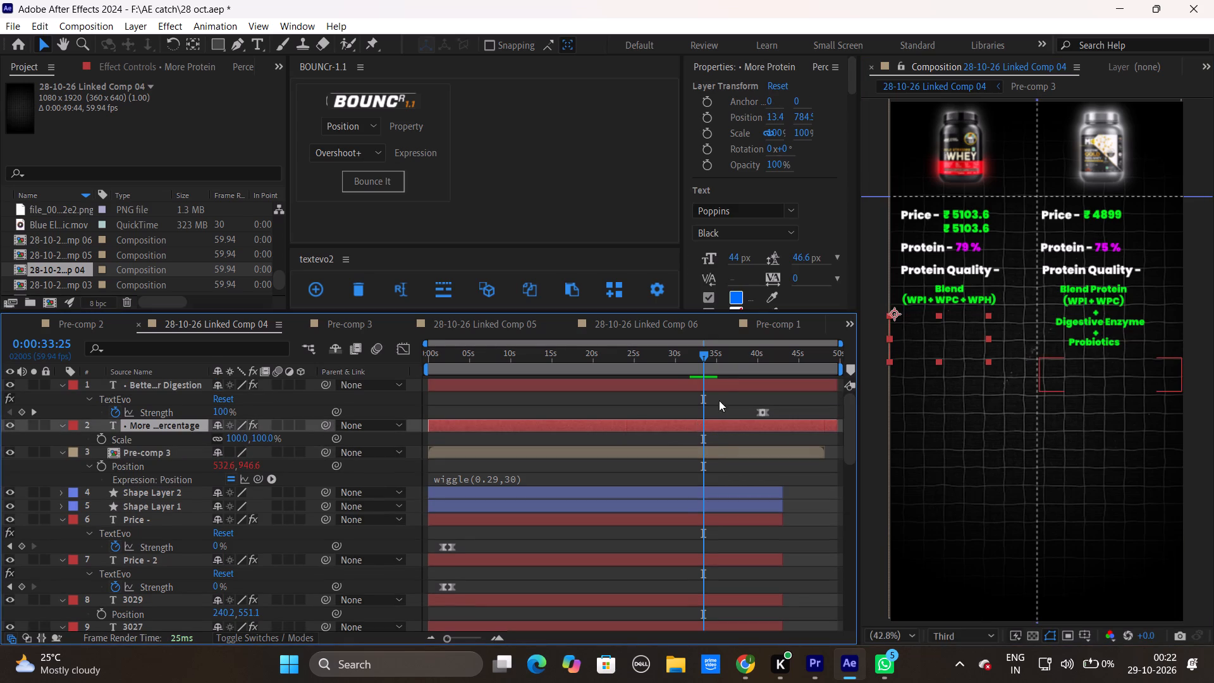
drag(704, 364, 754, 370)
drag(756, 358, 766, 360)
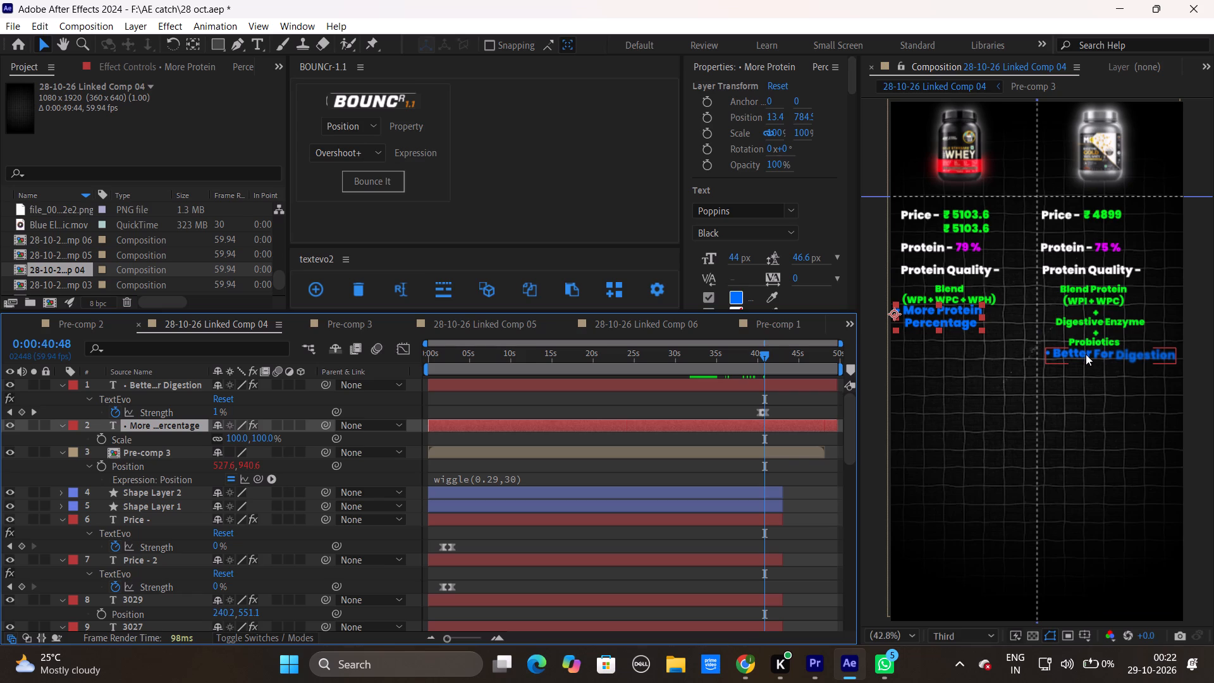
click(1086, 354)
ctrl+shift+click(959, 326)
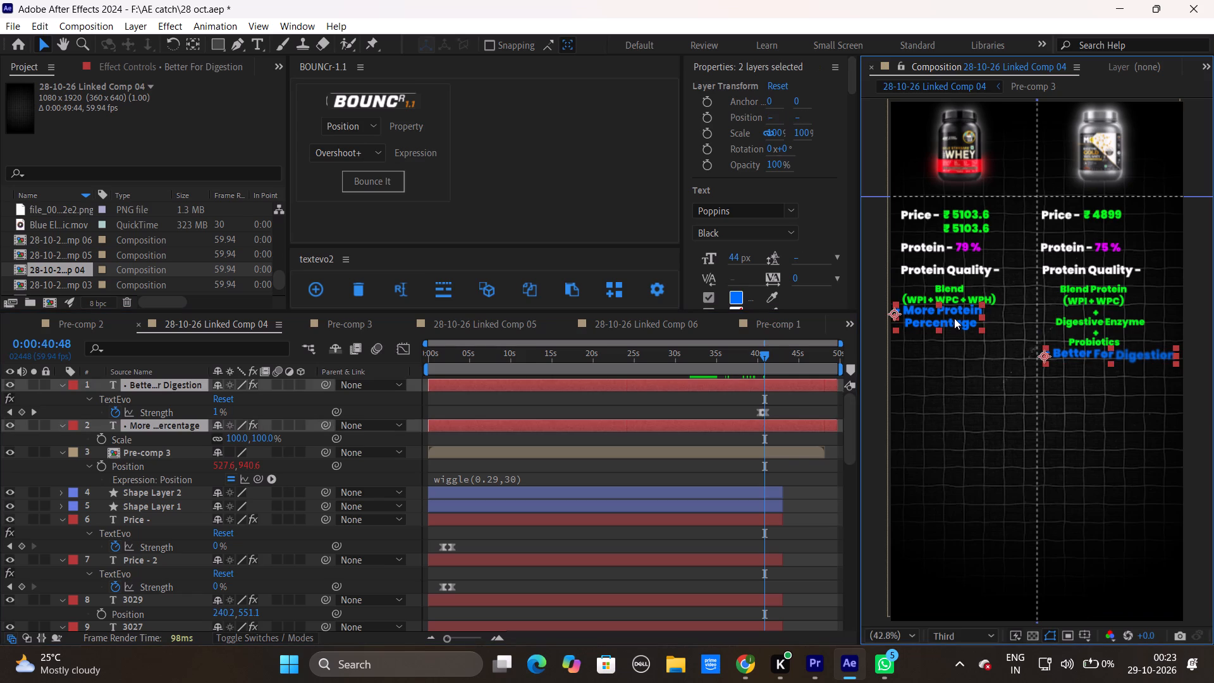
key(p)
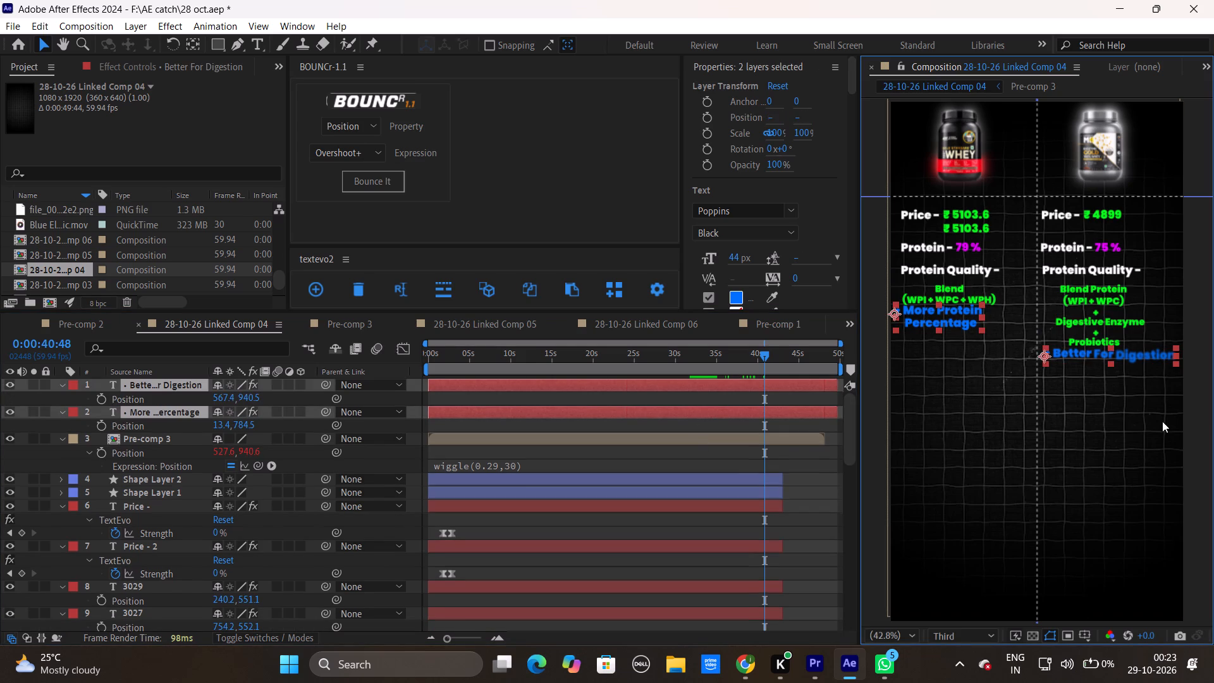
drag(245, 428, 258, 428)
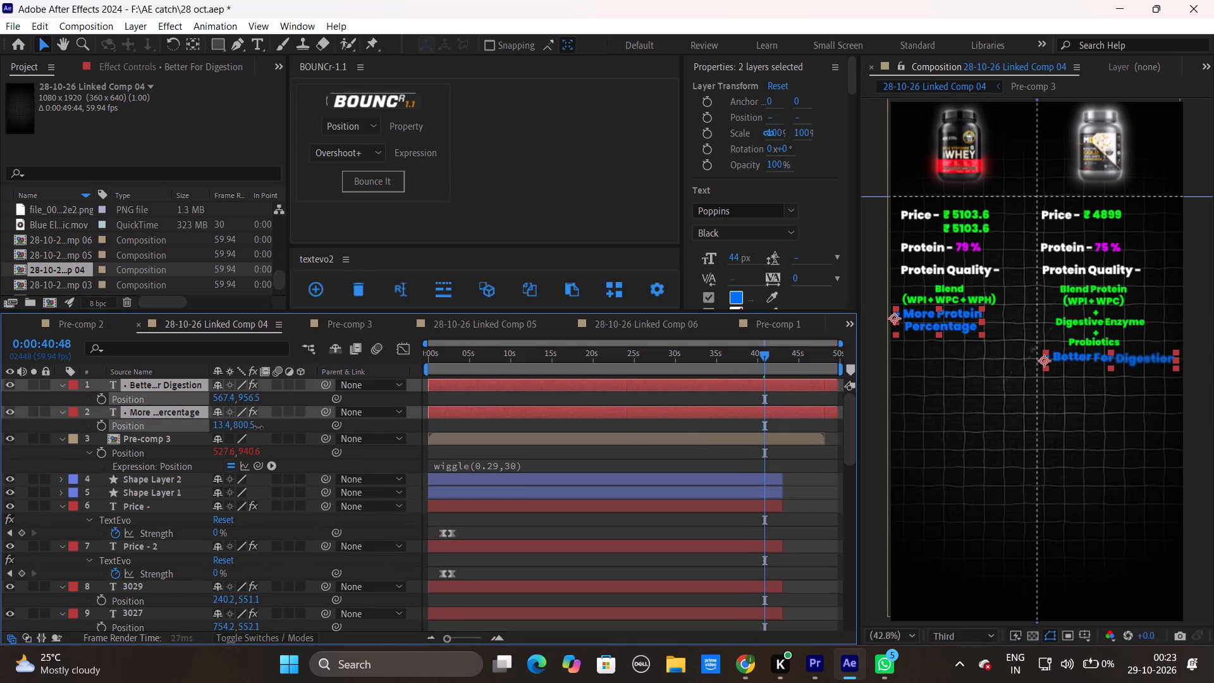
drag(258, 428, 267, 428)
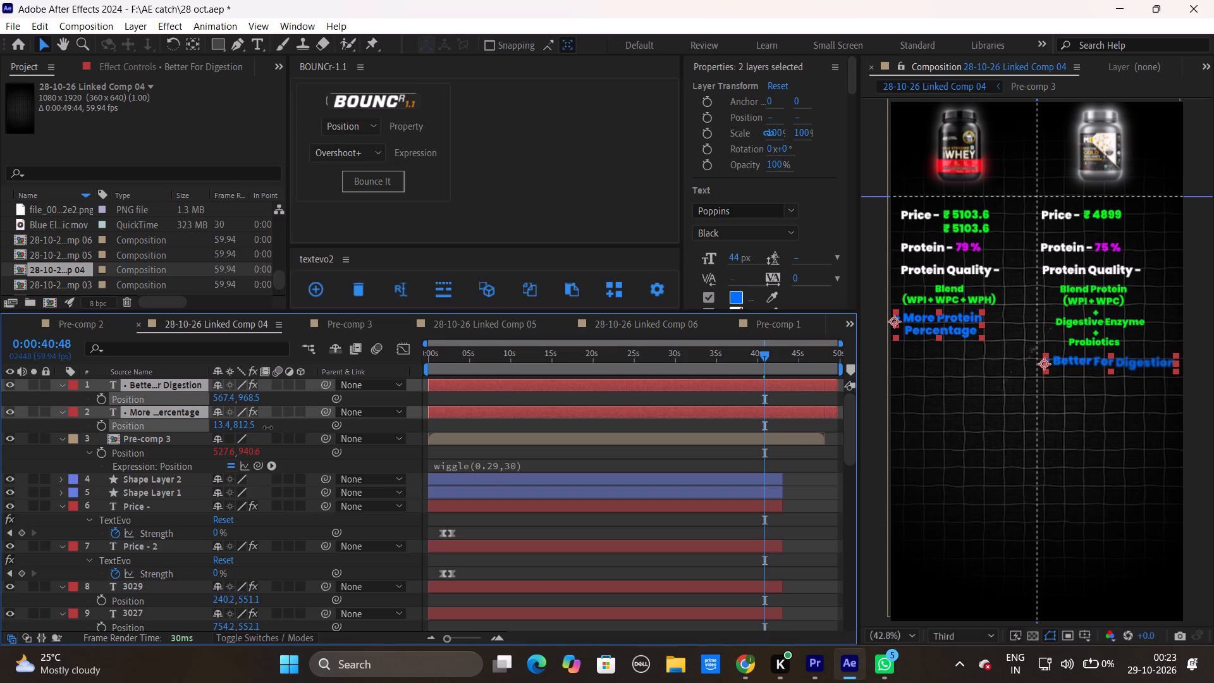
drag(267, 428, 271, 428)
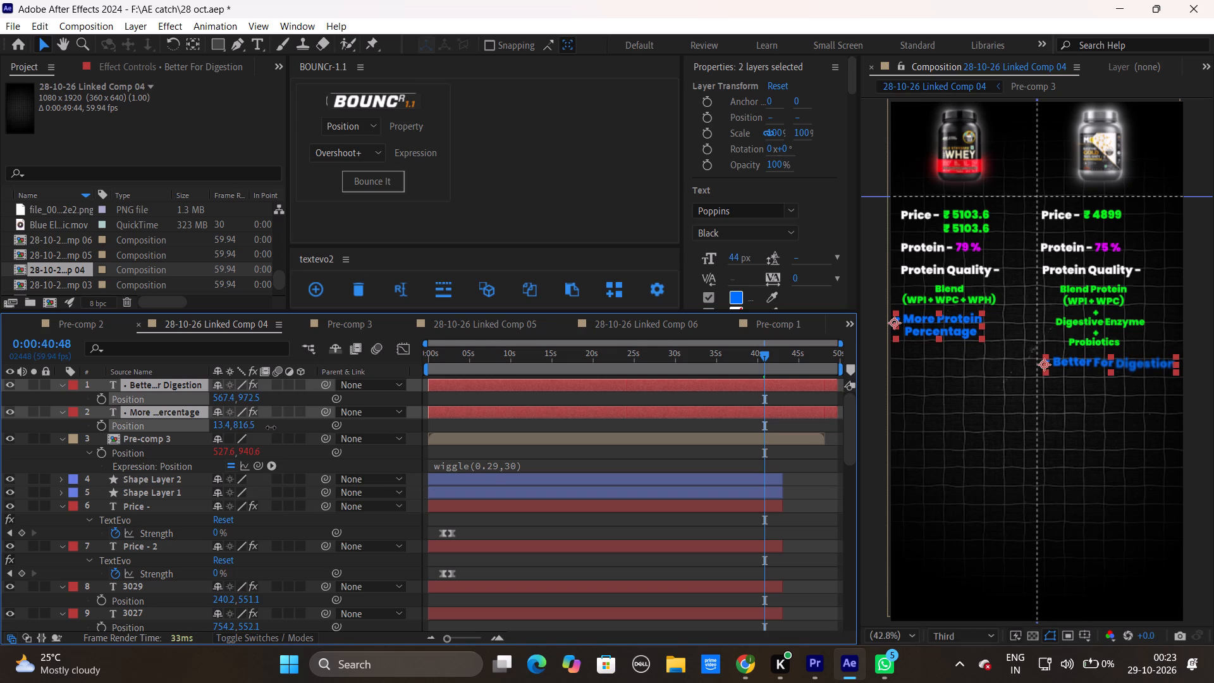
drag(271, 428, 267, 428)
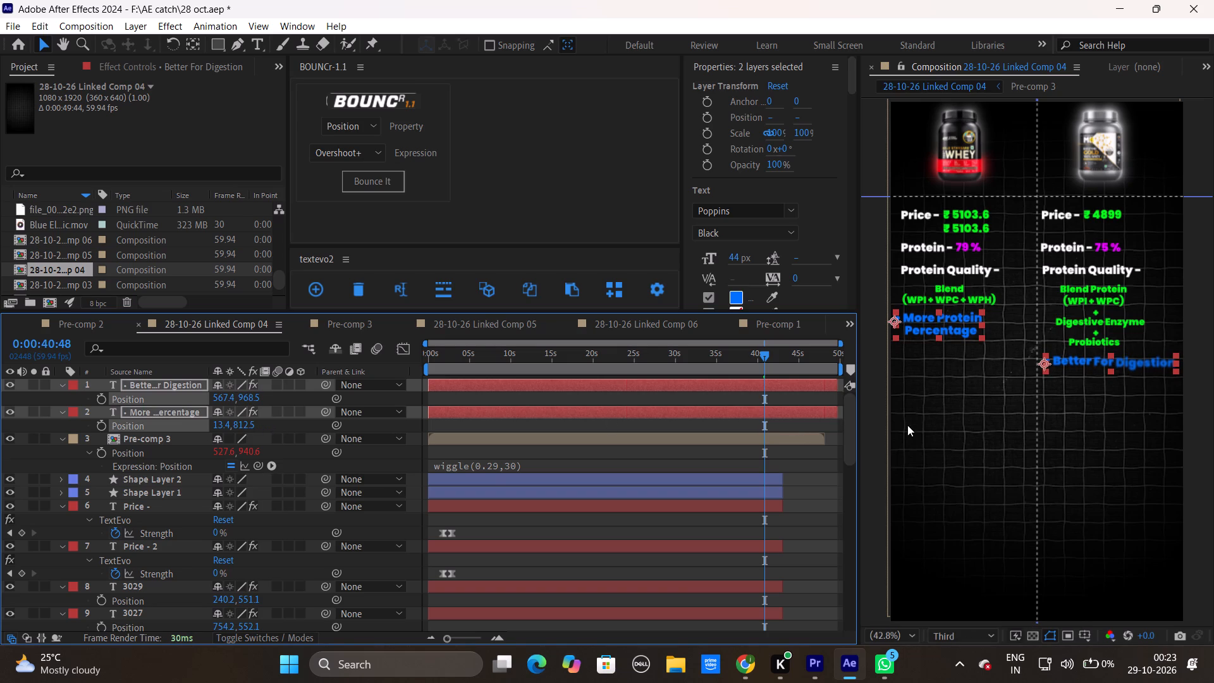
click(778, 424)
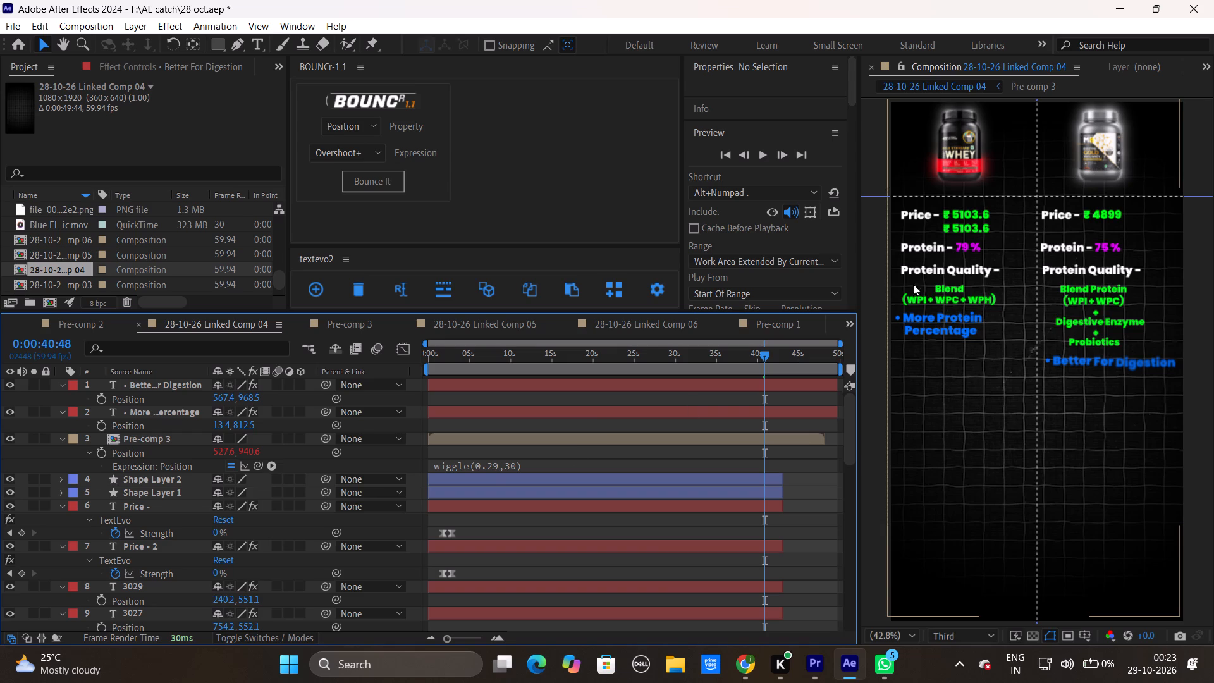
Find the second price line's text layer, 3030, and move it in the layer stack to directly below Shape Layer 1.
click(610, 415)
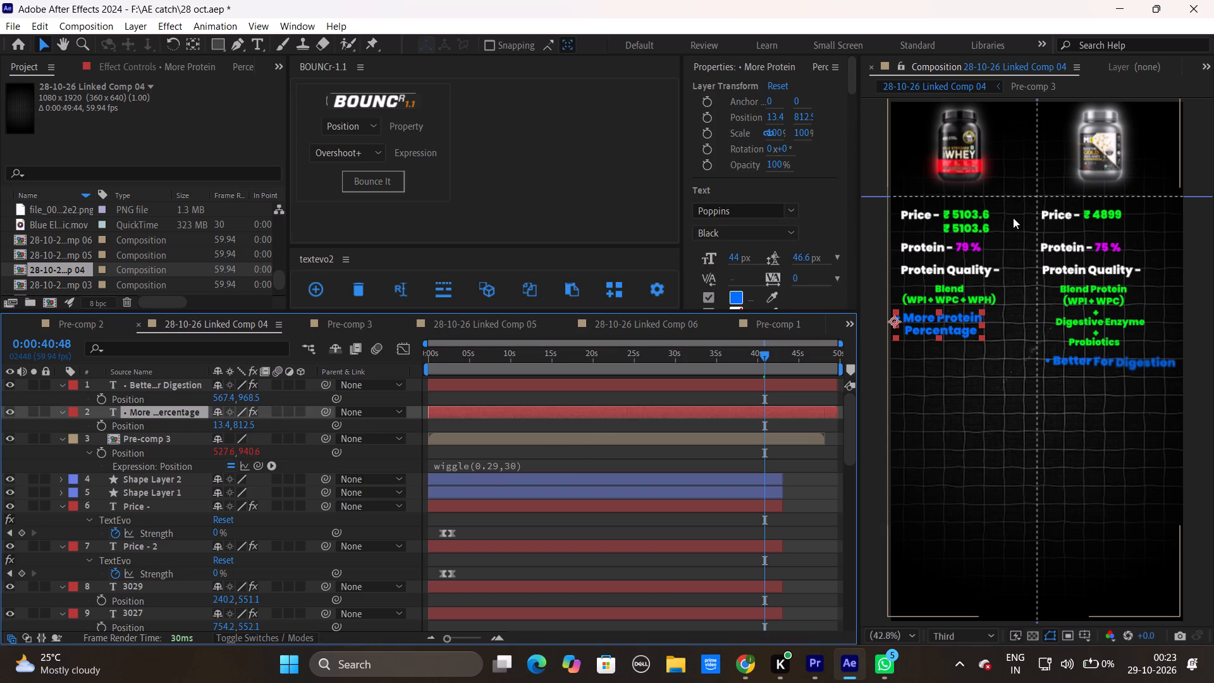
click(971, 231)
scroll(586, 519, down, 1)
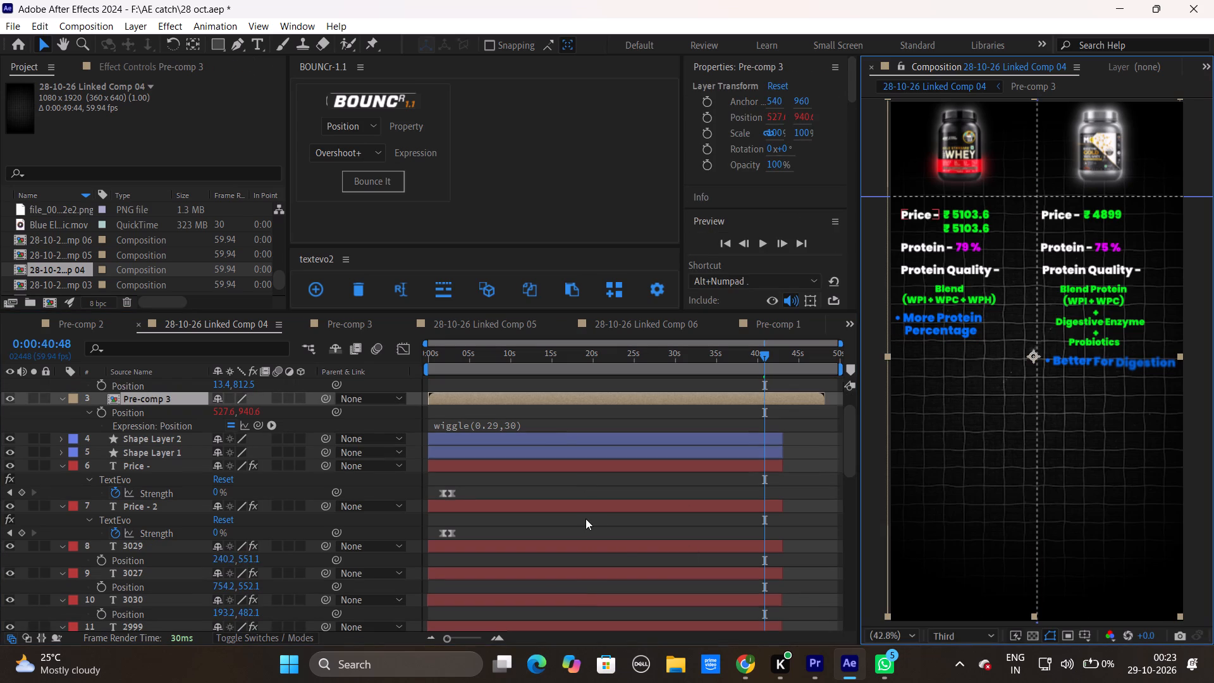
click(621, 546)
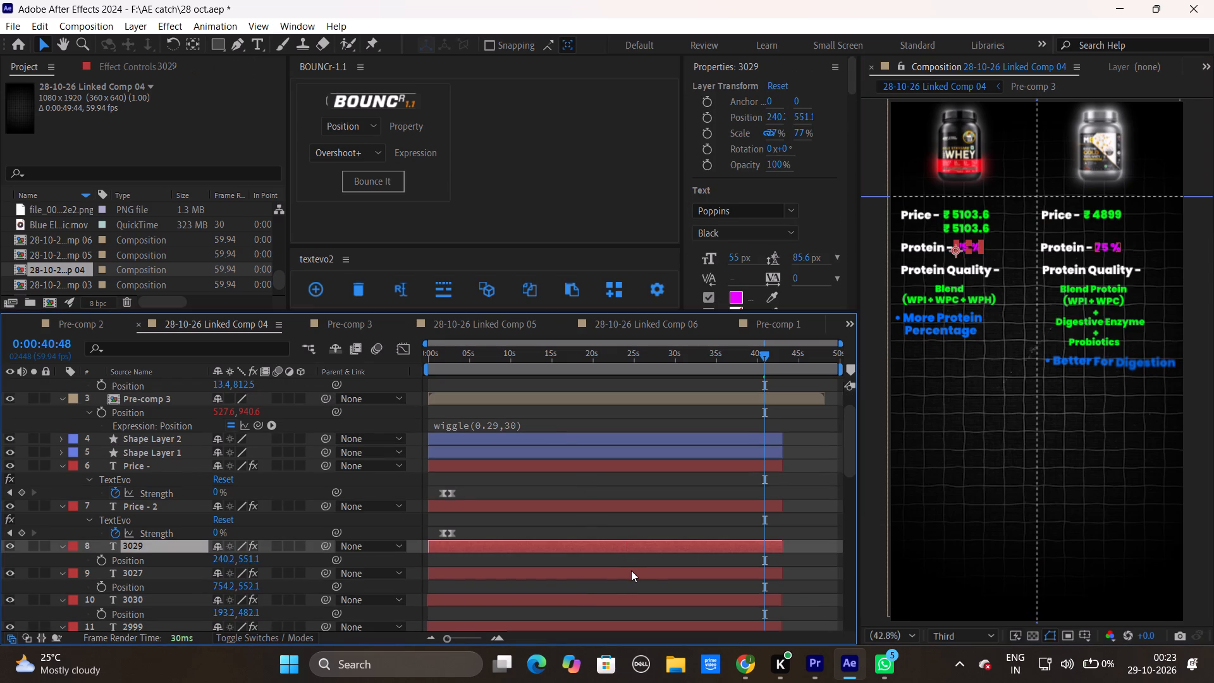
click(630, 574)
click(631, 601)
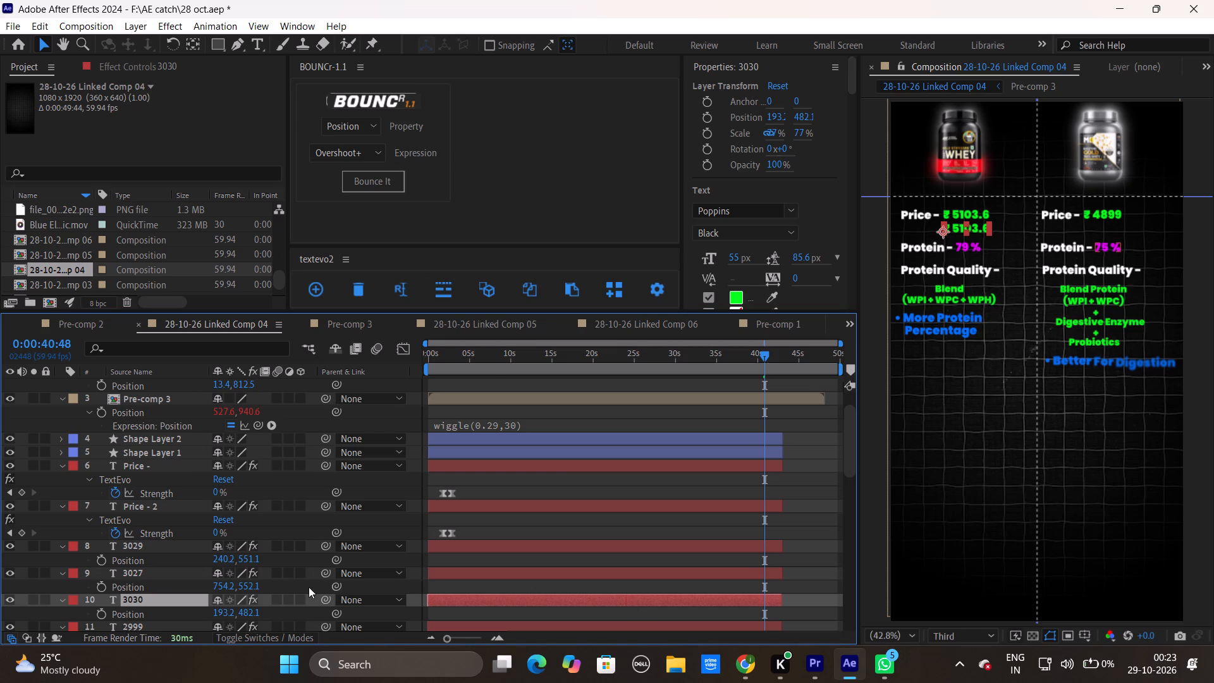
scroll(245, 586, down, 1)
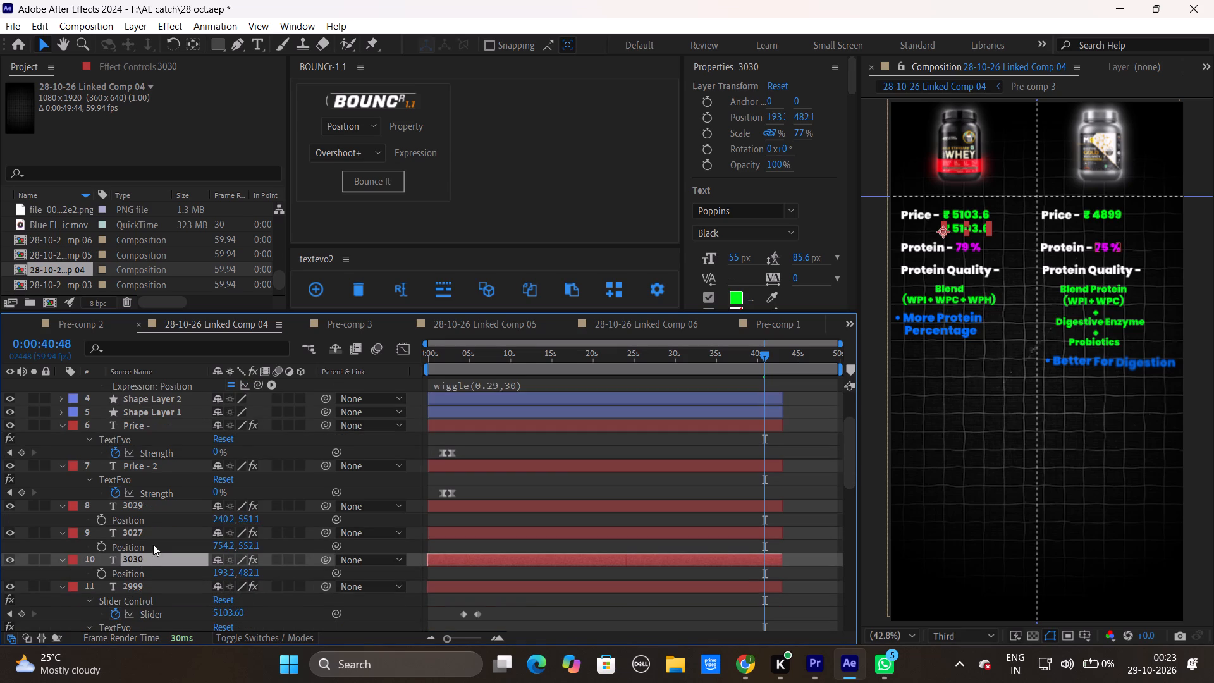
drag(137, 562, 152, 411)
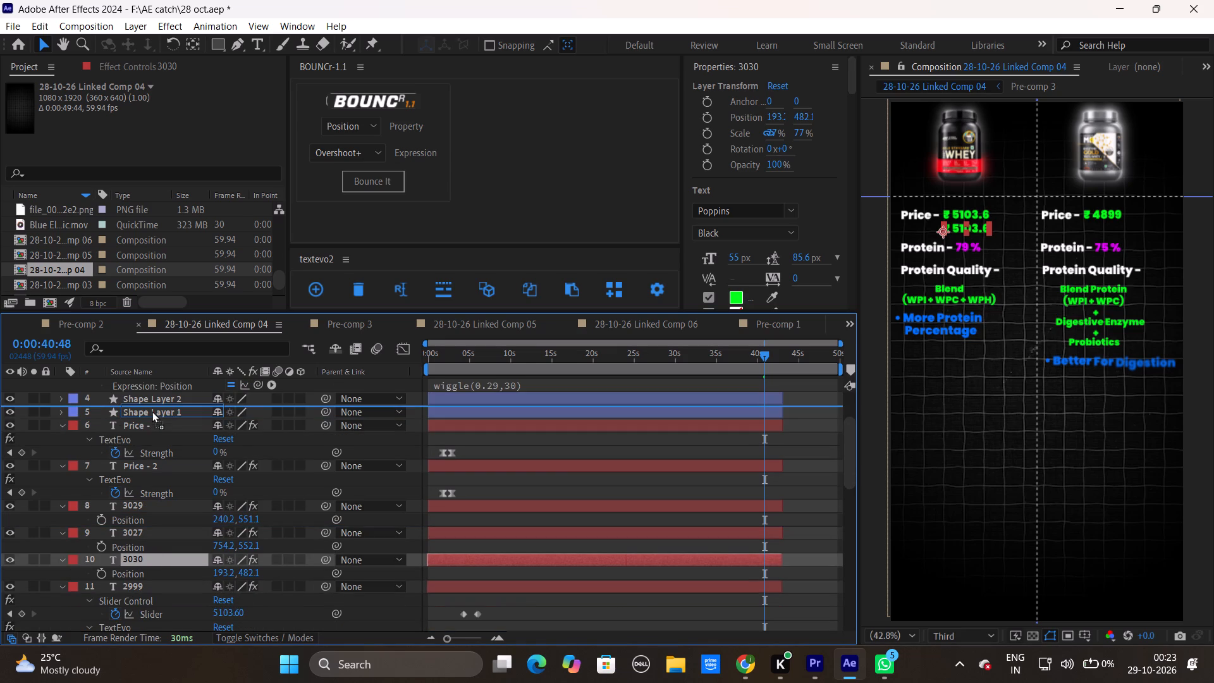
drag(152, 411, 154, 452)
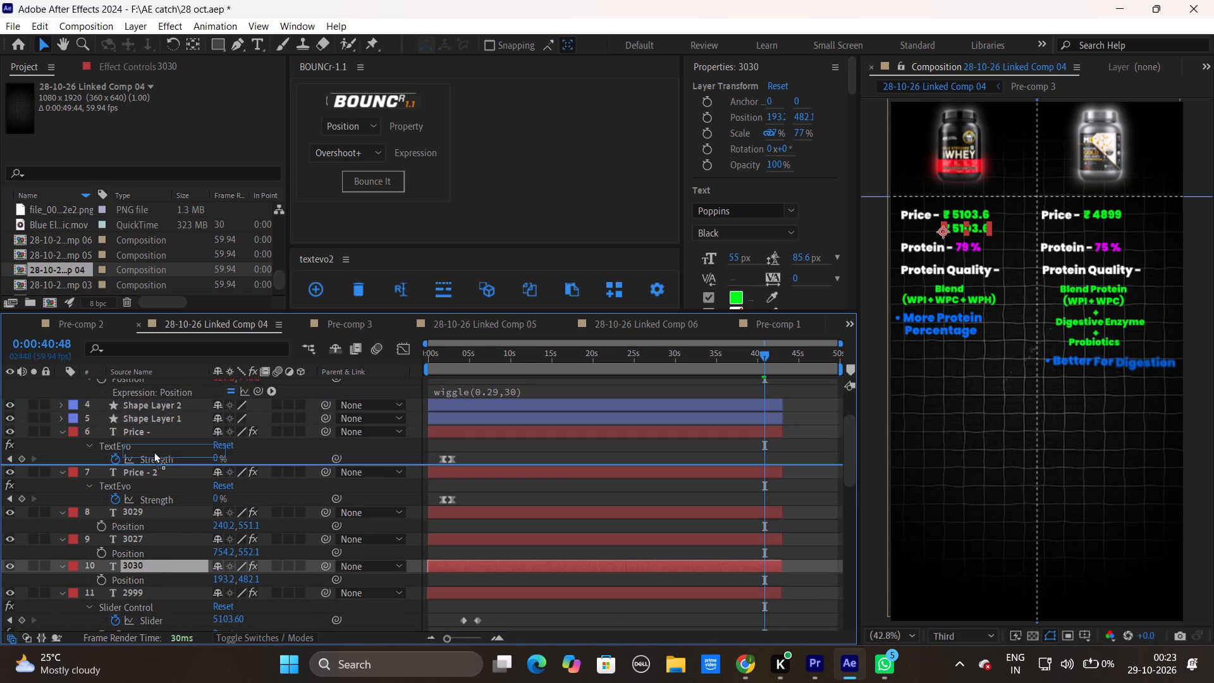
drag(154, 452, 160, 415)
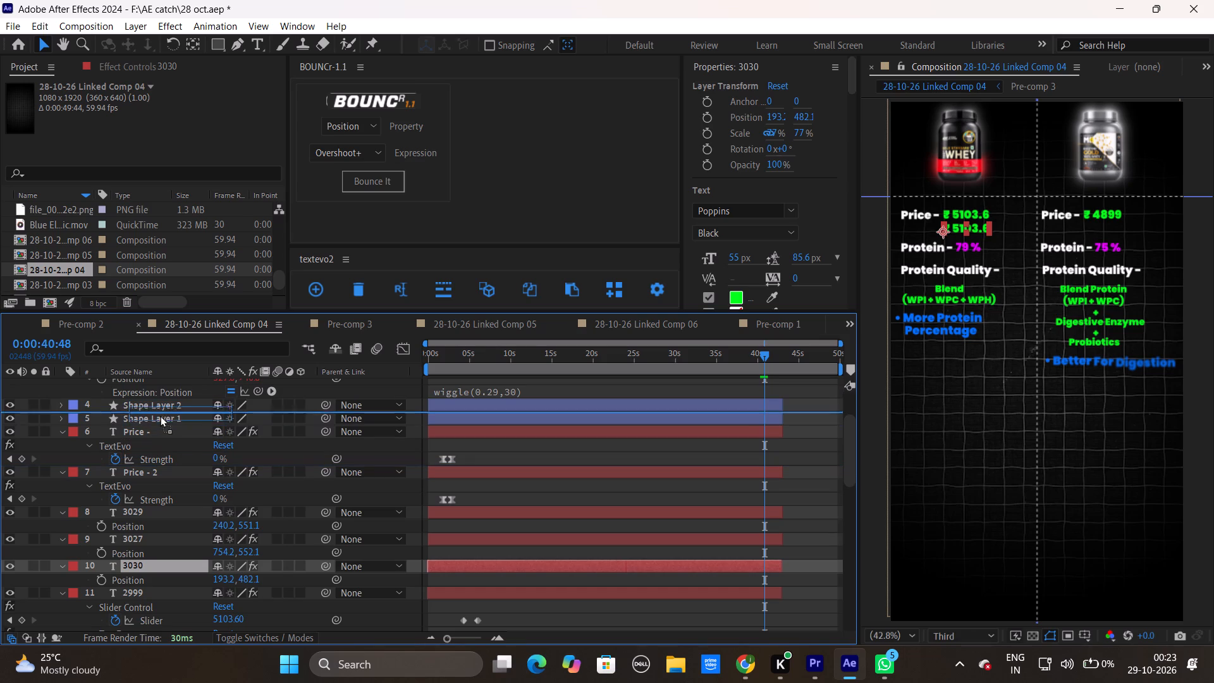
drag(160, 415, 159, 425)
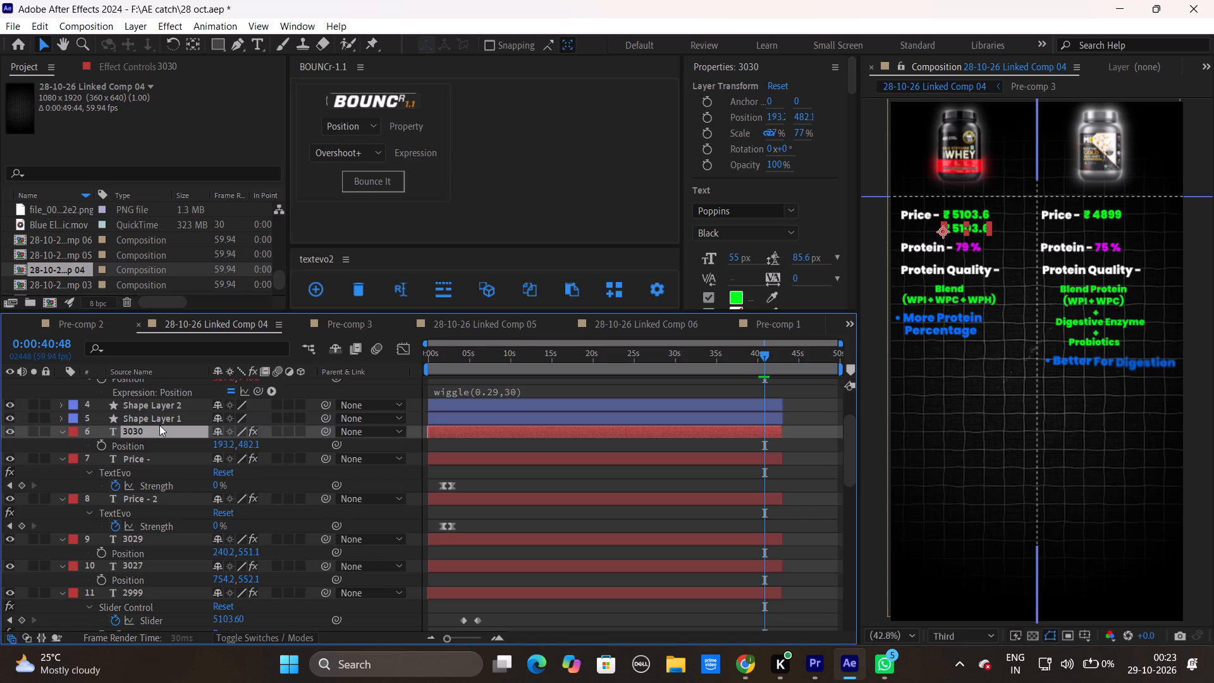
Replace the second price line's ending Slider keyframe at 0:00:05:57 with a new one valued 4629.
key(u)
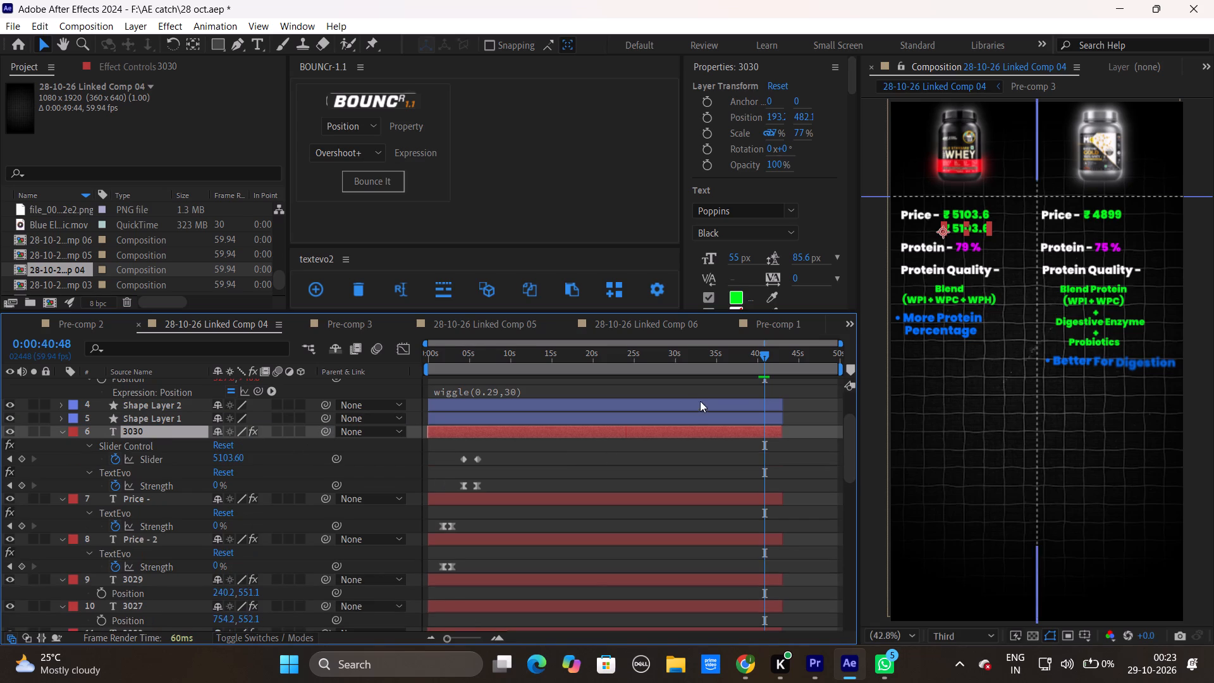
drag(752, 364, 394, 423)
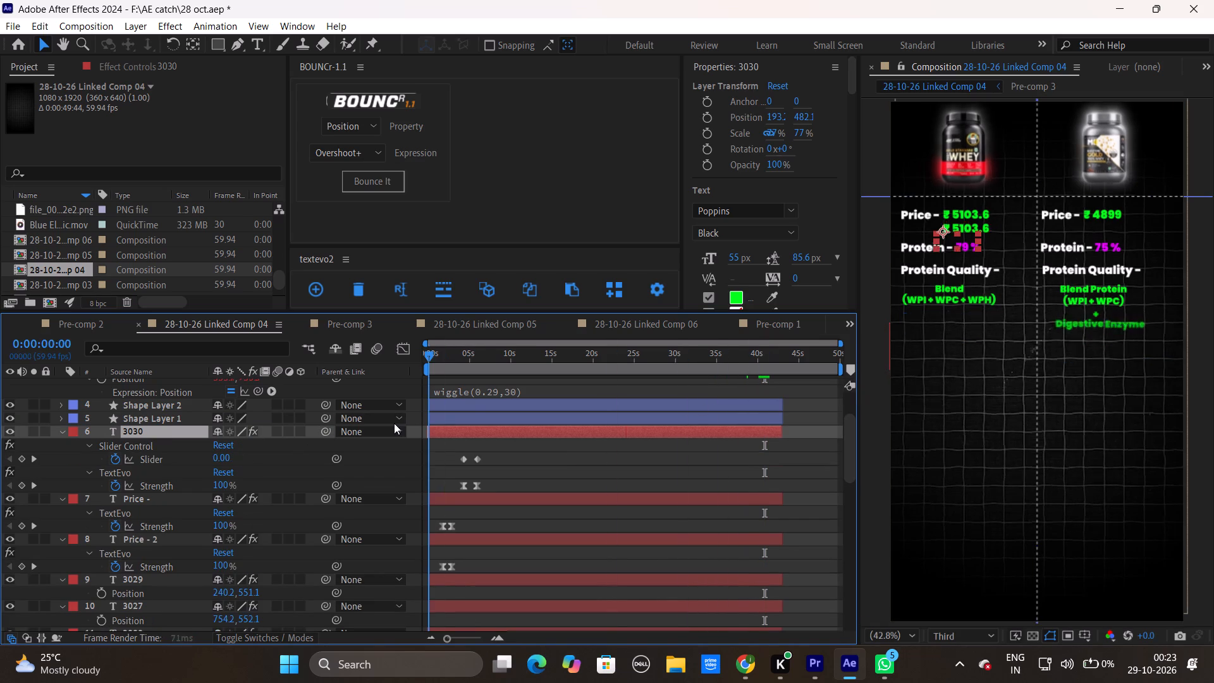
drag(394, 423, 474, 426)
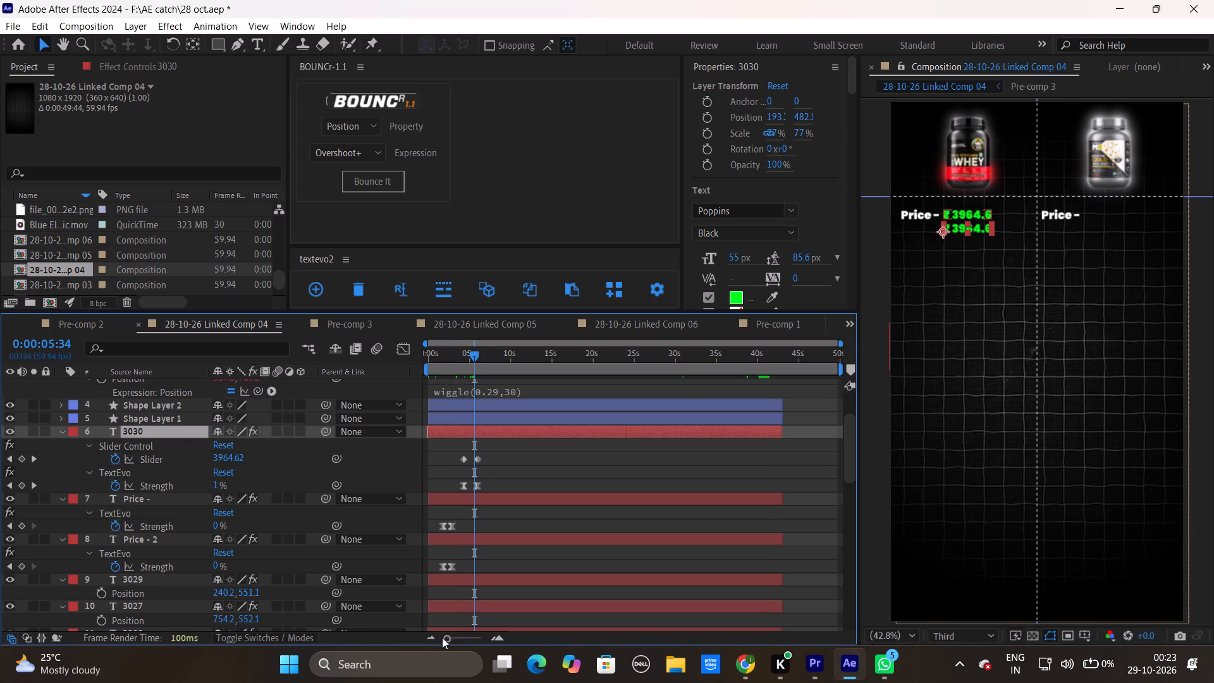
drag(446, 640, 475, 633)
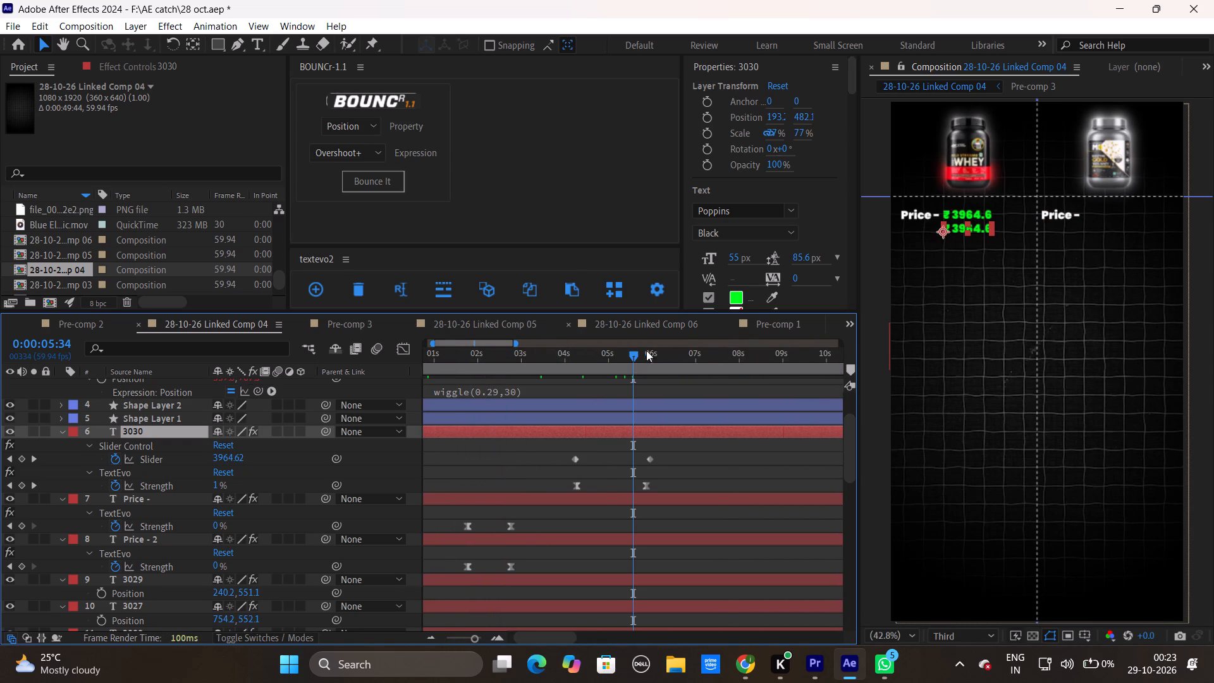
drag(635, 351, 652, 353)
click(649, 457)
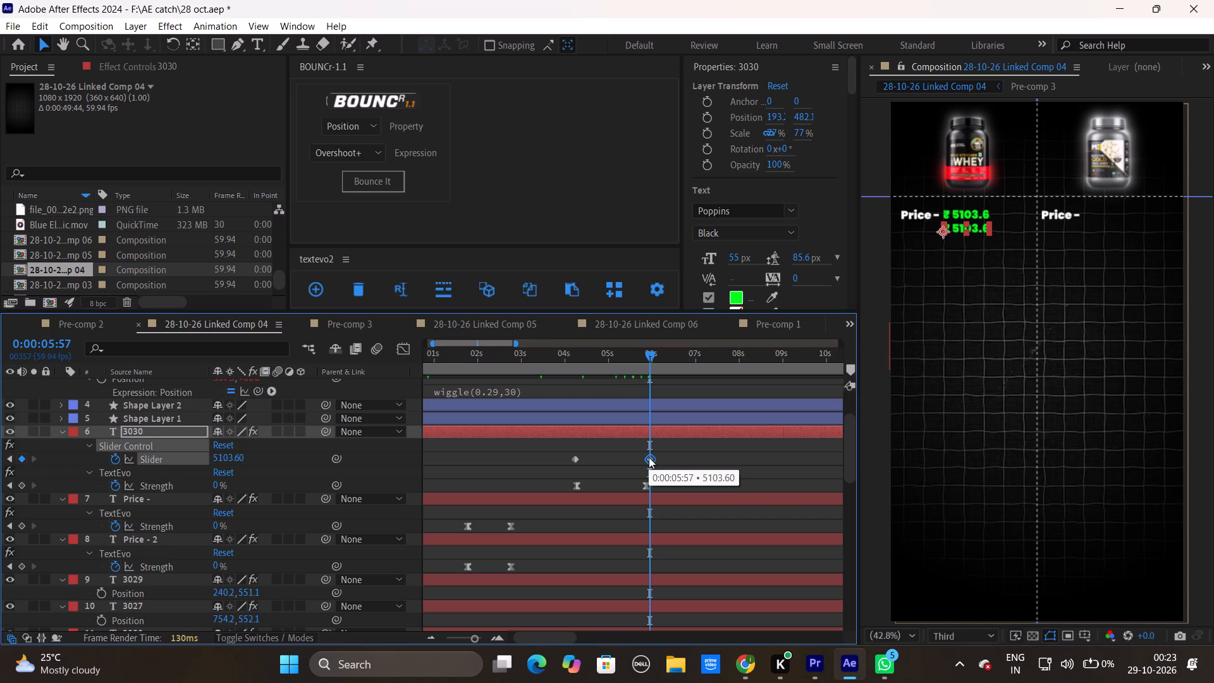
key(Delete)
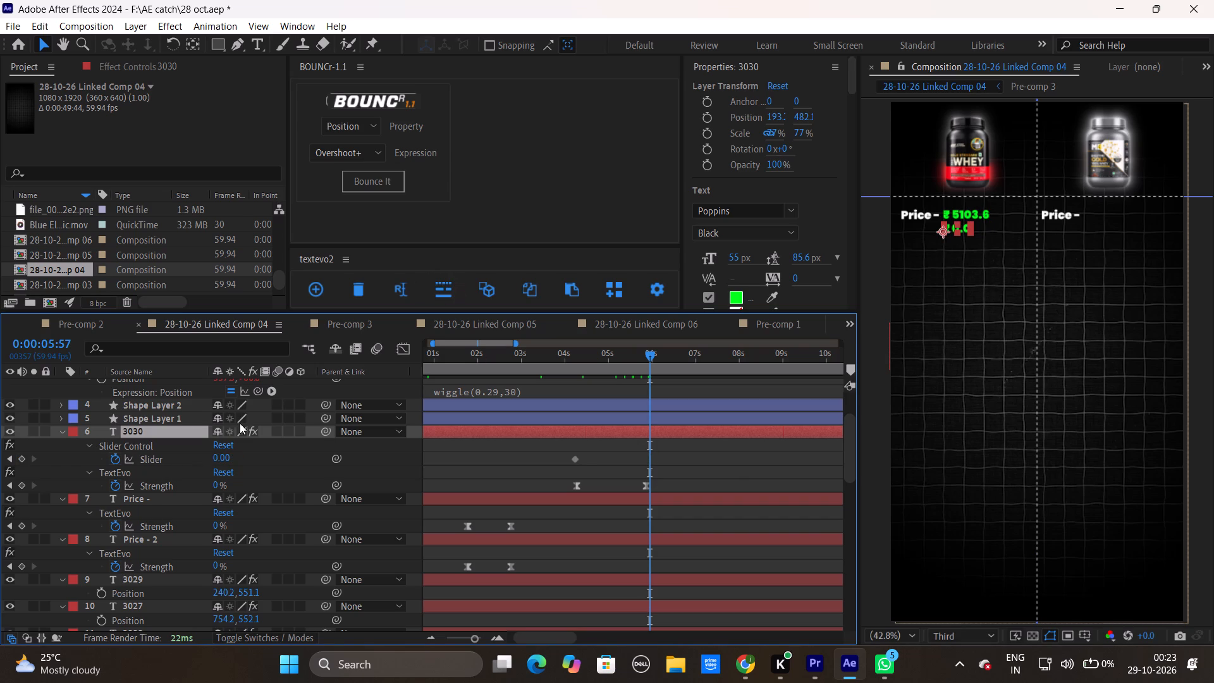
click(140, 66)
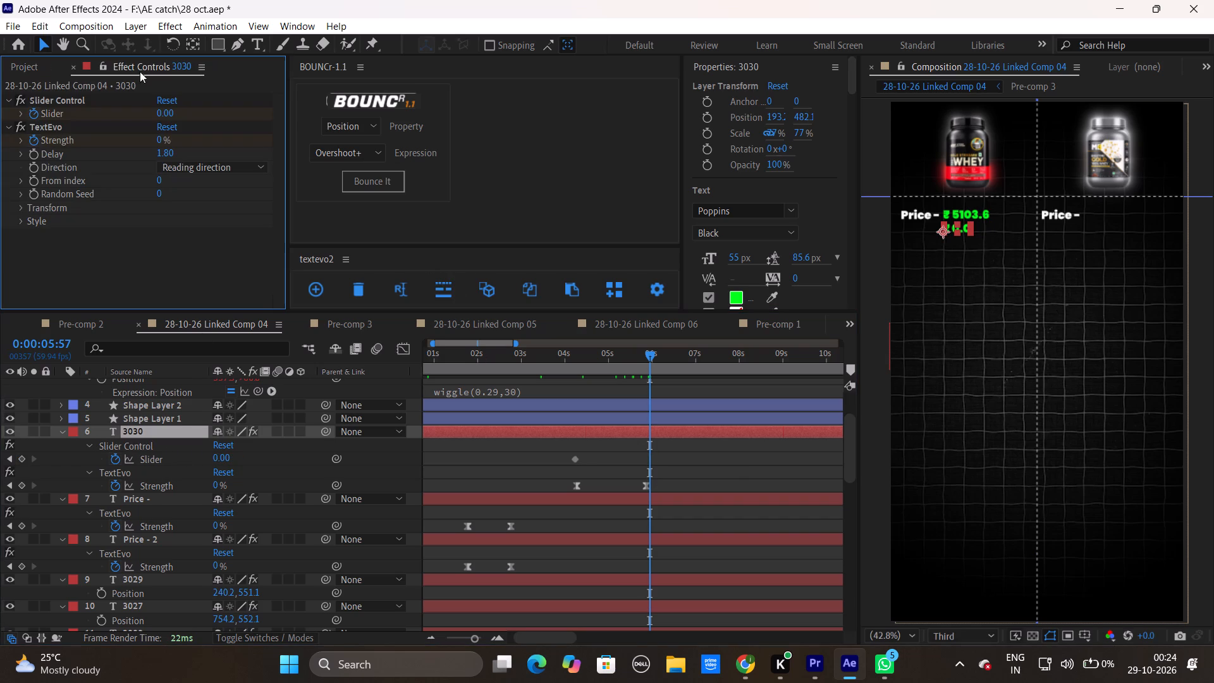
click(160, 113)
text(46)
text(29)
click(541, 464)
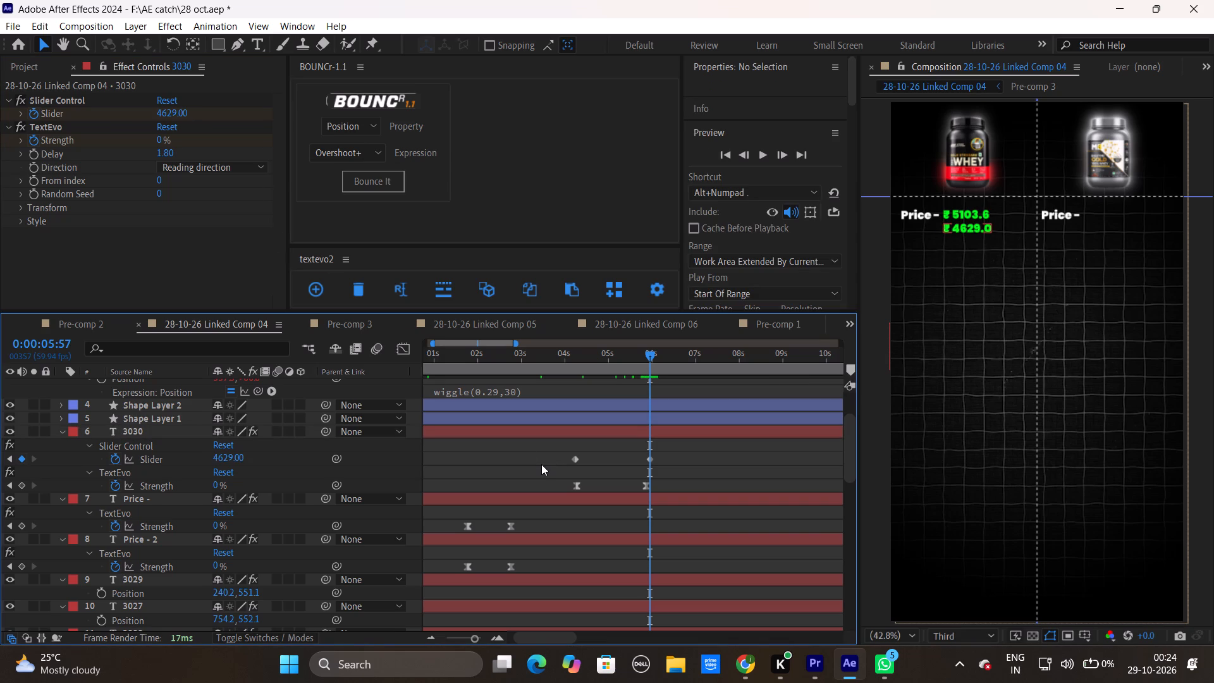
Change the 3030 layer's Source Text expression to toFixed(0) so the second price line shows no decimals.
click(62, 434)
click(62, 434)
click(73, 436)
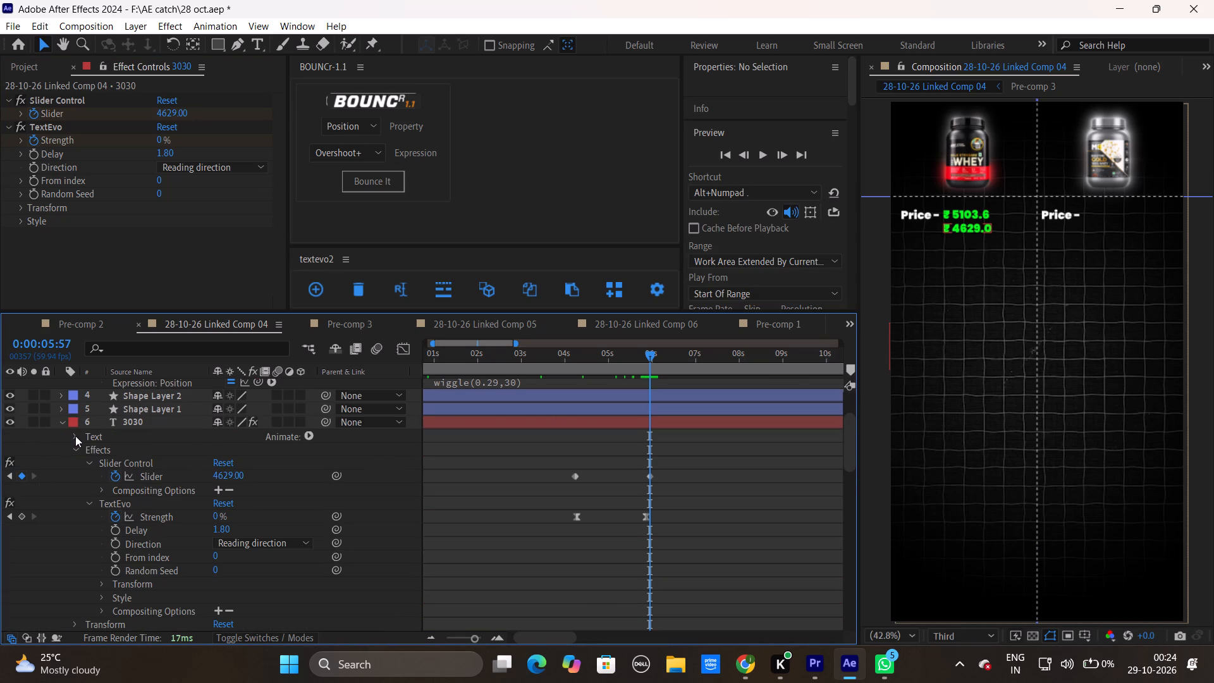
click(92, 453)
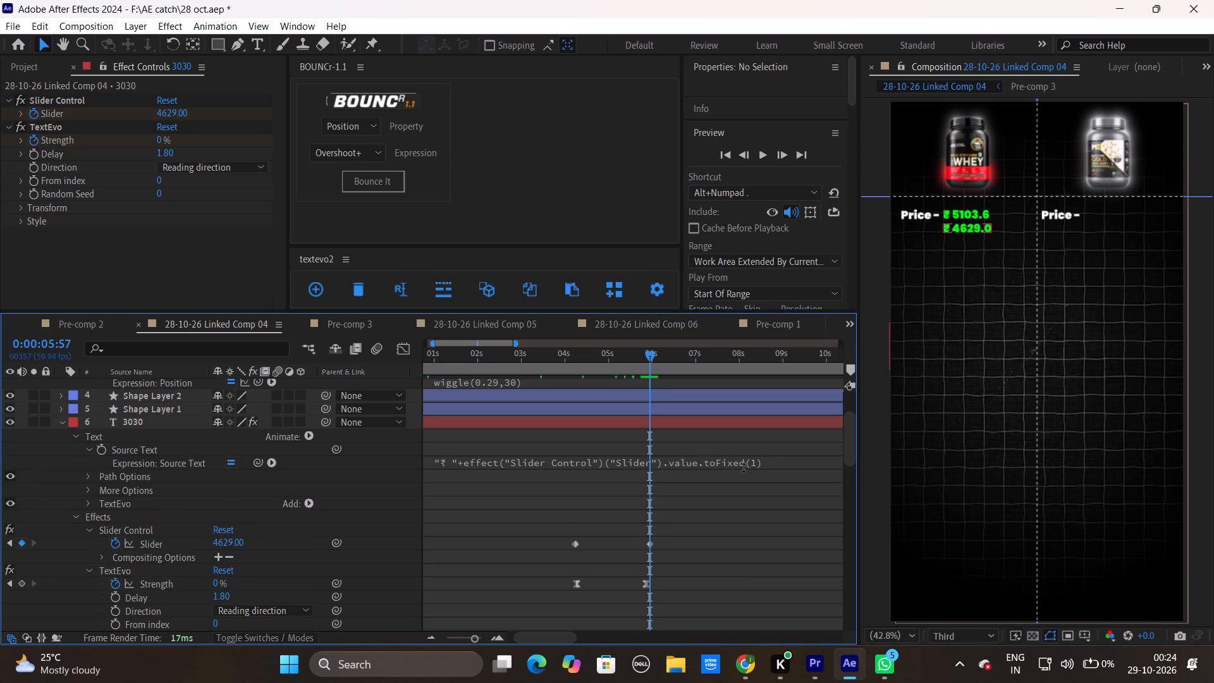
click(754, 467)
click(757, 462)
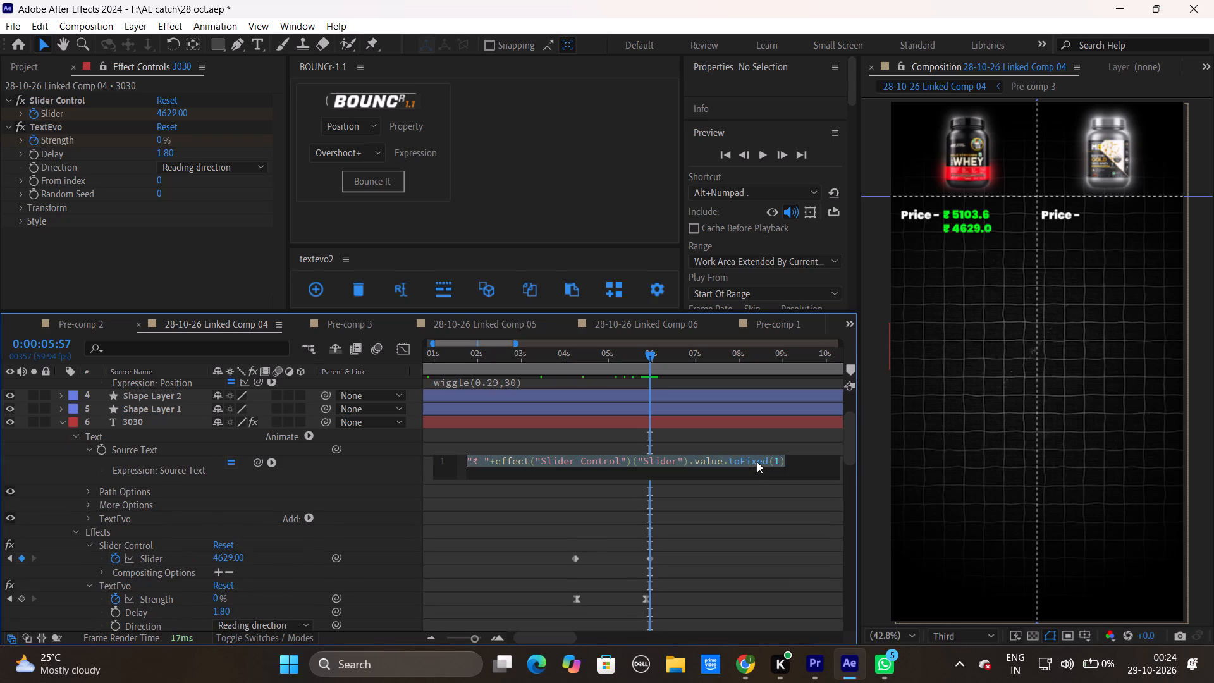
click(778, 463)
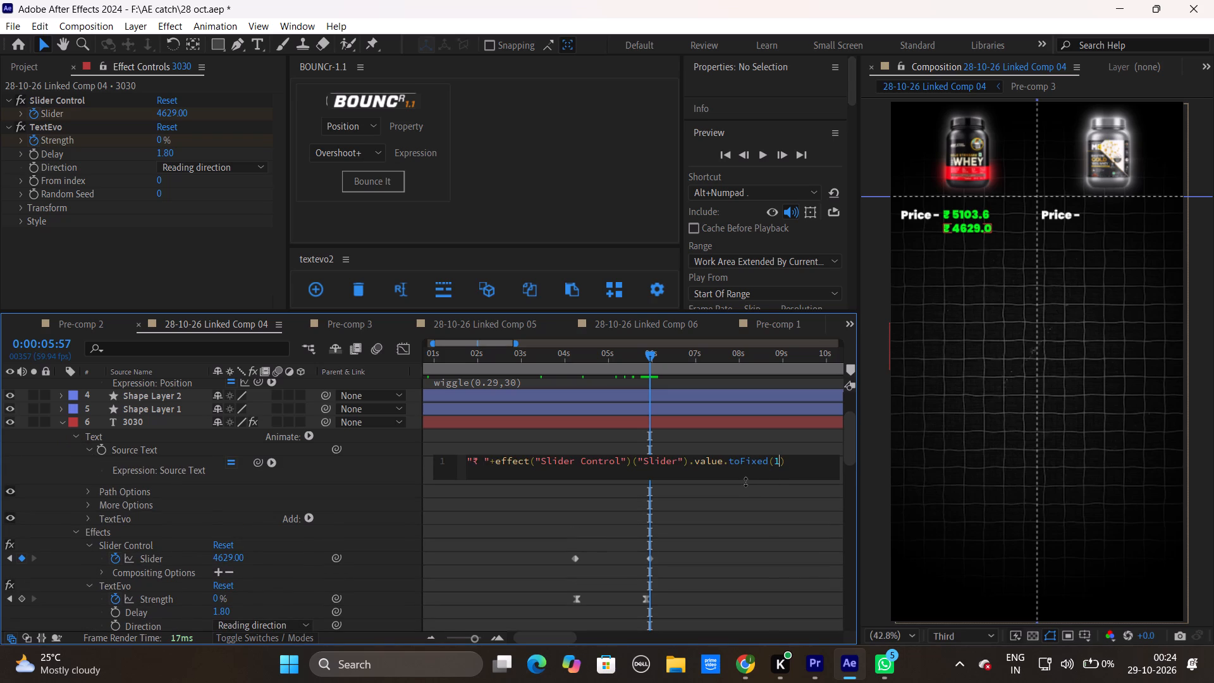
key(BackSpace)
key(0)
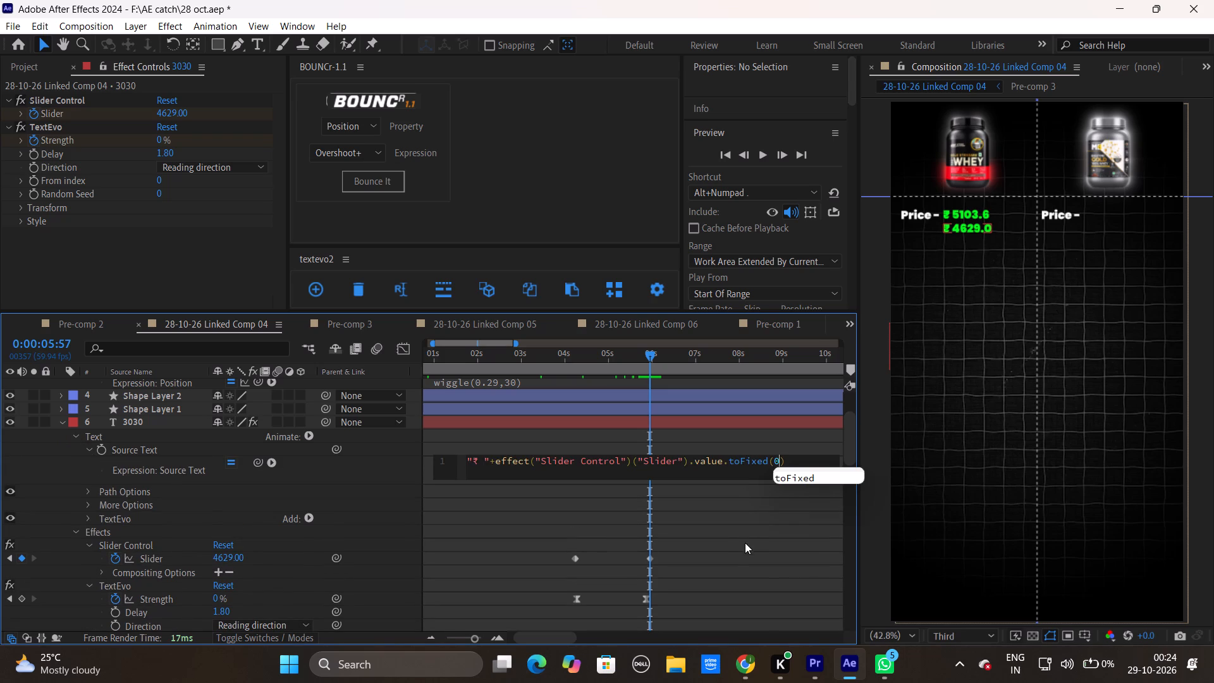
click(747, 527)
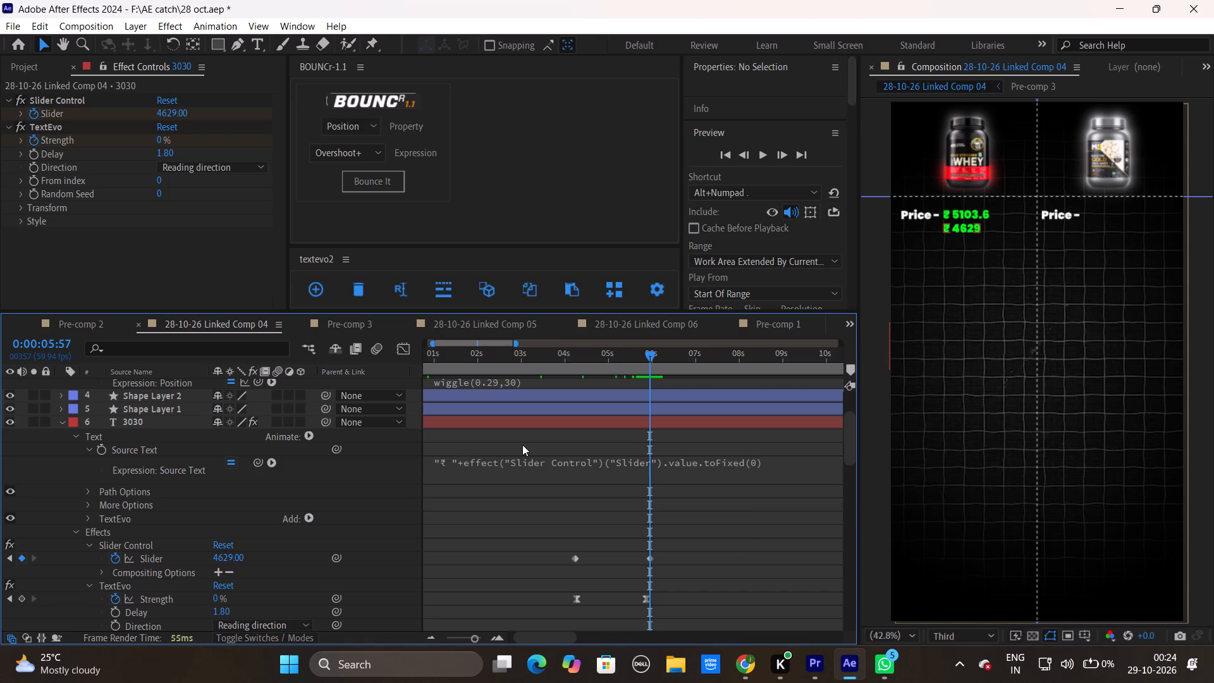
Shift the 3030 price text horizontally beneath the Price label, setting its horizontal position to 77.2.
click(580, 423)
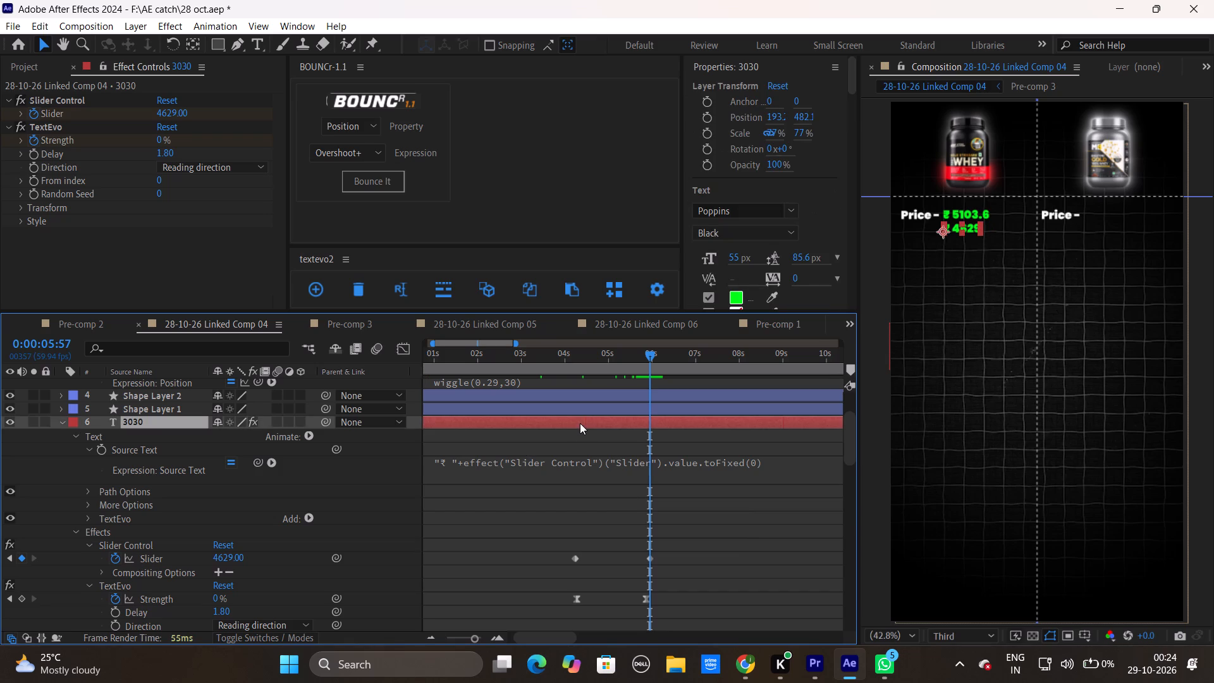
key(p)
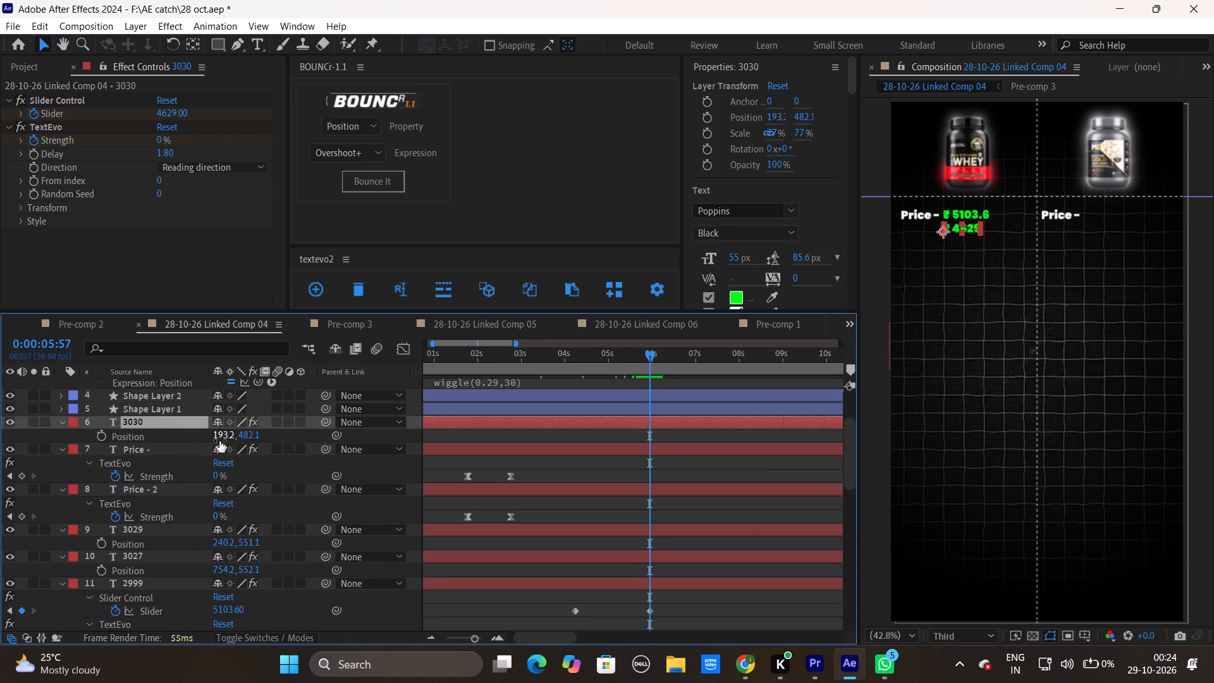
drag(224, 439, 137, 446)
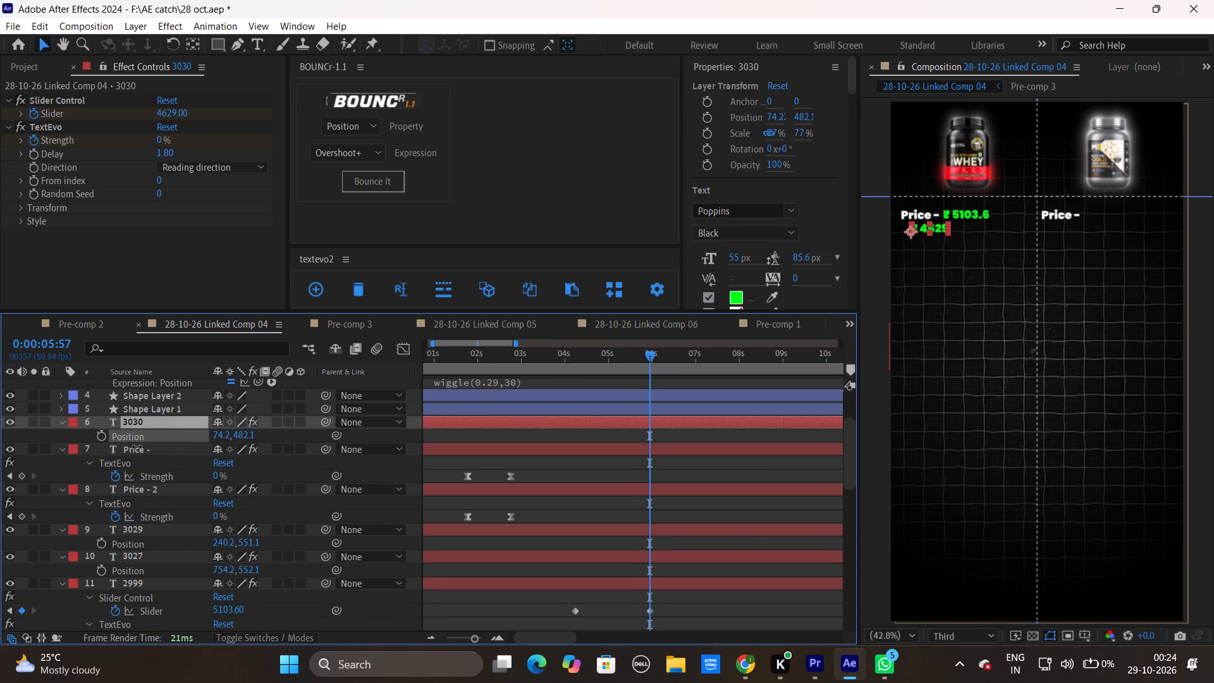
drag(137, 446, 136, 446)
drag(136, 446, 139, 446)
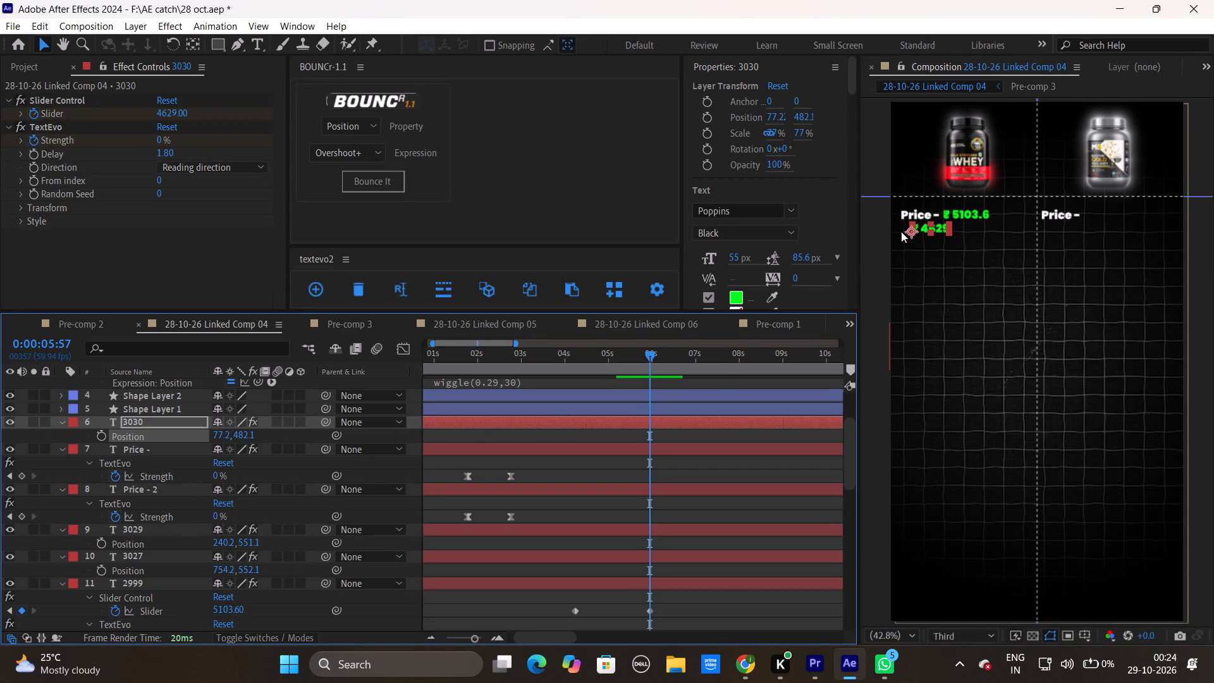
click(549, 425)
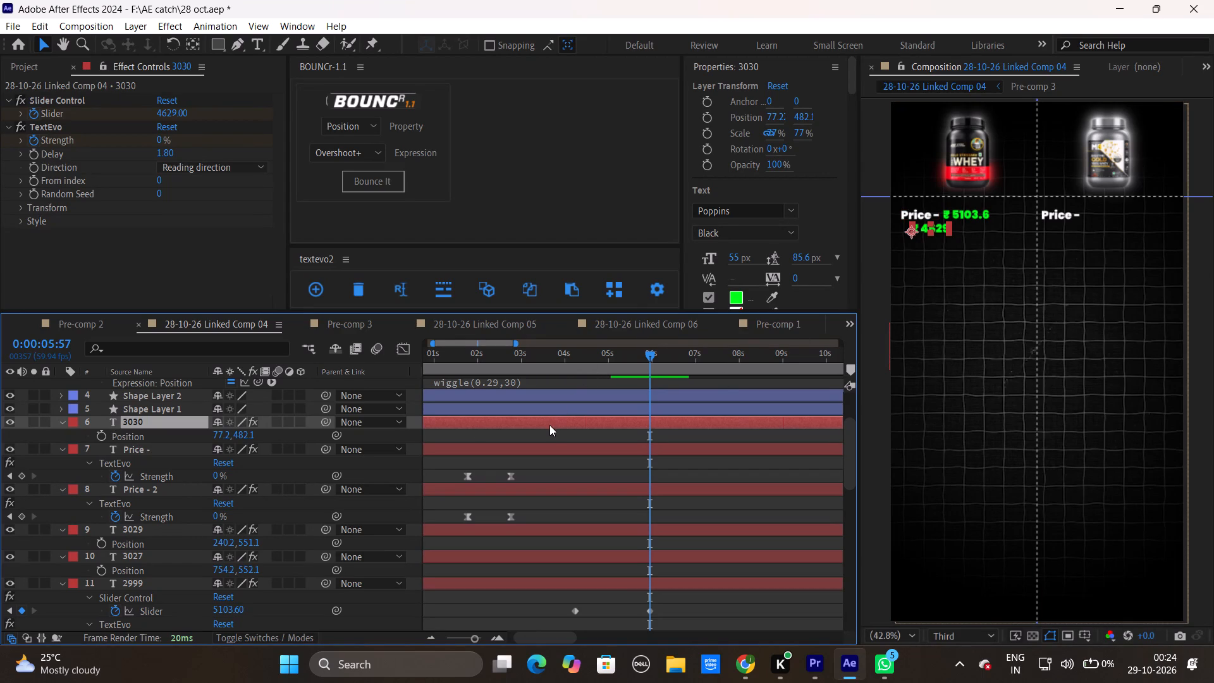
click(517, 432)
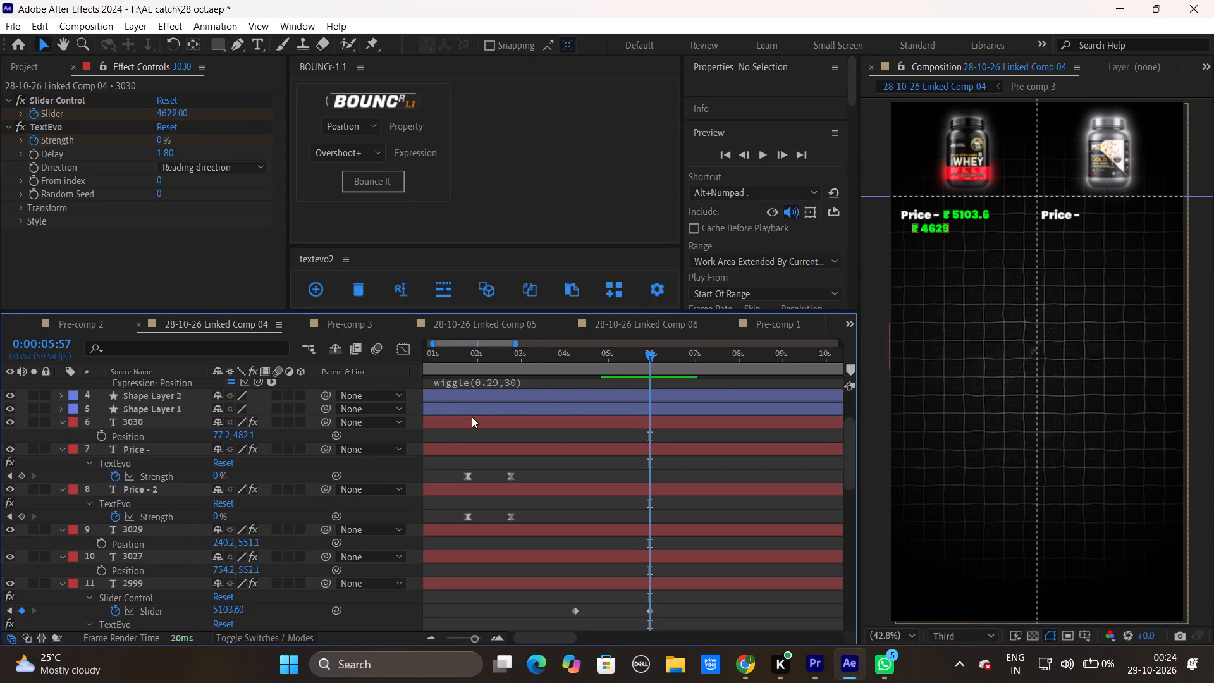
Insert an opening parenthesis before the ₹ sign in the 3030 layer's Source Text expression.
click(472, 417)
click(64, 422)
click(64, 422)
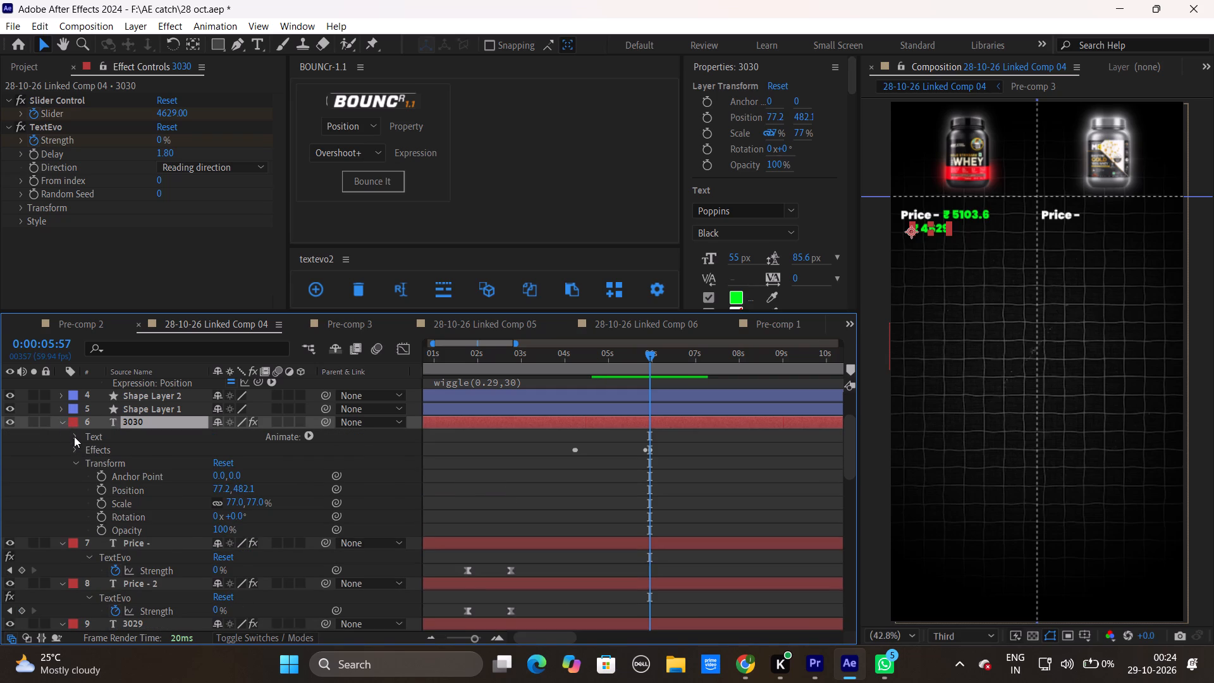
click(74, 436)
click(90, 450)
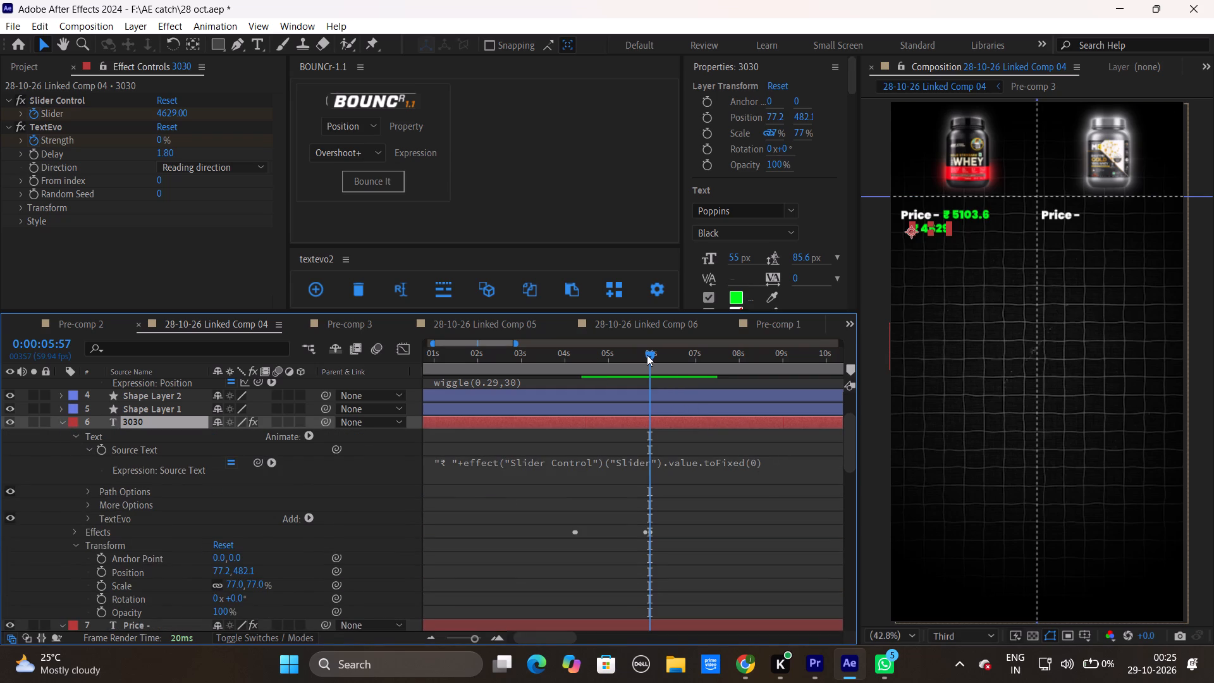
drag(647, 355, 740, 367)
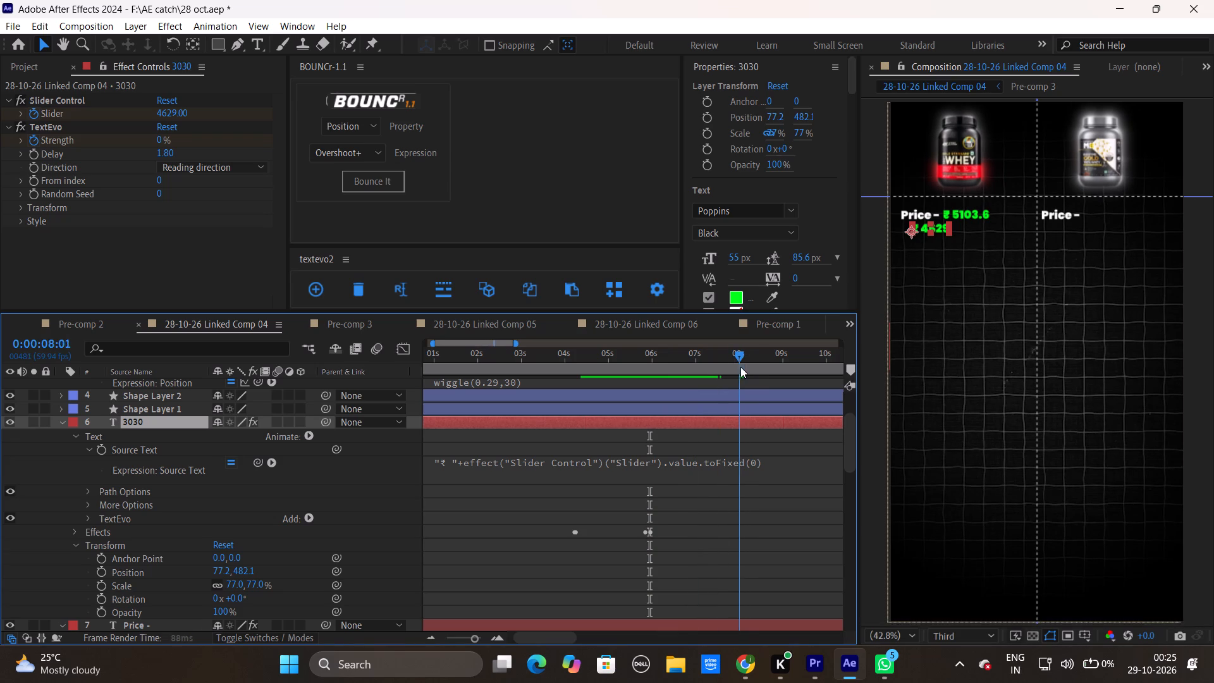
drag(740, 367, 750, 367)
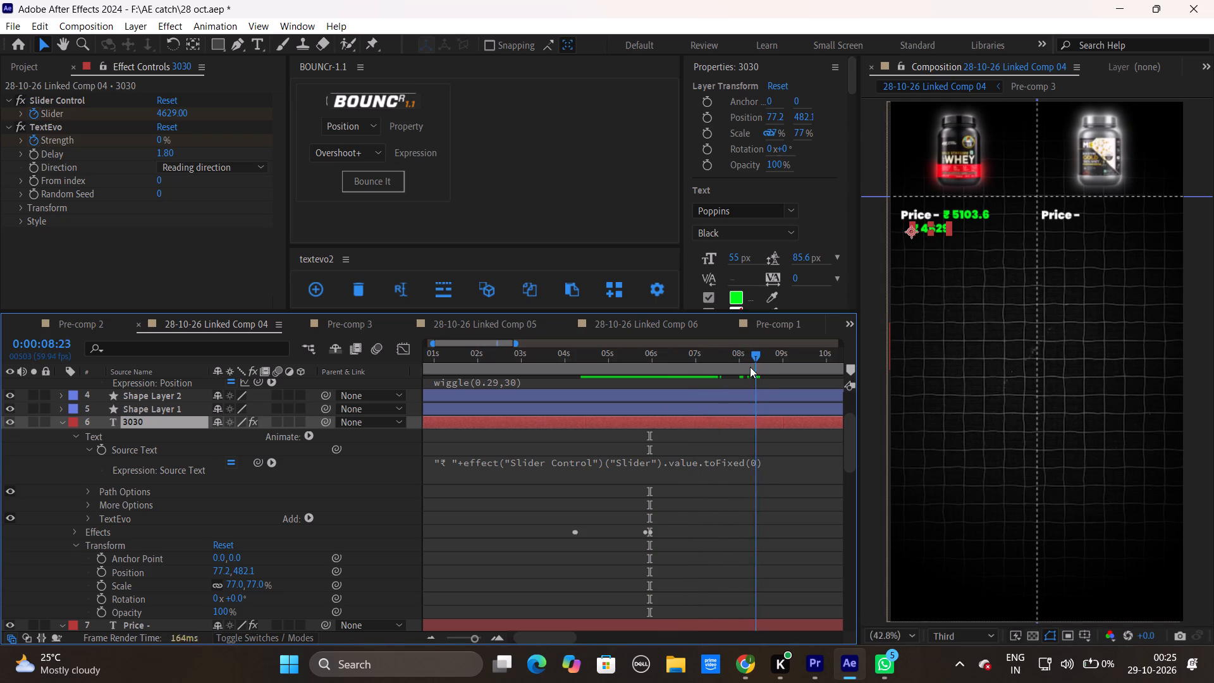
drag(750, 367, 740, 367)
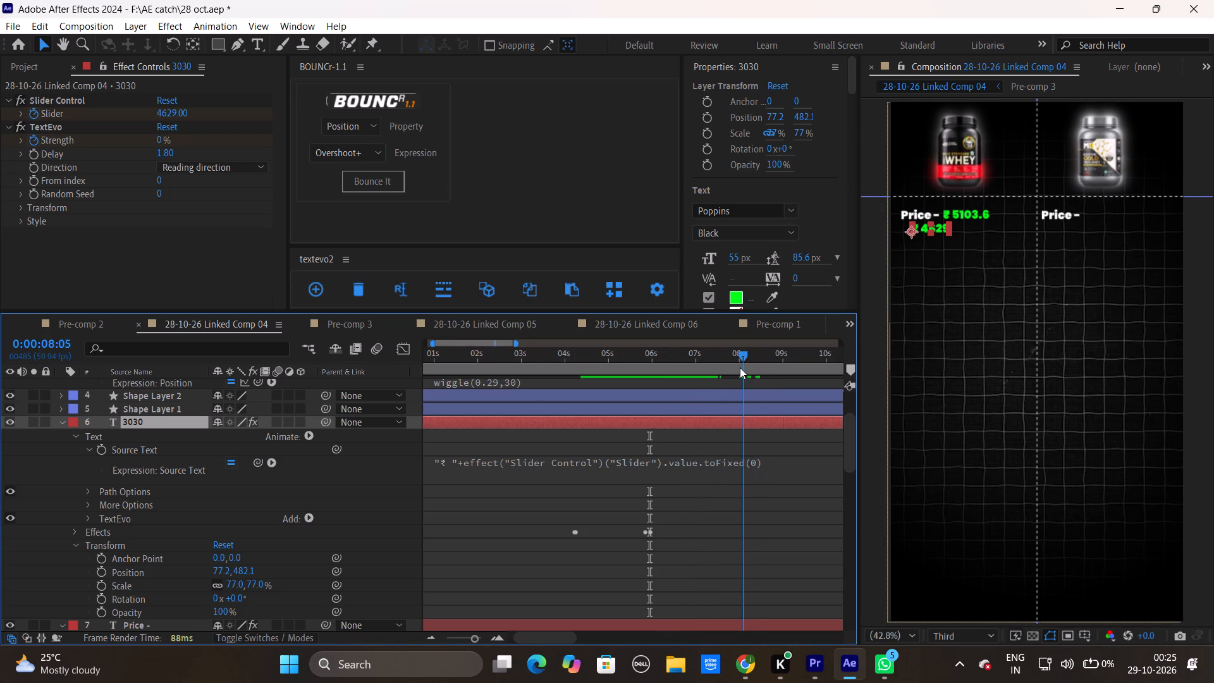
drag(740, 367, 436, 412)
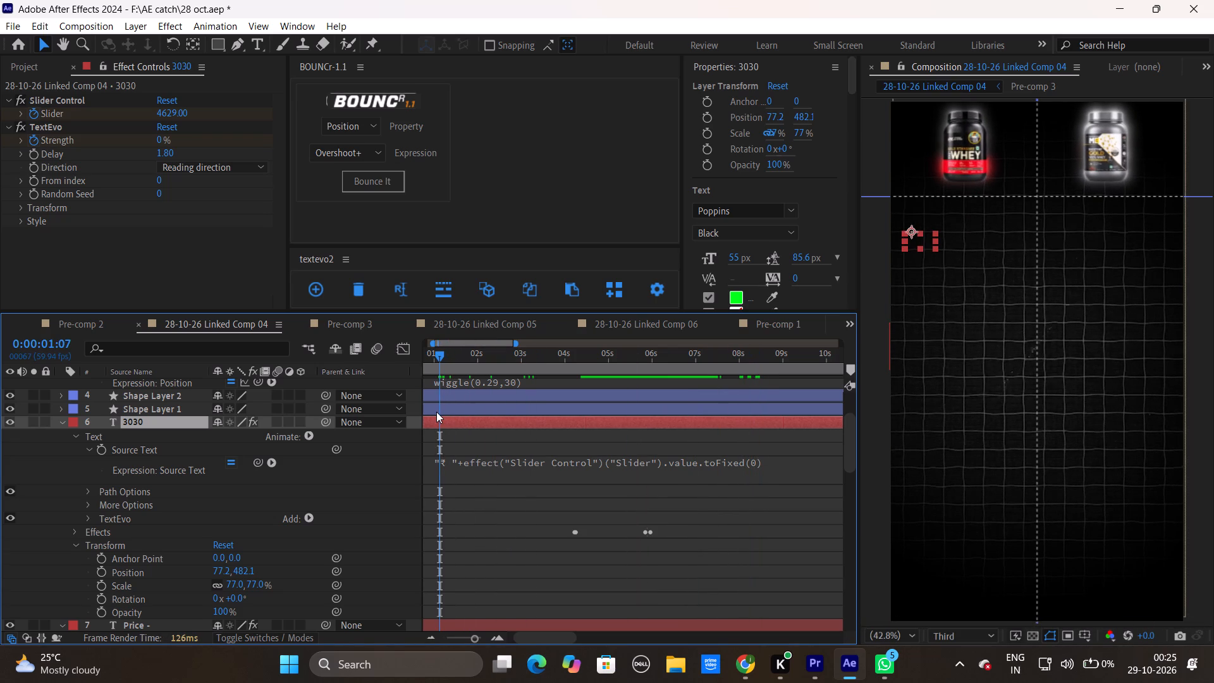
click(442, 462)
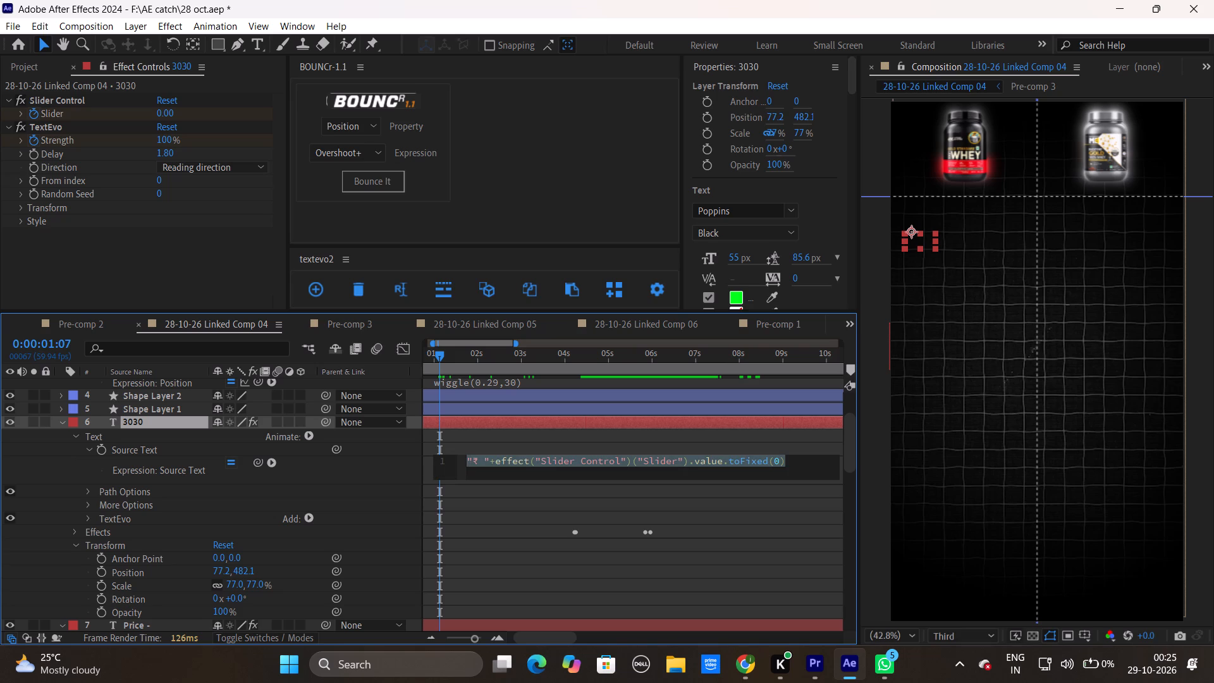
click(474, 458)
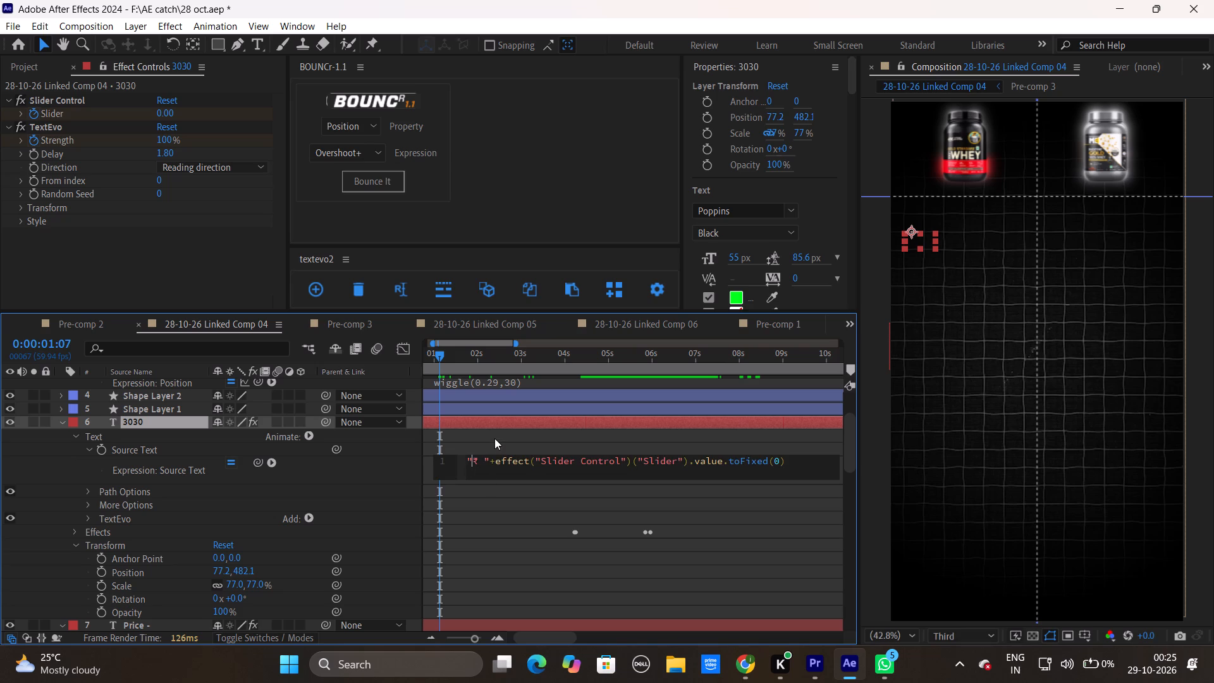
key(shift+parenleft)
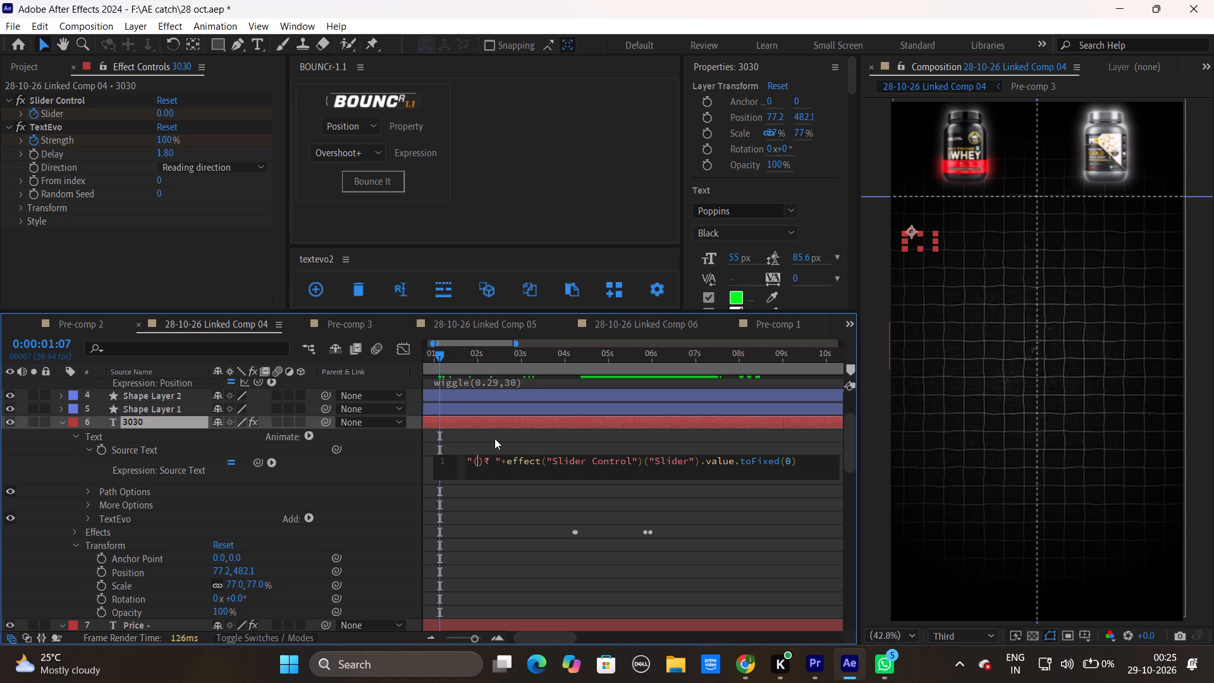
key(Right)
key(BackSpace)
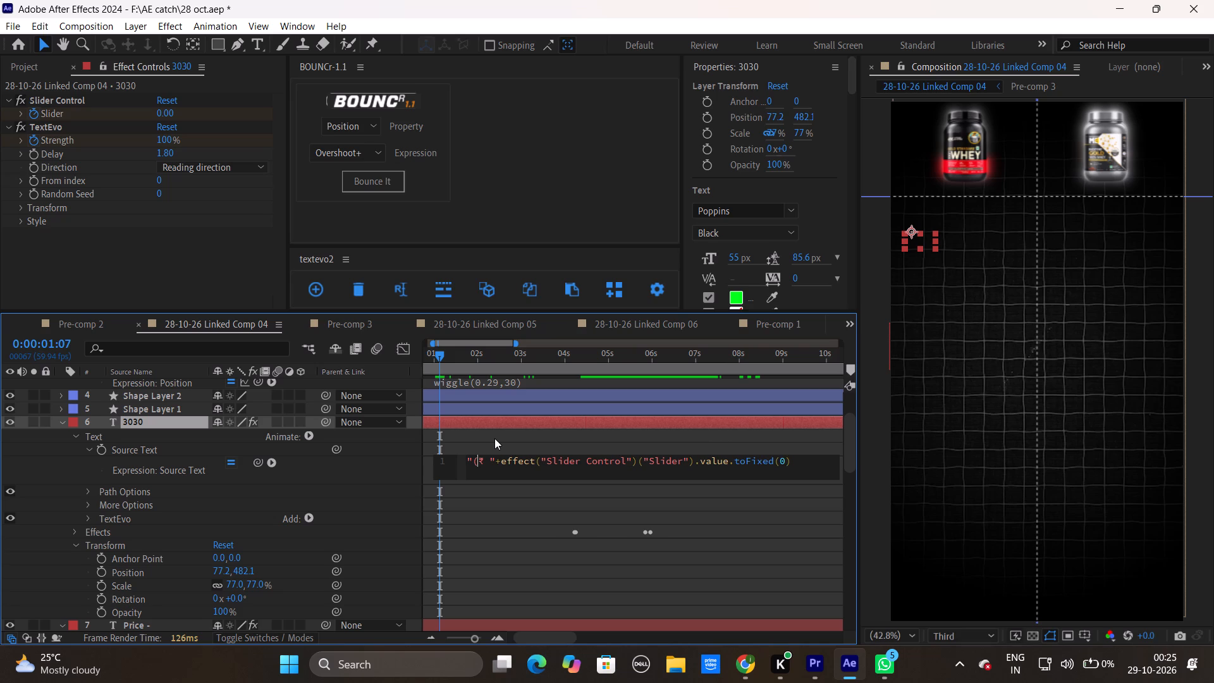
click(511, 517)
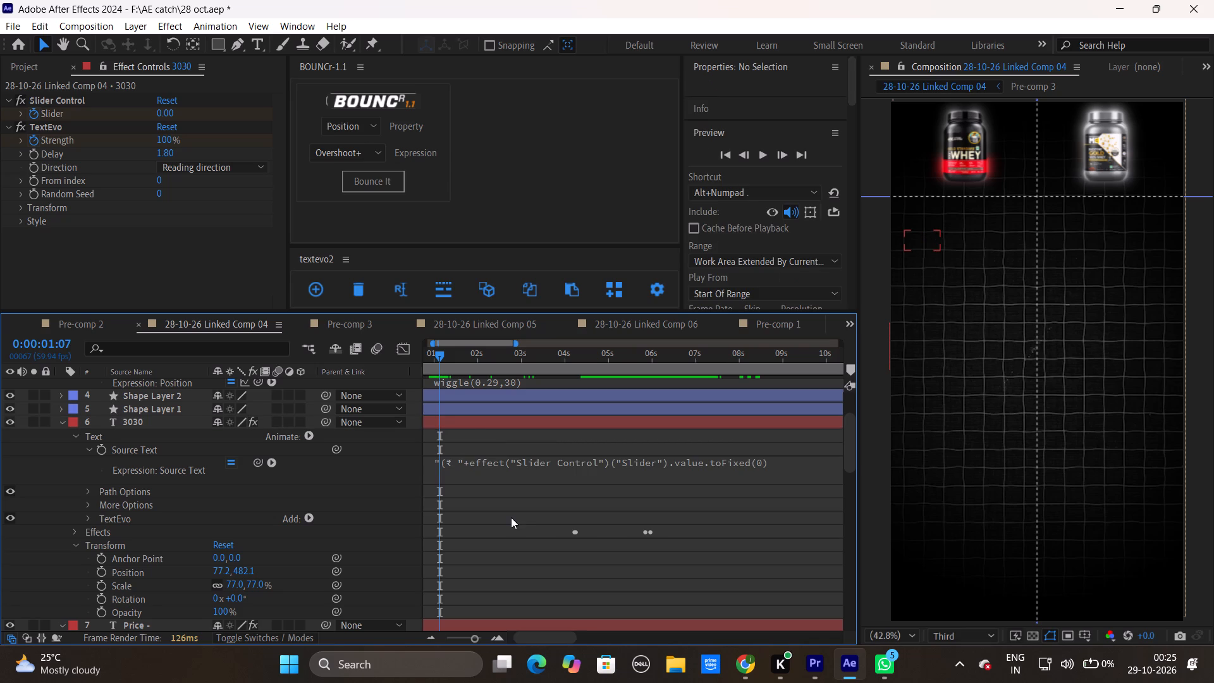
Append + "- 907g)" to the end of the 3030 layer's Source Text expression to close the bracketed price.
drag(440, 354, 589, 366)
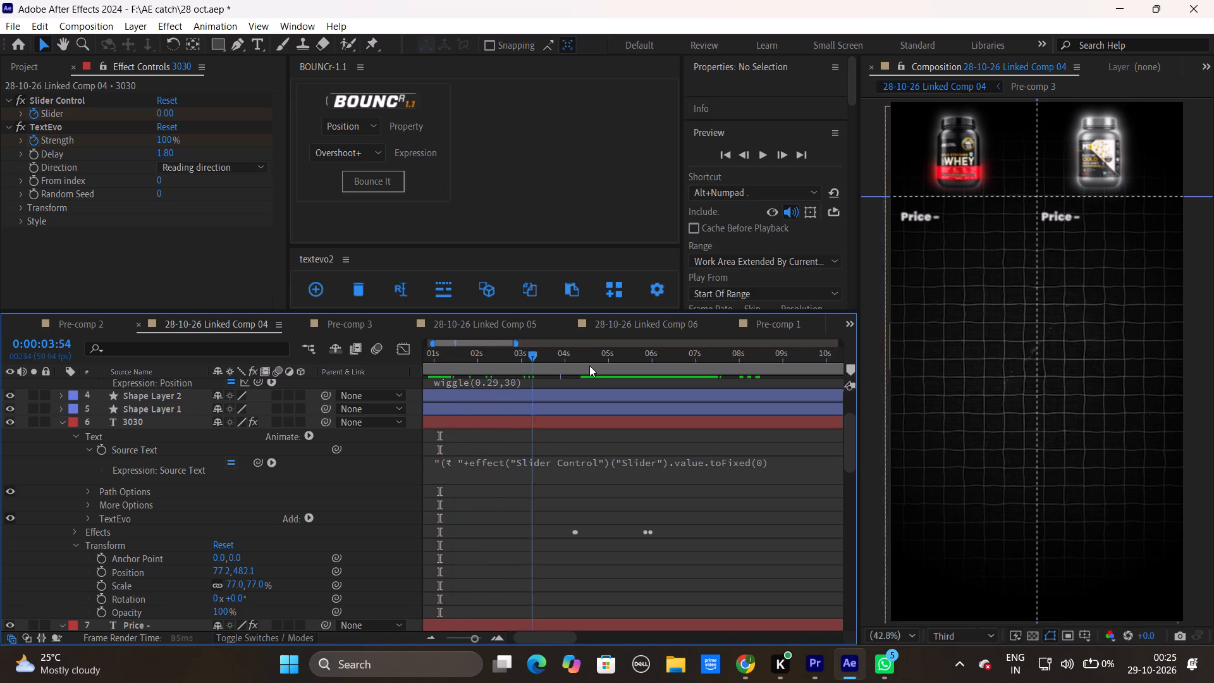
drag(589, 366, 668, 370)
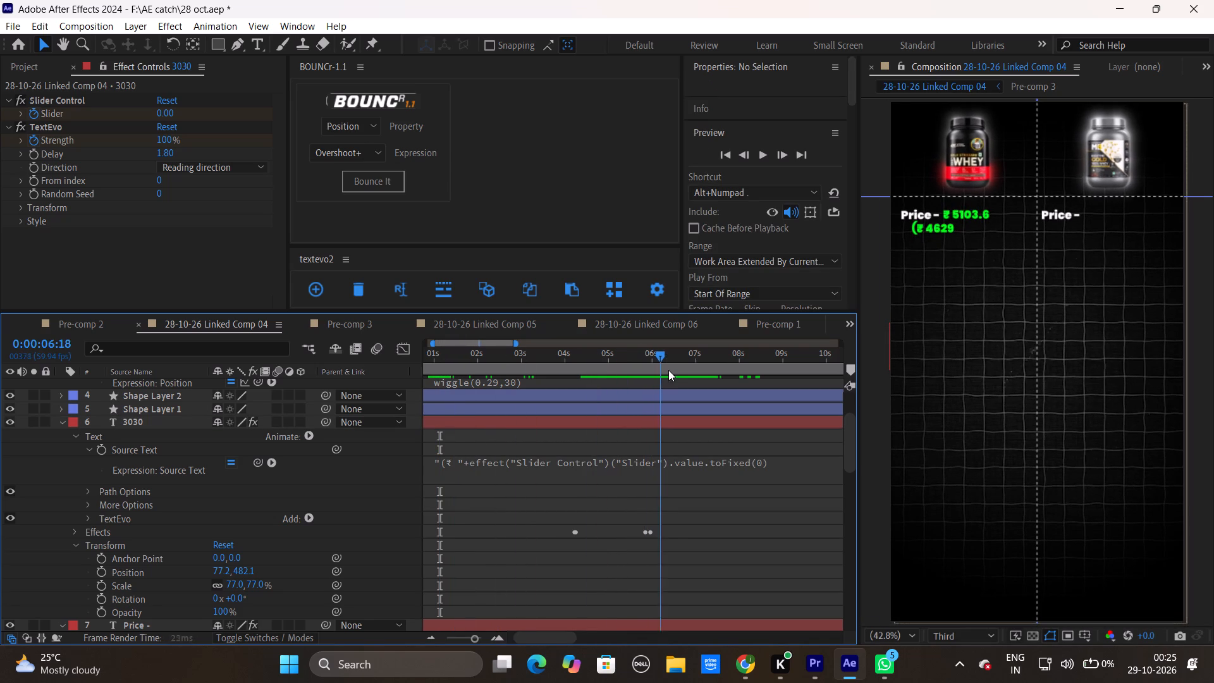
drag(668, 370, 670, 370)
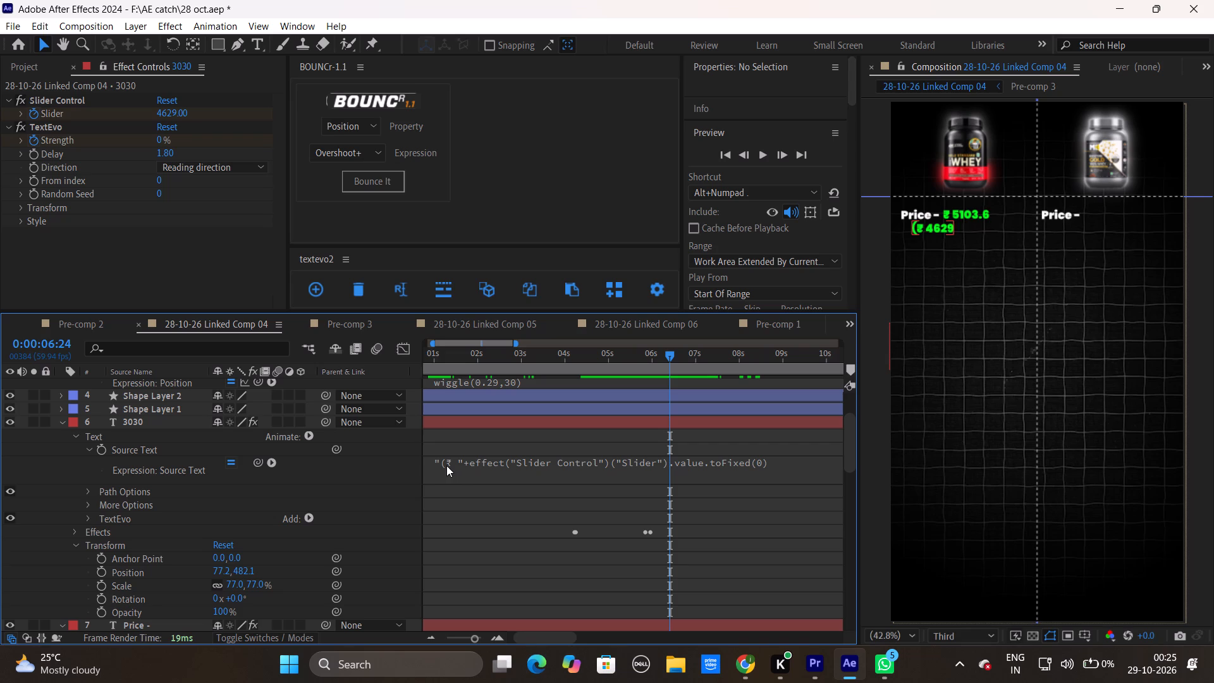
click(777, 460)
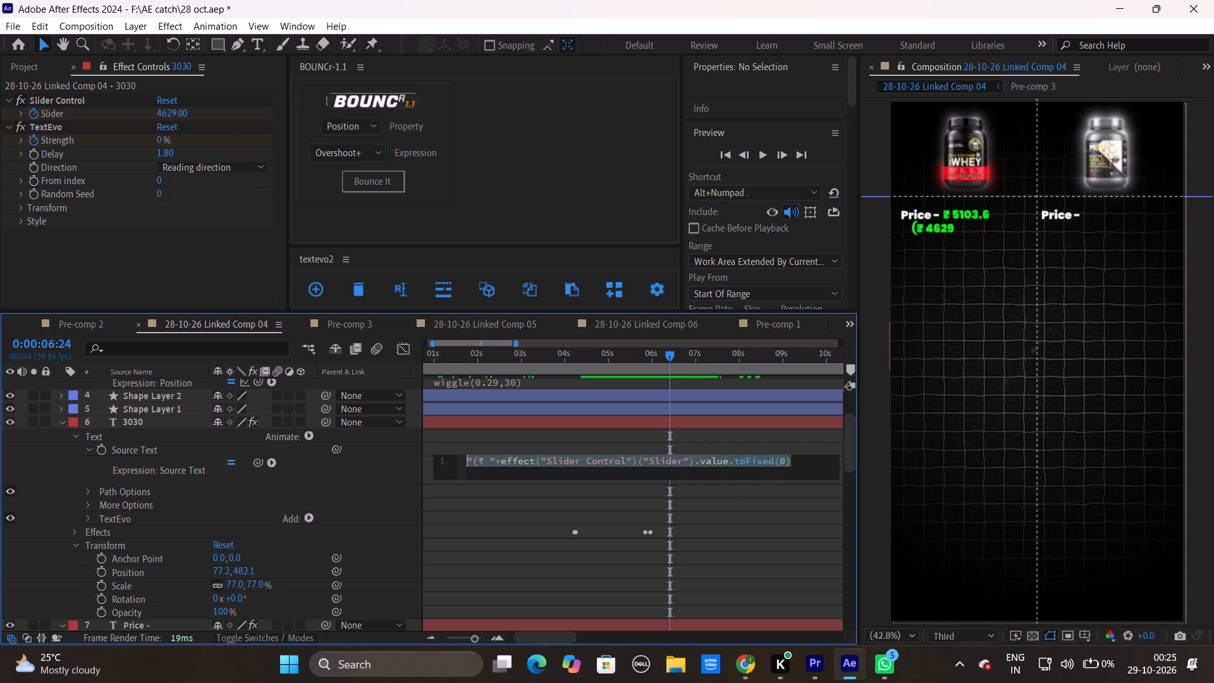
click(813, 464)
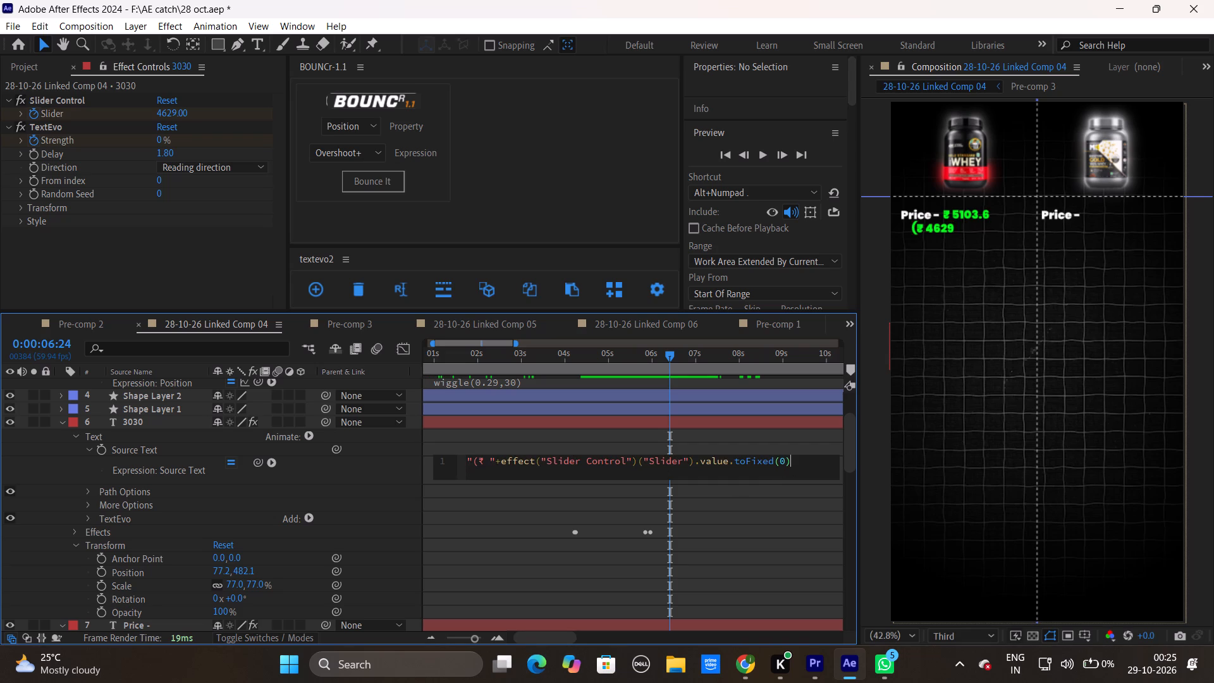
key(plus)
key(space)
key(minus)
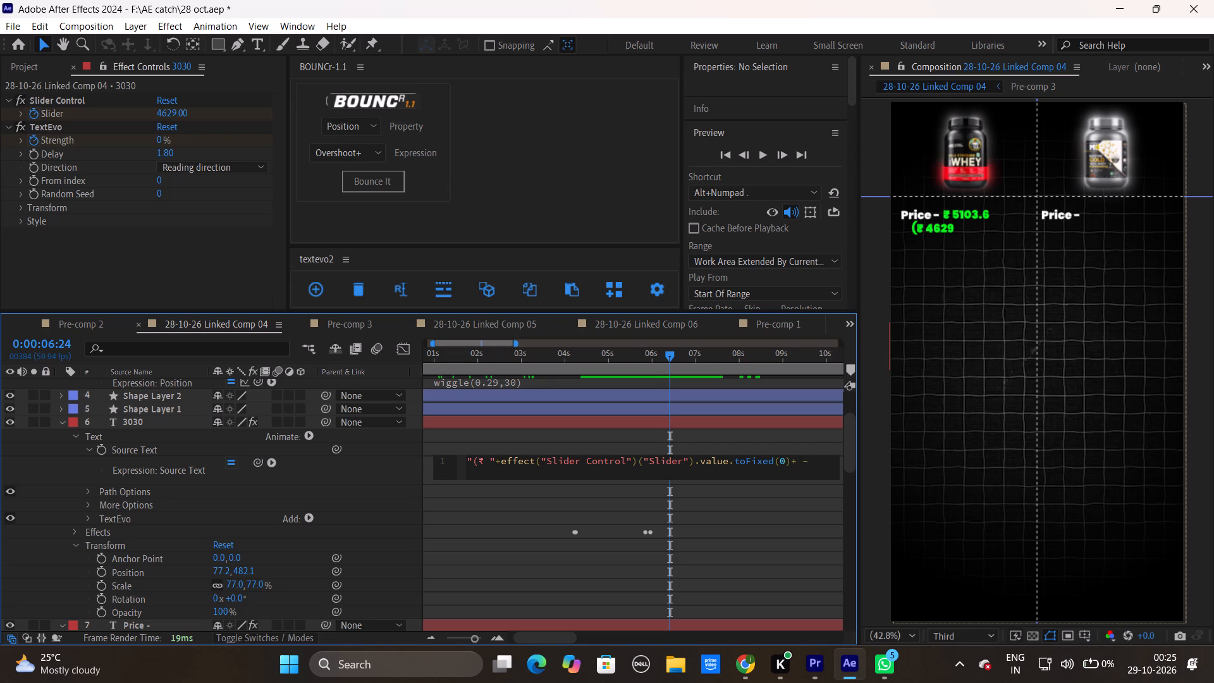
click(799, 457)
key(Right)
key(shift+quotedbl)
key(Right)
key(BackSpace)
key(Right)
key(space)
text(907)
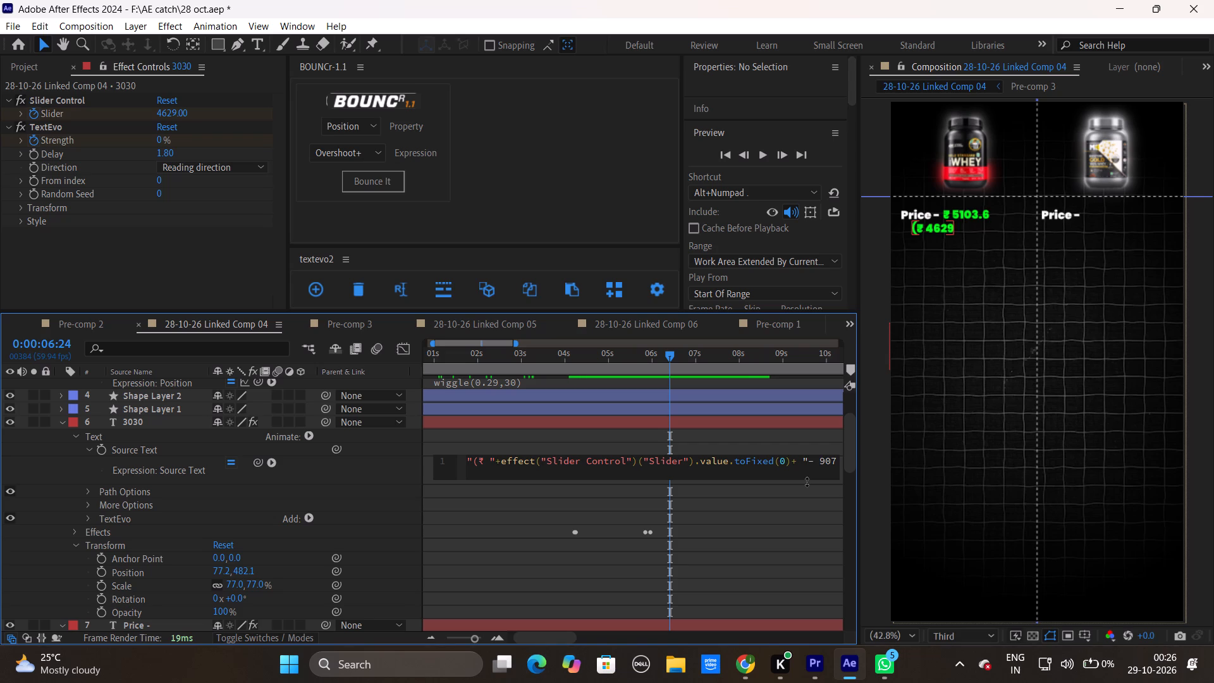
key(g)
key(shift+parenright)
key(shift+quotedbl)
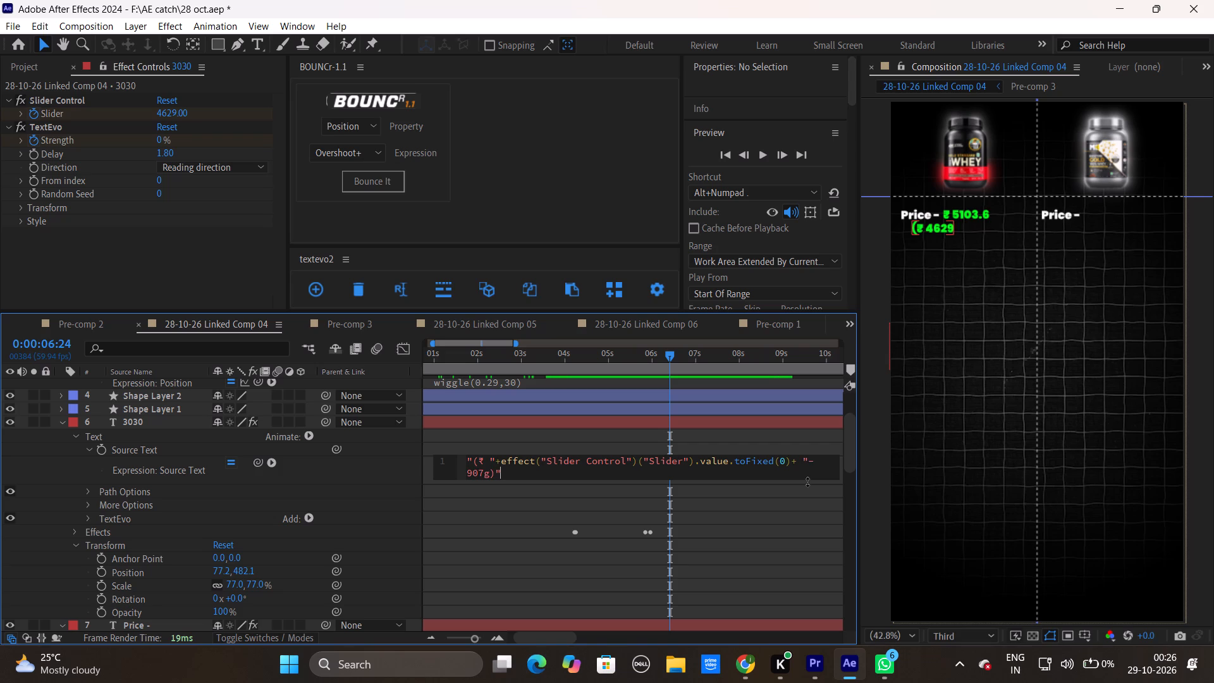
click(787, 541)
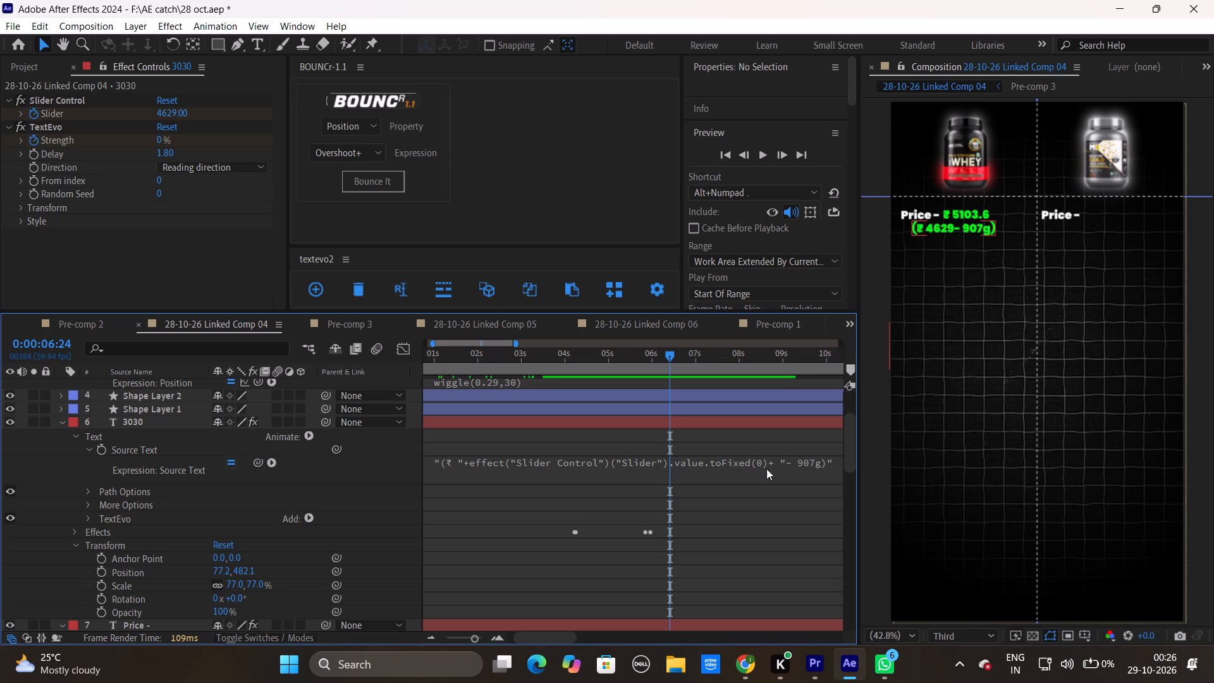
Insert a space before the dash in the 907g suffix of the 3030 layer's Source Text expression.
click(783, 460)
click(808, 461)
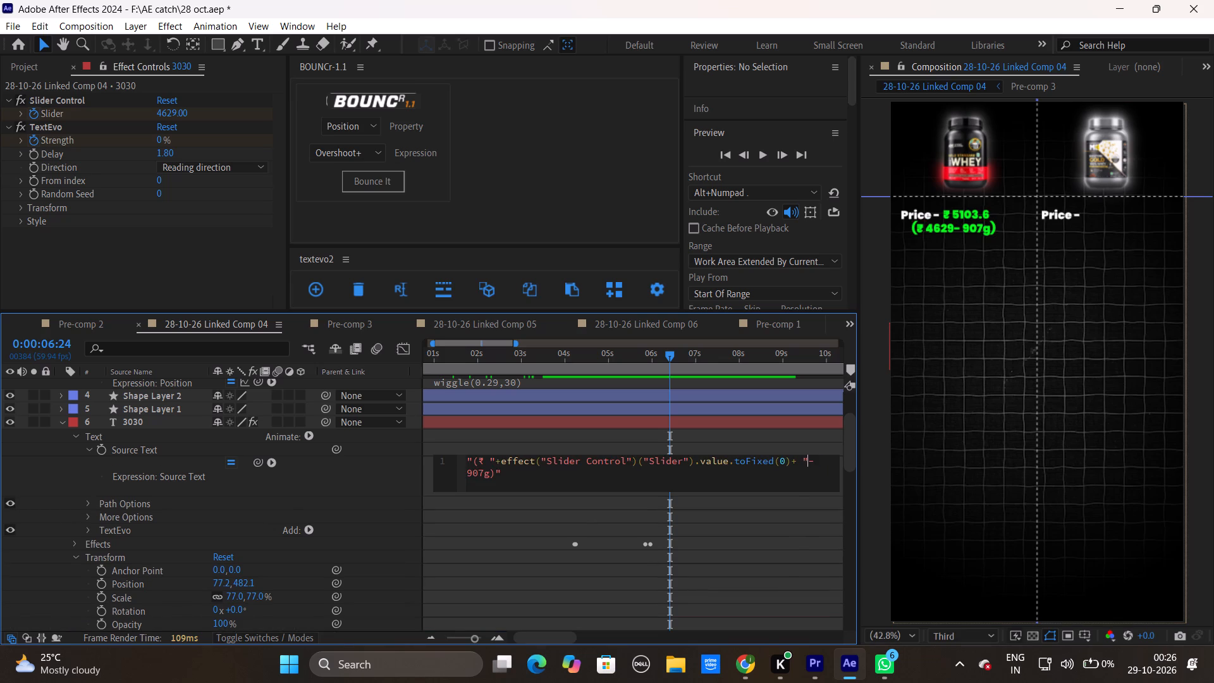
key(space)
click(782, 548)
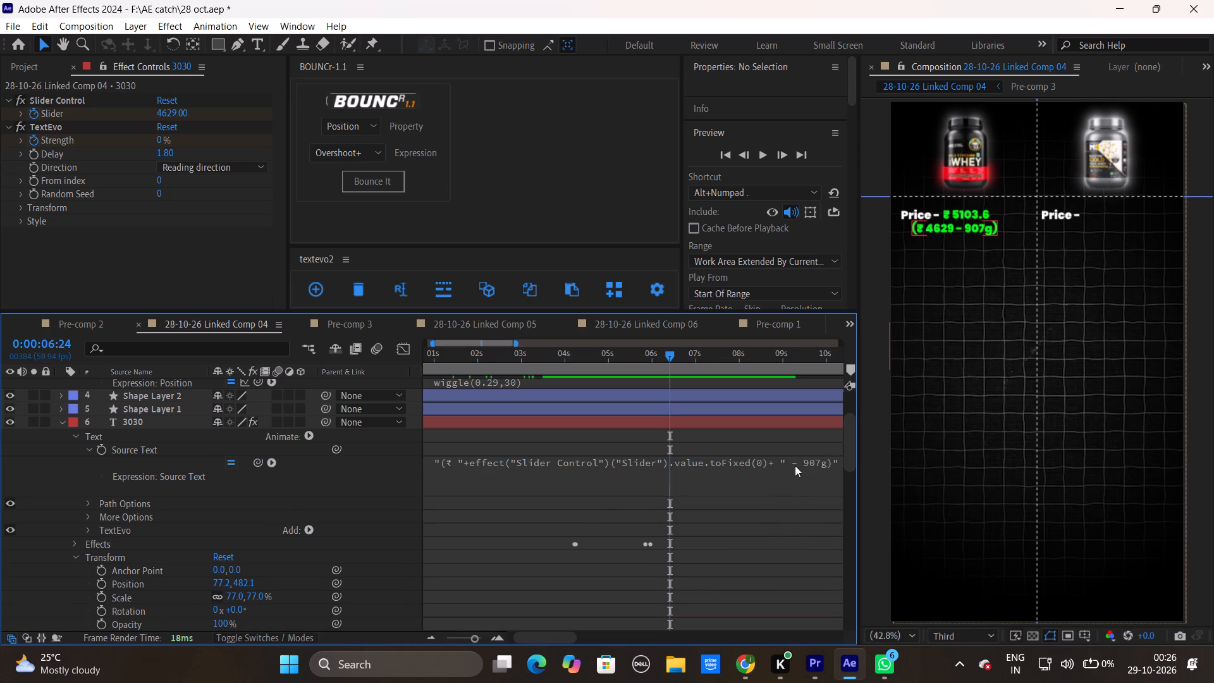
Lower the 3030 price text between the Price and Protein lines, setting its vertical position to 492.1.
click(740, 422)
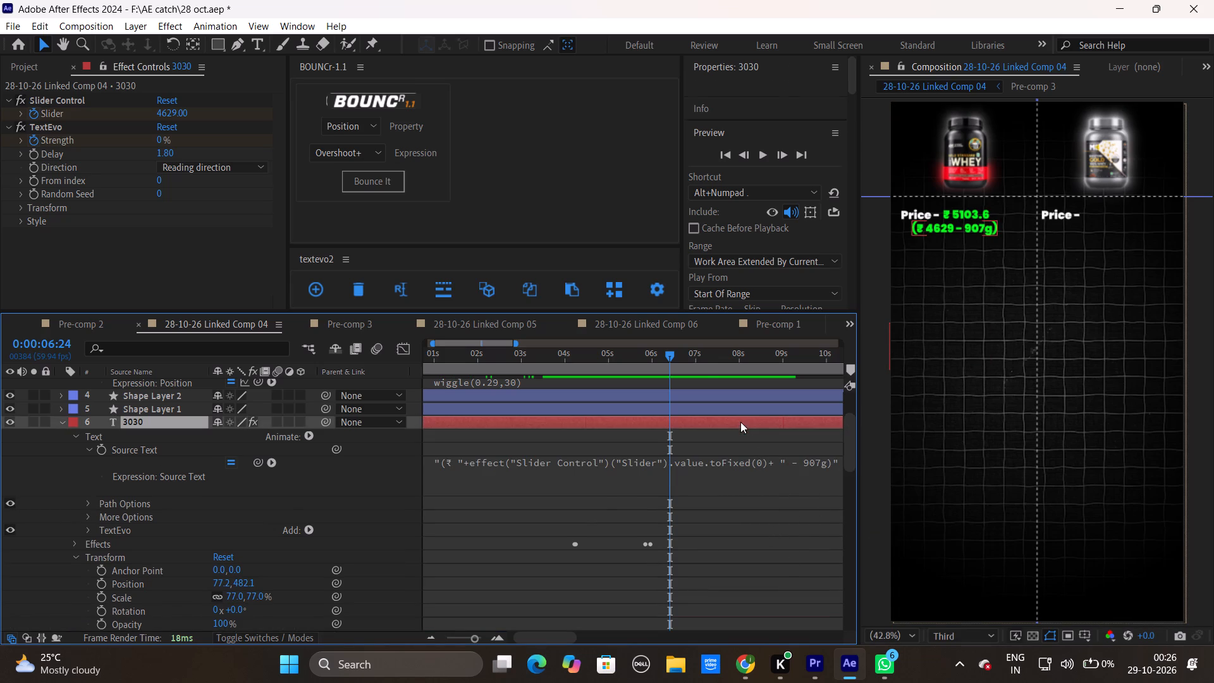
drag(474, 640, 457, 639)
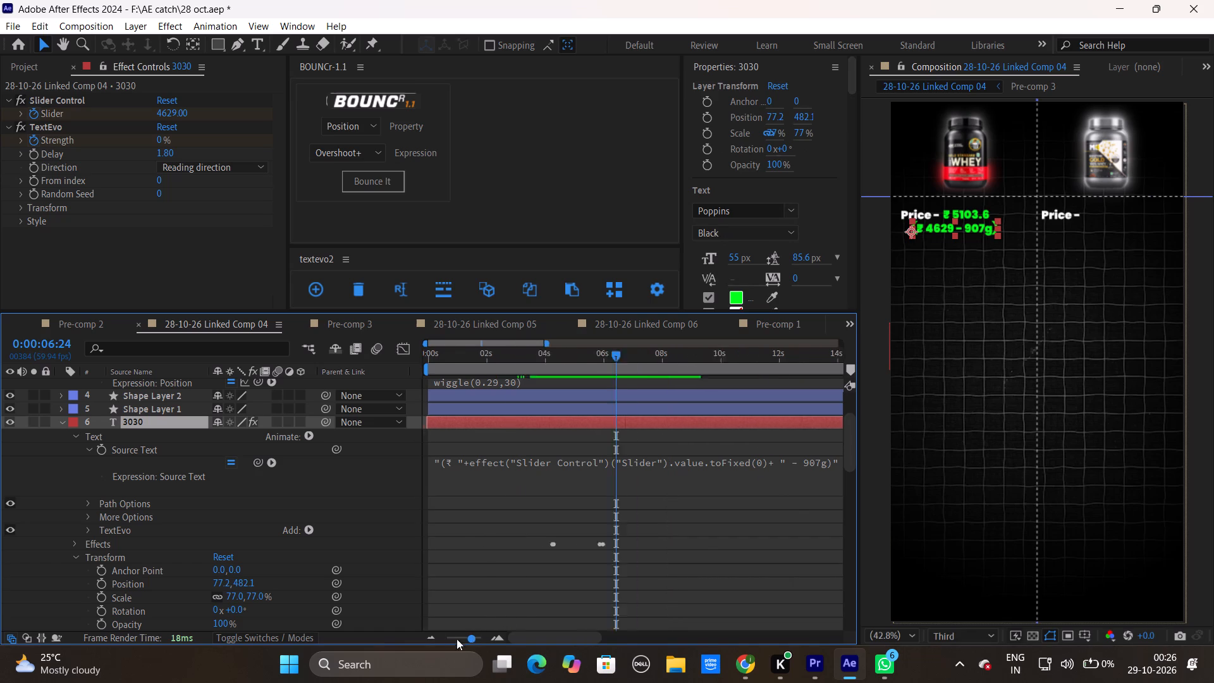
drag(457, 639, 409, 637)
drag(486, 351, 692, 381)
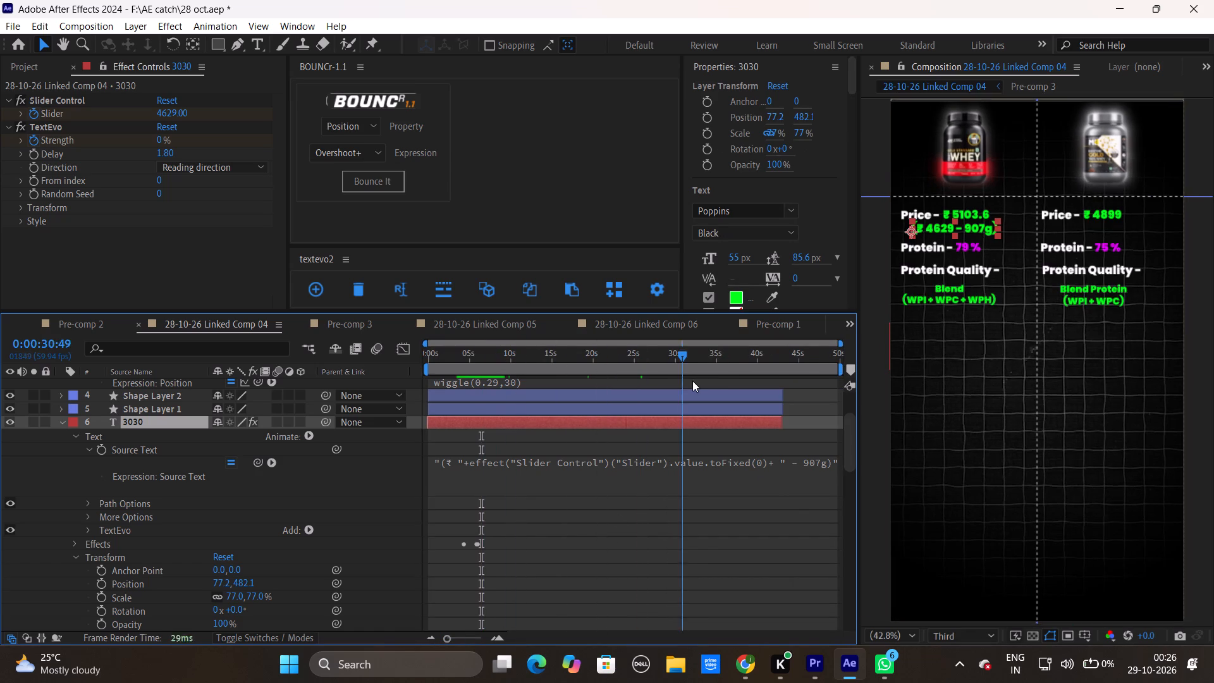
drag(692, 381, 720, 380)
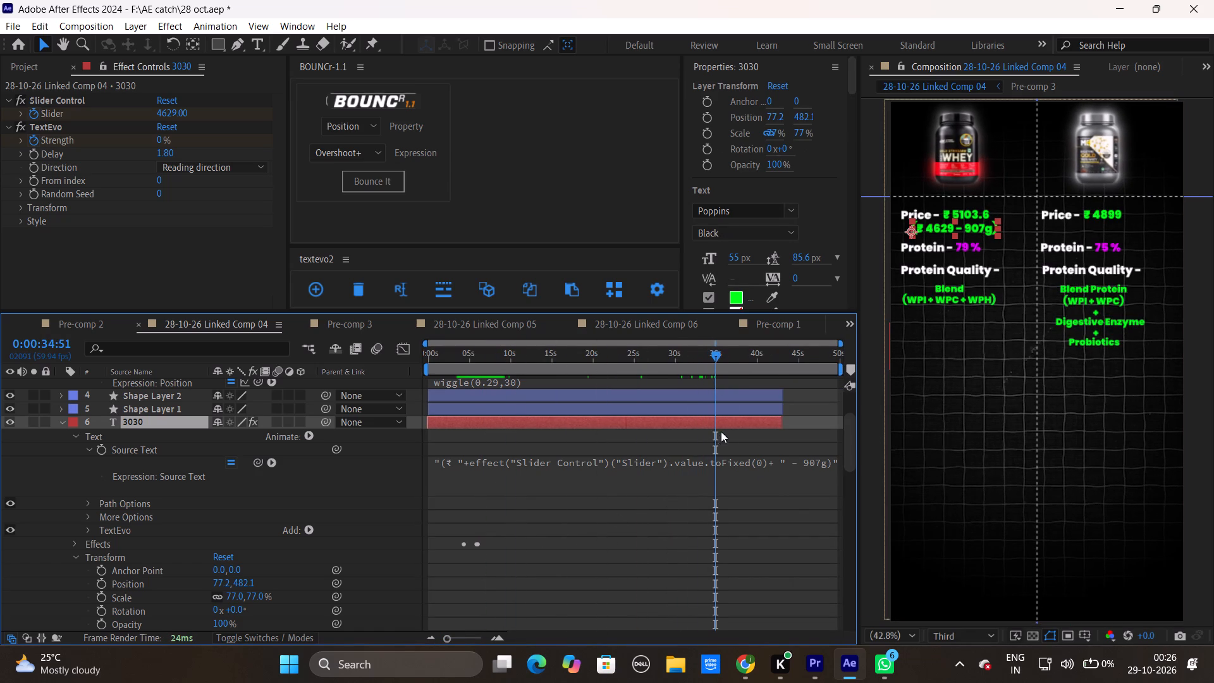
click(716, 418)
key(p)
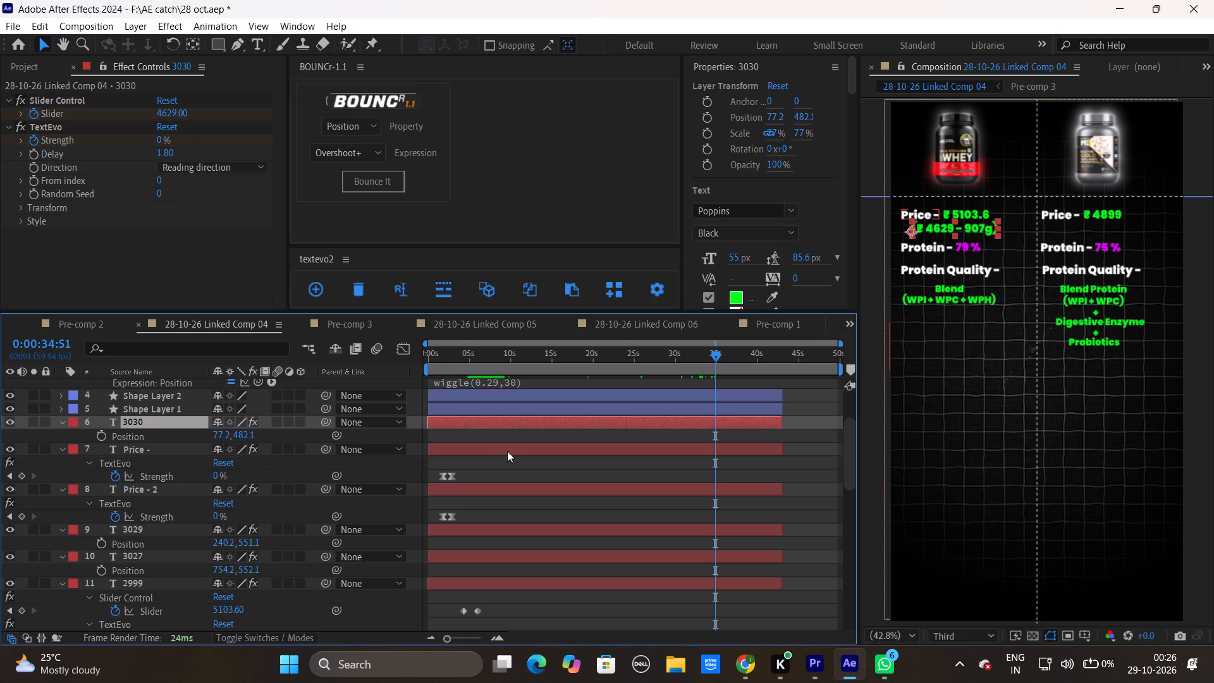
click(509, 432)
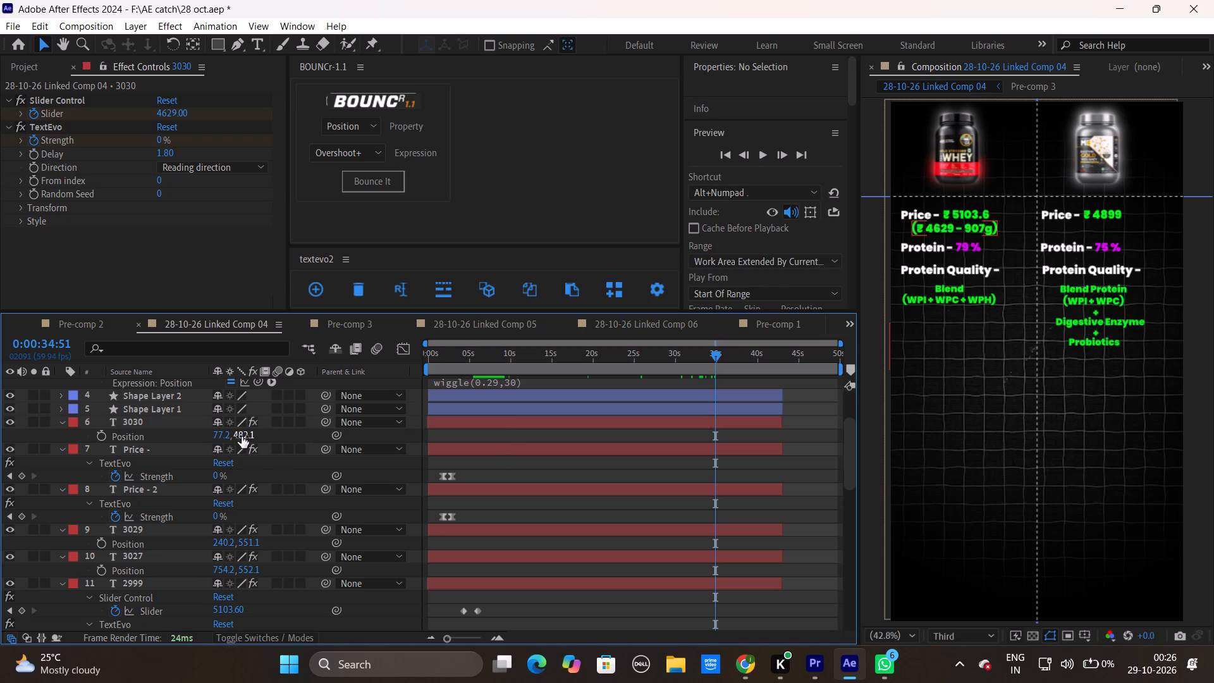
drag(242, 436, 253, 435)
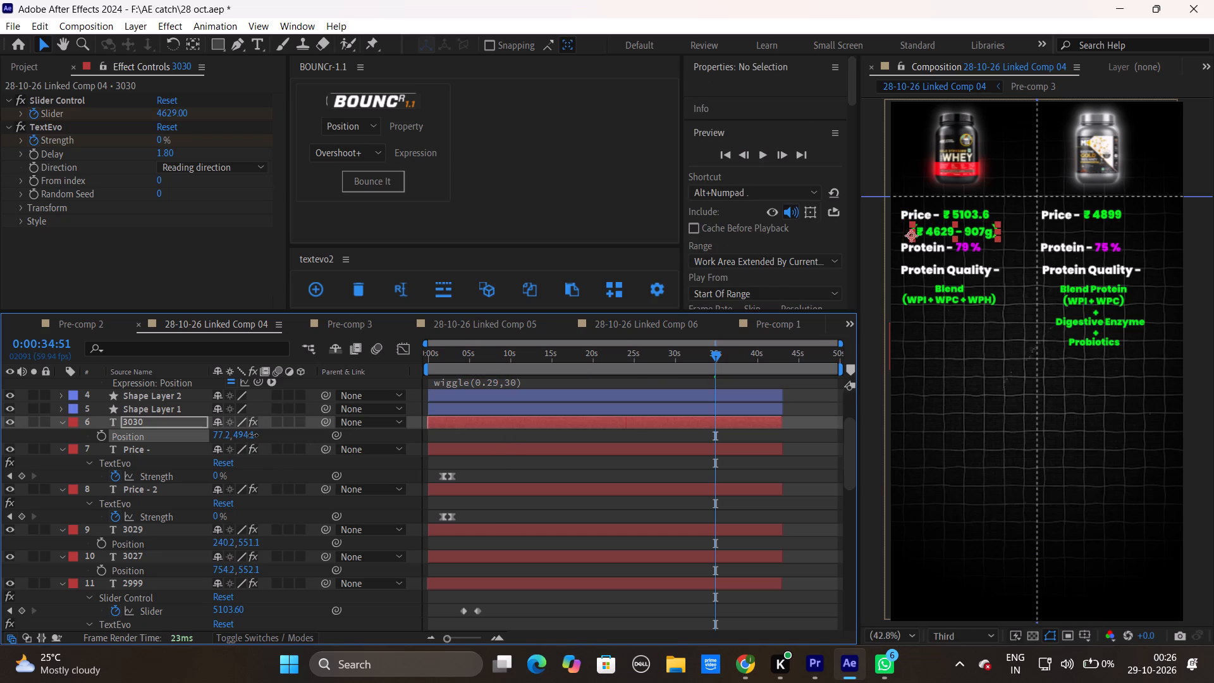
drag(253, 435, 252, 435)
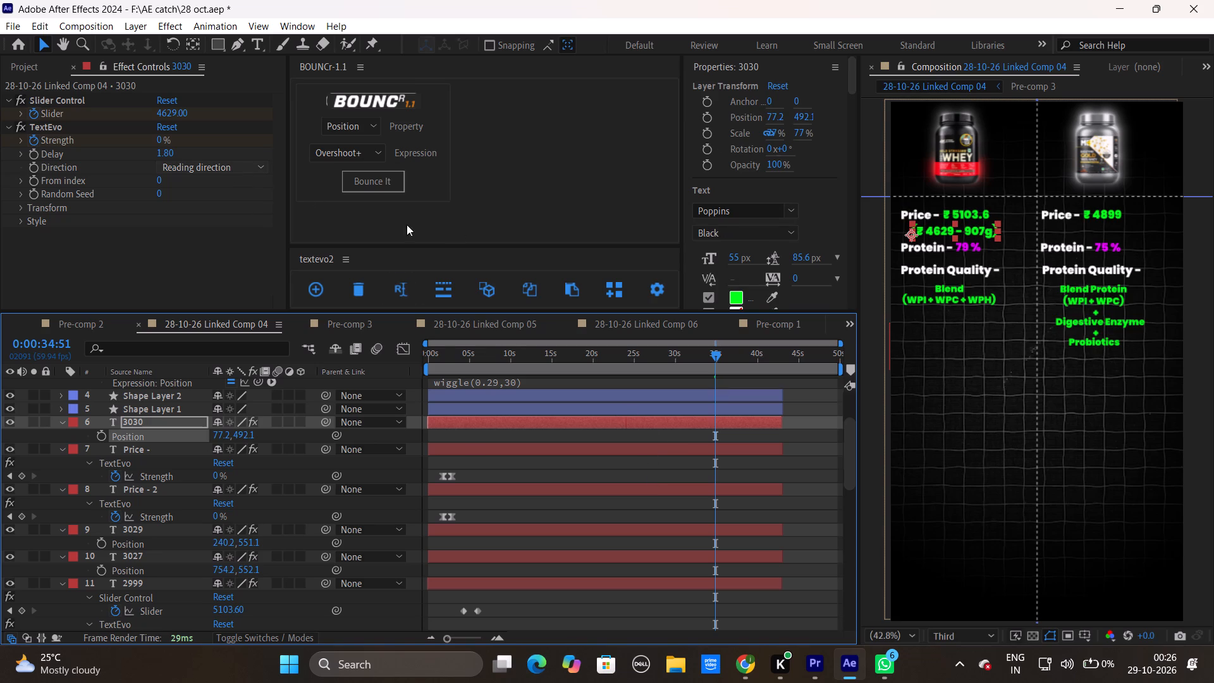
Recolour the 3030 price text by sampling blue from the More Protein Percentage text around 0:00:41:34.
click(738, 301)
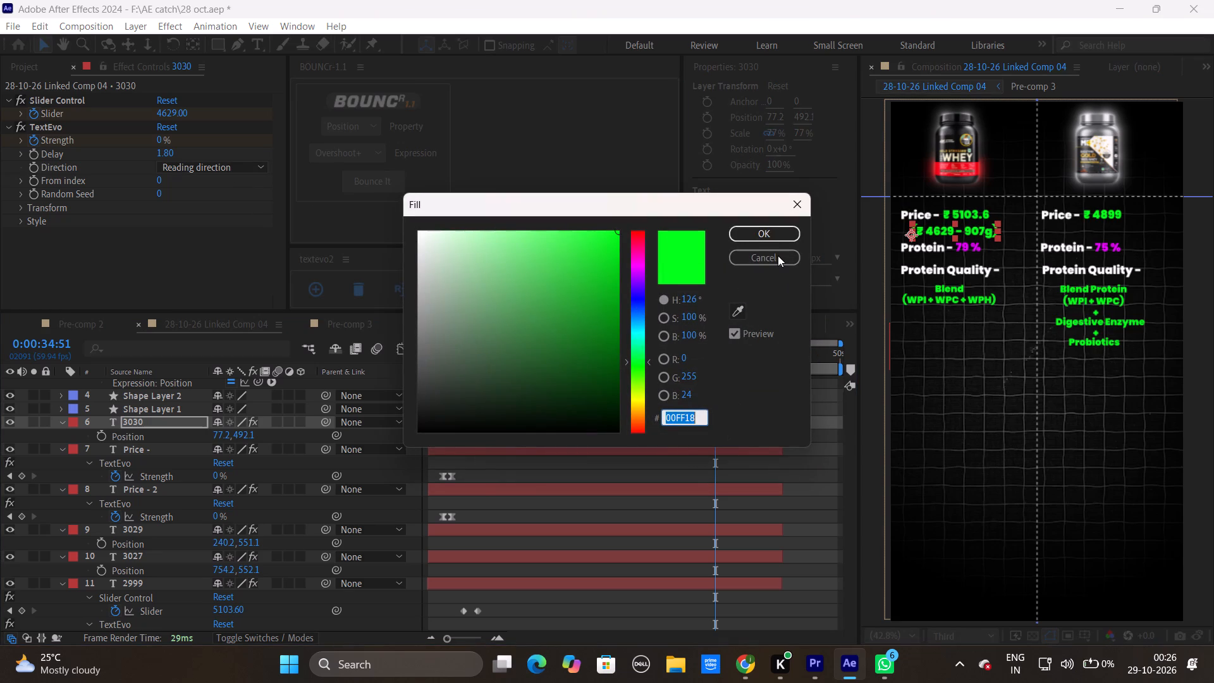
click(771, 232)
drag(716, 359, 743, 358)
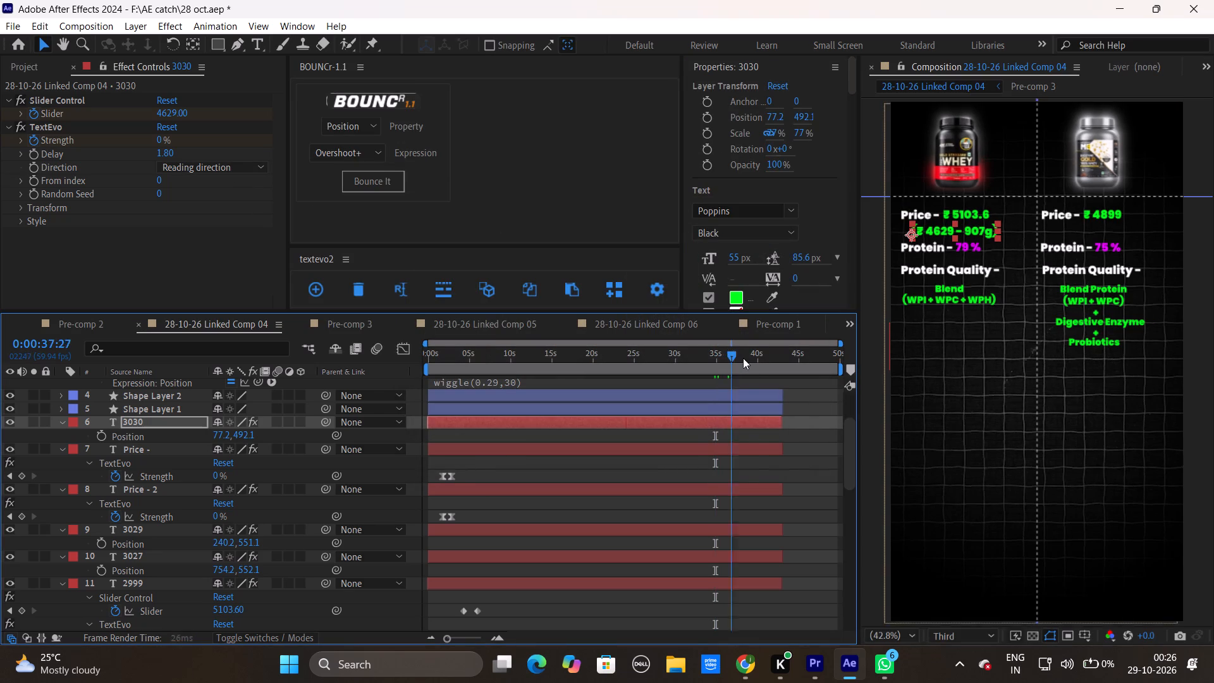
drag(743, 358, 771, 358)
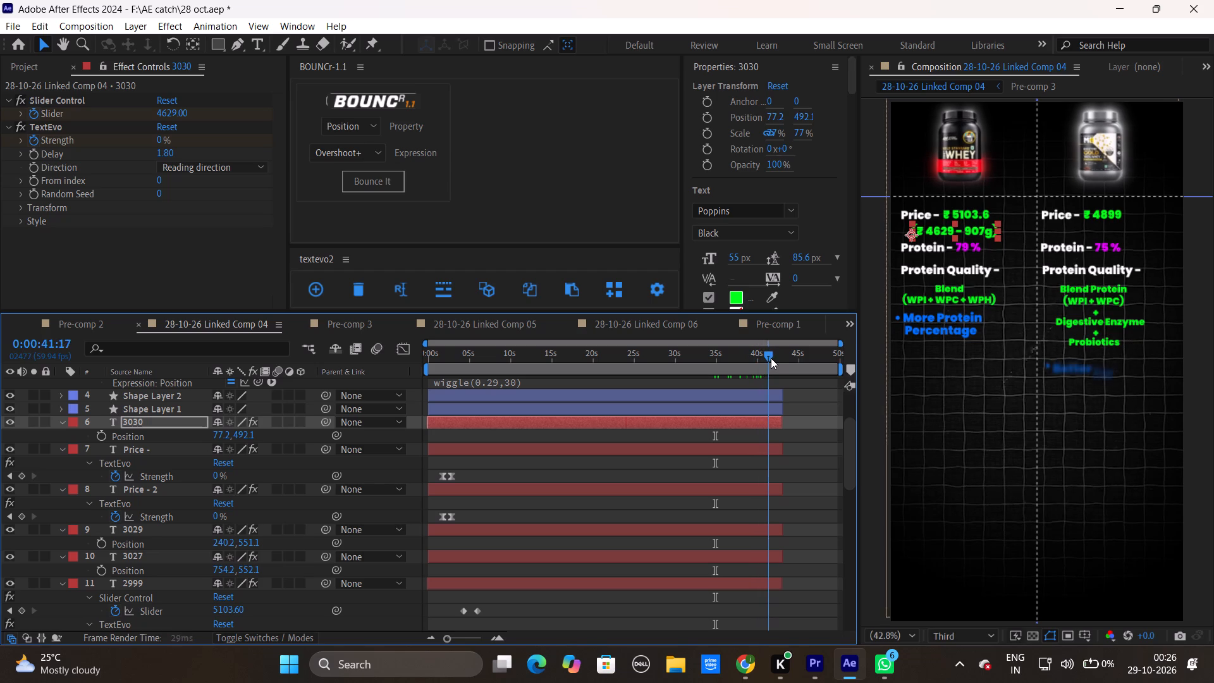
drag(771, 358, 771, 357)
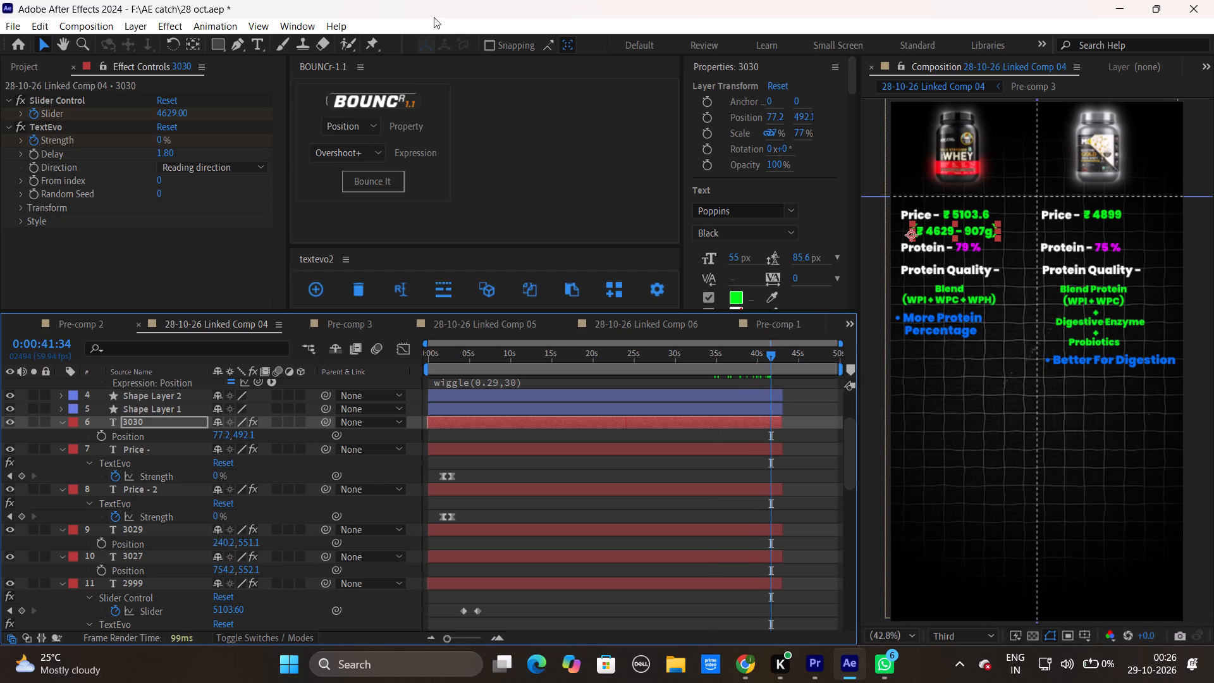
click(775, 300)
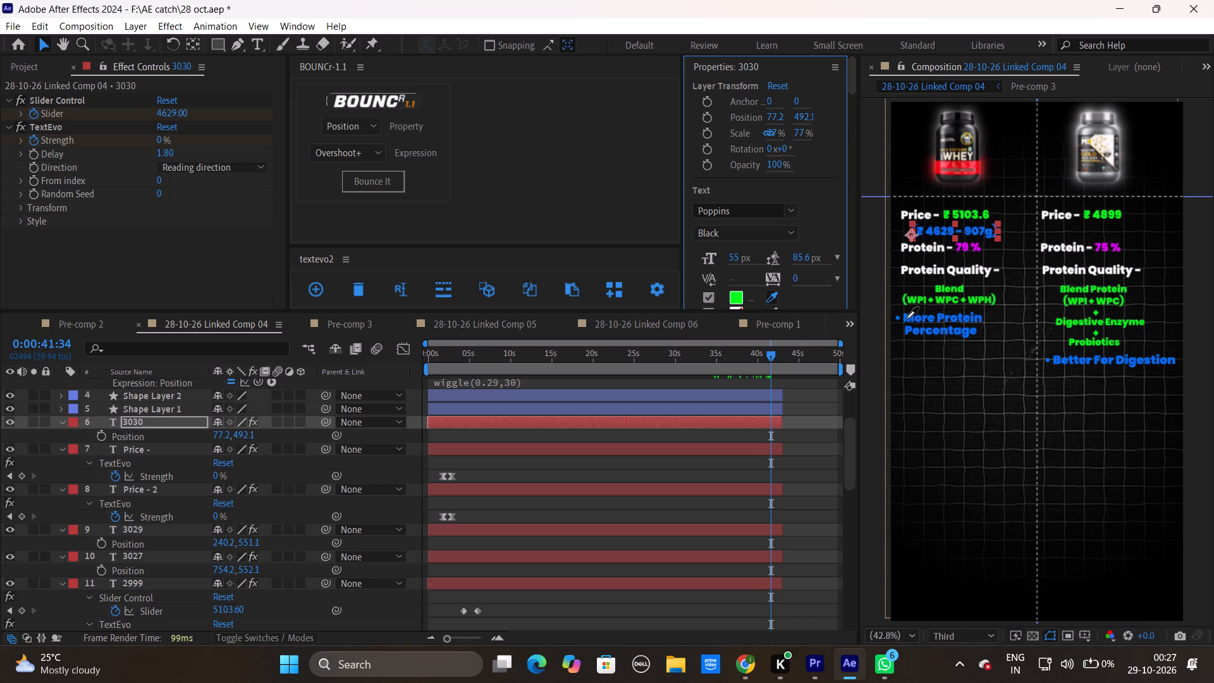
click(907, 319)
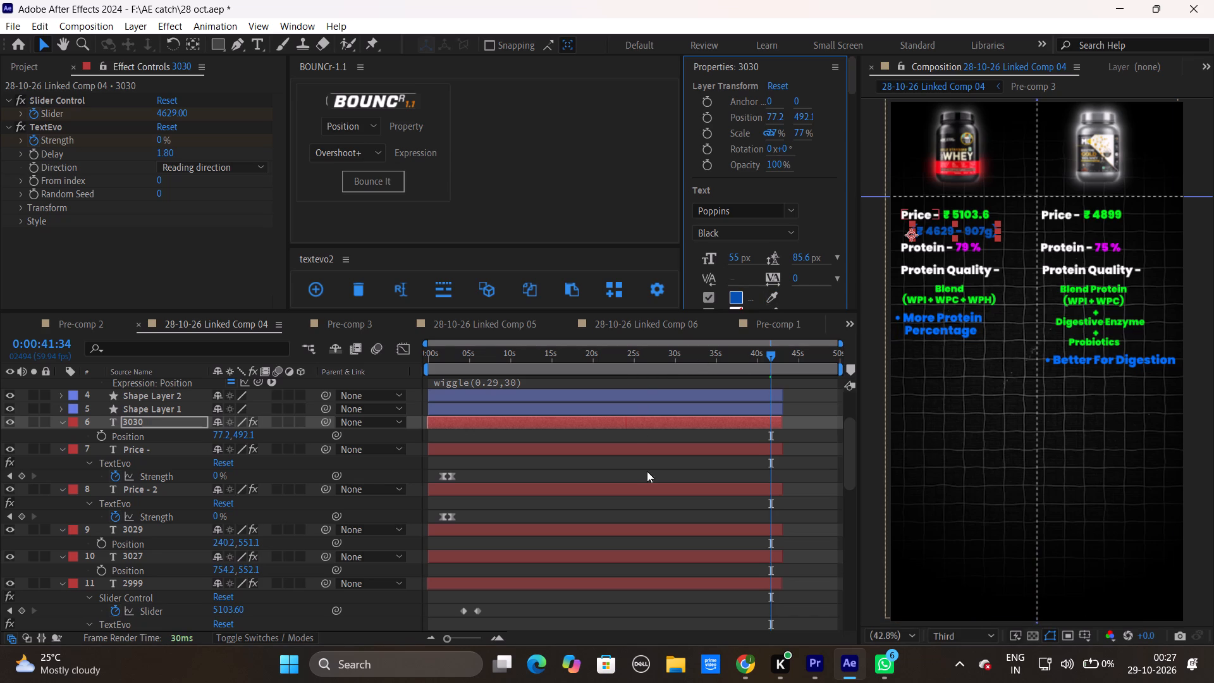
Recolour the 3030 price text by resampling the brighter blue from the More Protein Percentage text around 0:00:42:32.
click(659, 428)
drag(773, 352, 781, 350)
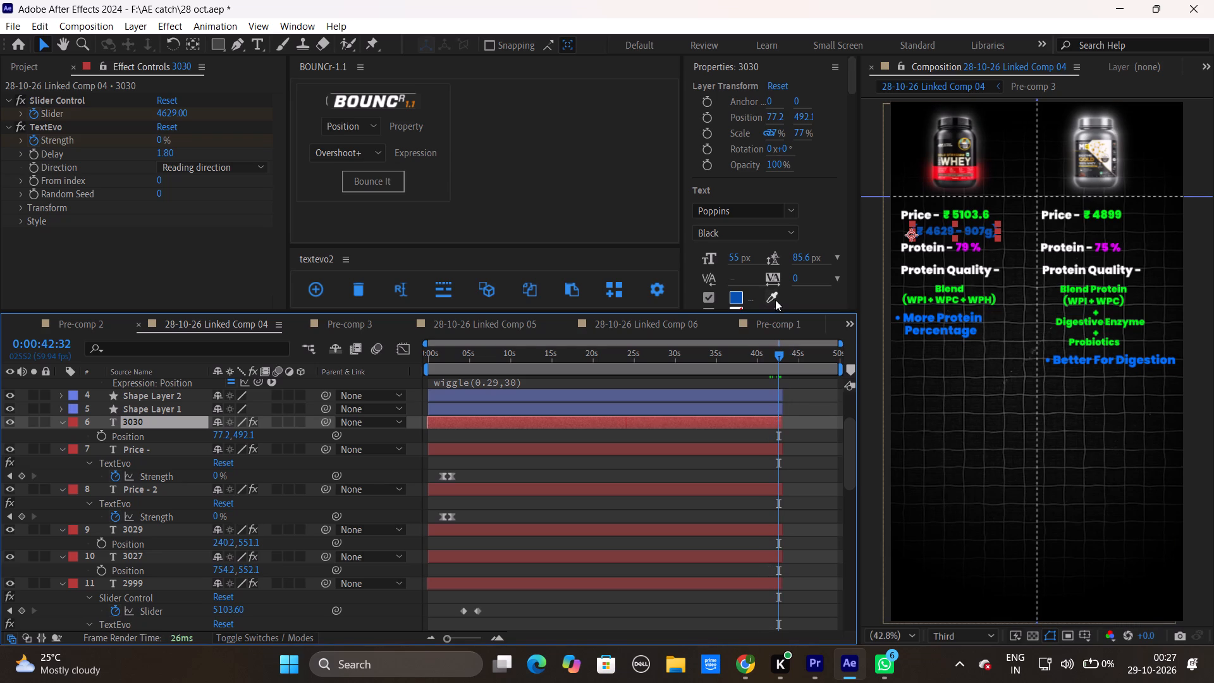
click(772, 296)
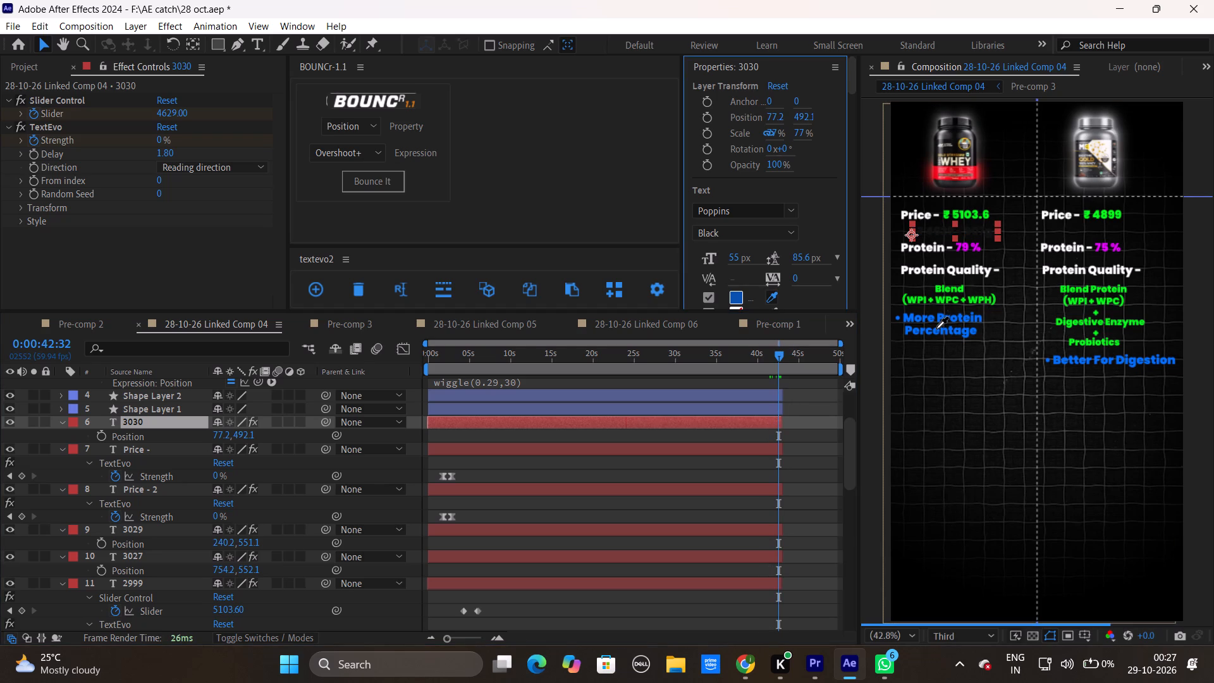
alt+scroll(936, 329, up, 3)
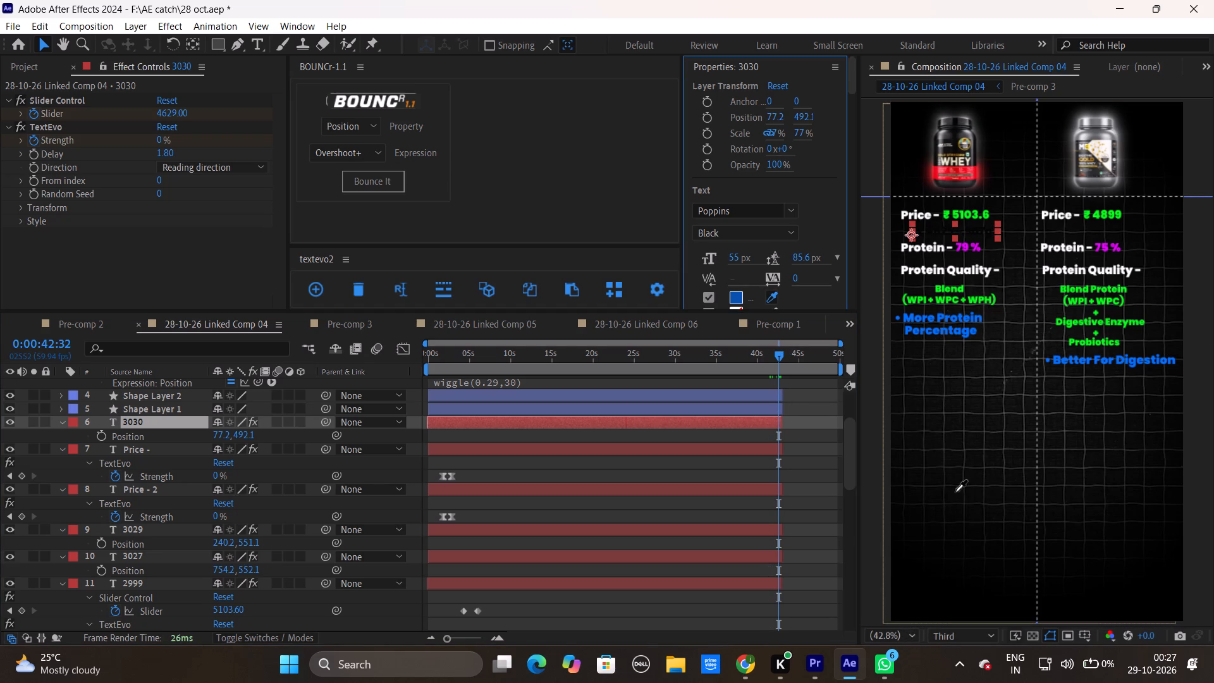
alt+scroll(947, 369, up, 4)
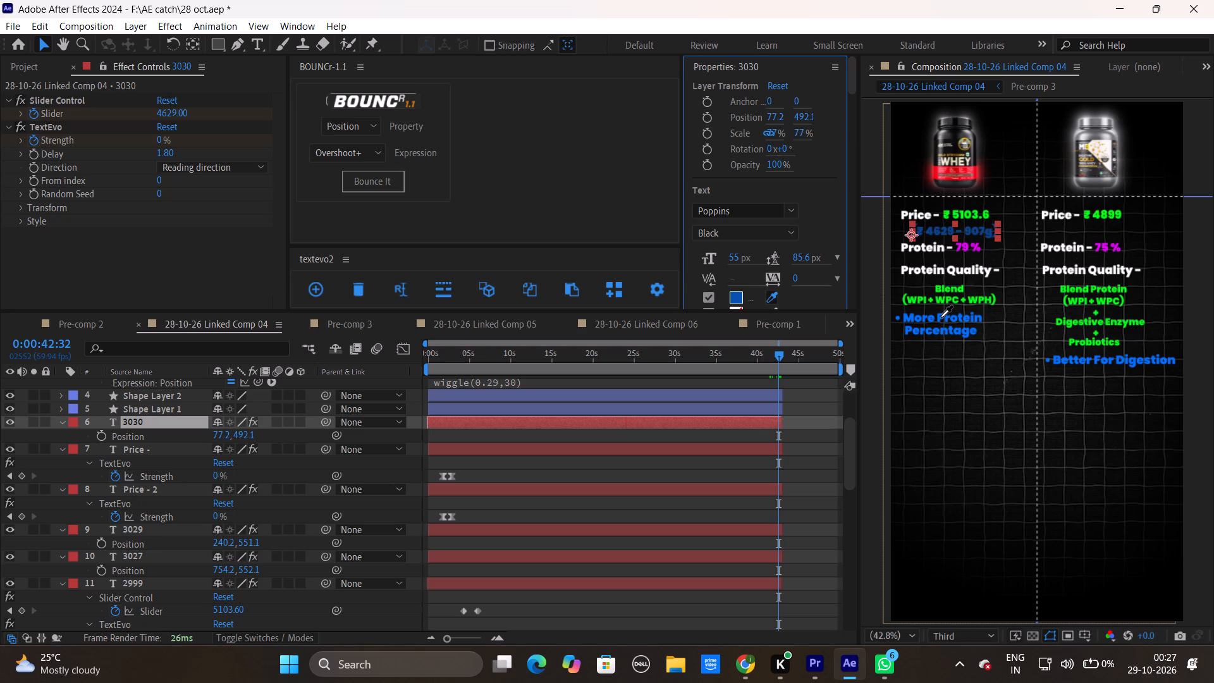
click(940, 320)
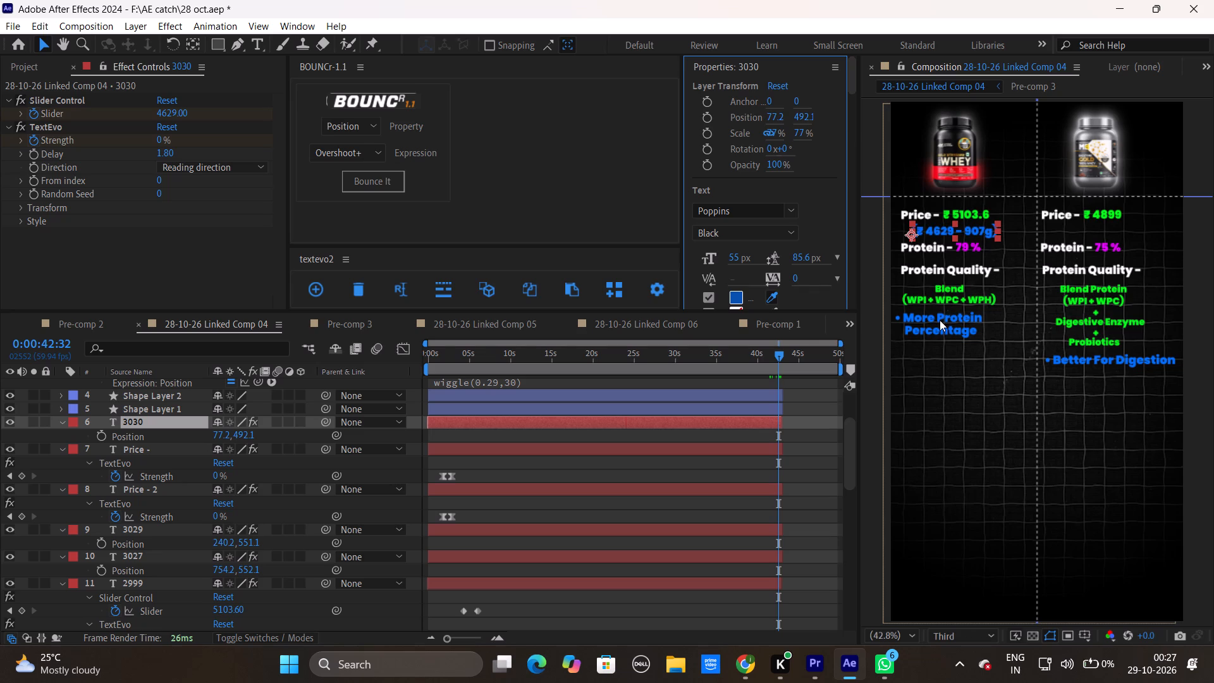
click(669, 434)
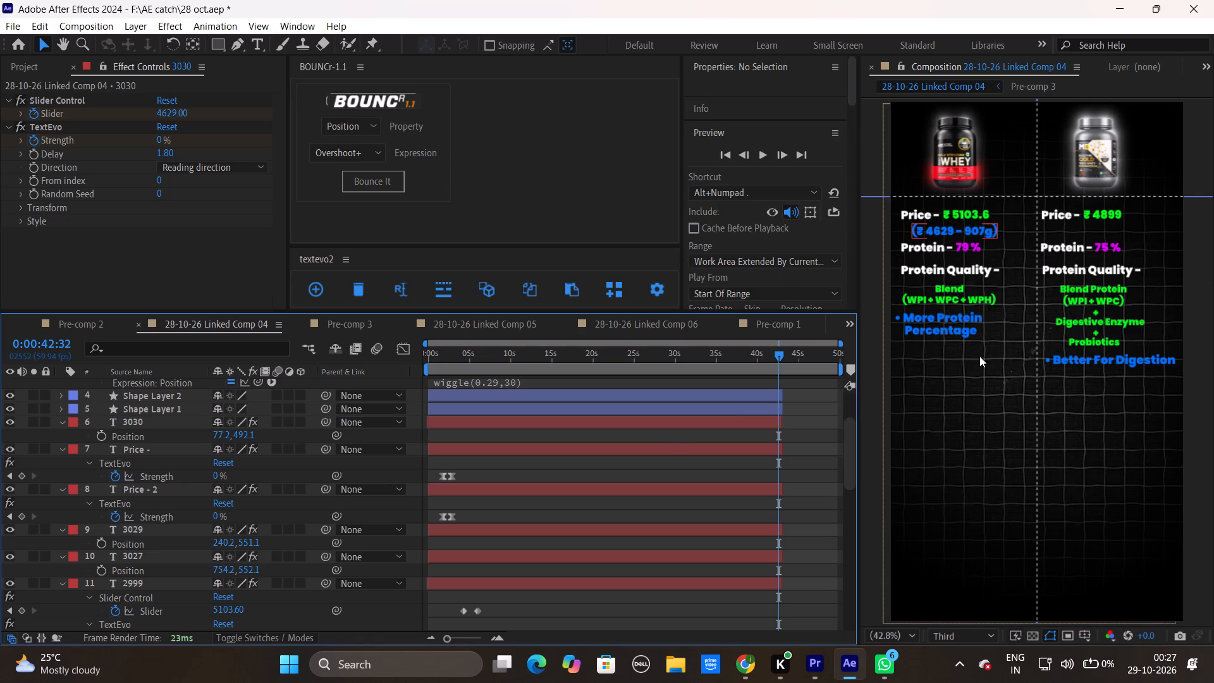
Review how the price lines animate in the early part of Linked Comp 04, from about 0:00:03:39 to 0:00:08:27.
drag(771, 358, 744, 358)
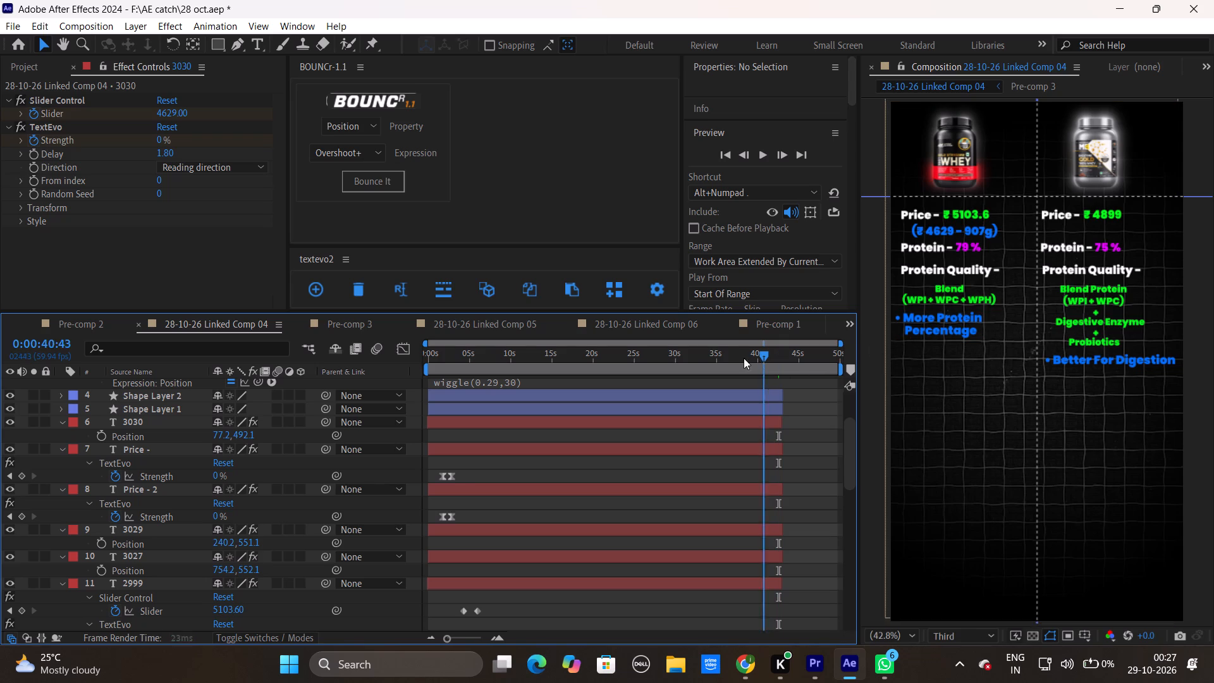
drag(744, 358, 500, 385)
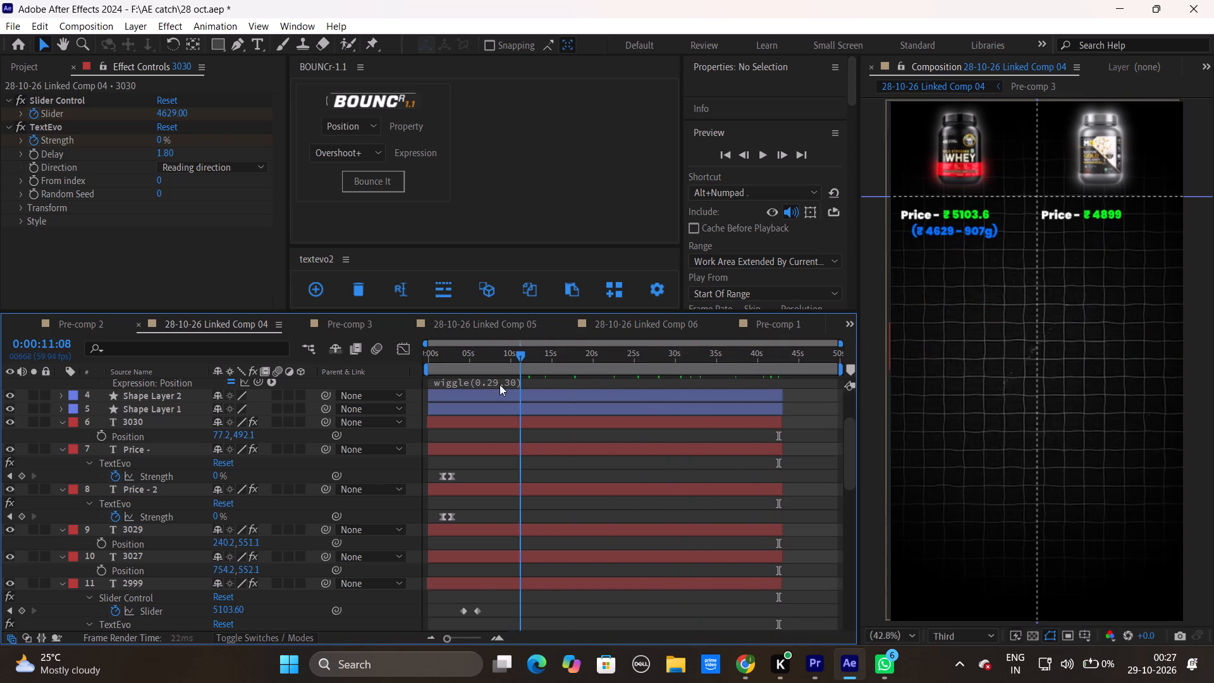
drag(500, 385, 458, 386)
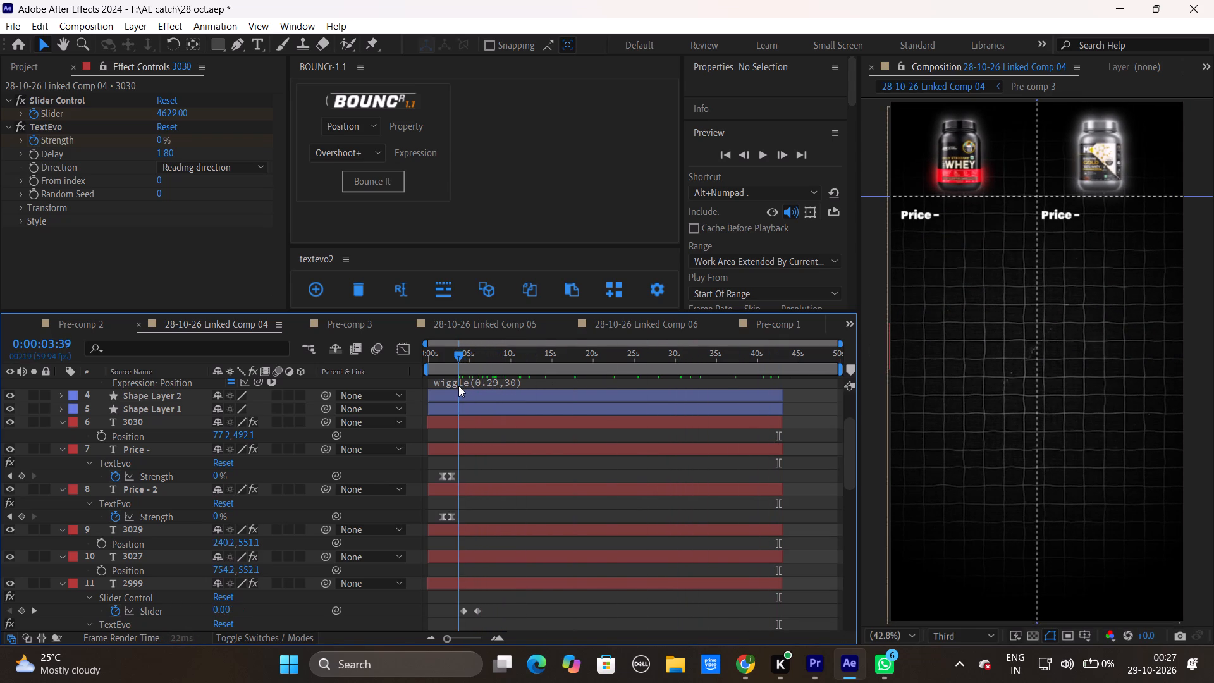
drag(458, 386, 498, 386)
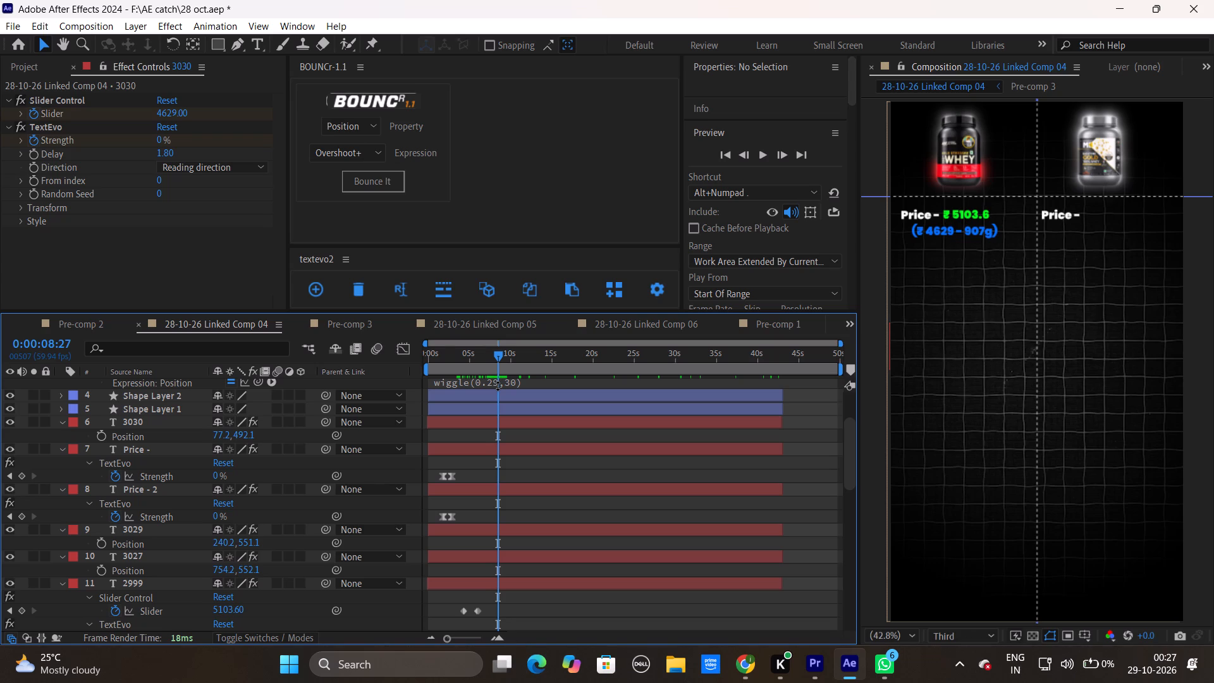
At 0:00:40:14, change the second product's "+ Digestive Enzyme" text to read "Digestive Enzymes".
drag(499, 359, 742, 369)
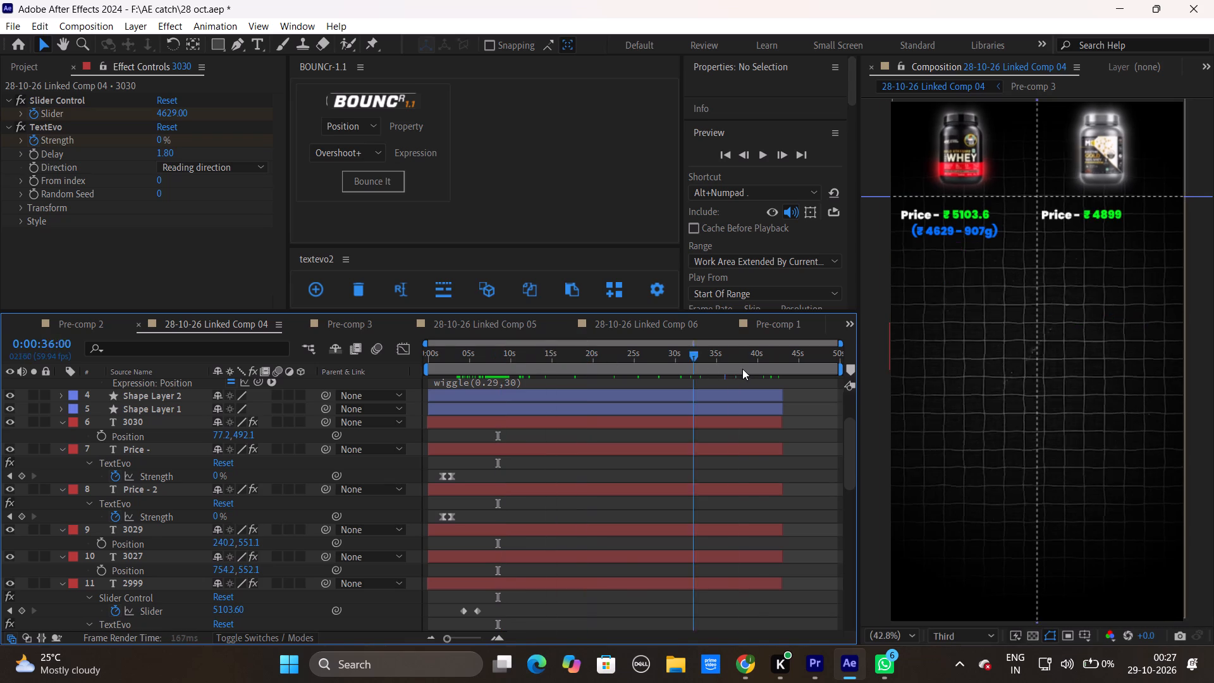
drag(742, 369, 761, 367)
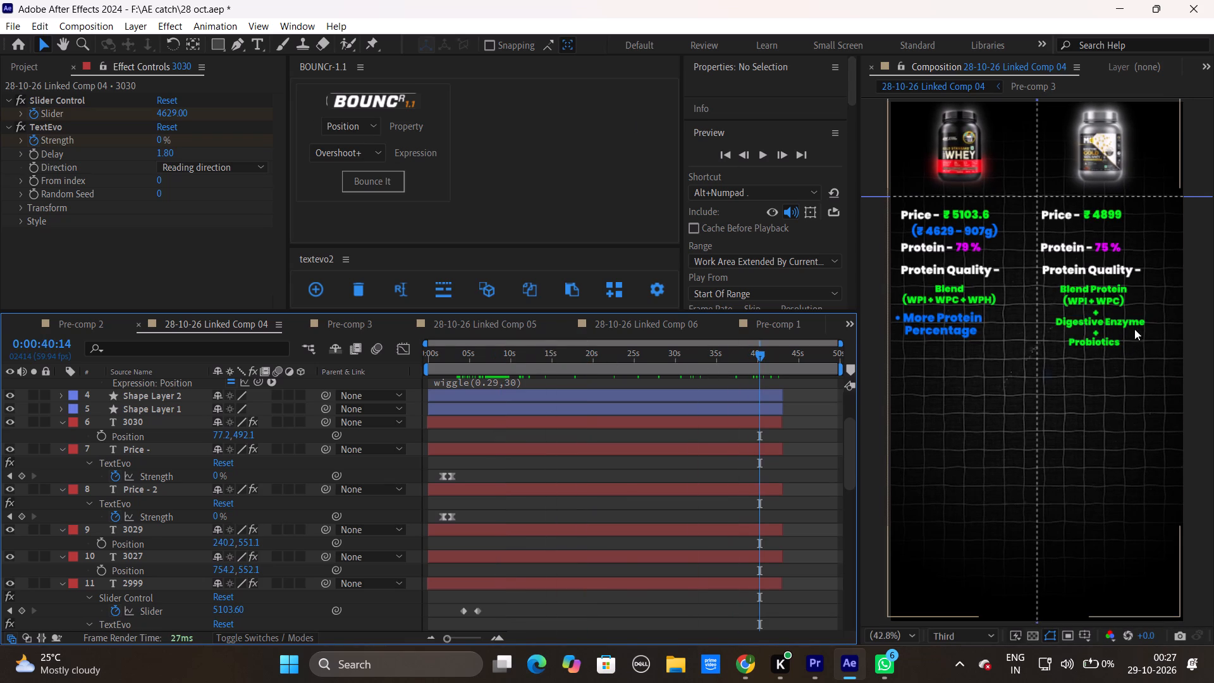
click(253, 41)
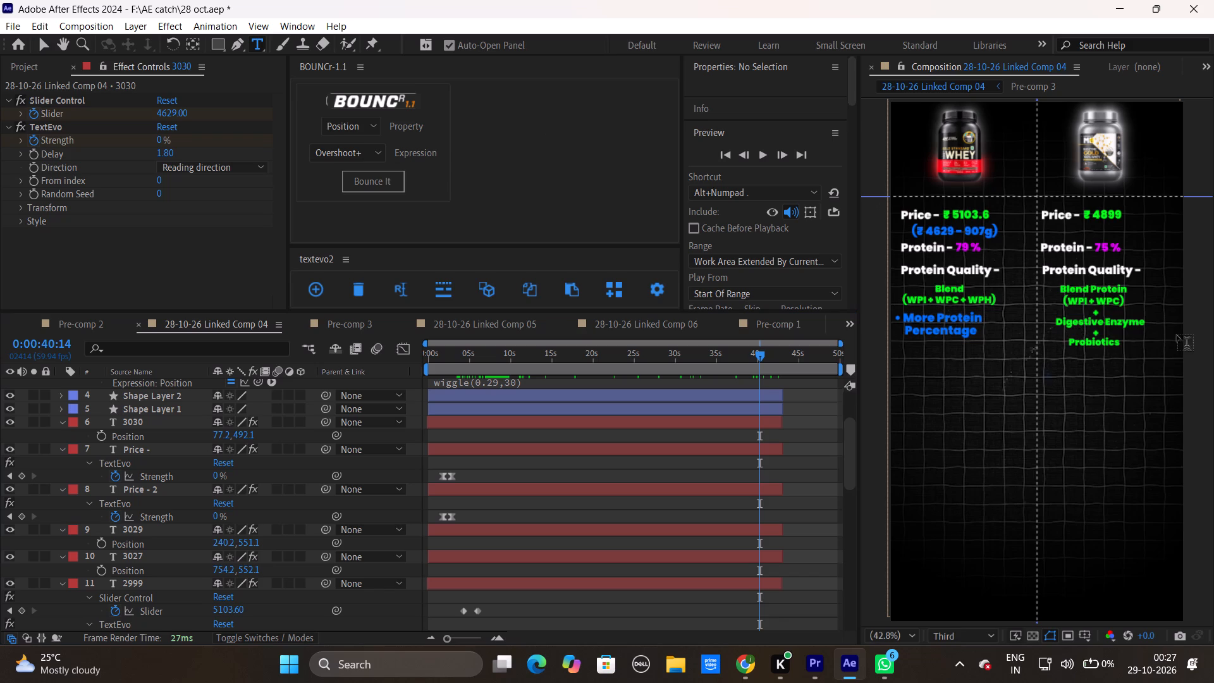
click(1141, 322)
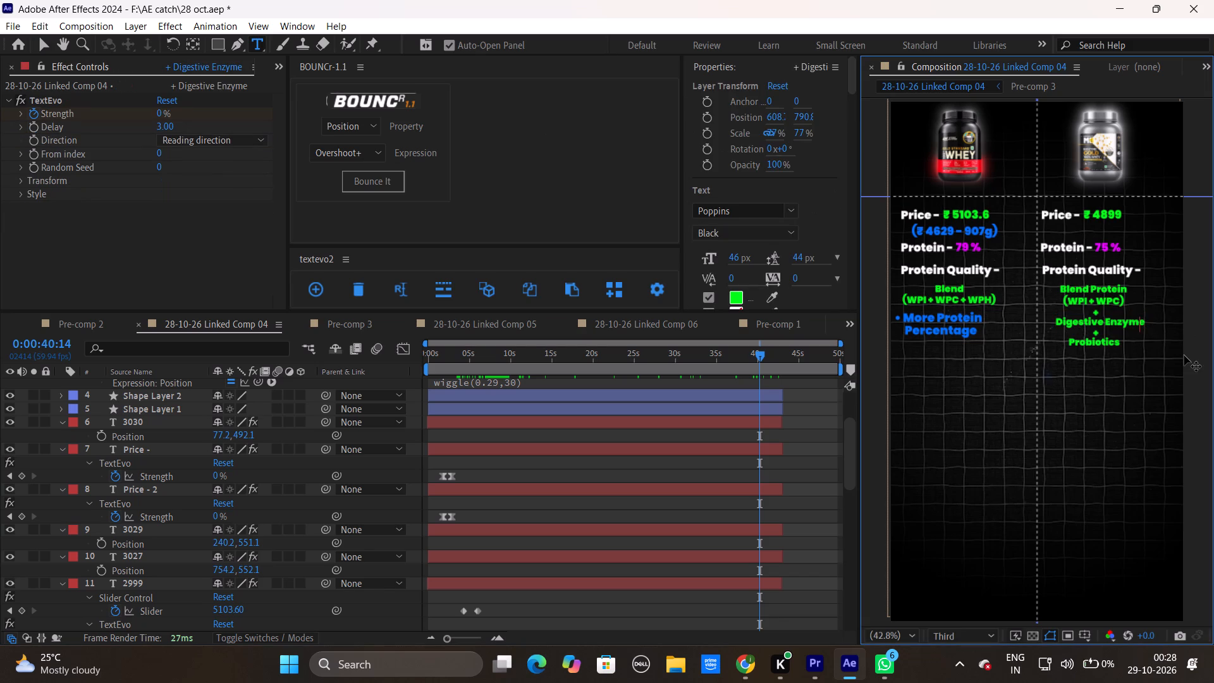
key(Right)
key(s)
Recolour the whole "+ Digestive Enzymes" text magenta by sampling the 79 % protein value.
drag(1083, 312, 1099, 312)
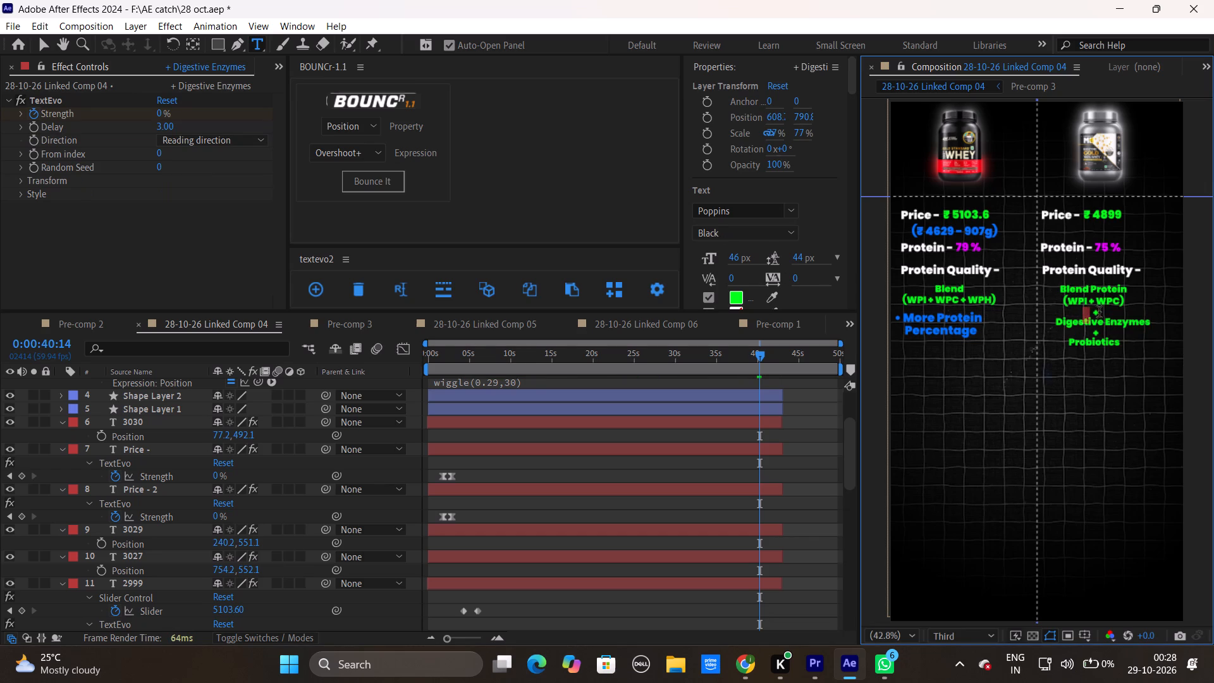
drag(1099, 312, 1168, 346)
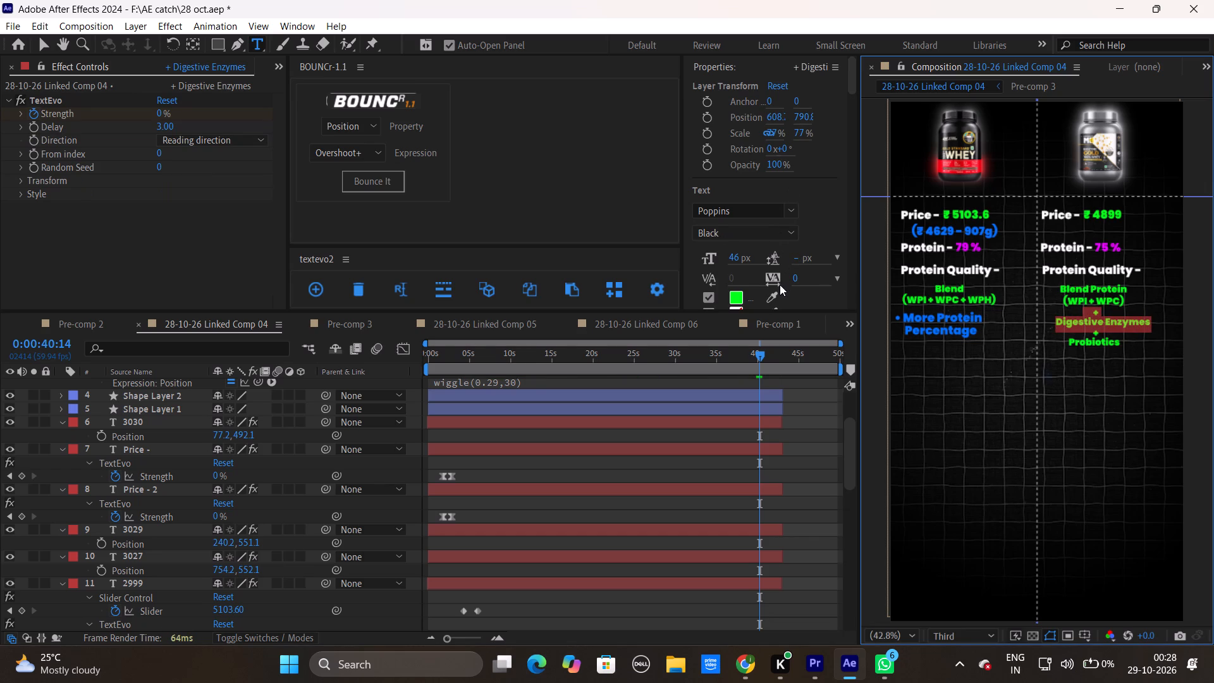
click(773, 297)
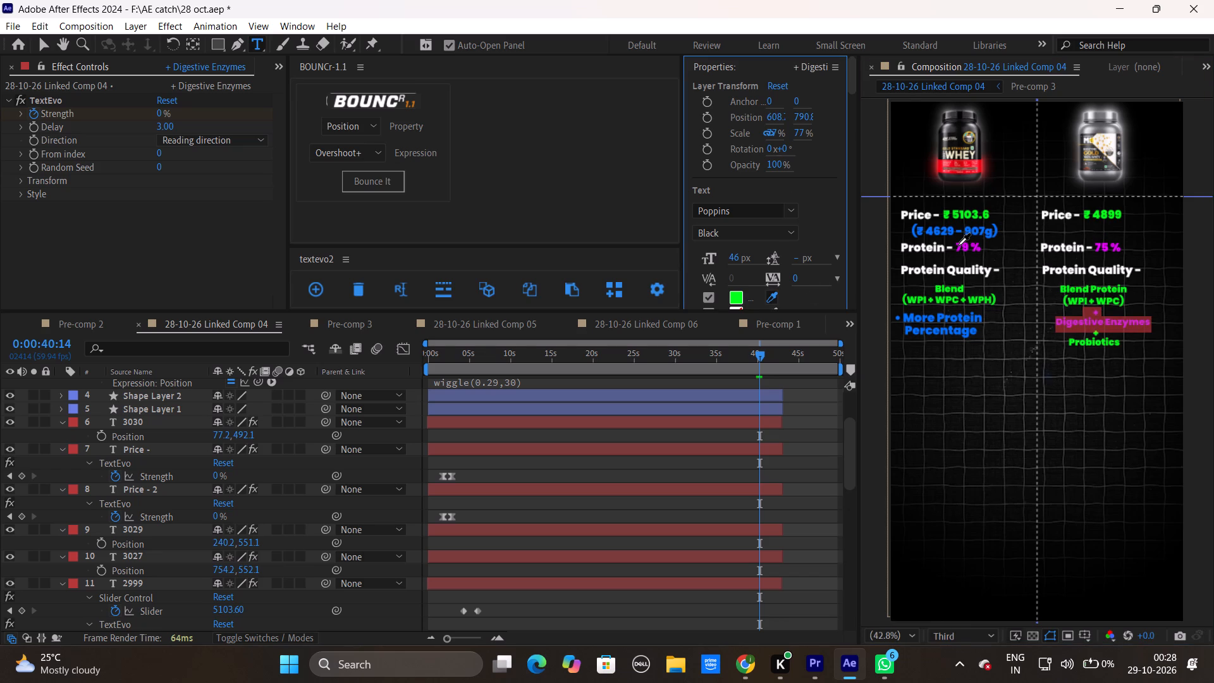
click(959, 245)
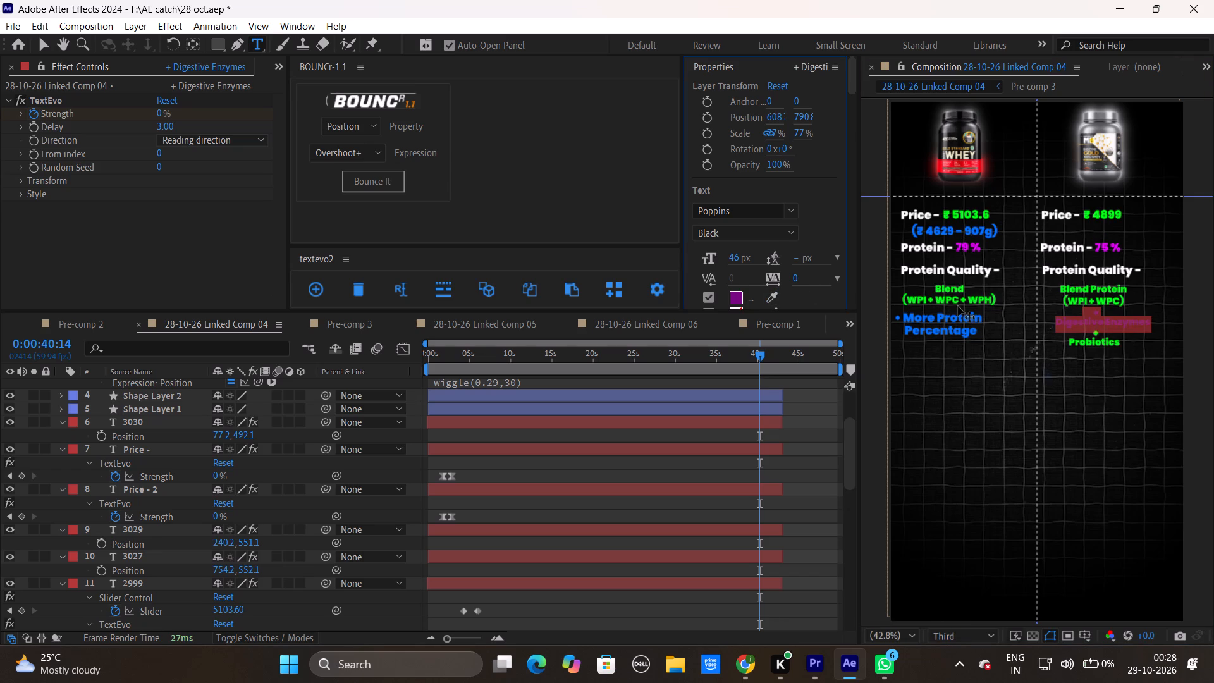
click(769, 295)
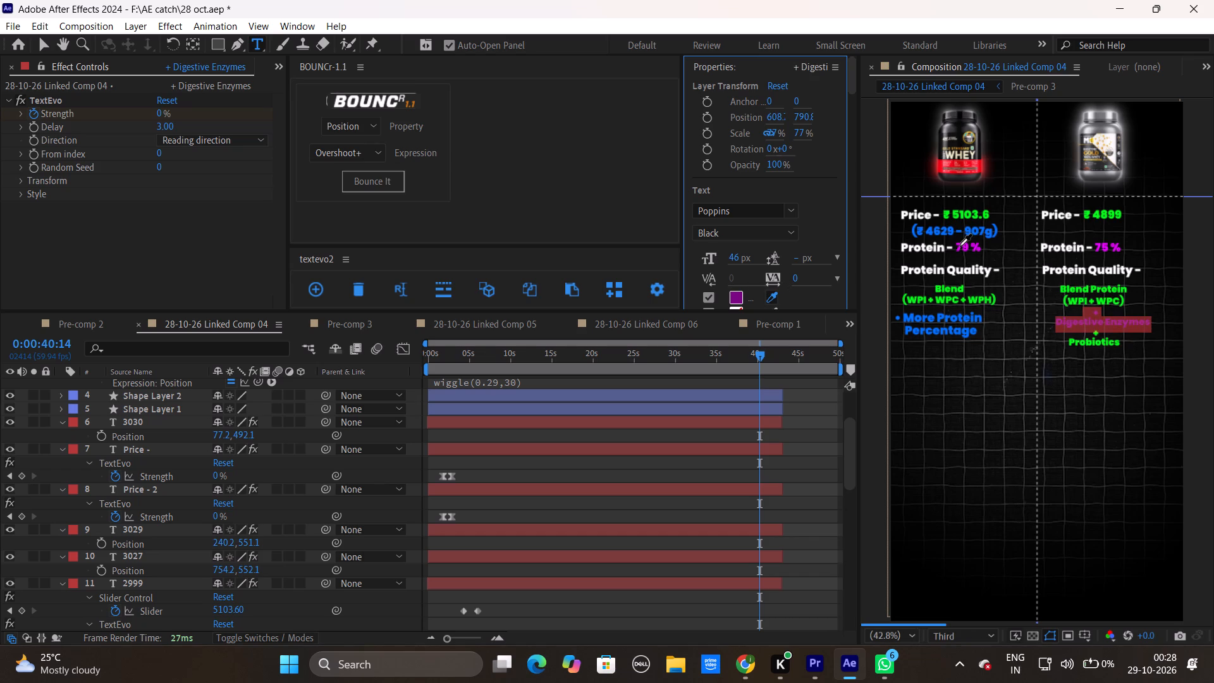
click(960, 246)
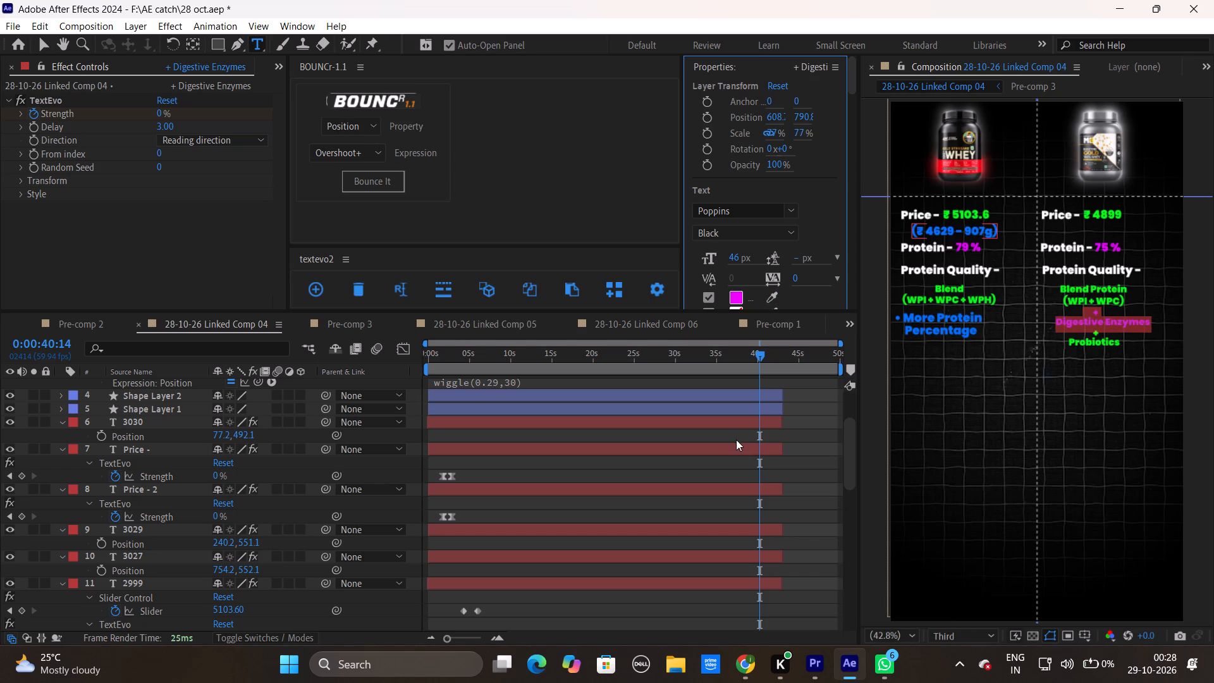
click(736, 440)
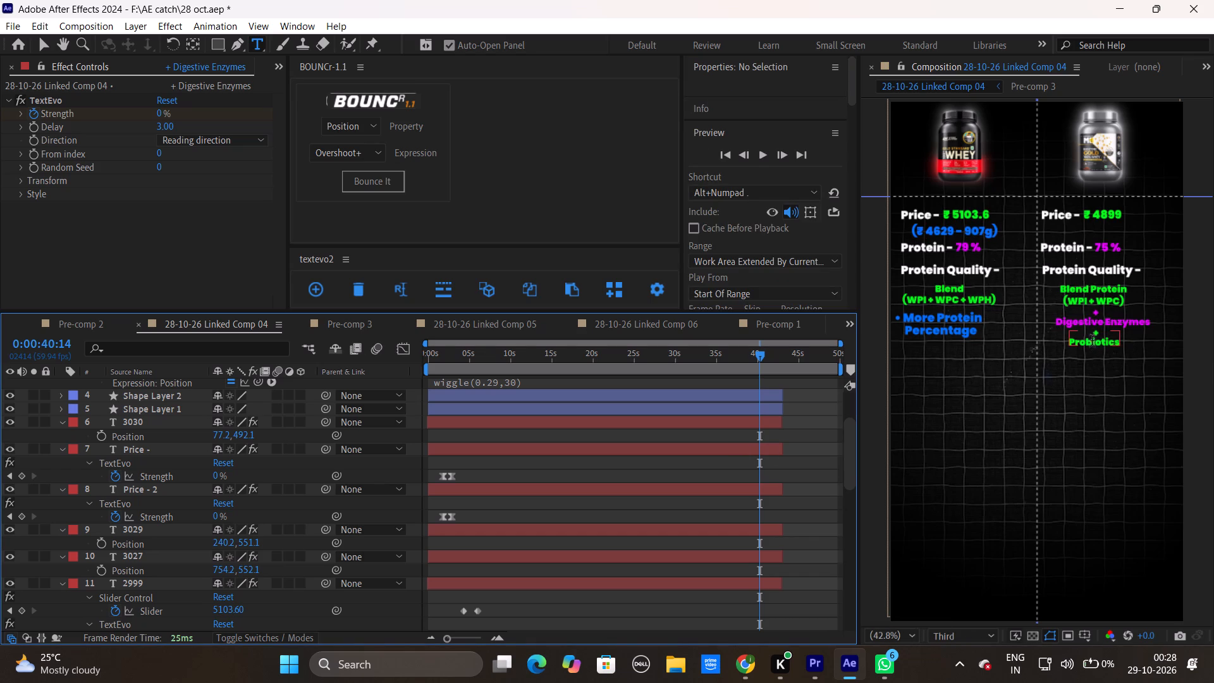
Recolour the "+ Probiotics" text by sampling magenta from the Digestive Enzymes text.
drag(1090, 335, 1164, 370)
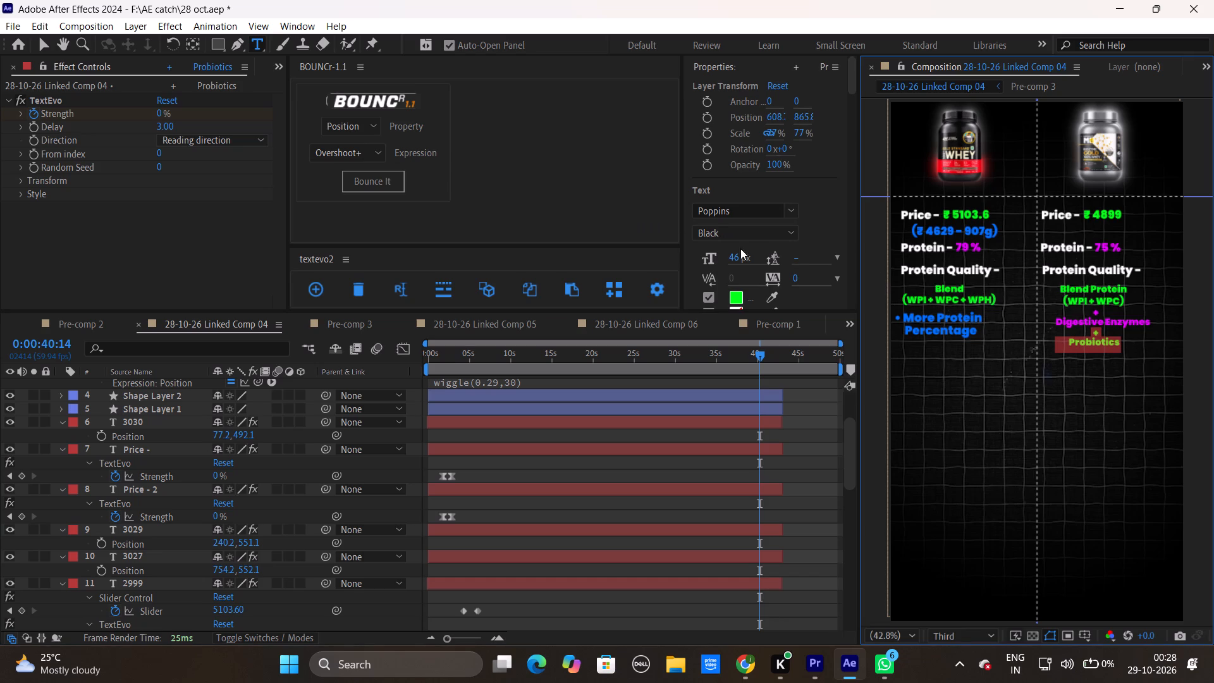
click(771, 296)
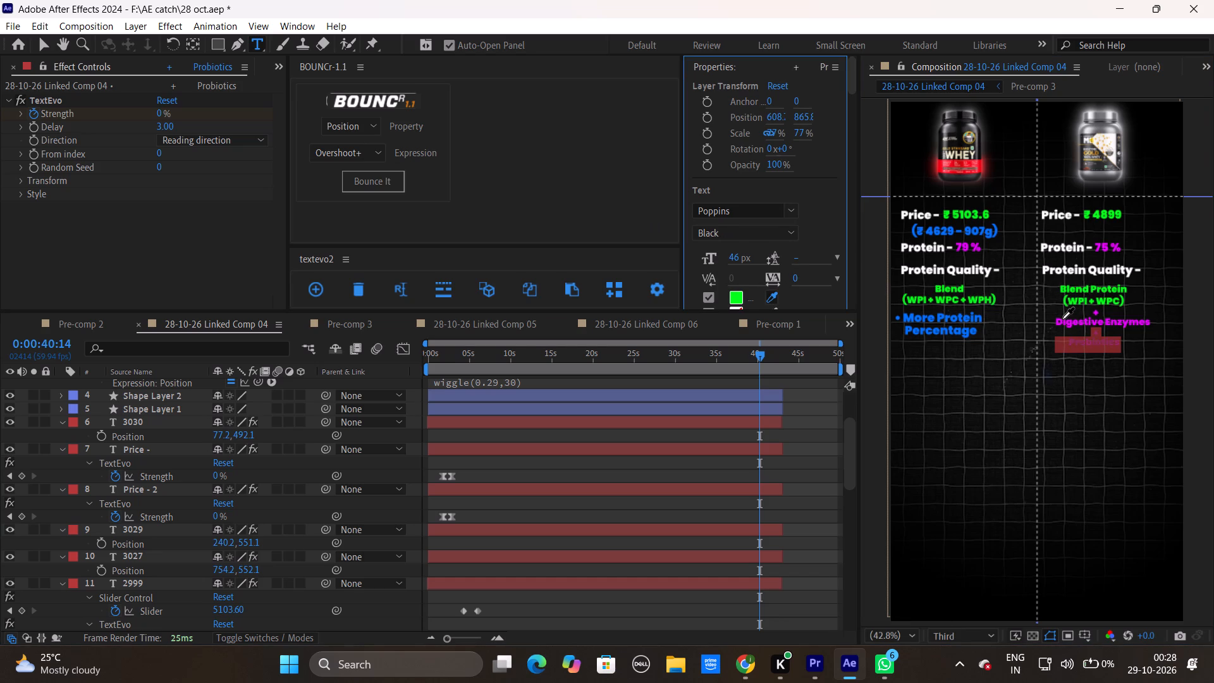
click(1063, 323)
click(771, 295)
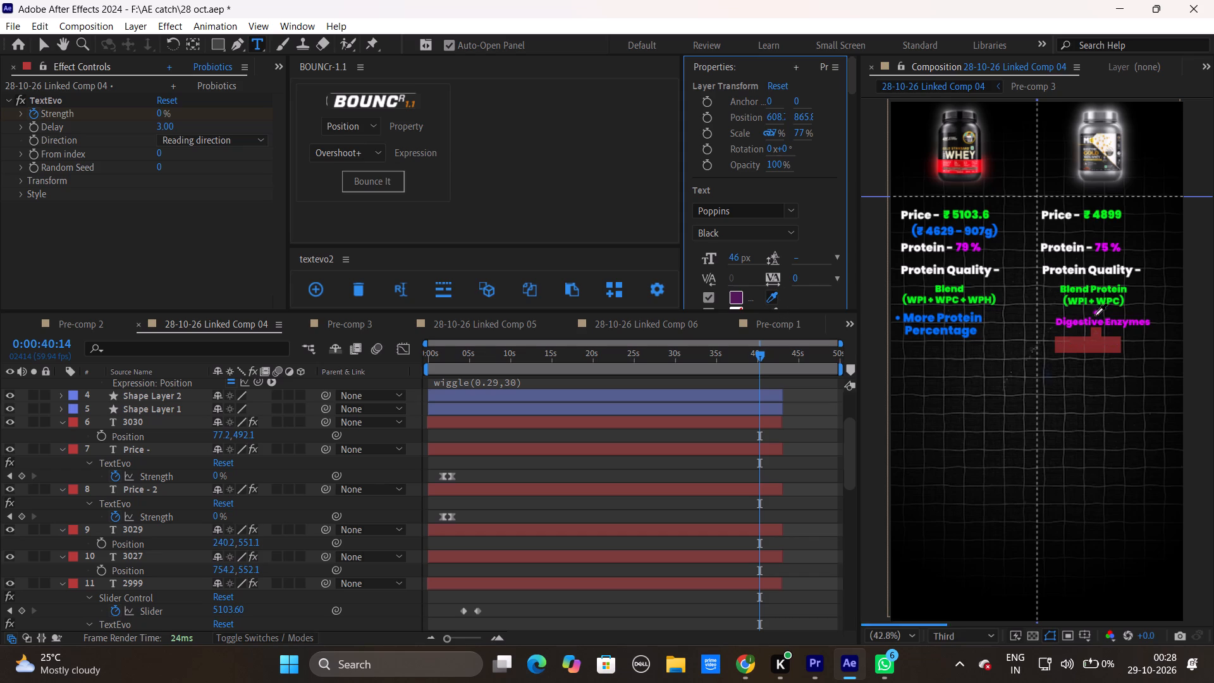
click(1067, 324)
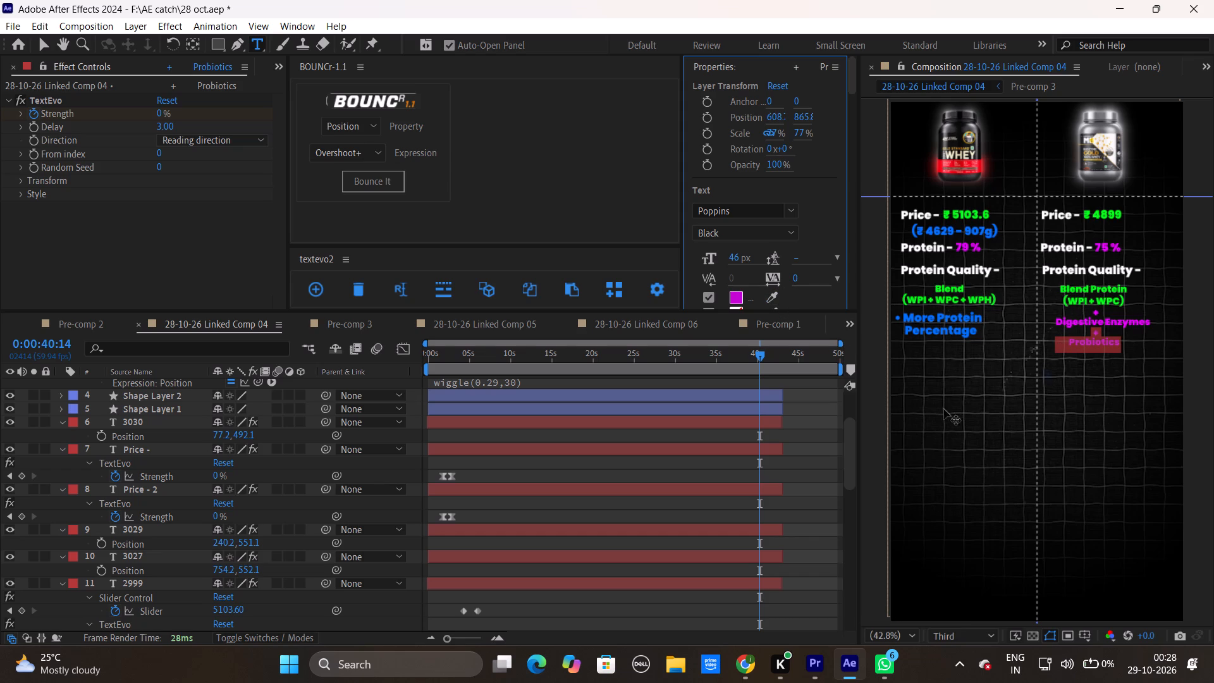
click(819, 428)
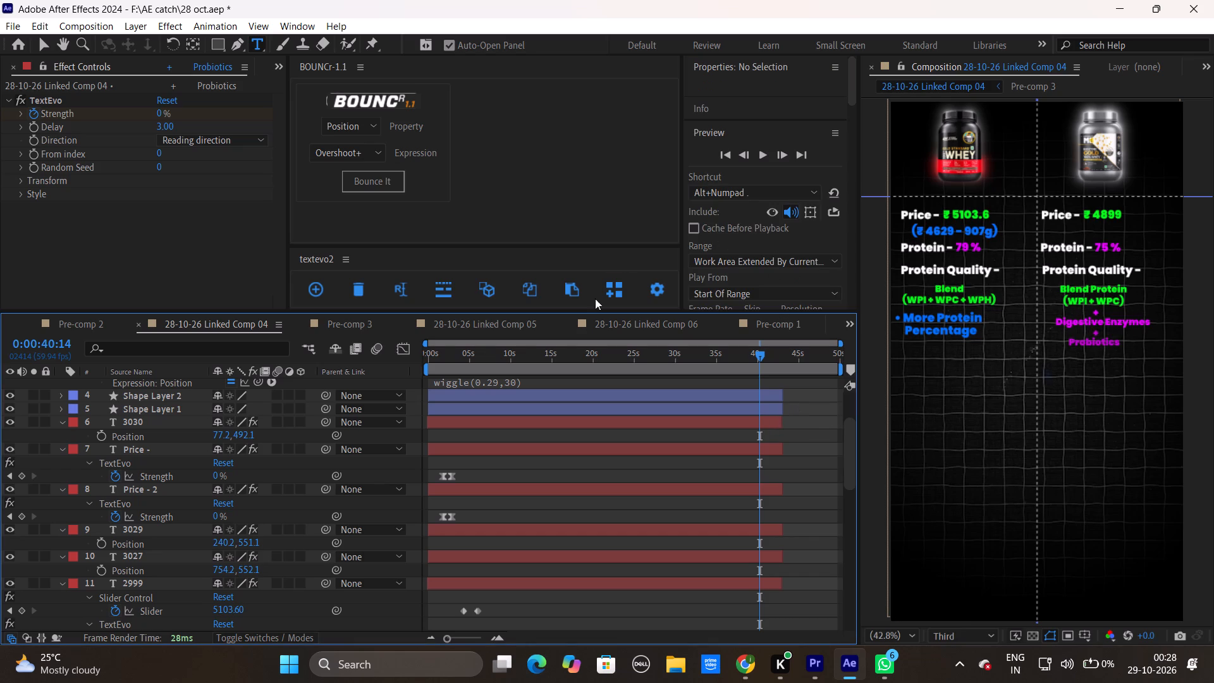
With the playhead at 0:00:42:20, set the composition's preview resolution to Auto for a sharper close-up of the Probiotics text.
drag(757, 345, 776, 347)
drag(776, 347, 778, 347)
drag(758, 360, 775, 360)
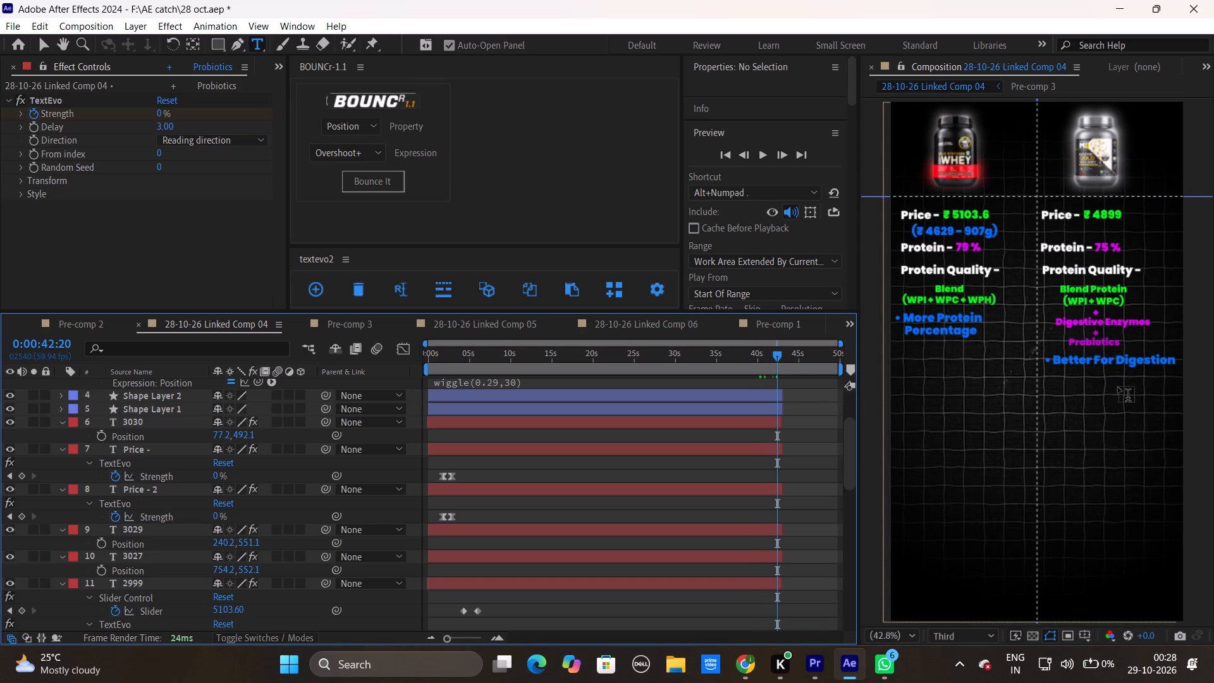
alt+scroll(1117, 383, up, 3)
alt+scroll(1117, 382, down, 1)
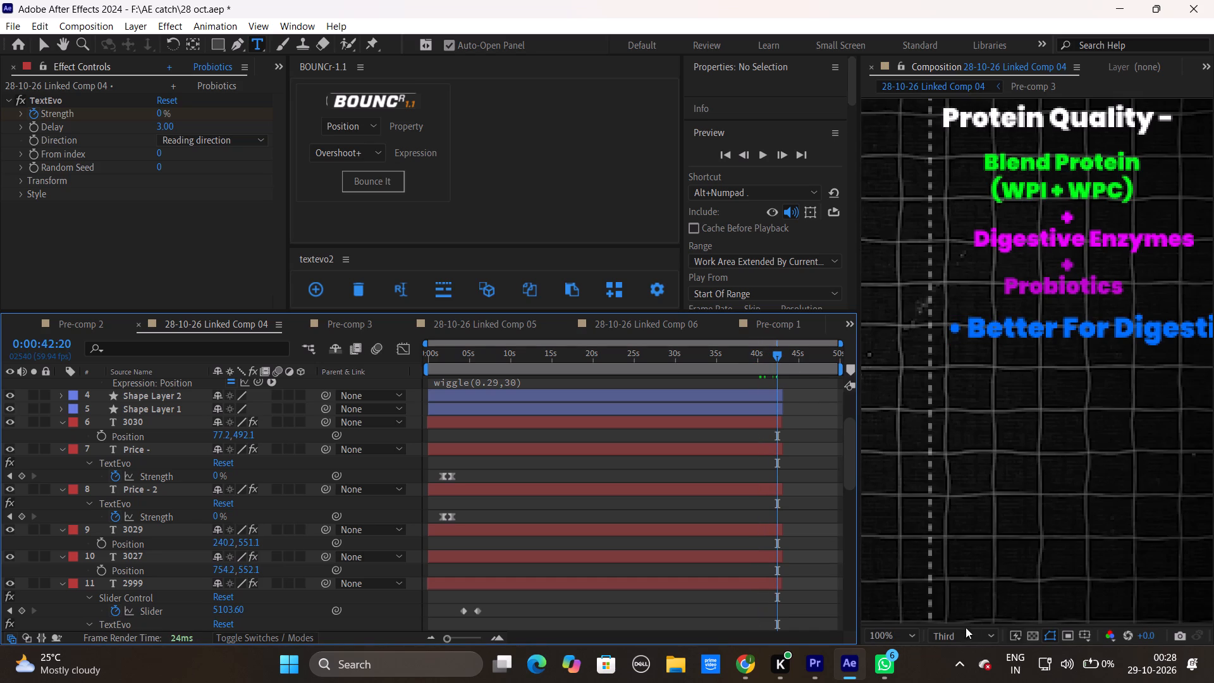
click(947, 639)
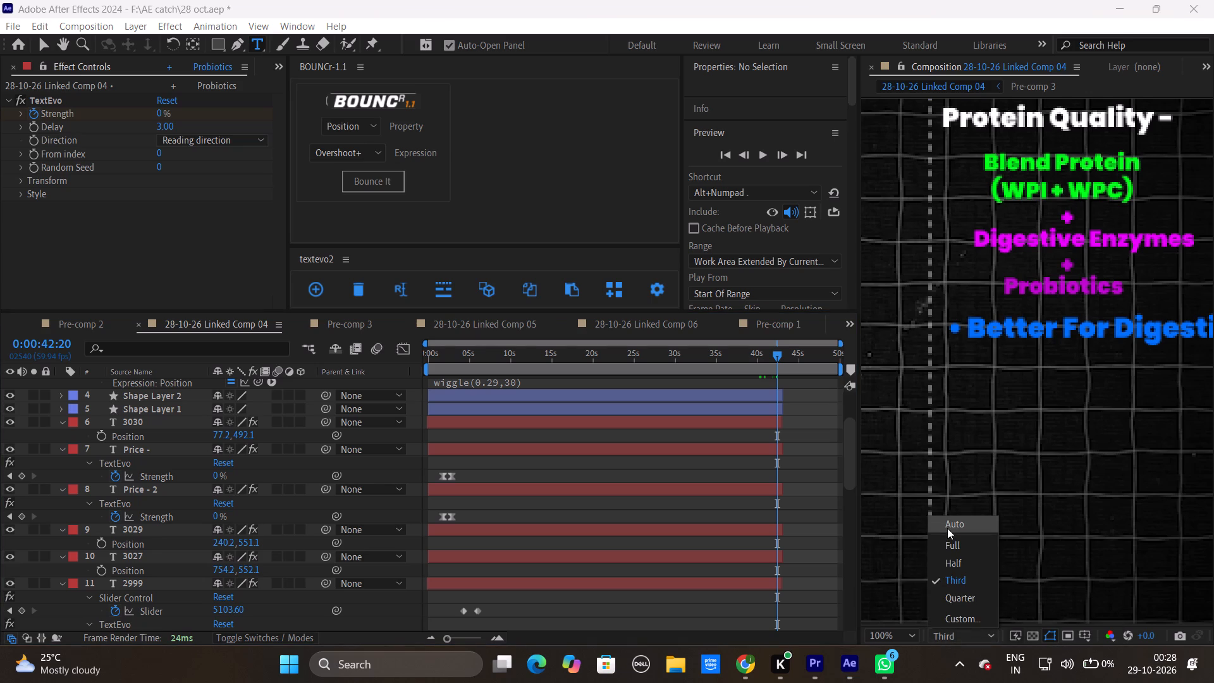
click(947, 528)
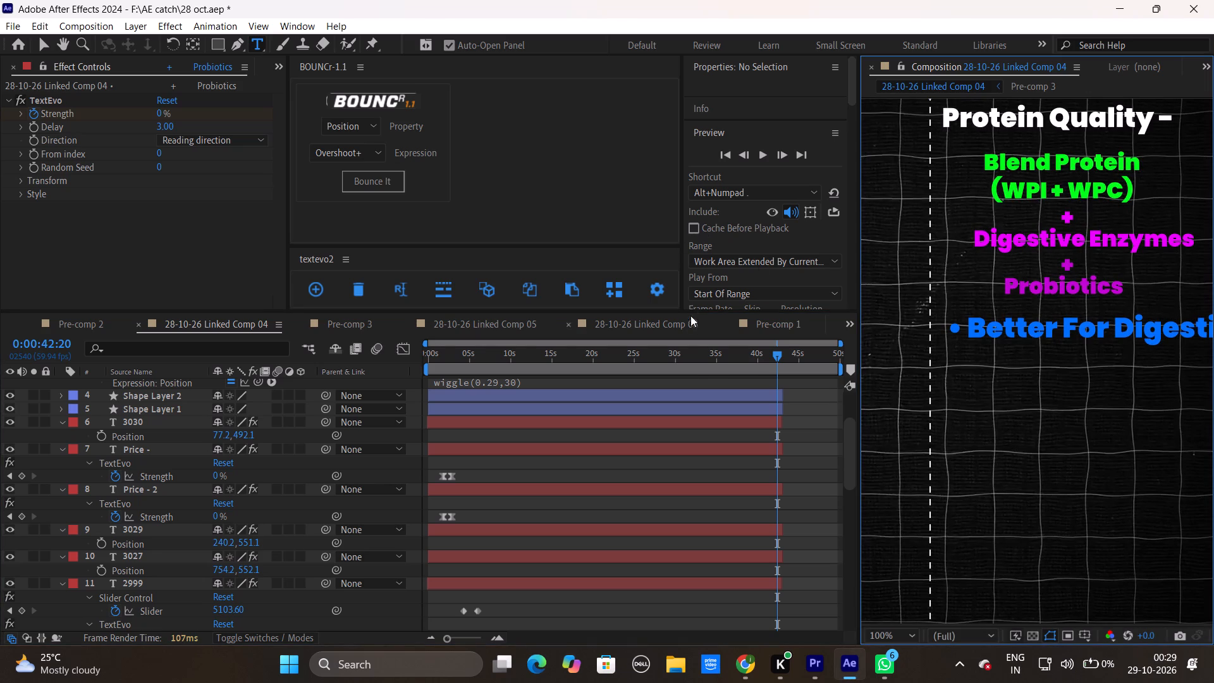
Match the "+ Probiotics" text to the bright magenta of Digestive Enzymes by sampling it, and fit the whole composition in view.
click(723, 424)
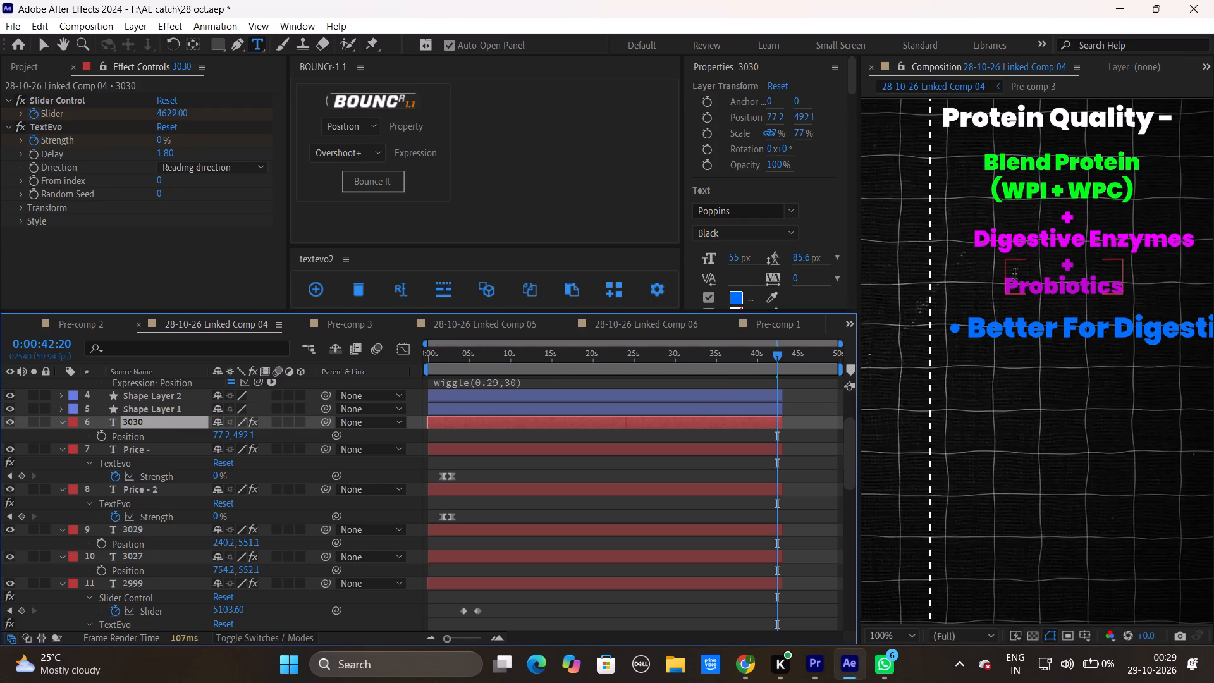
drag(1012, 268, 1156, 311)
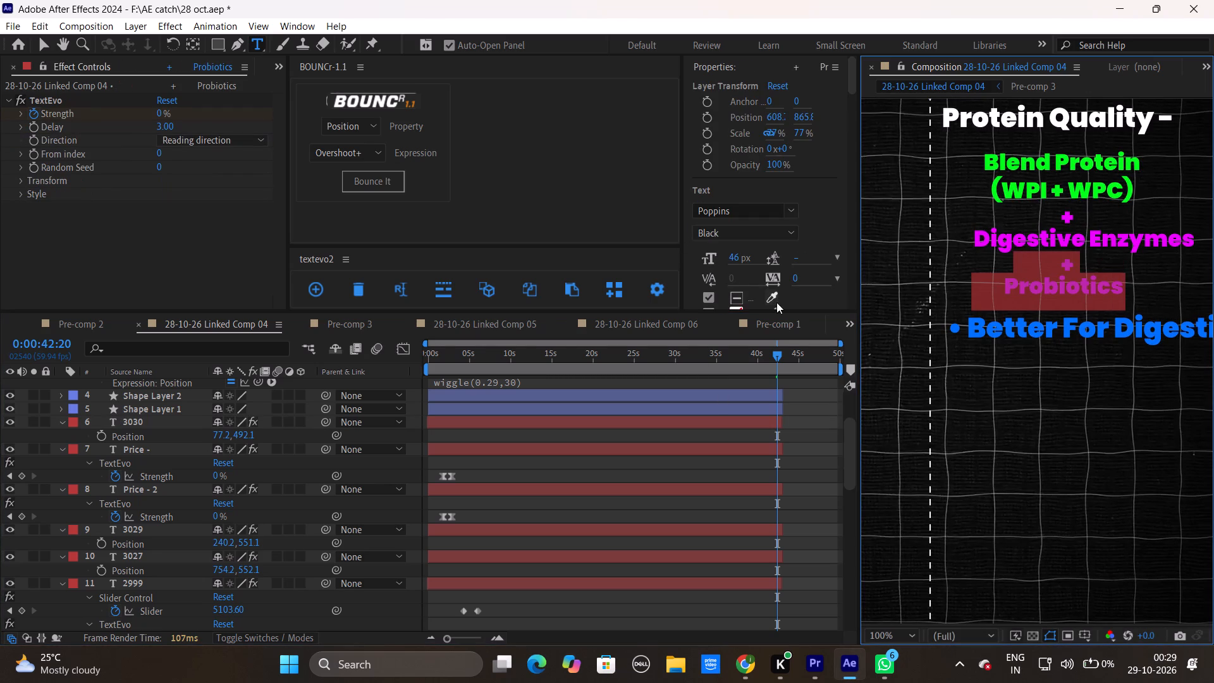
click(766, 297)
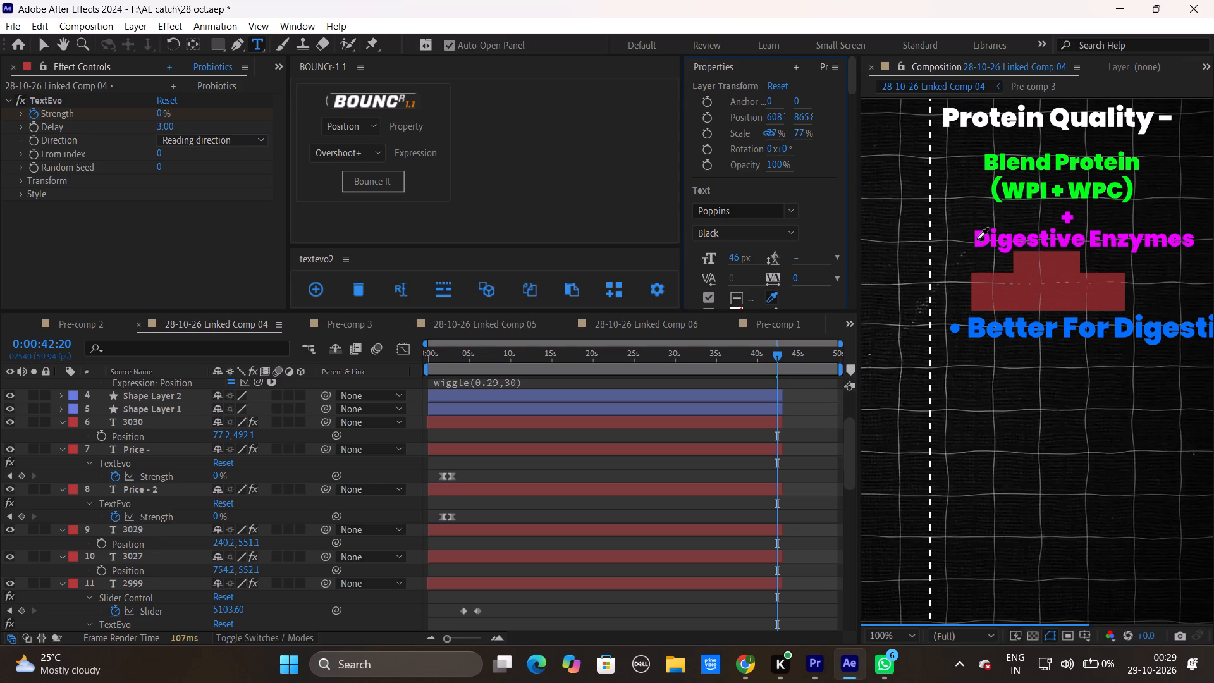
click(977, 239)
click(734, 433)
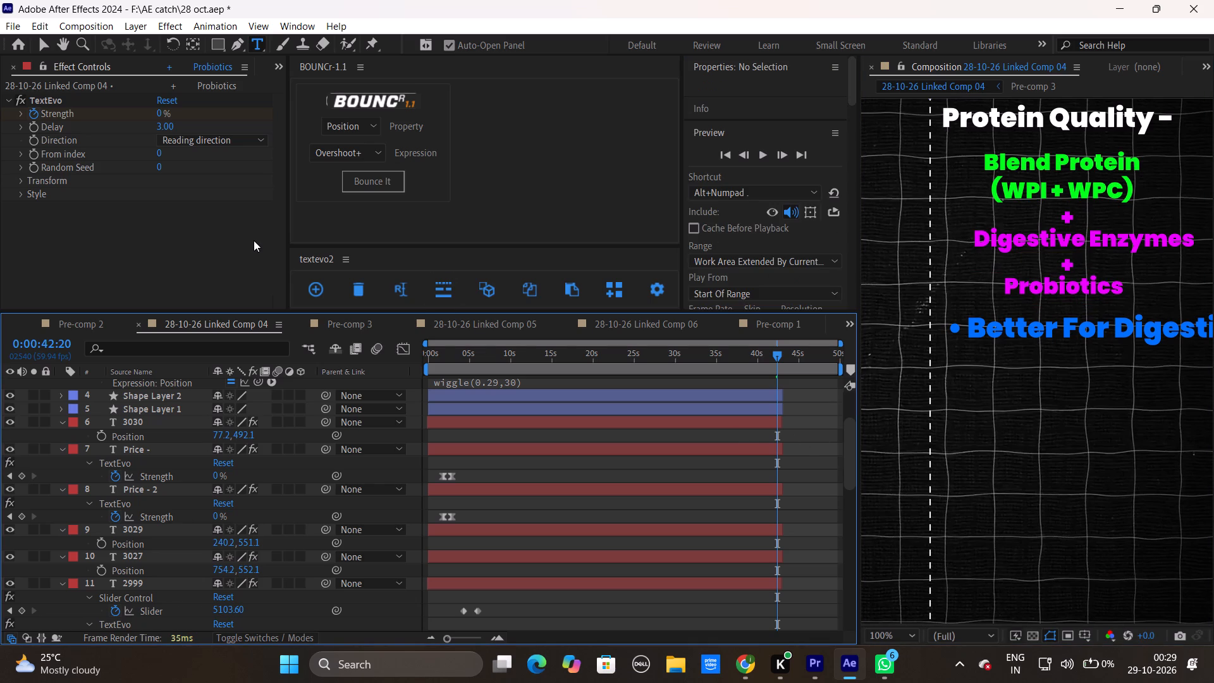
click(895, 632)
click(935, 373)
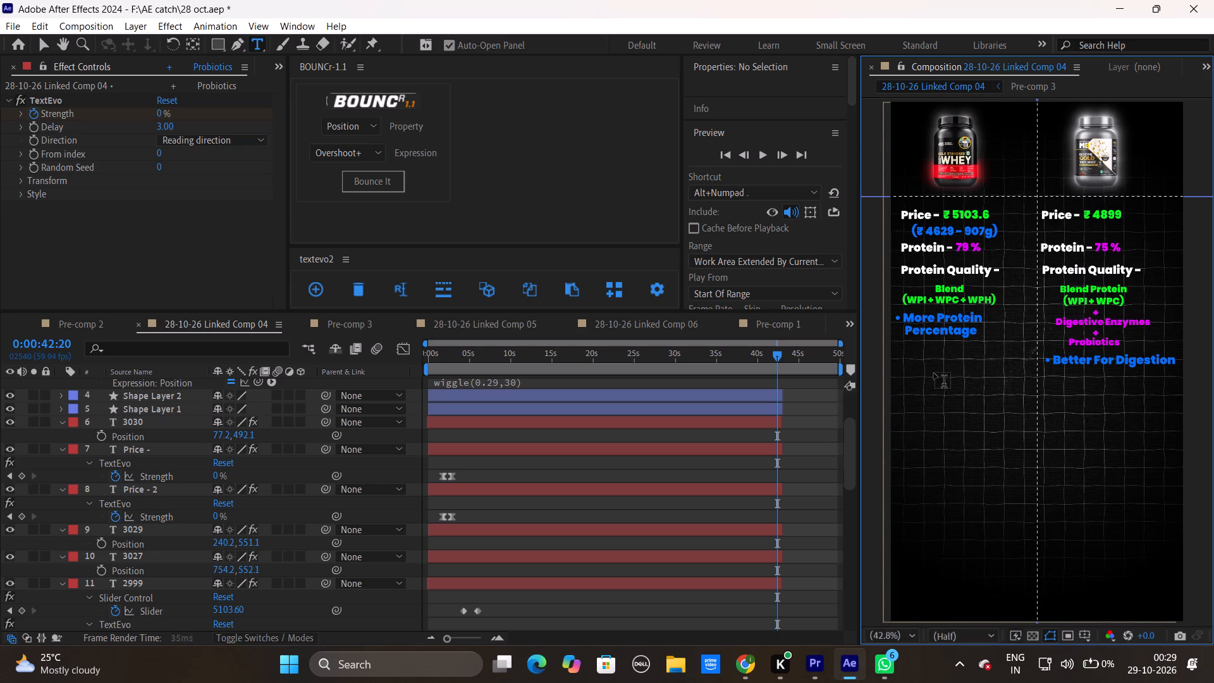
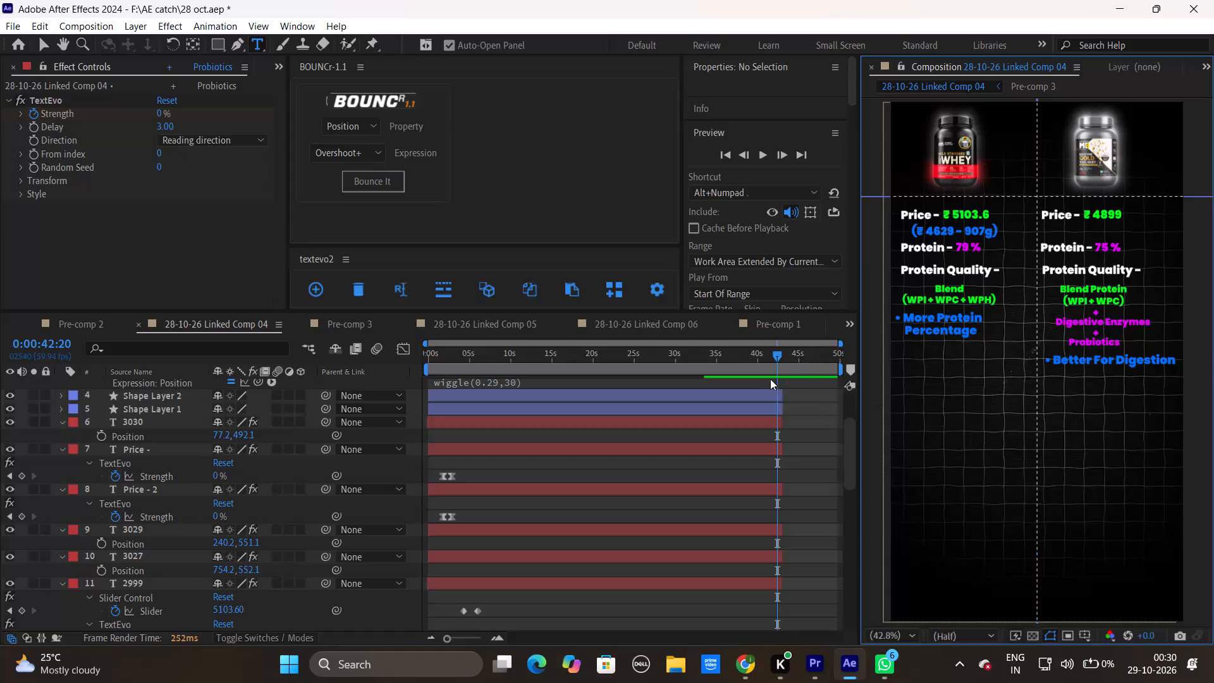
Play back the comparison from about 0:00:20 and 0:00:22 to check when the protein quality texts come in.
drag(768, 354, 607, 371)
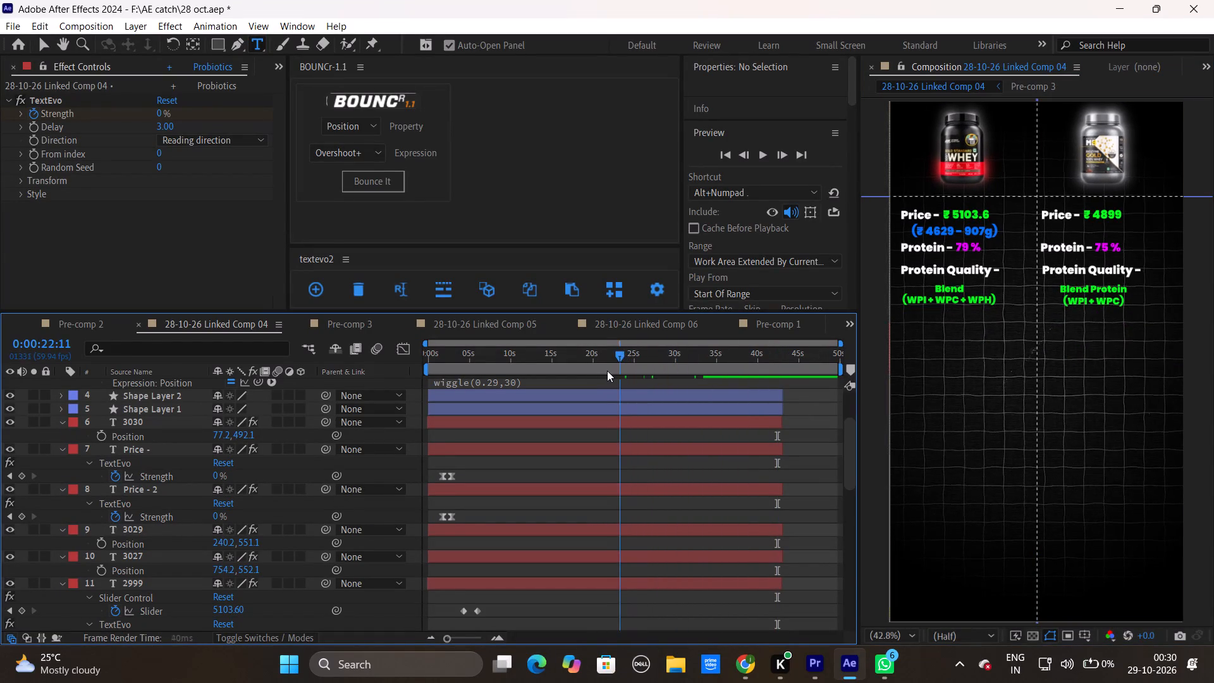
drag(607, 371, 588, 373)
key(space)
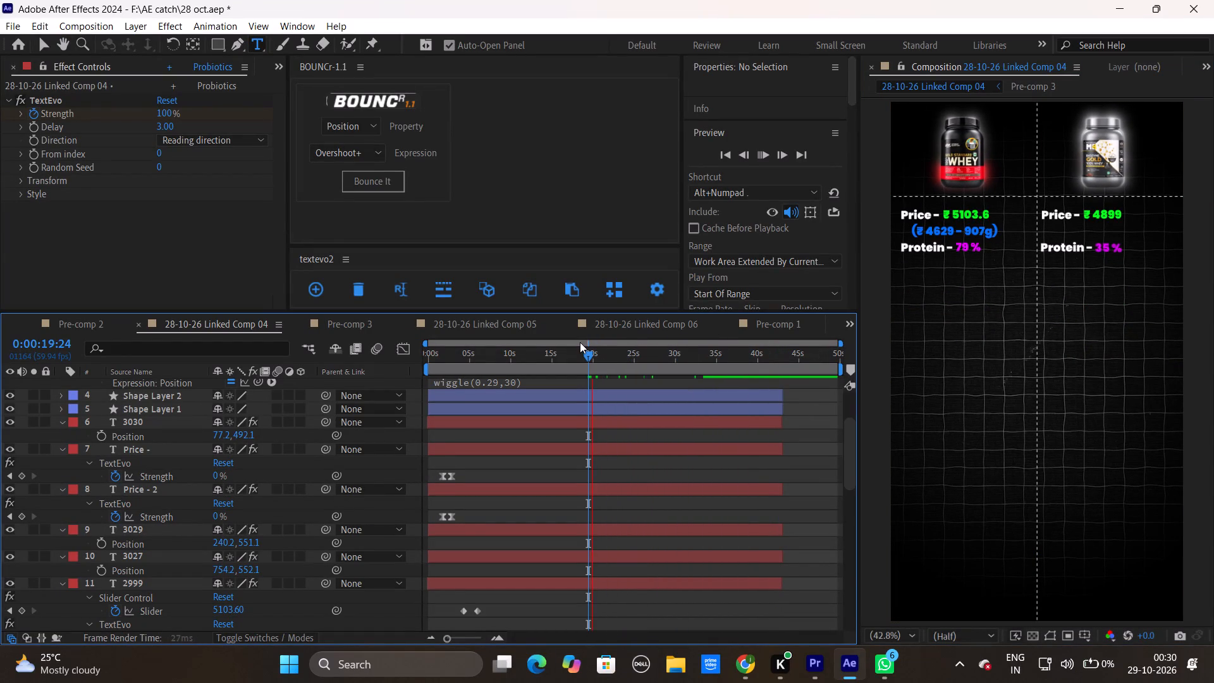
drag(594, 357, 615, 359)
key(space)
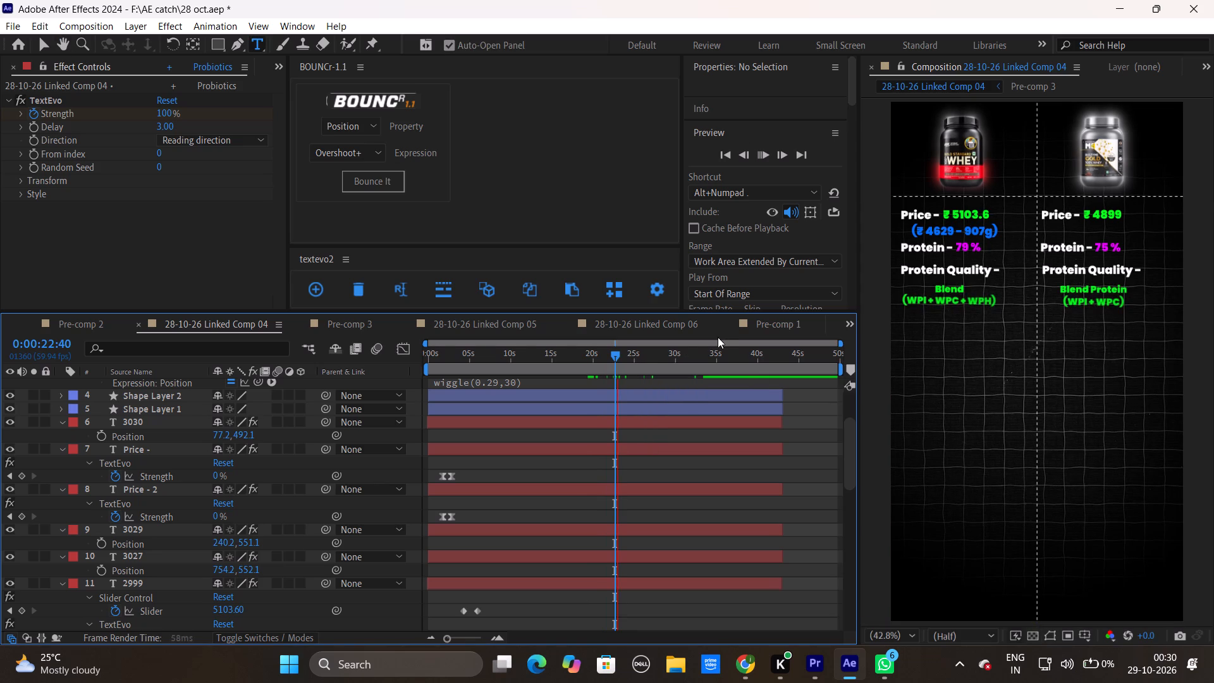
key(space)
At Third preview resolution, replay the section between about 0:00:23 and 0:00:27 to find the WPI moment, stopping at 0:00:26:46.
click(973, 634)
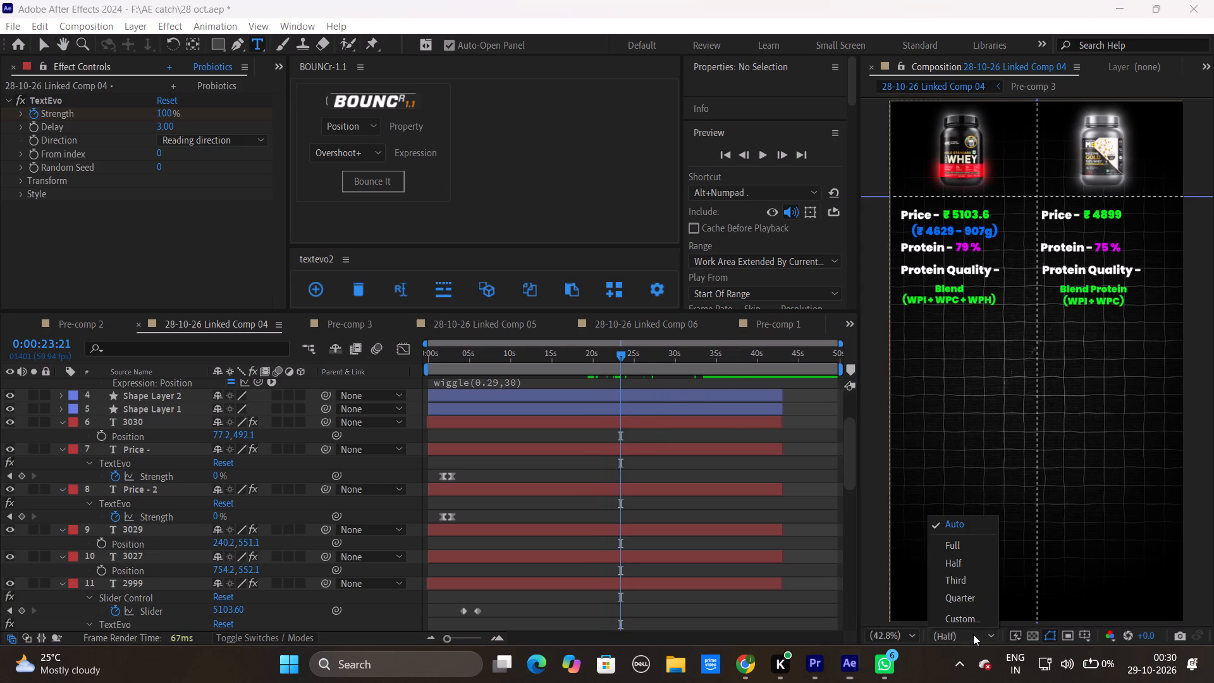
click(979, 583)
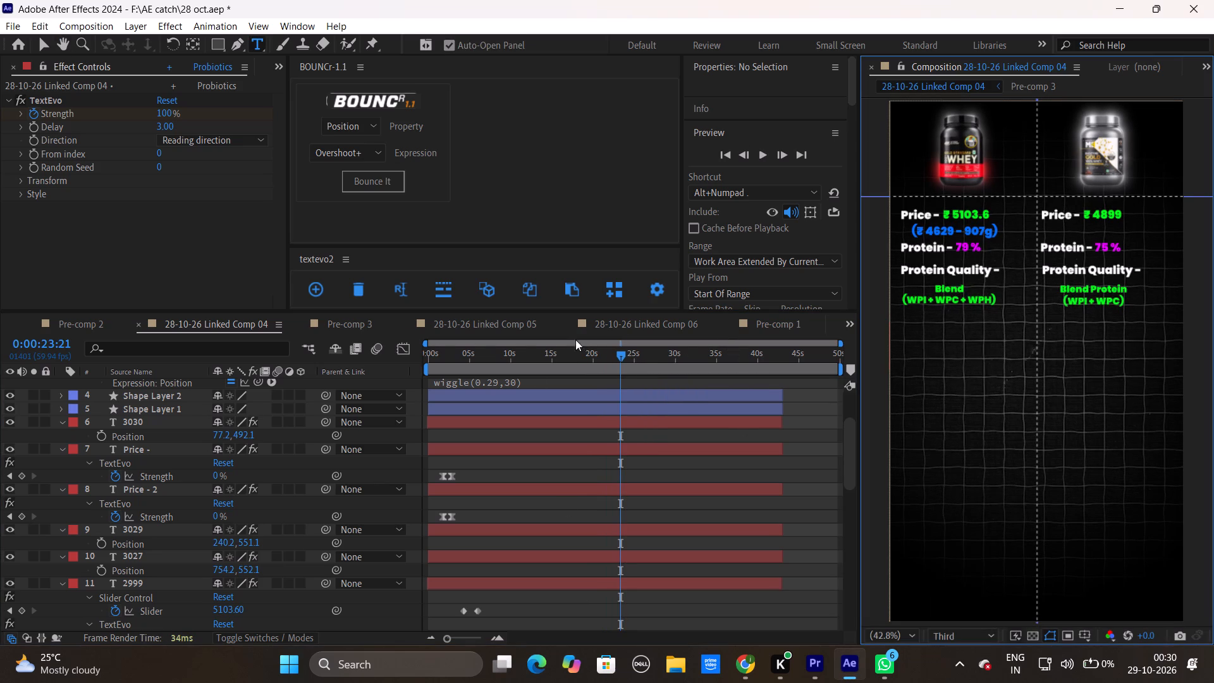
drag(625, 347, 618, 350)
key(space)
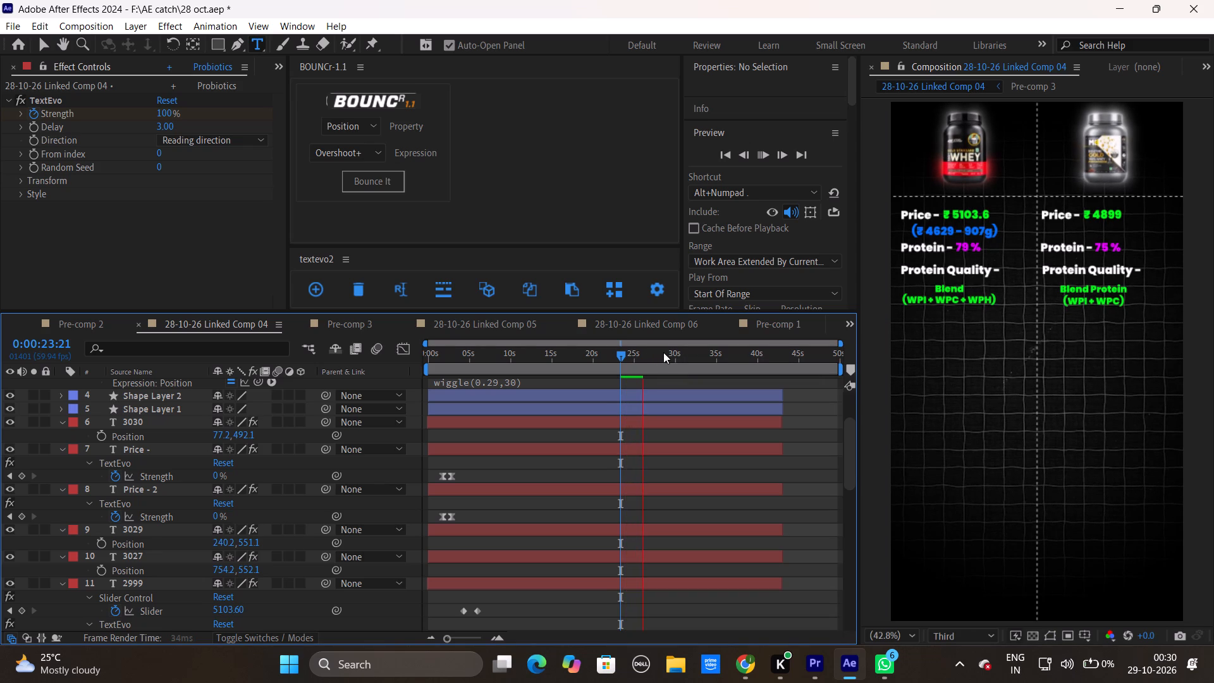
key(space)
drag(646, 355, 629, 357)
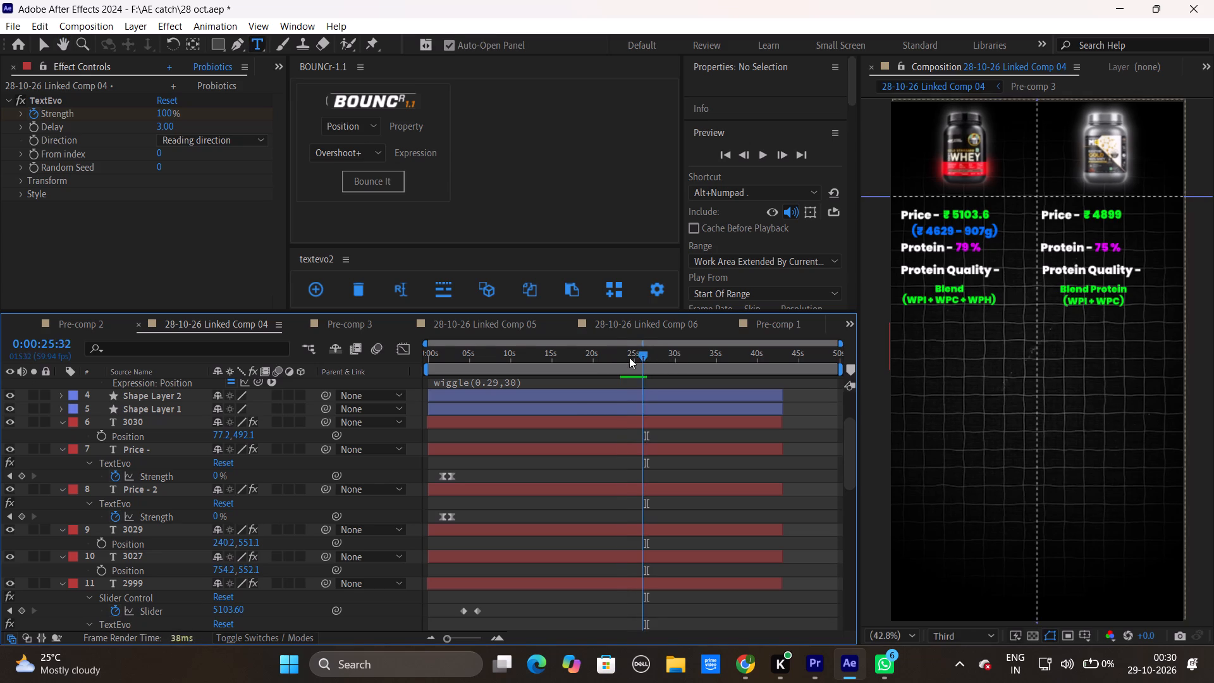
drag(629, 357, 625, 357)
key(space)
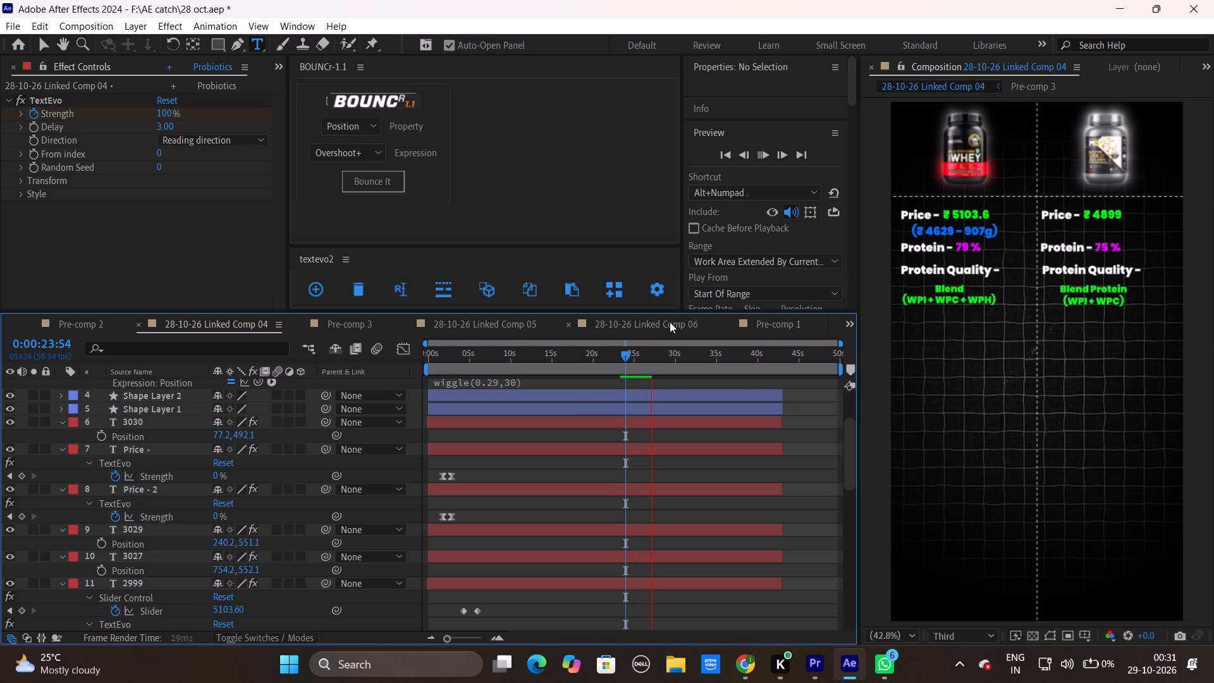
key(space)
drag(654, 351, 638, 355)
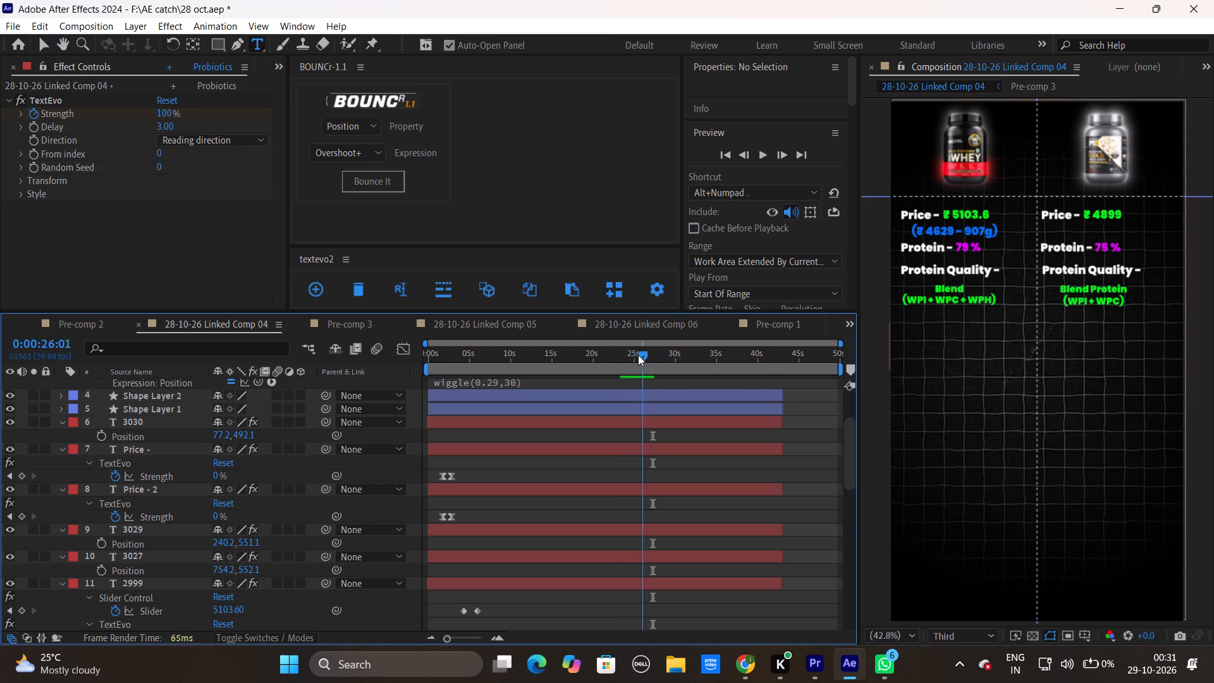
drag(638, 355, 628, 355)
key(space)
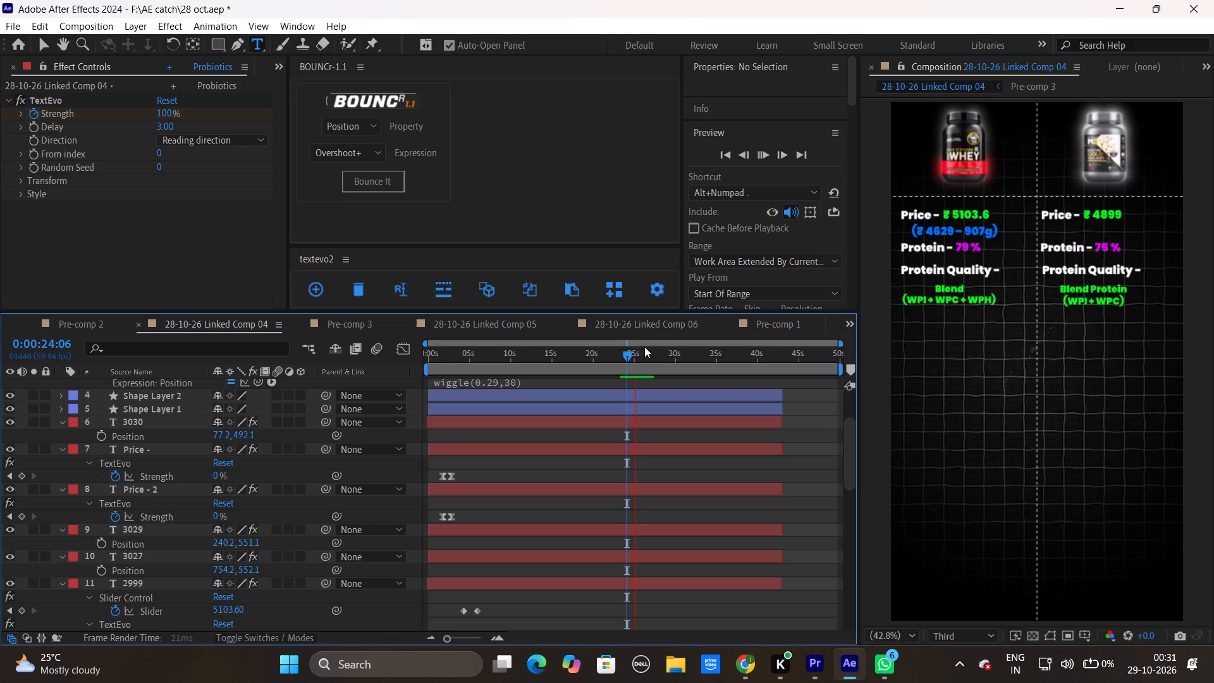
key(space)
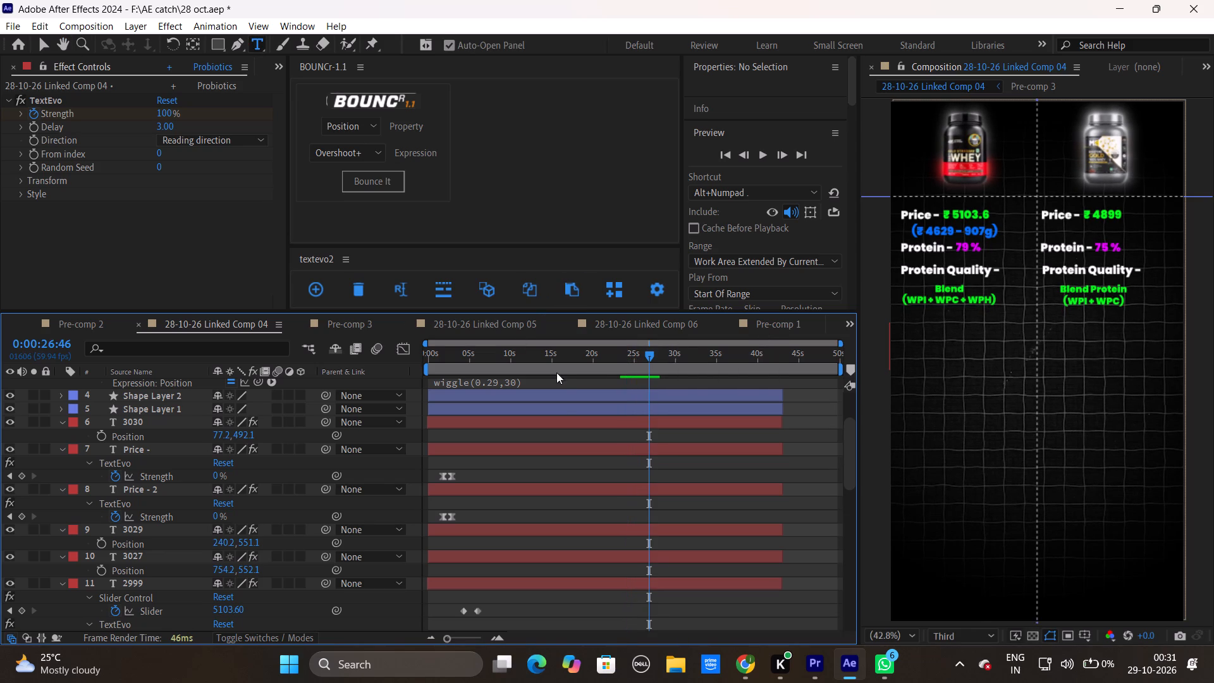
Draw a straight horizontal Pen line across the word "WPI" in the first product's Blend text, as a new shape layer.
click(568, 424)
click(591, 429)
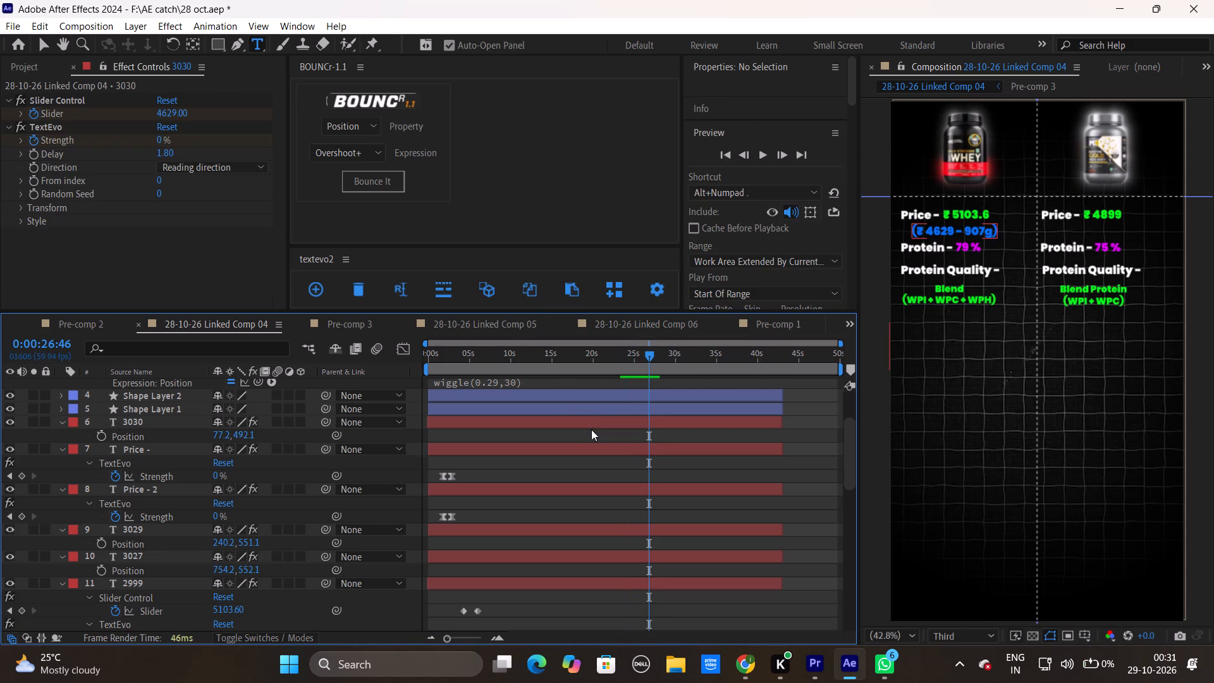
click(235, 46)
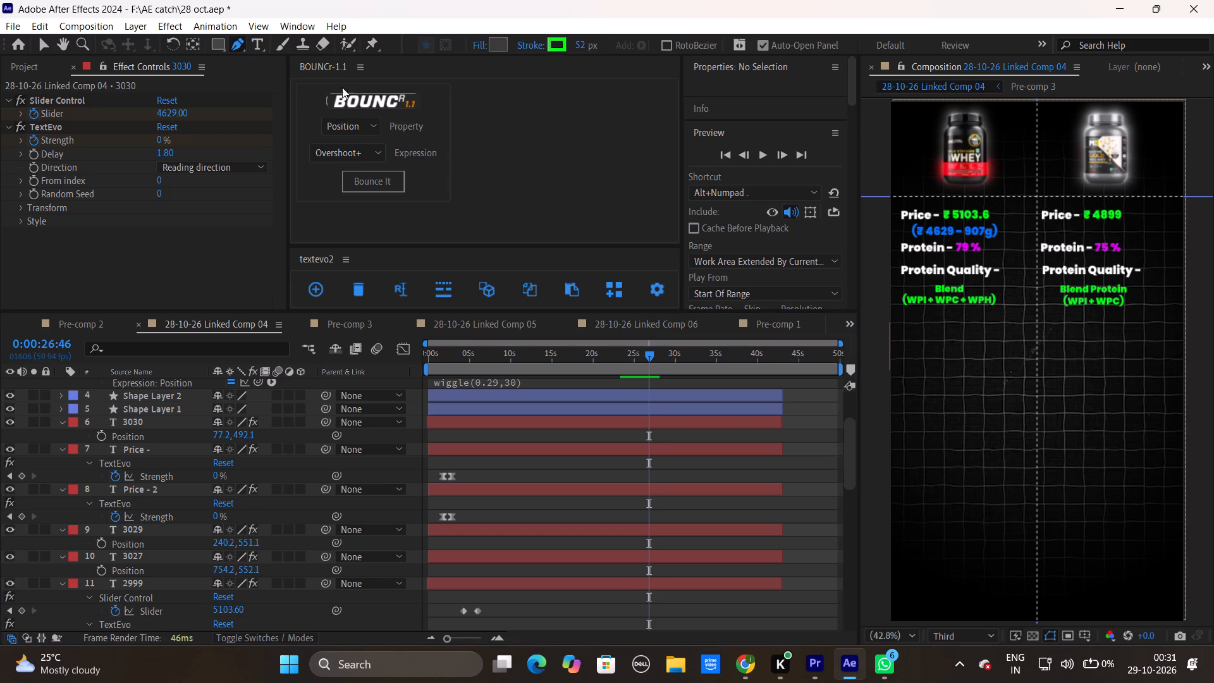
alt+scroll(910, 299, up, 3)
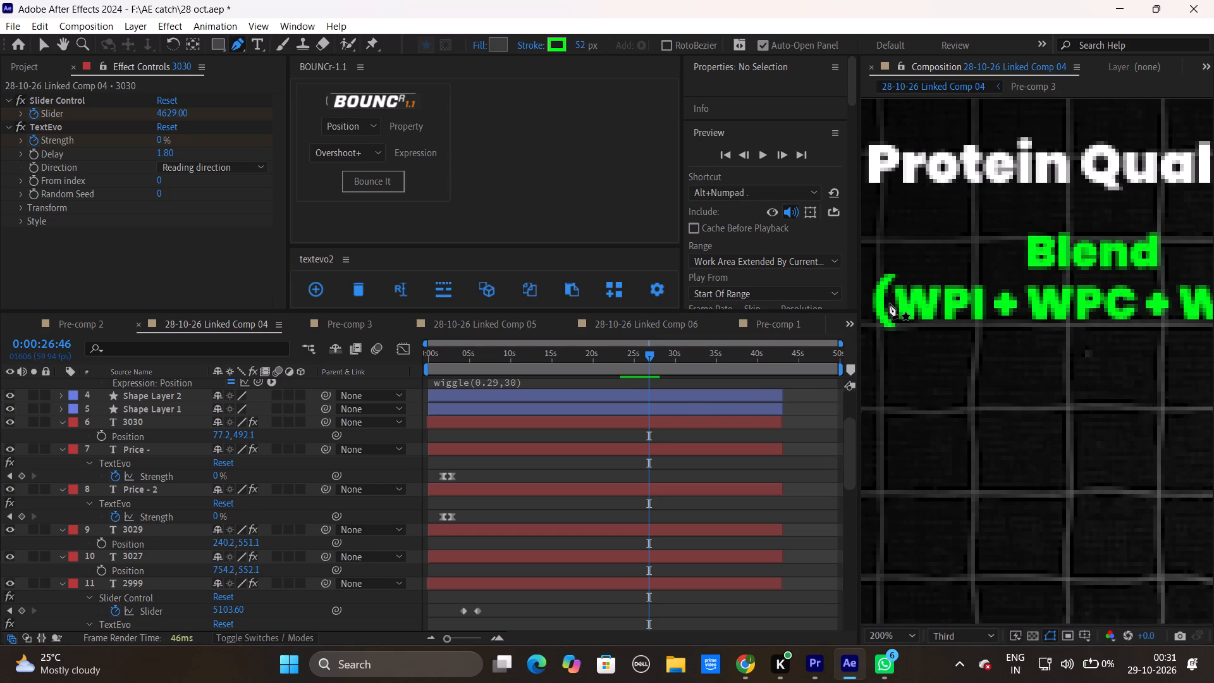
click(890, 304)
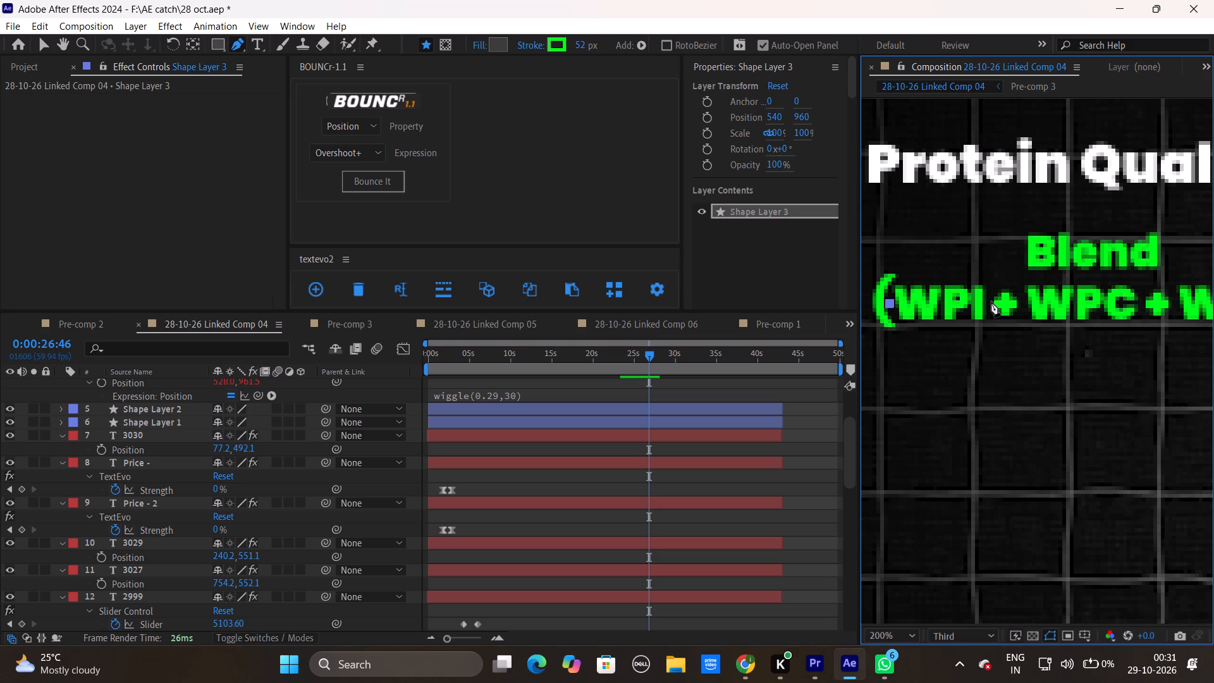
click(991, 302)
click(991, 302)
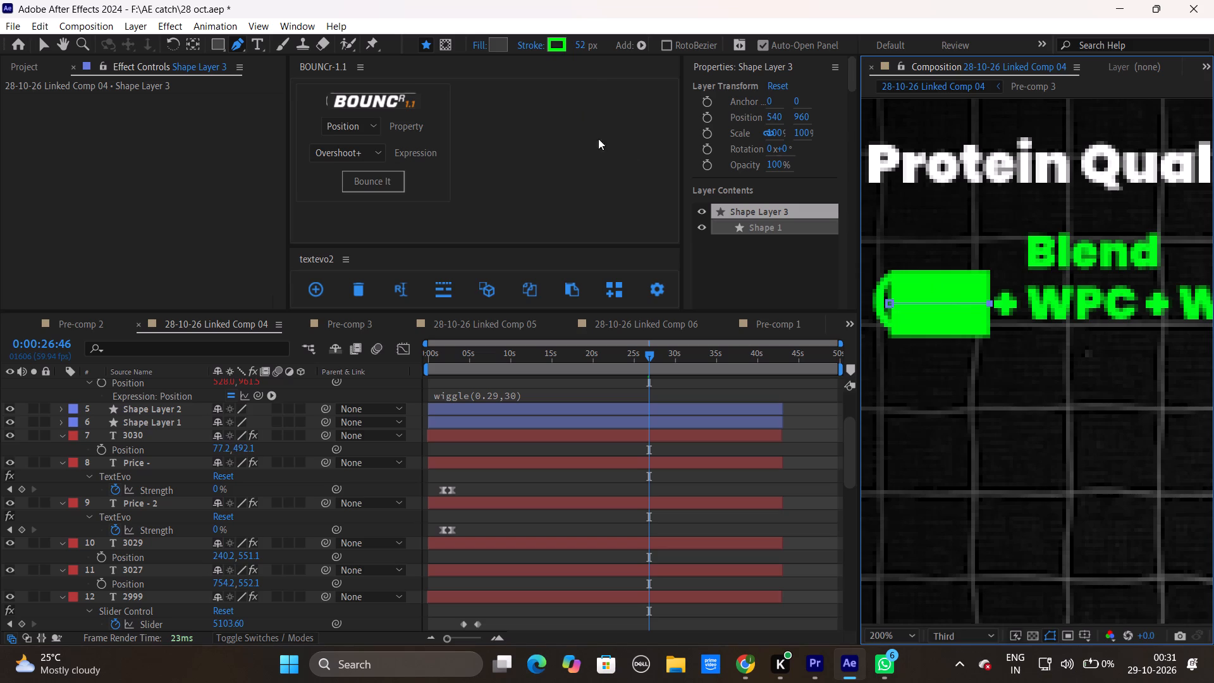
Set the WPI line's stroke colour to white (FFFFFF) and its stroke width to 29 px.
click(558, 47)
drag(533, 261, 445, 197)
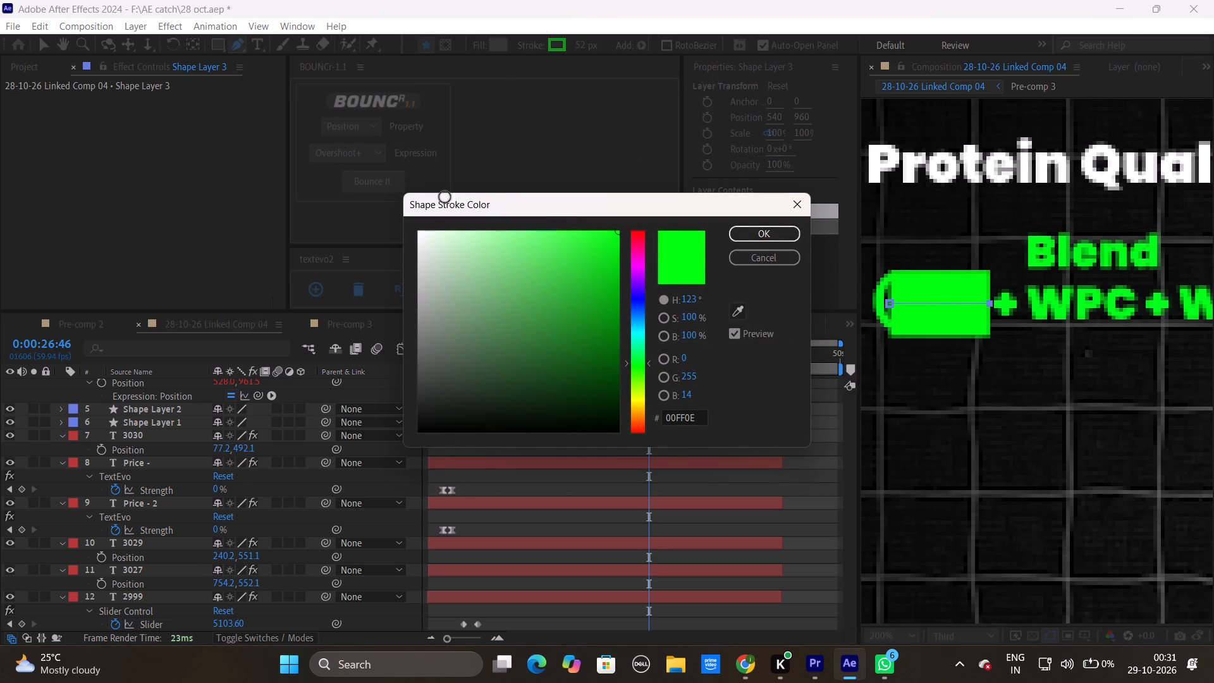
drag(445, 197, 252, 59)
click(762, 235)
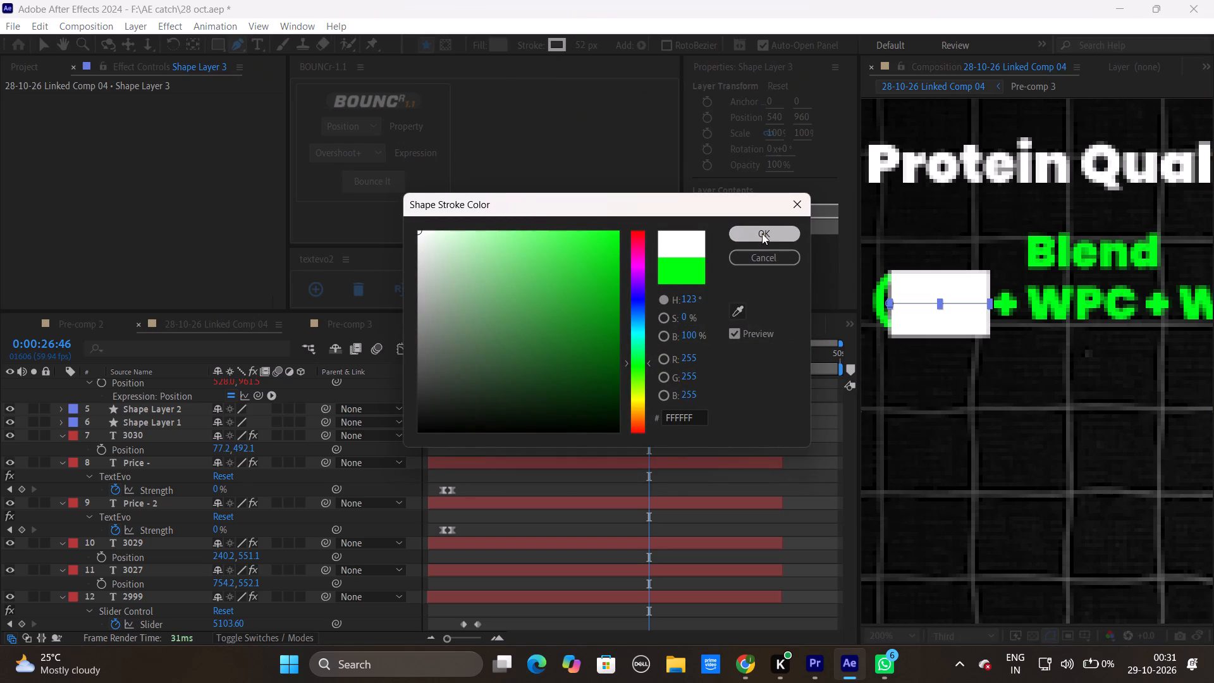
drag(582, 48, 552, 51)
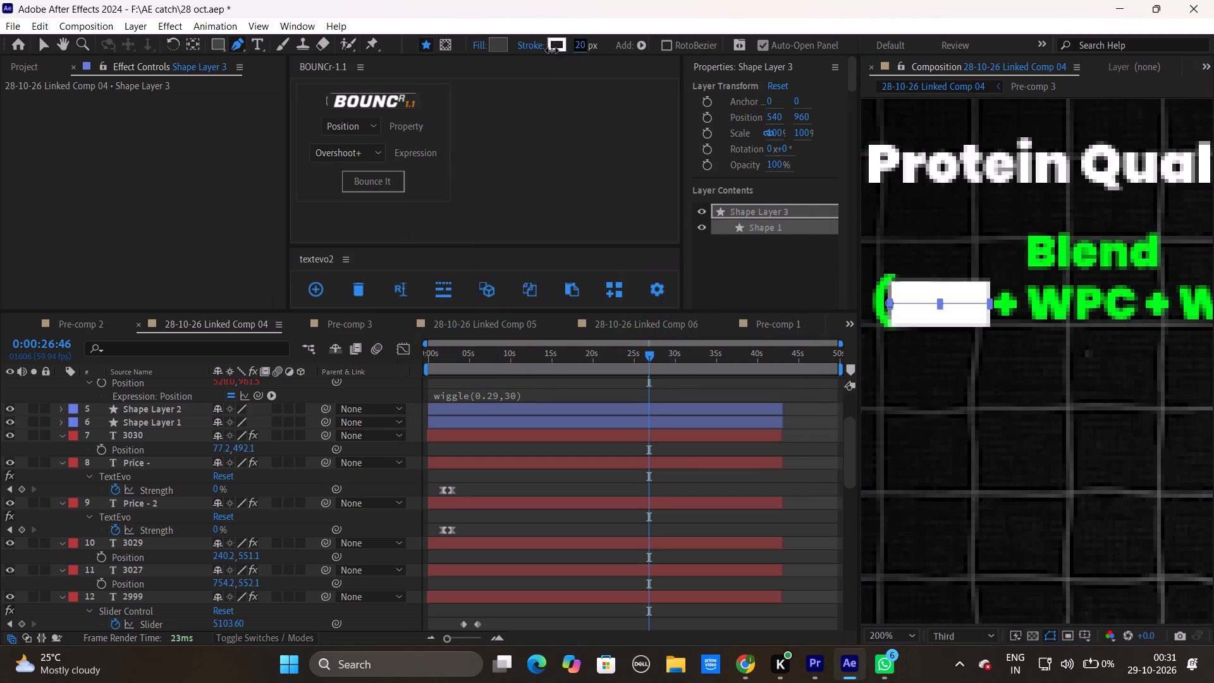
drag(552, 51, 564, 50)
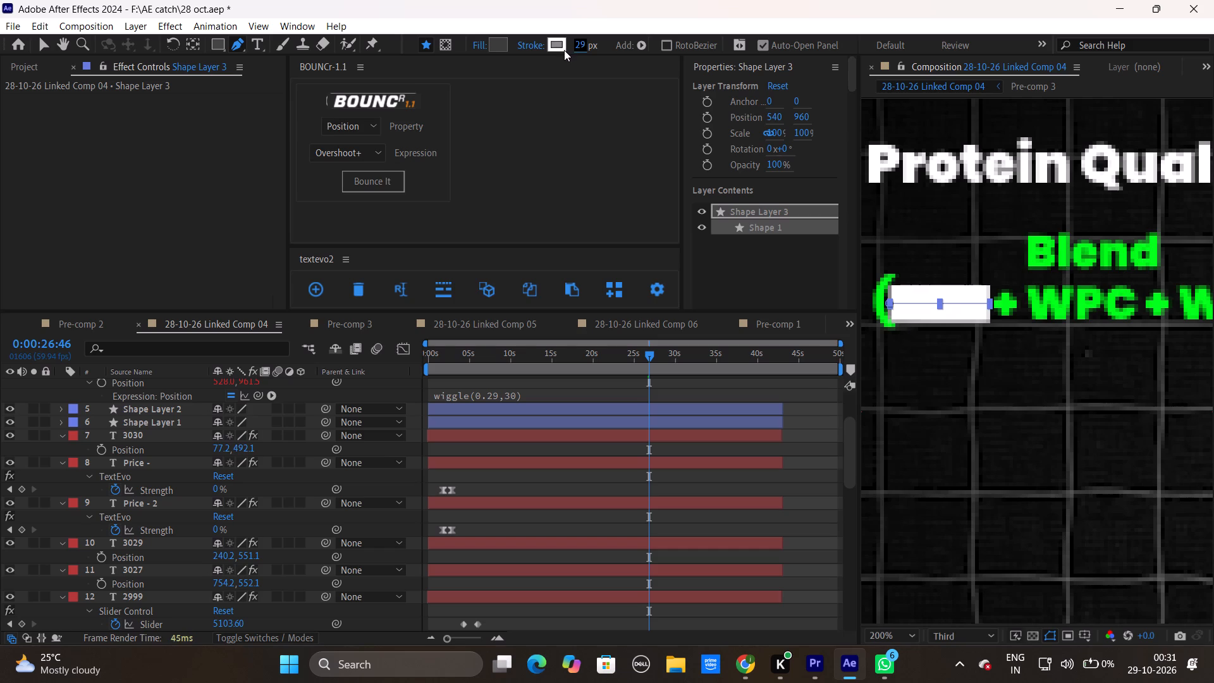
Move the WPI line's shape layer below all the text layers, directly under Digestive Enzymes and above the background video clips.
scroll(780, 476, up, 3)
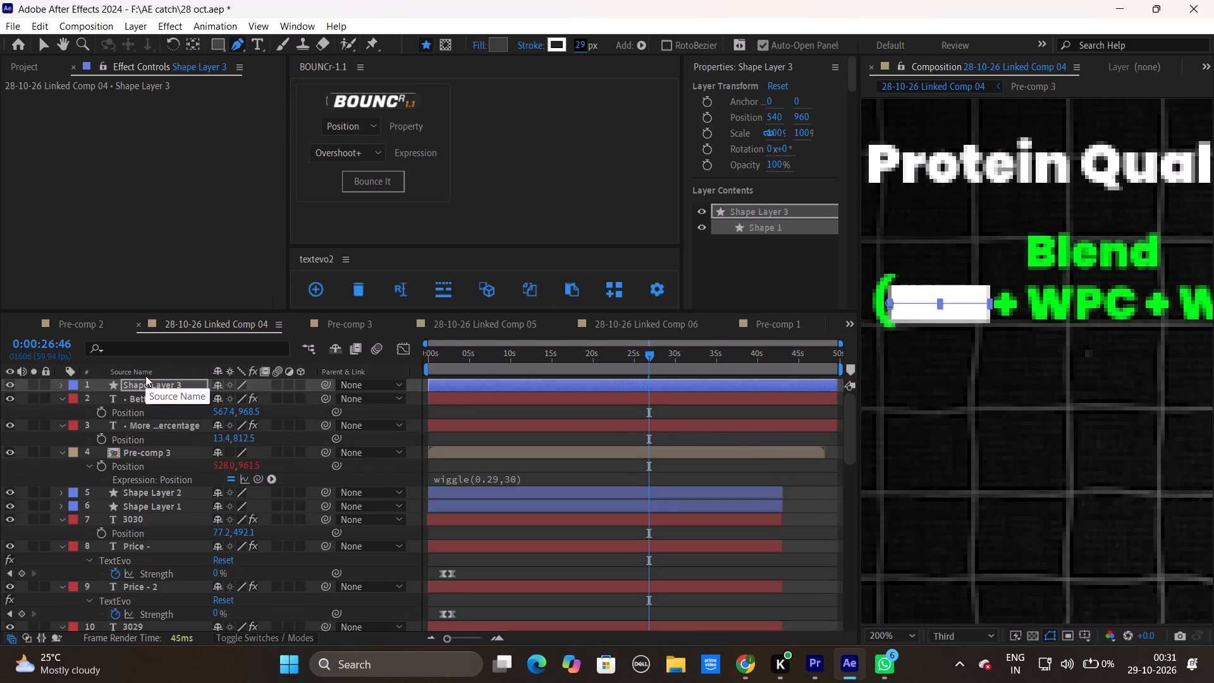
drag(156, 380, 155, 522)
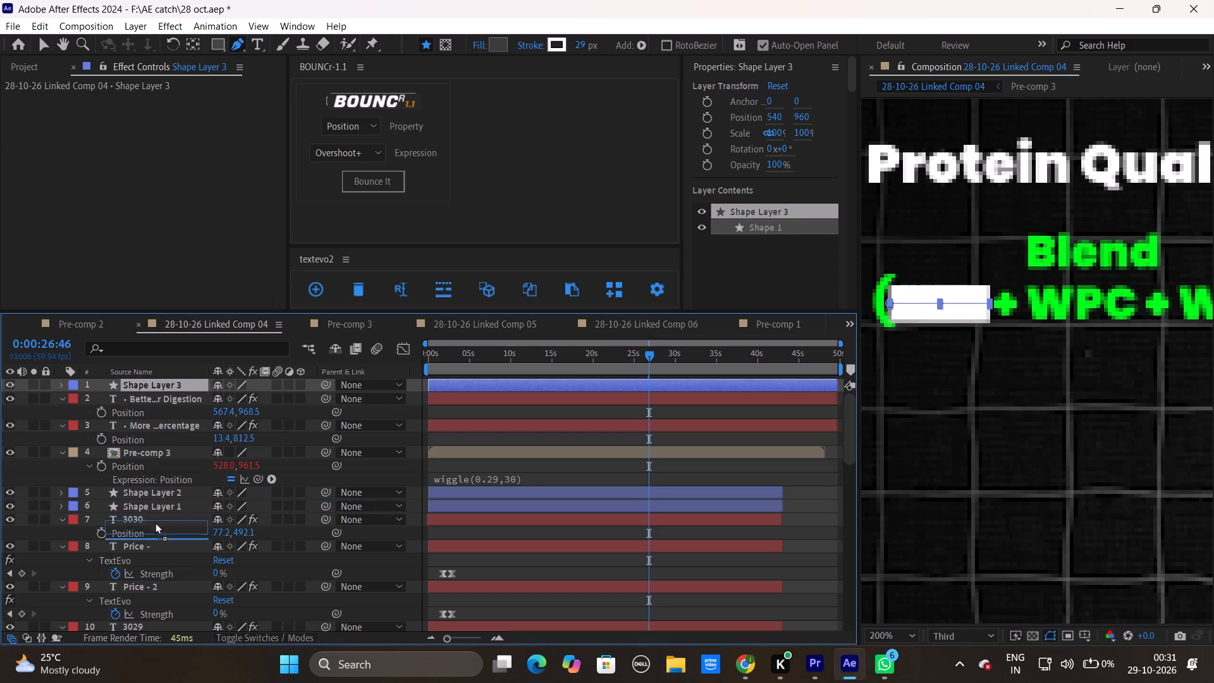
drag(155, 522, 161, 568)
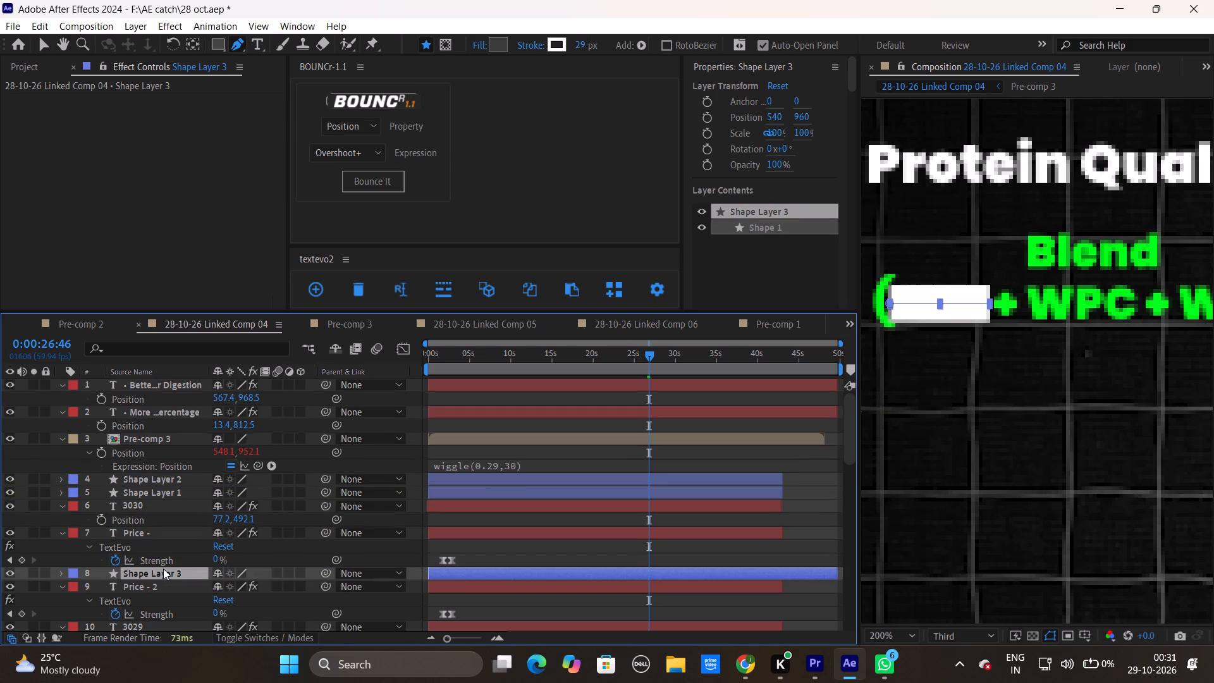
scroll(680, 565, down, 4)
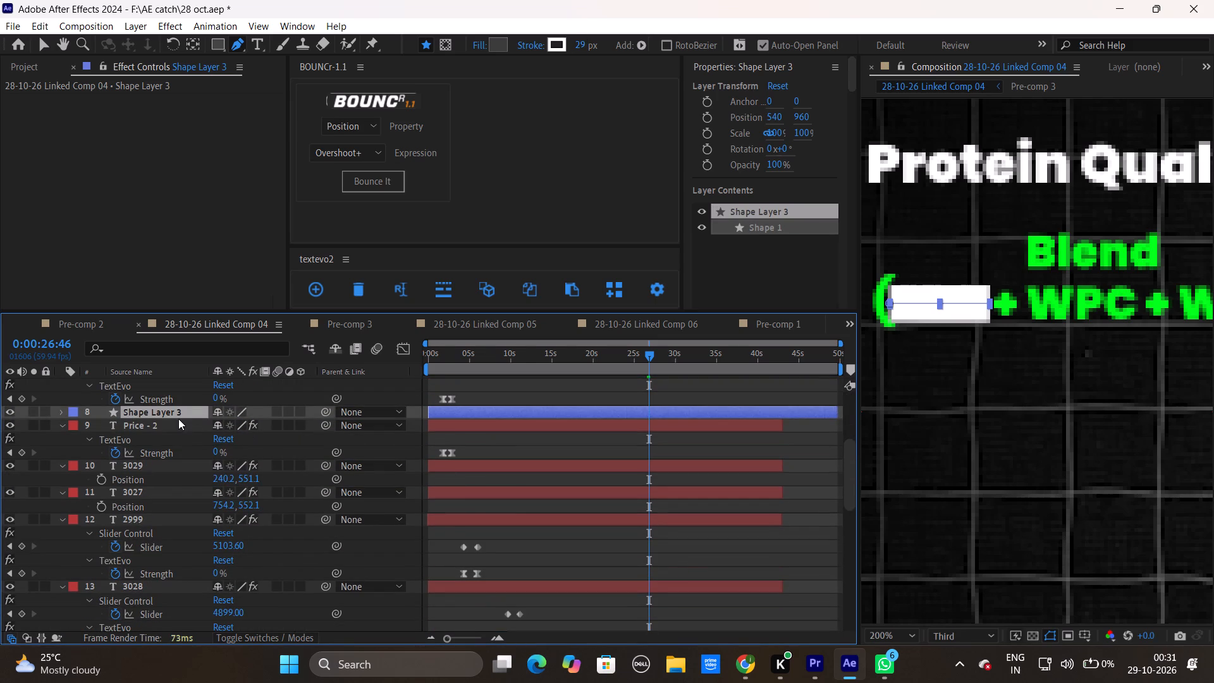
drag(174, 412, 201, 557)
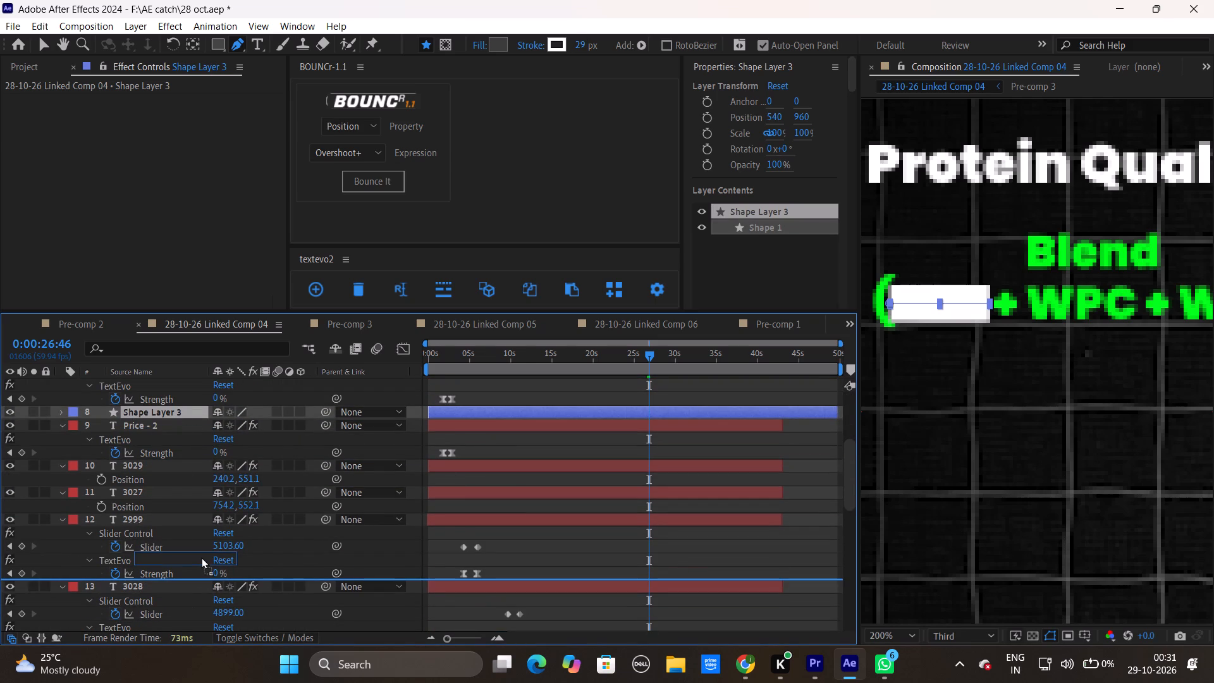
drag(201, 557, 201, 557)
scroll(266, 541, down, 3)
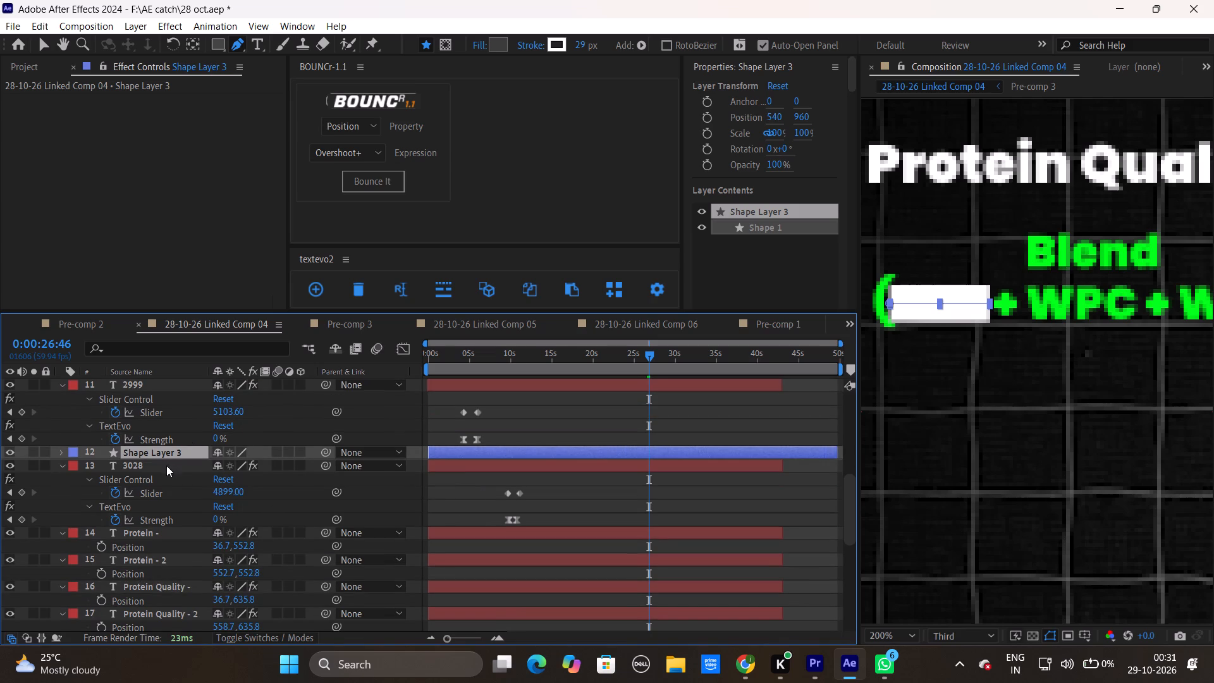
drag(164, 448, 162, 613)
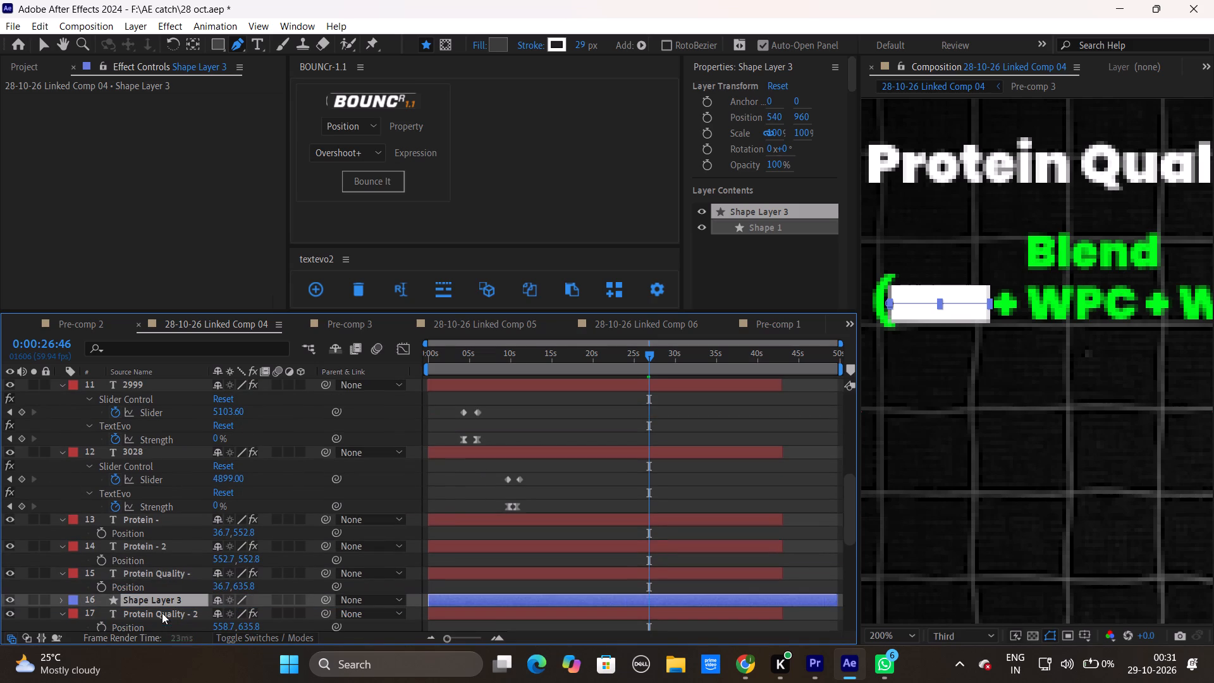
scroll(450, 505, down, 6)
scroll(450, 505, up, 2)
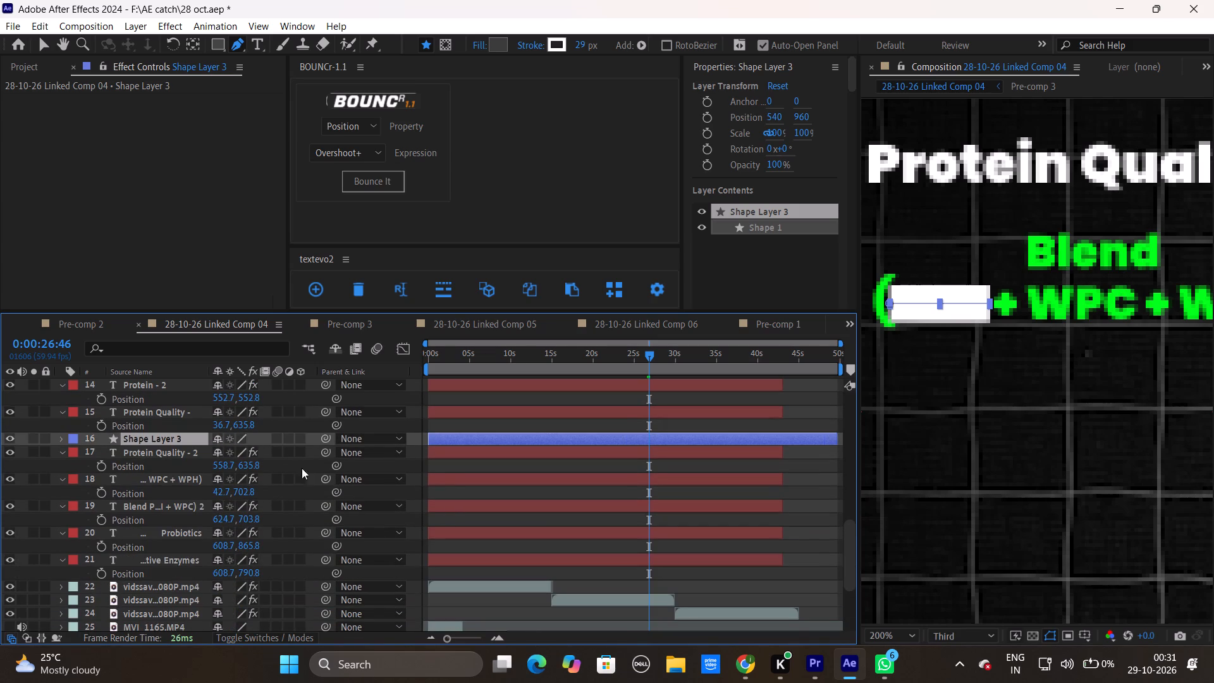
drag(180, 436, 174, 565)
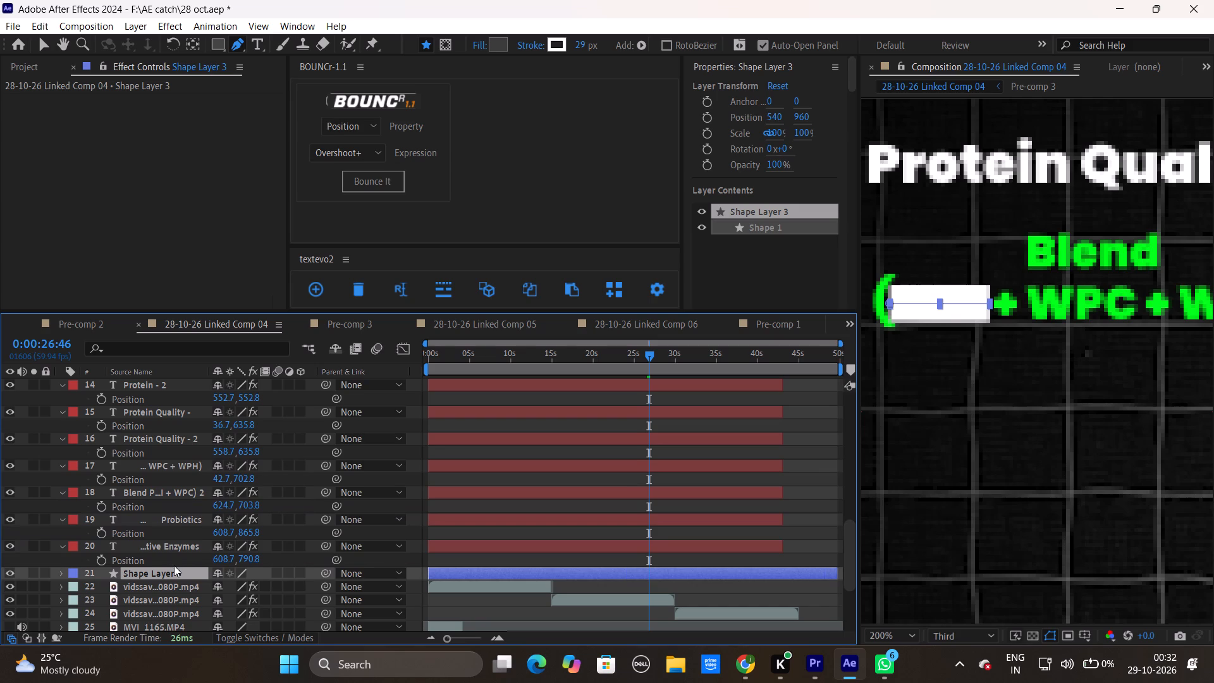
Set the preview resolution to Full, fit the whole composition in view up to 100%, and deselect the WPI line layer.
click(950, 641)
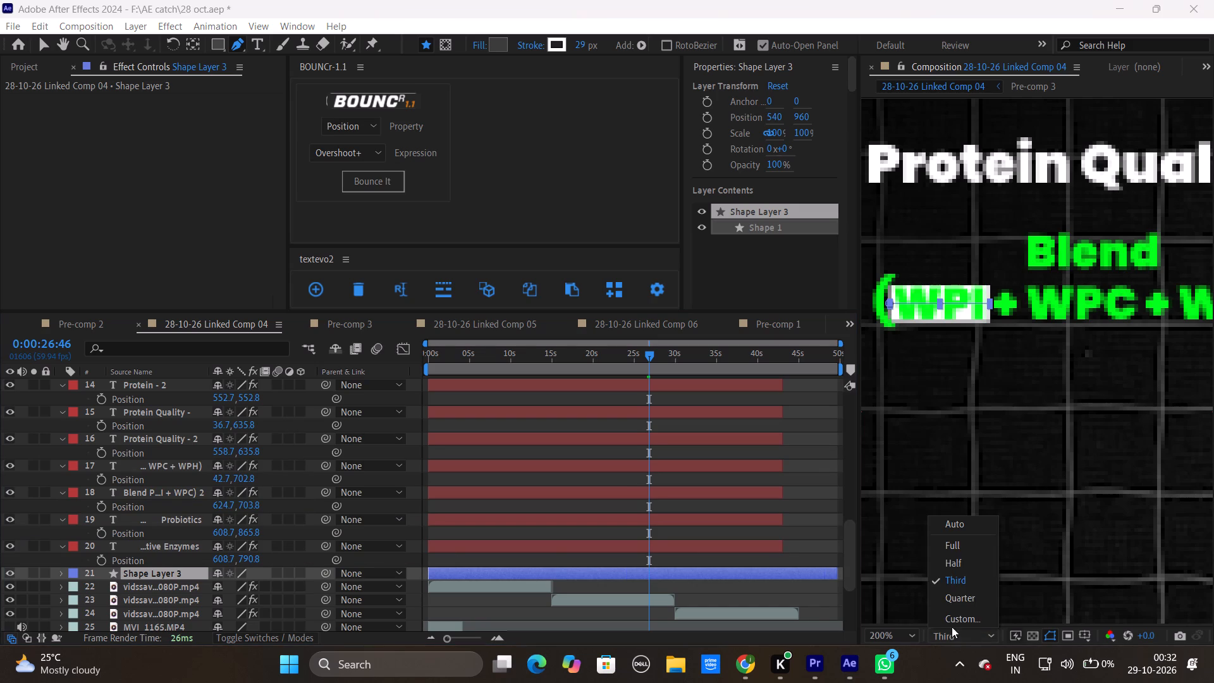
click(950, 538)
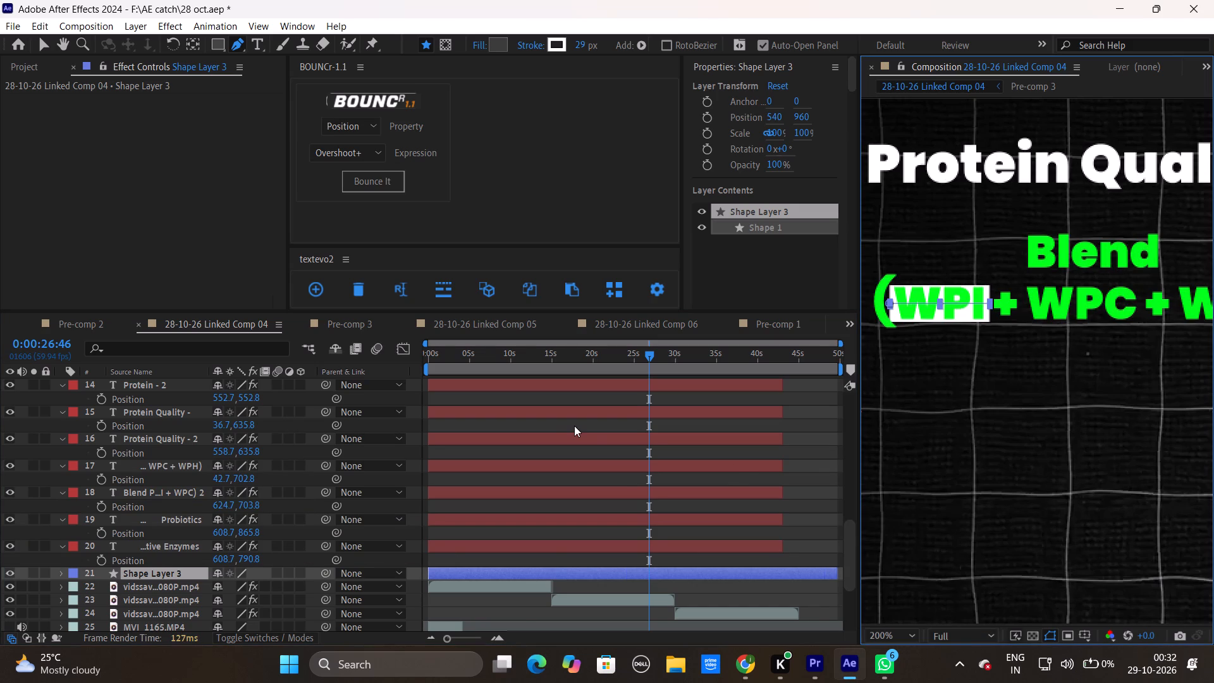
scroll(566, 424, down, 1)
click(905, 632)
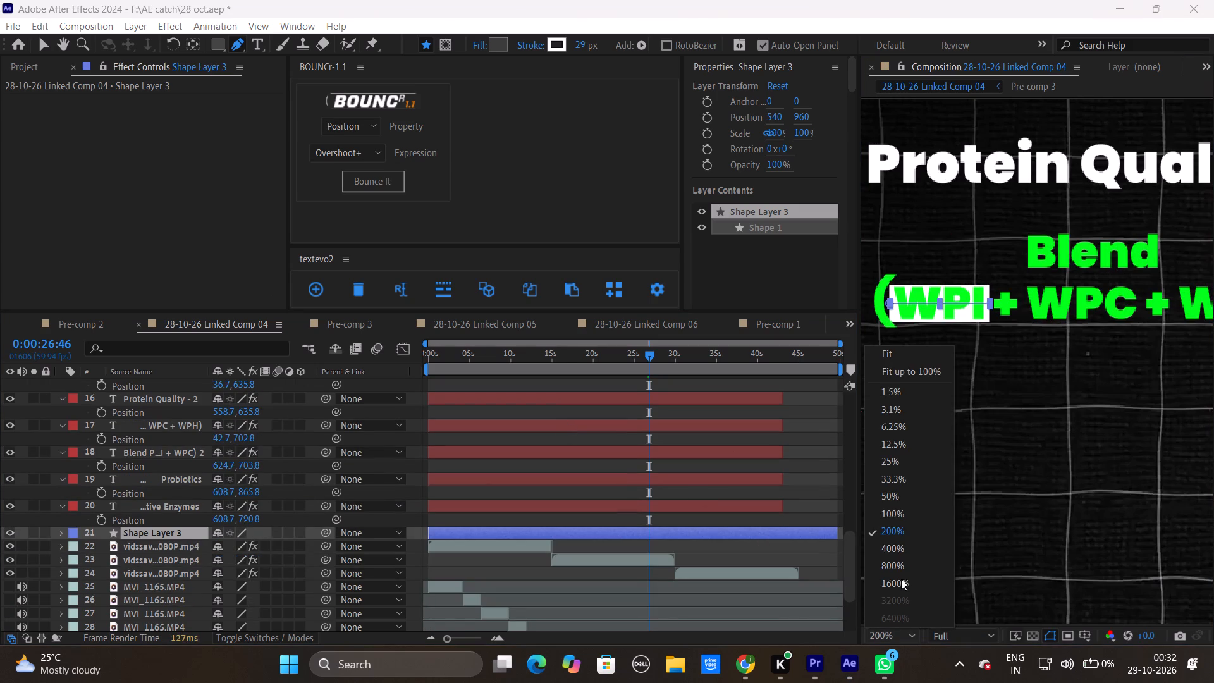
click(905, 369)
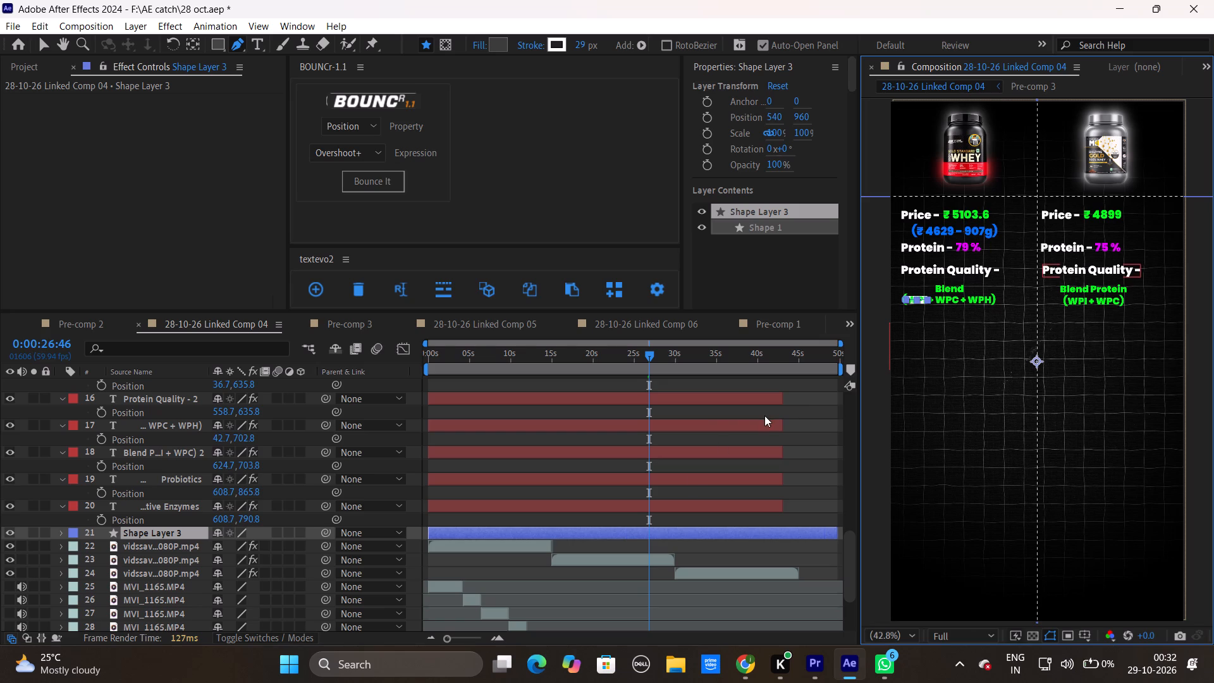
click(807, 496)
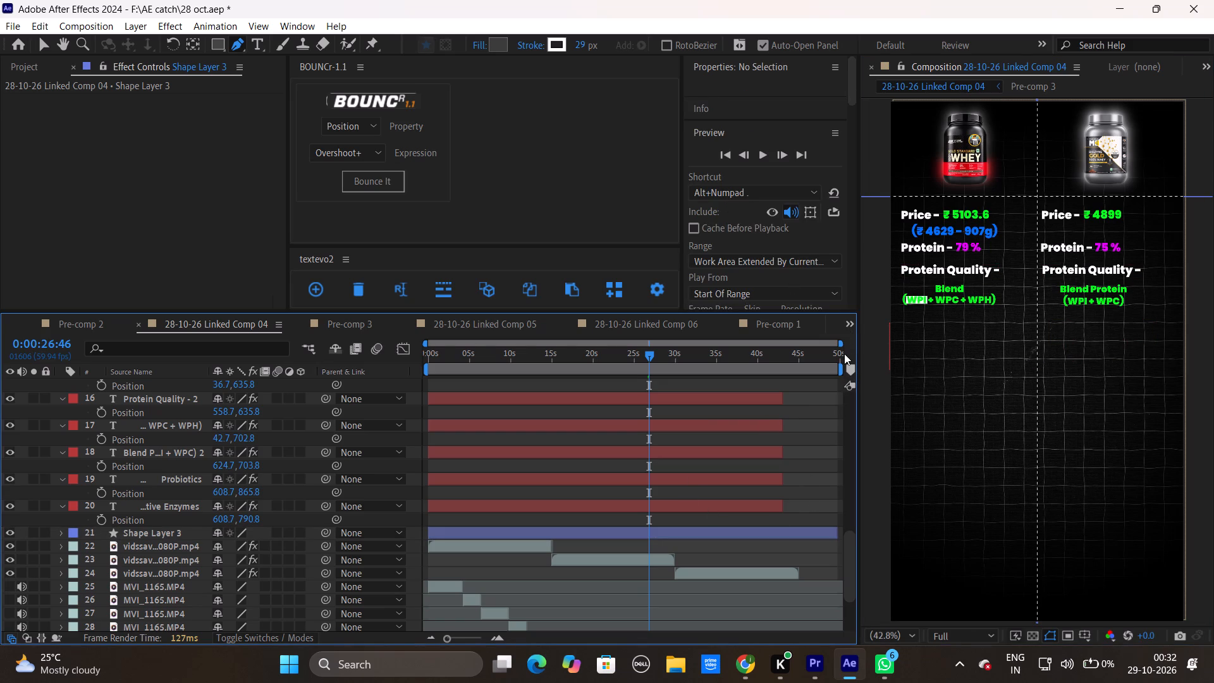
Set the stroke width of the white WPI highlight line to 42 px and deselect its layer.
drag(579, 46, 588, 46)
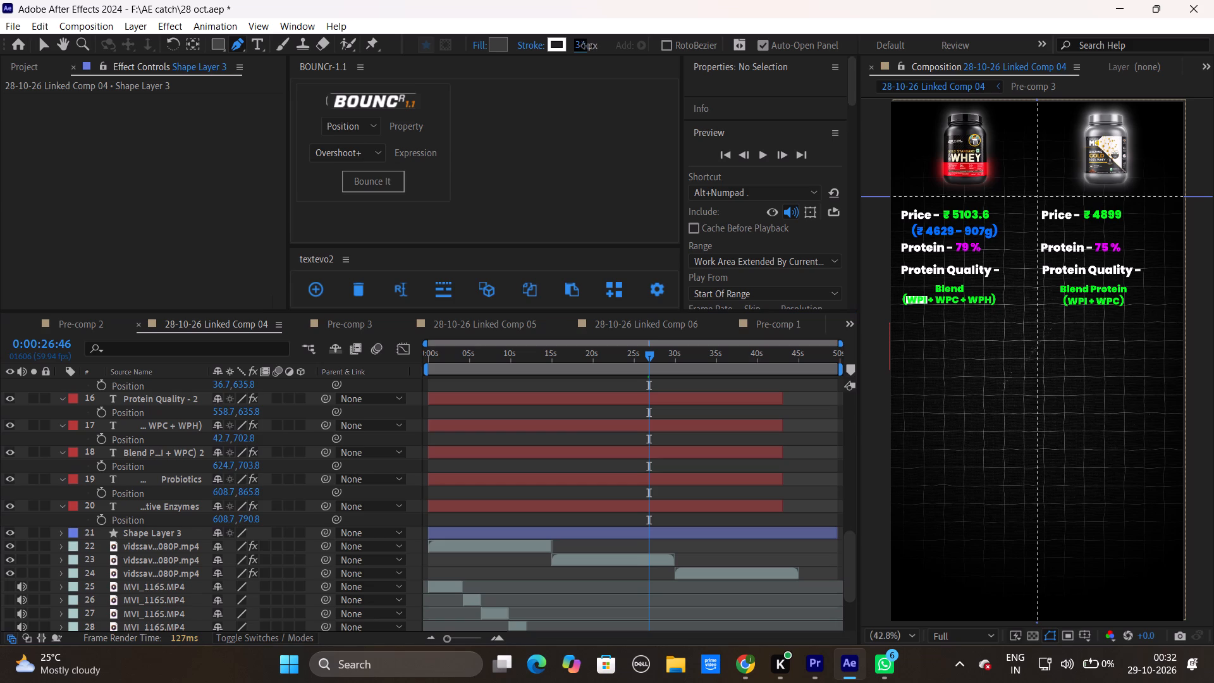
drag(588, 46, 619, 46)
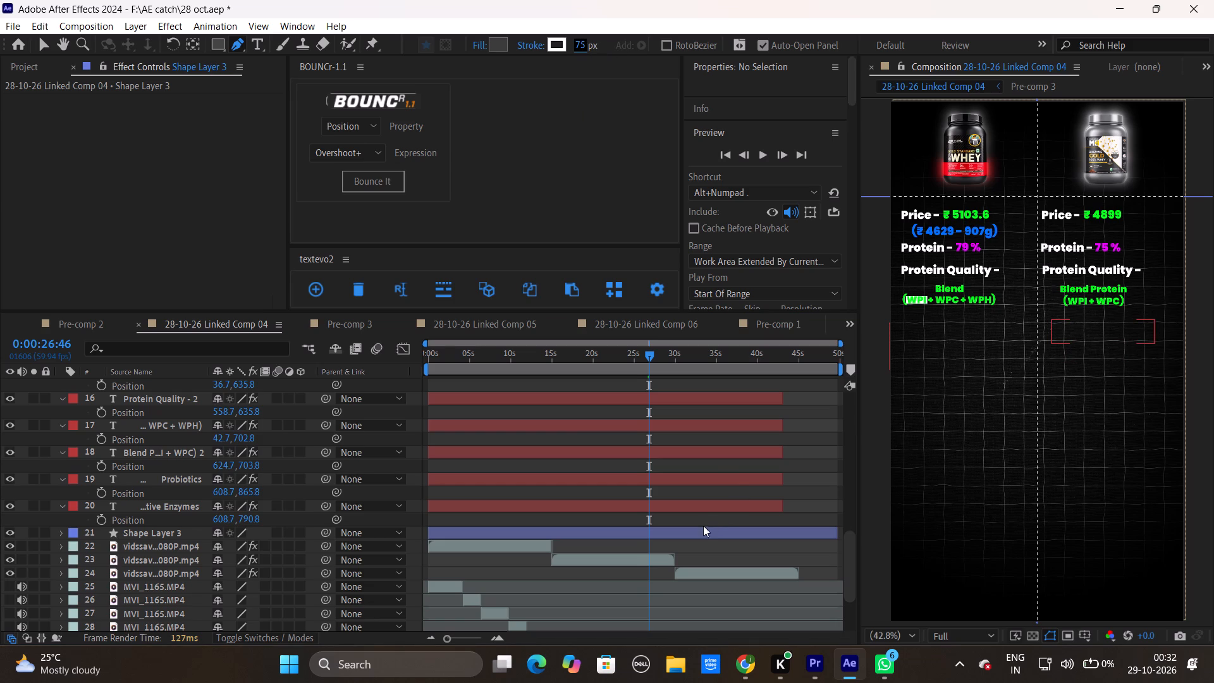
click(700, 528)
drag(584, 43, 590, 44)
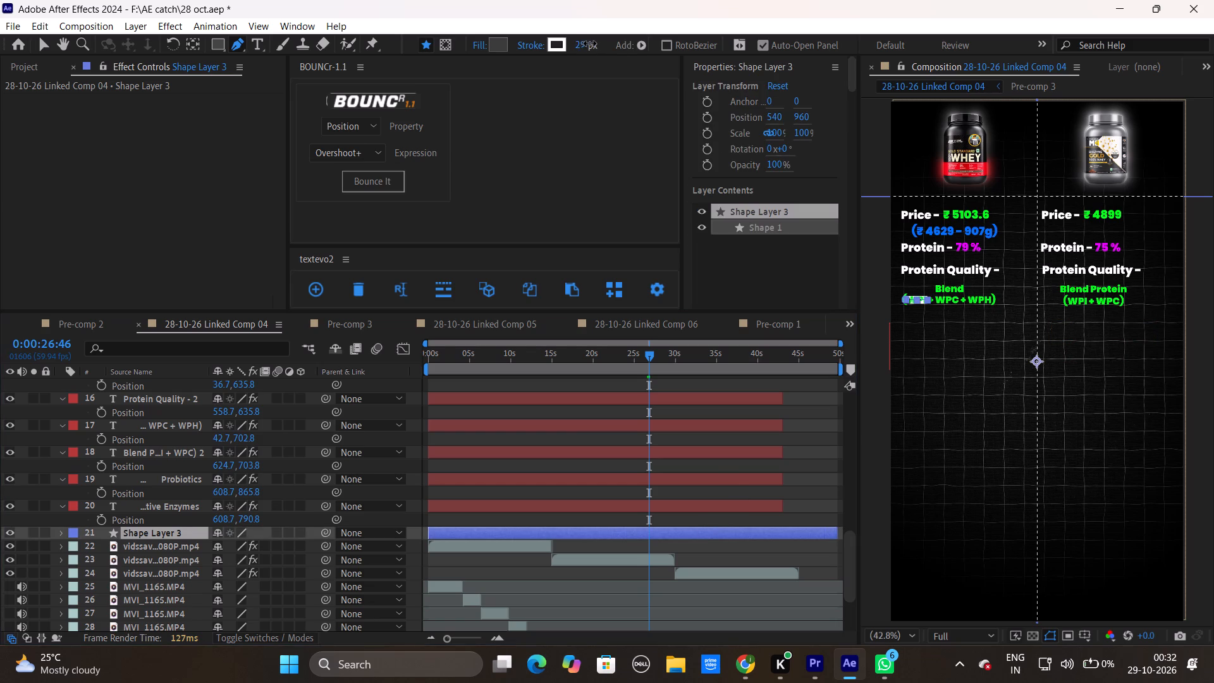
drag(590, 44, 610, 45)
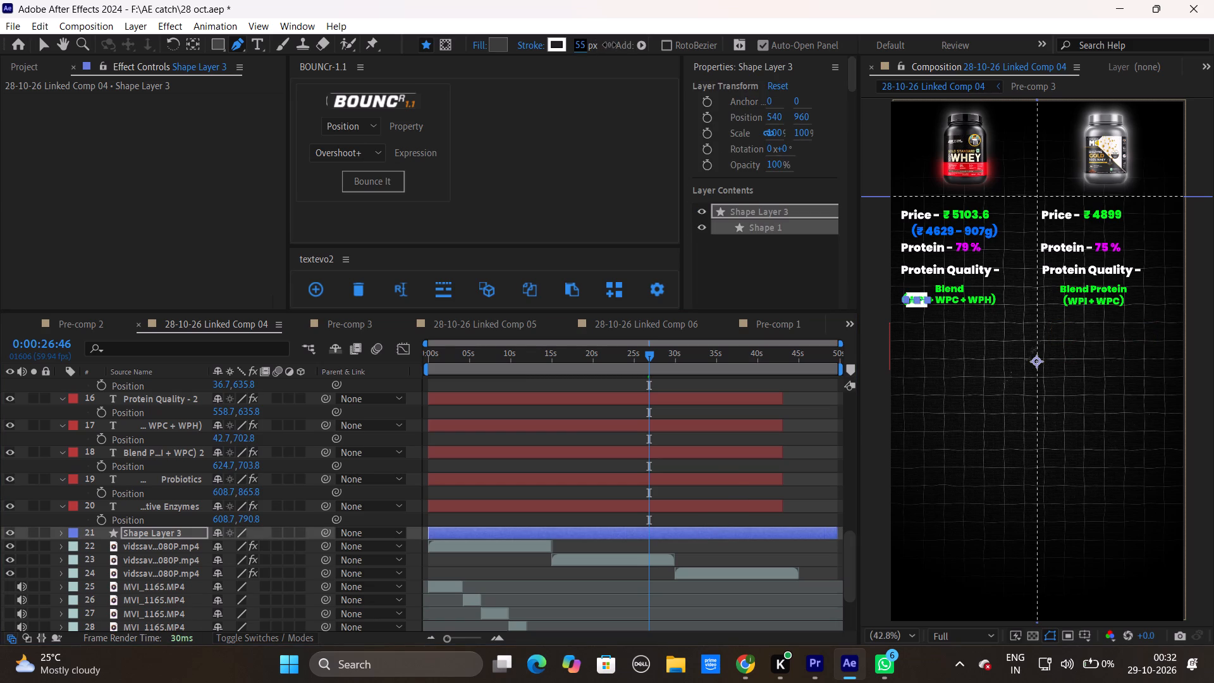
drag(610, 45, 600, 46)
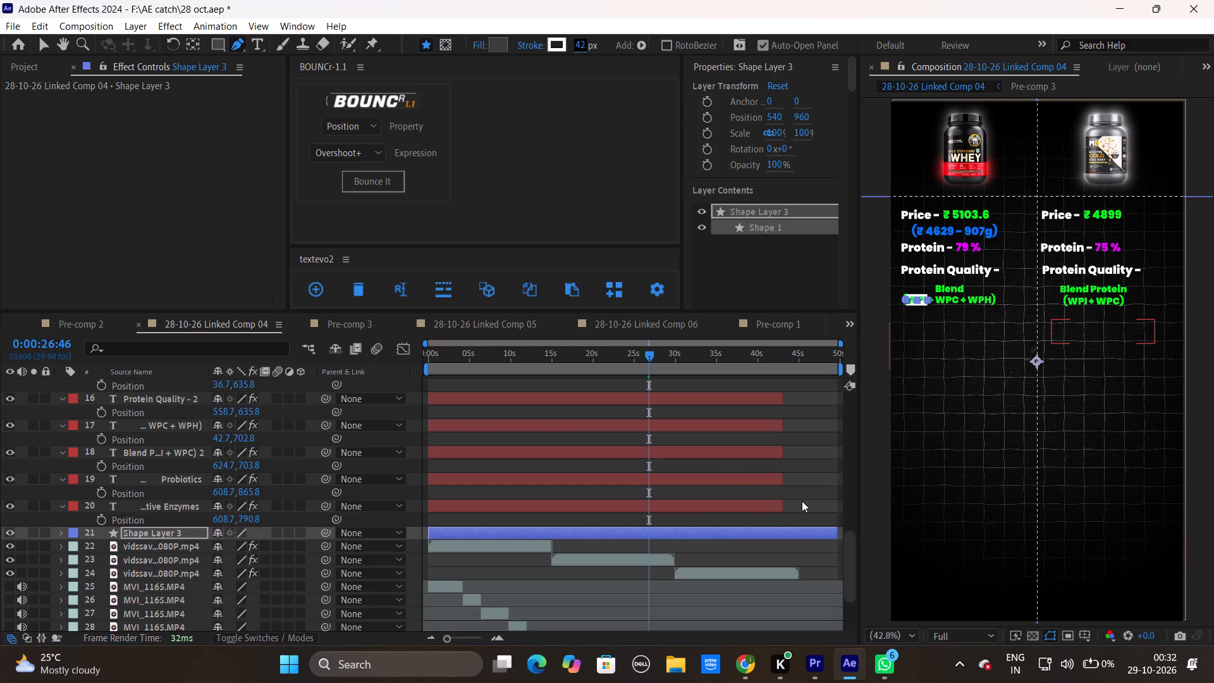
click(807, 501)
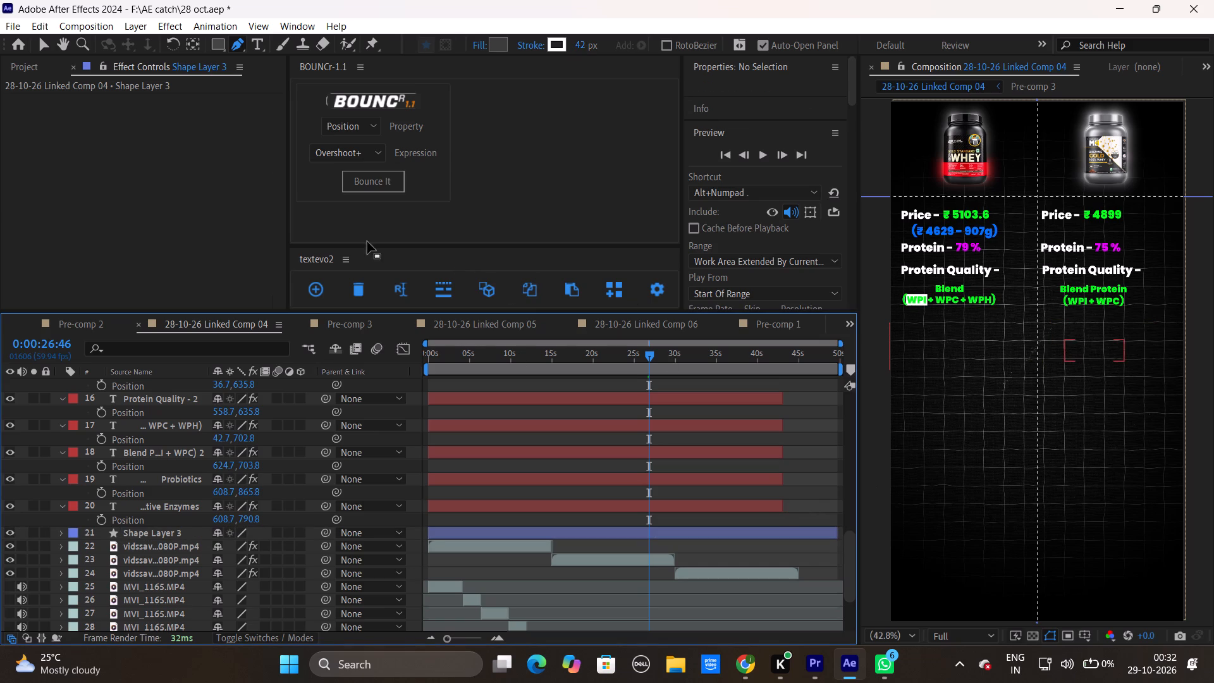
click(589, 514)
Scrub the timeline between about 23 and 41 seconds to check the WPI highlight against the Blend text's animation.
click(40, 46)
click(960, 295)
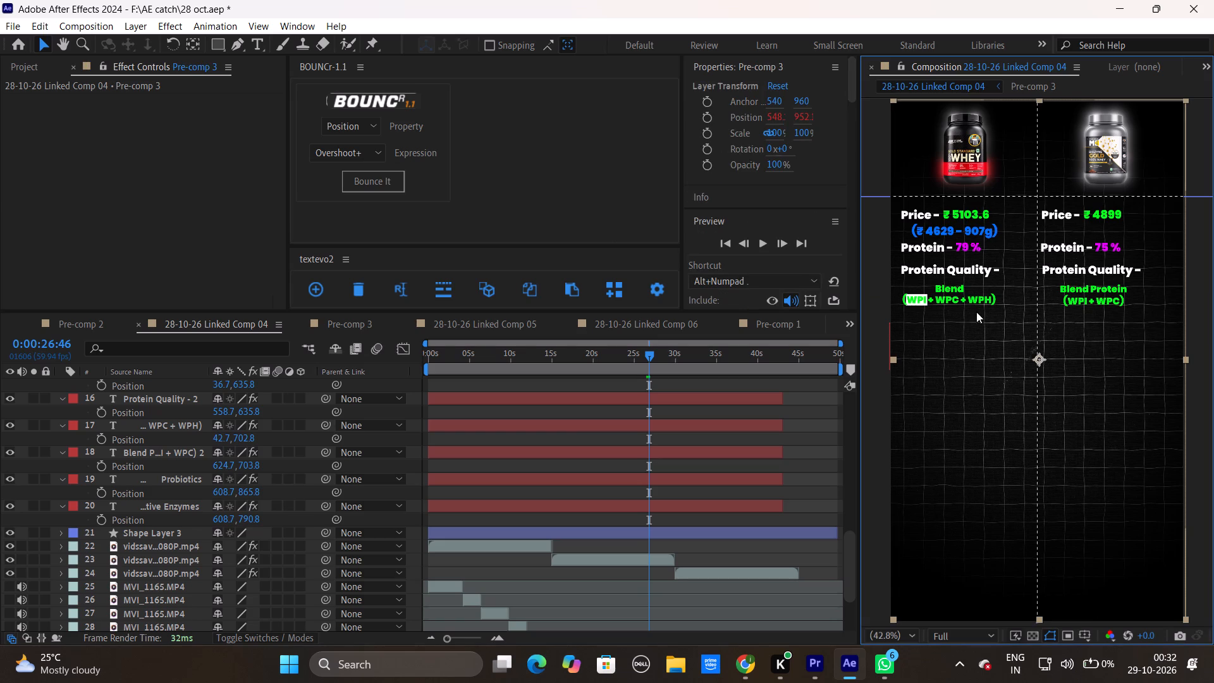
drag(641, 358, 615, 366)
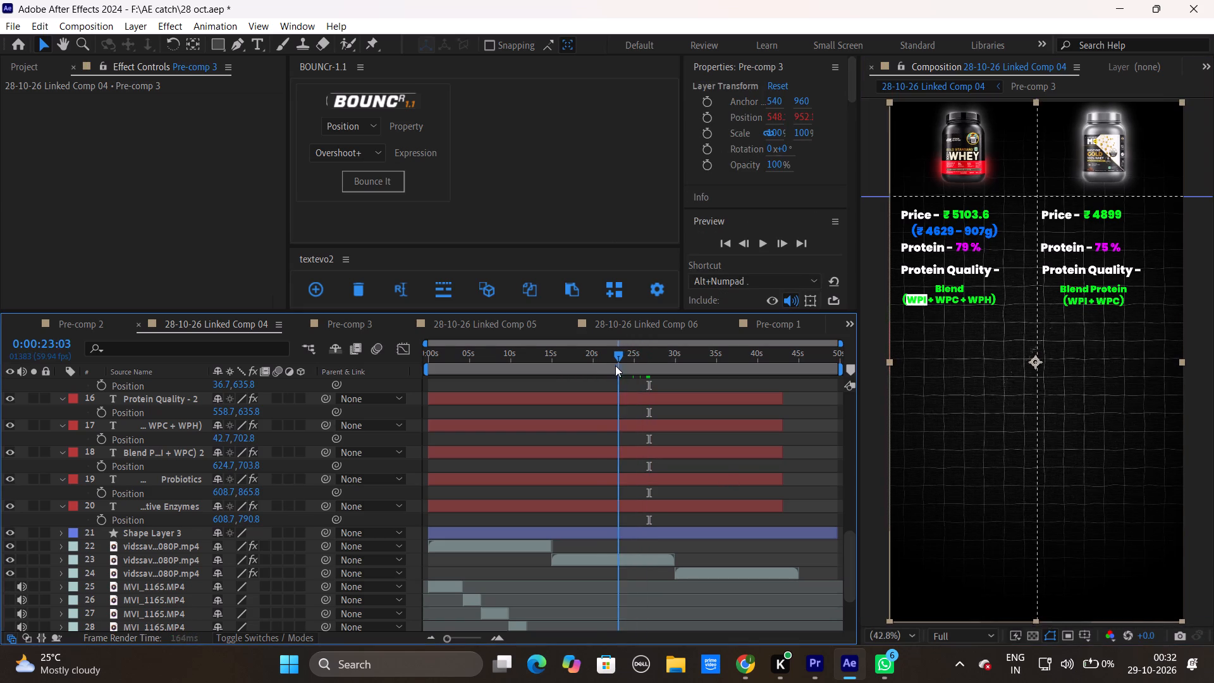
drag(615, 366, 632, 367)
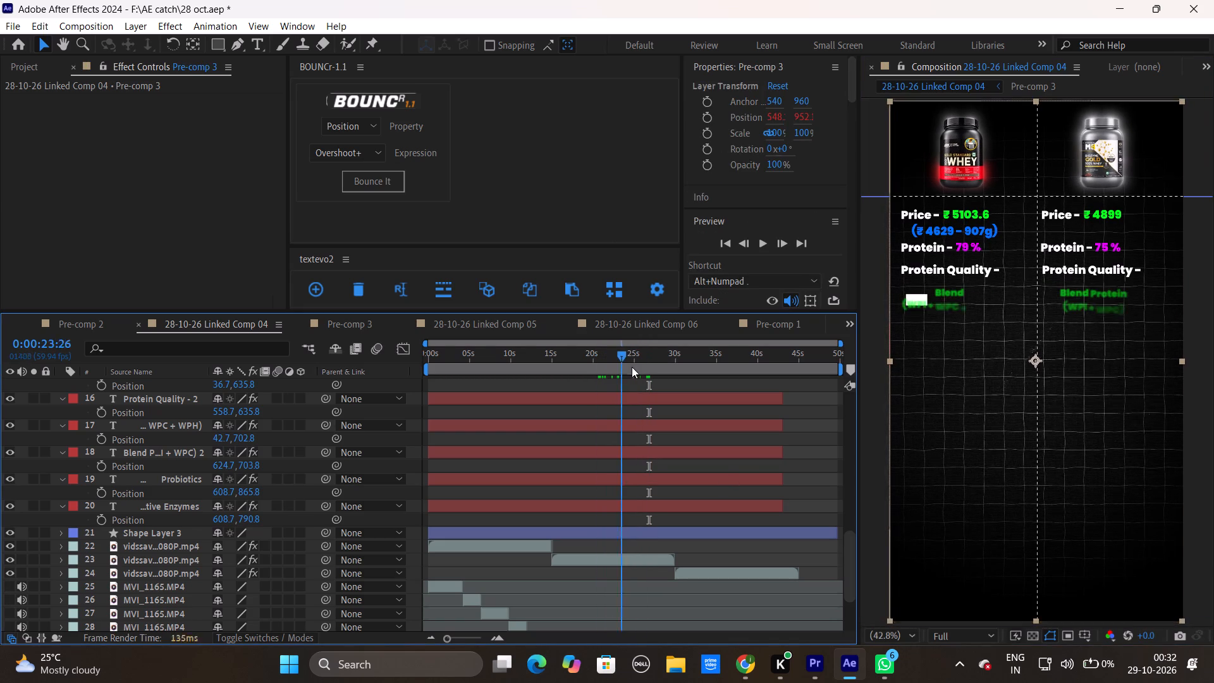
drag(632, 367, 641, 366)
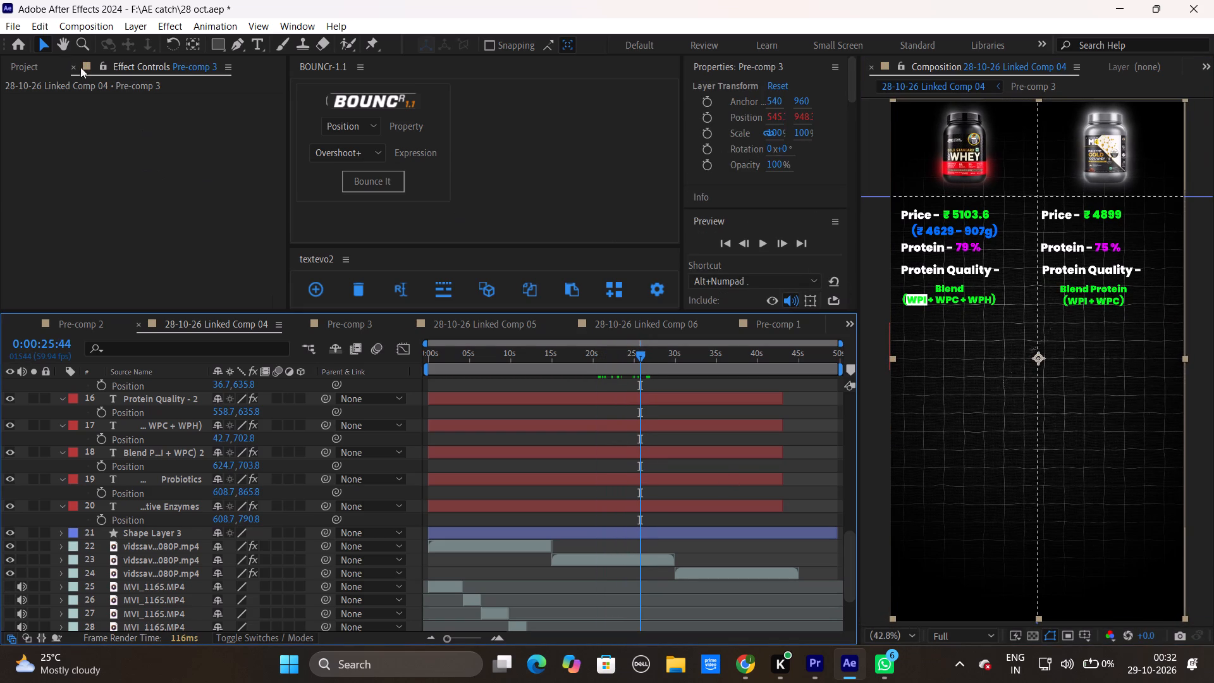
click(956, 297)
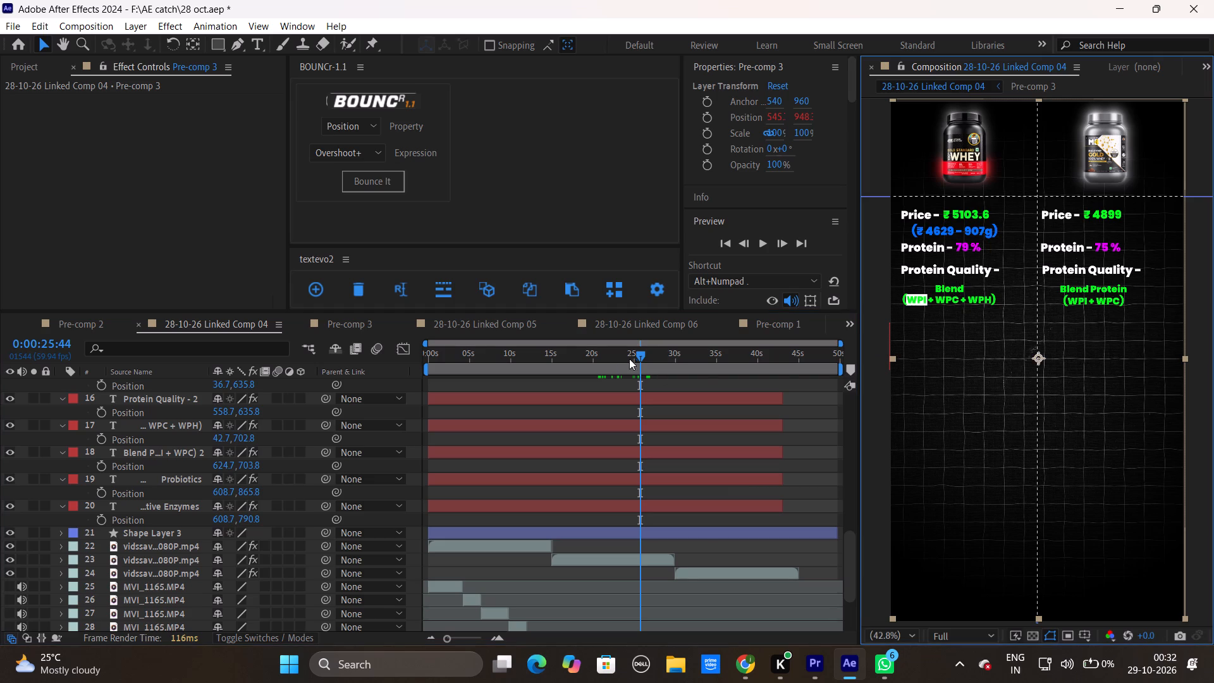
drag(642, 358, 766, 357)
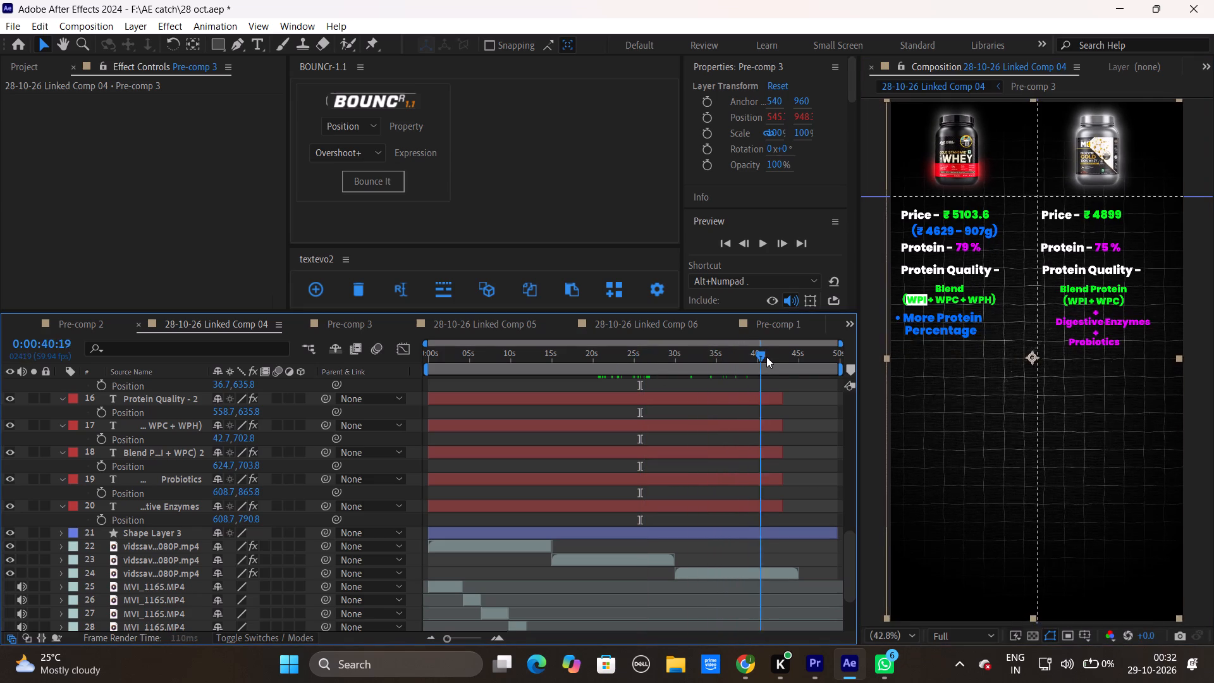
drag(766, 357, 769, 355)
Apply the Drop Shadow effect to the first product's Blend (WPI + WPC + WPH) text layer.
click(969, 290)
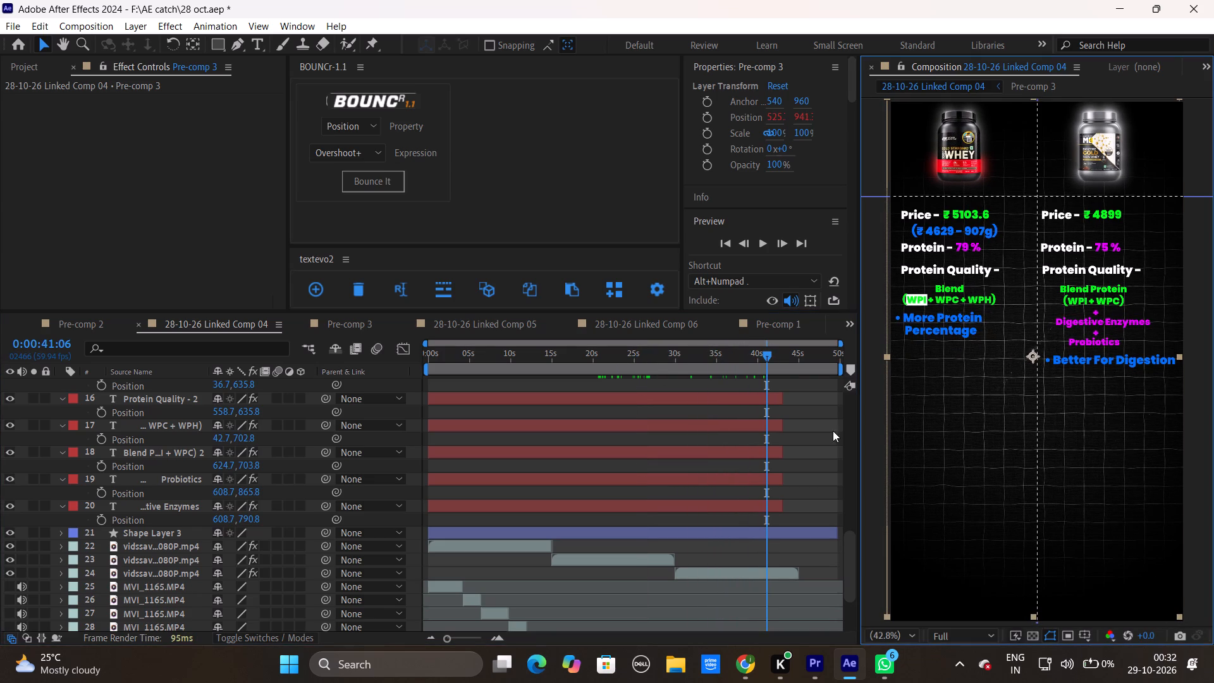
scroll(788, 453, up, 4)
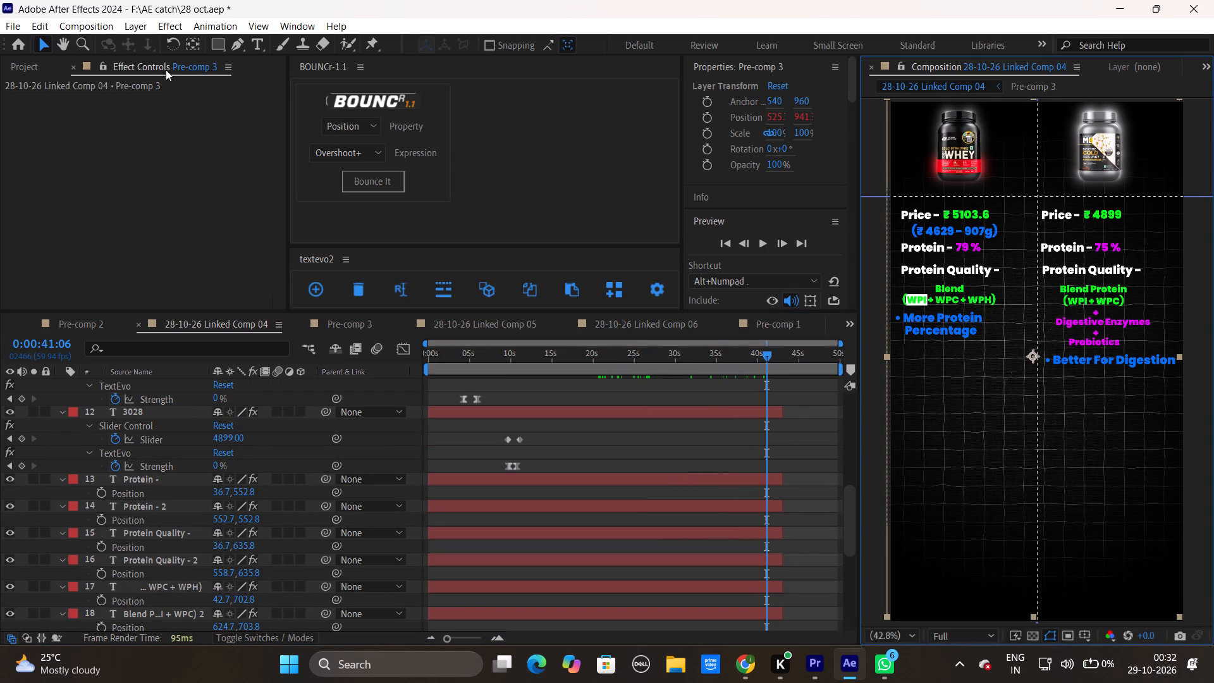
click(259, 44)
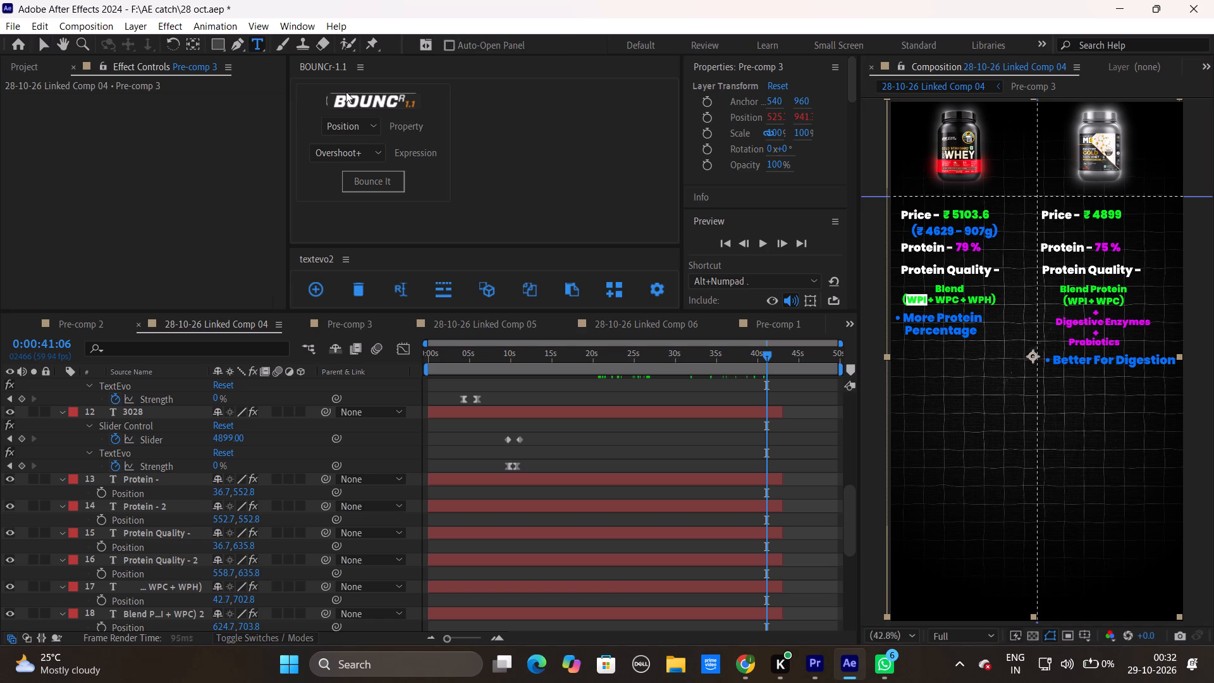
click(955, 294)
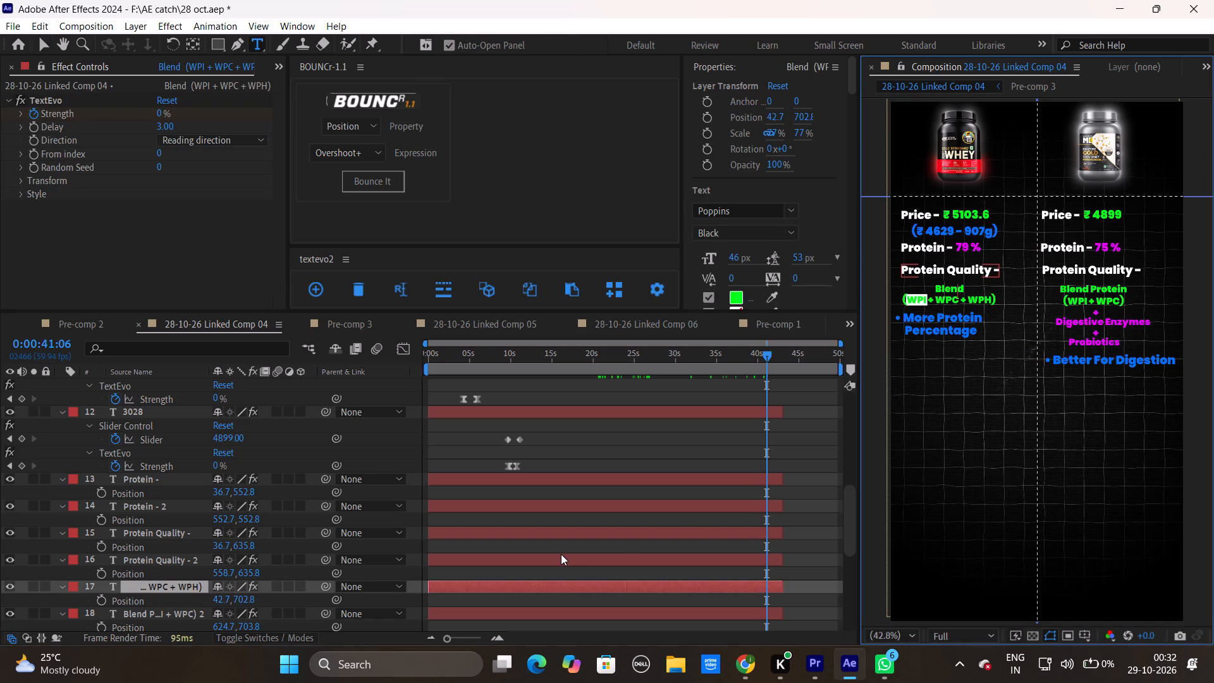
scroll(816, 216, down, 4)
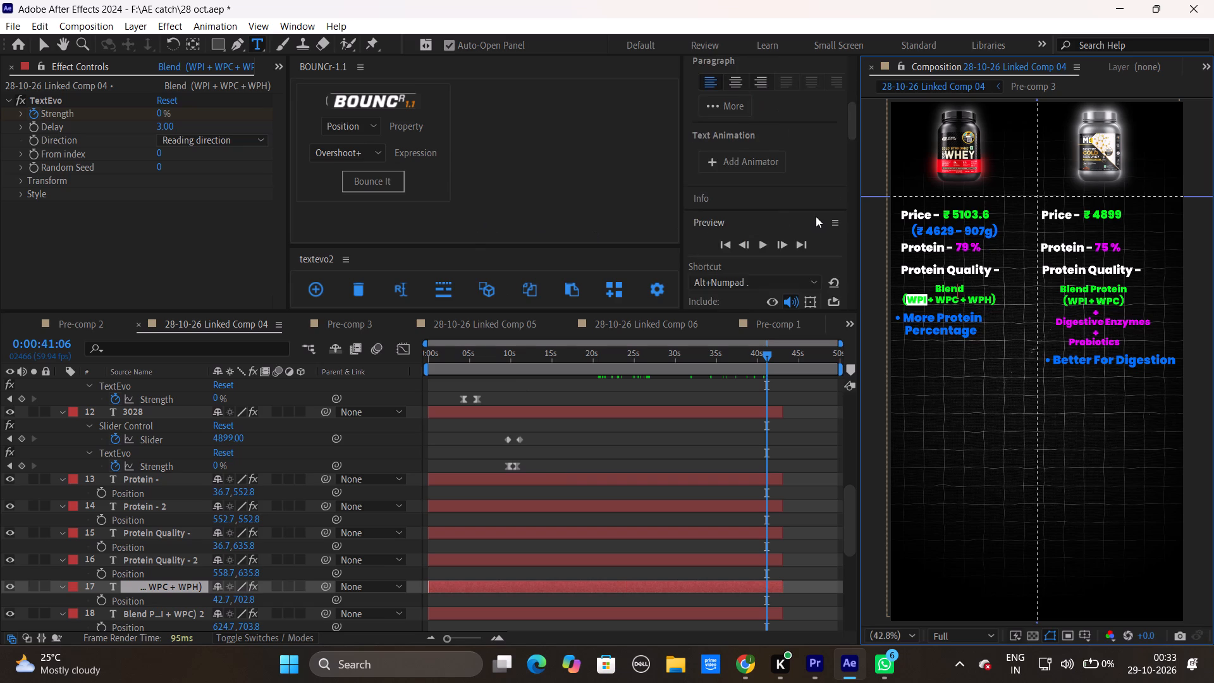
scroll(816, 216, down, 4)
click(804, 219)
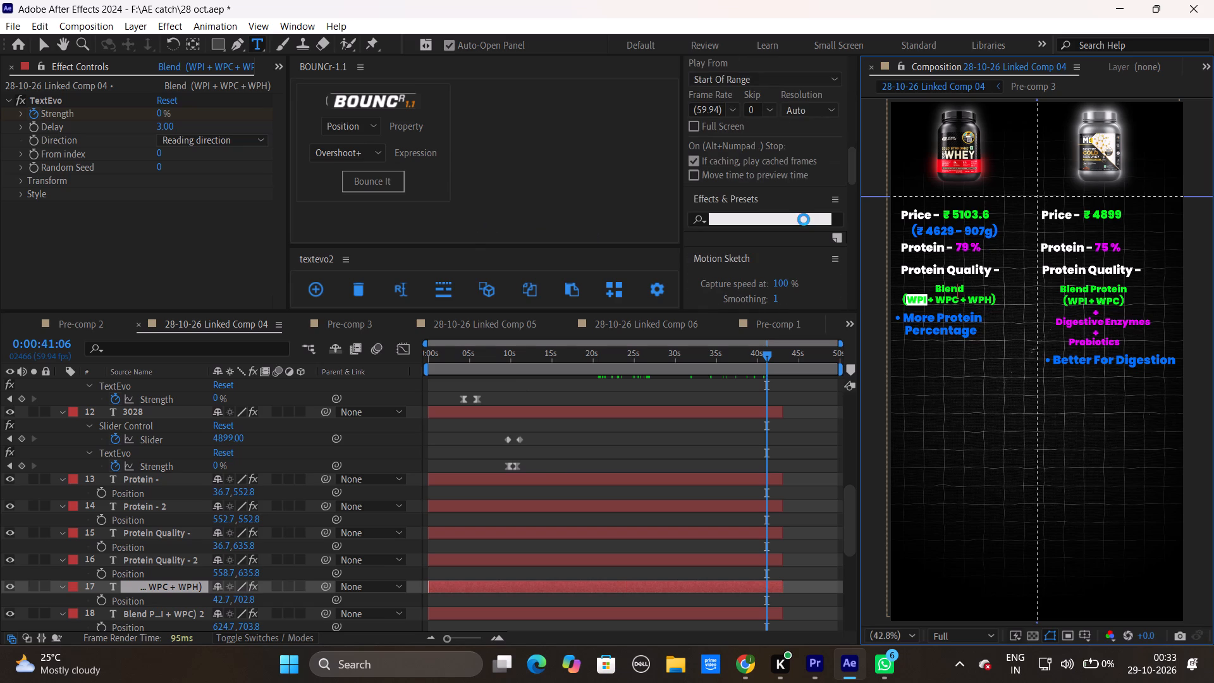
text(drop)
scroll(760, 292, down, 3)
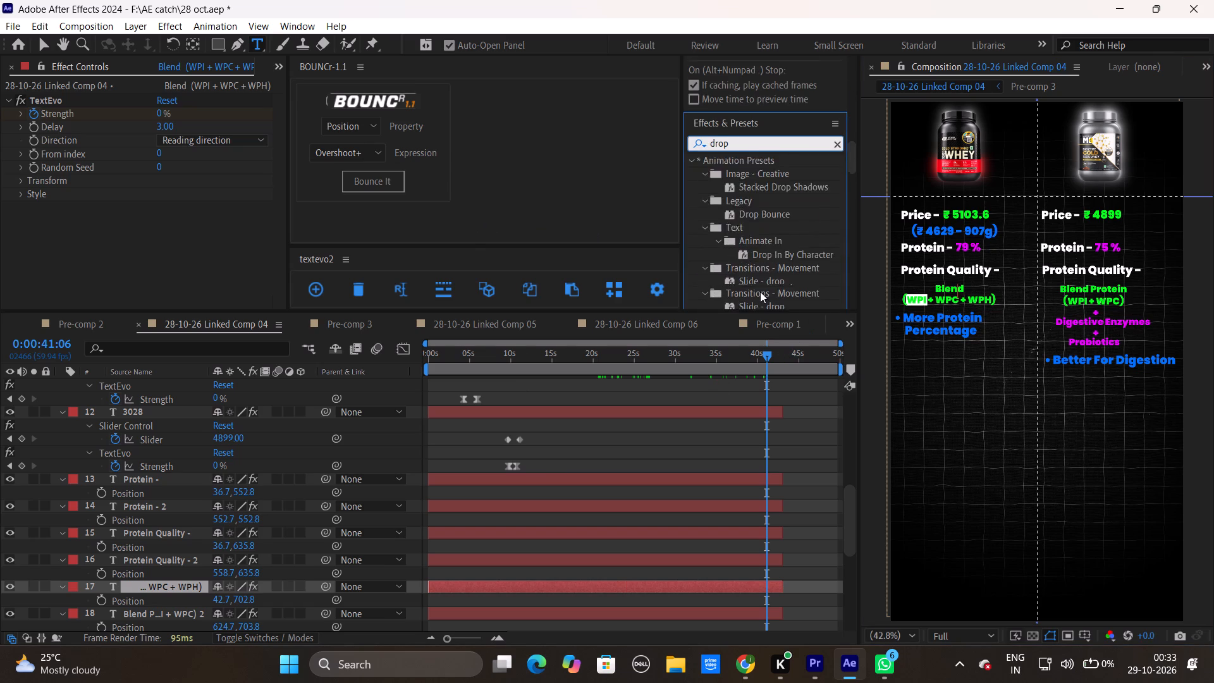
scroll(760, 292, down, 6)
scroll(766, 276, up, 2)
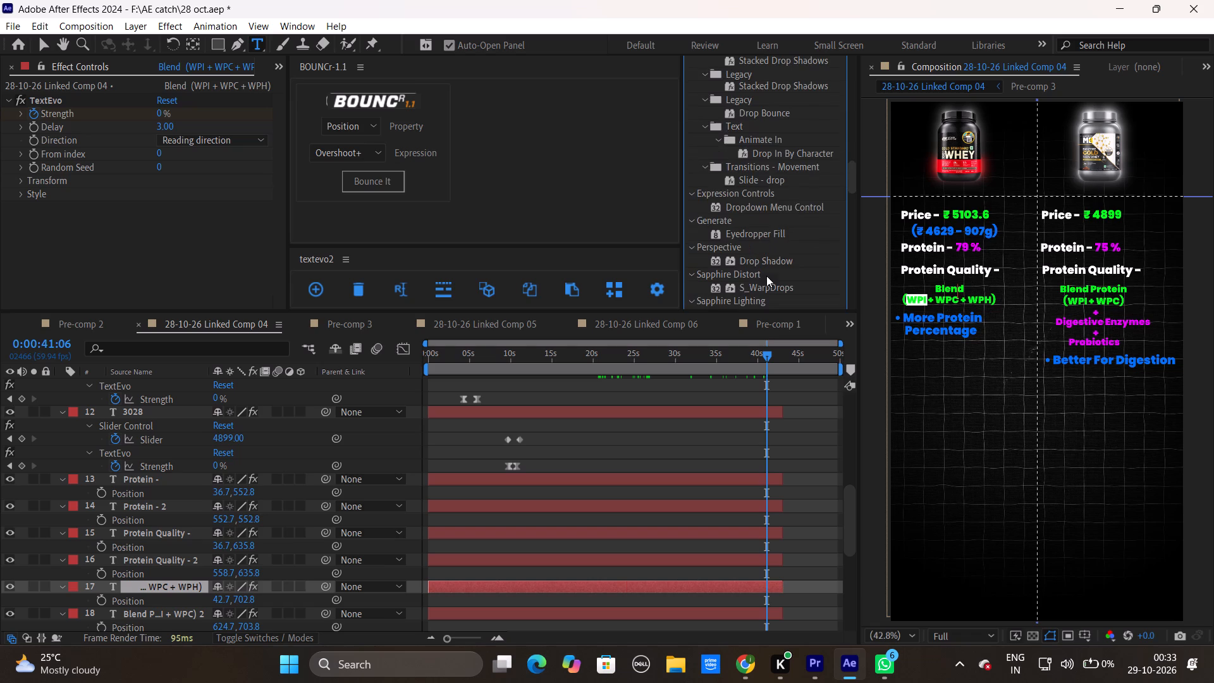
scroll(783, 191, up, 2)
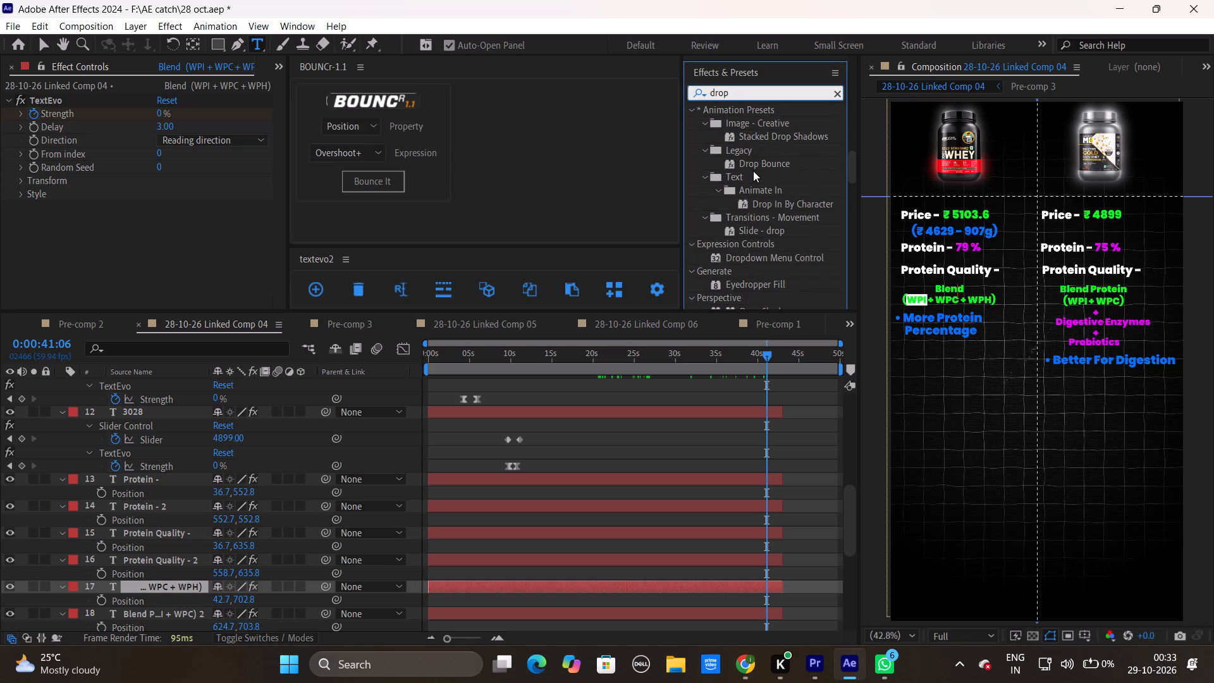
key(space)
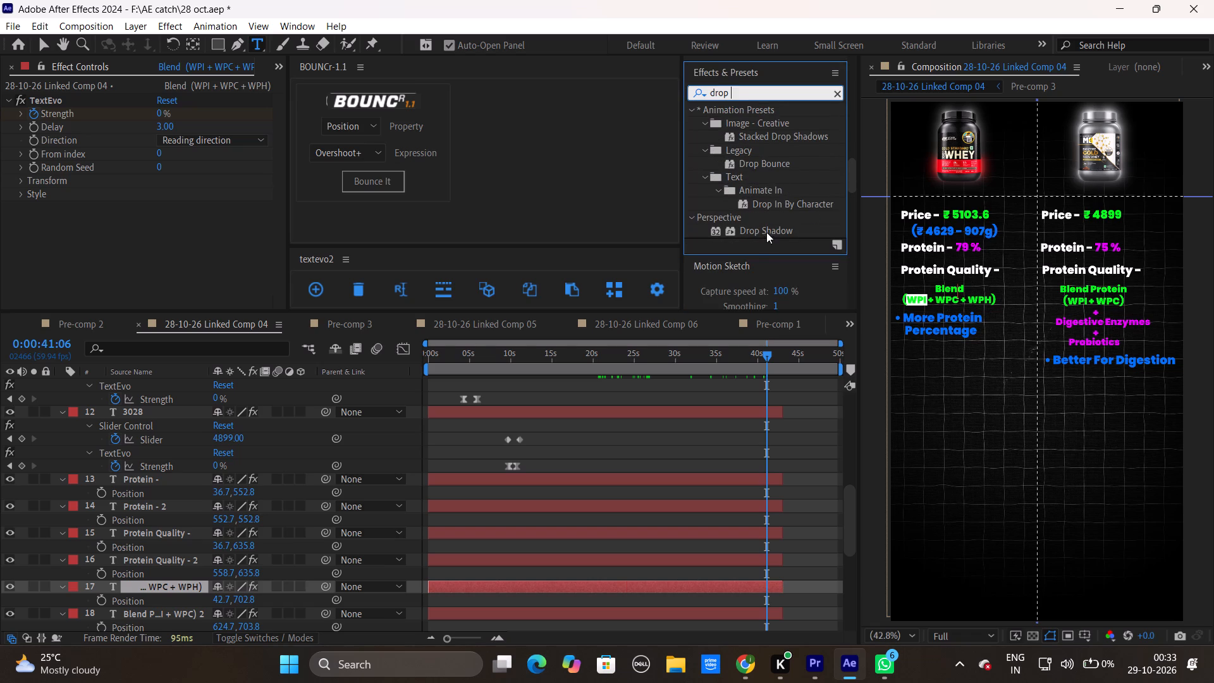
drag(766, 228, 747, 586)
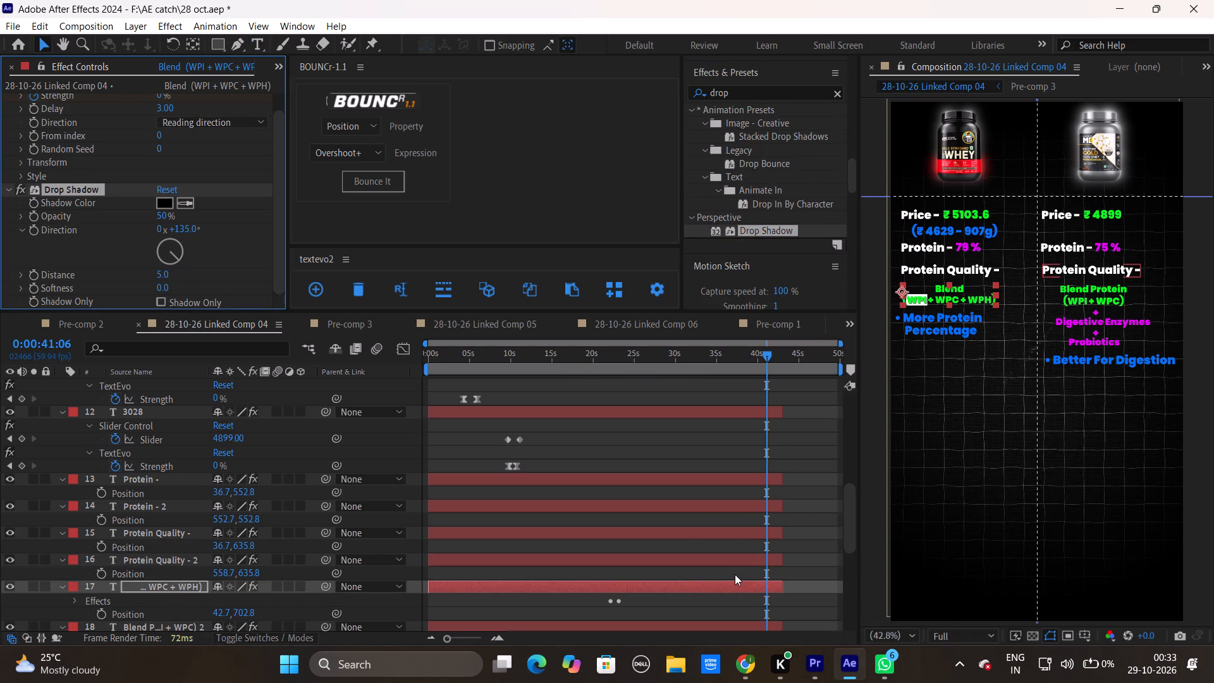
click(804, 569)
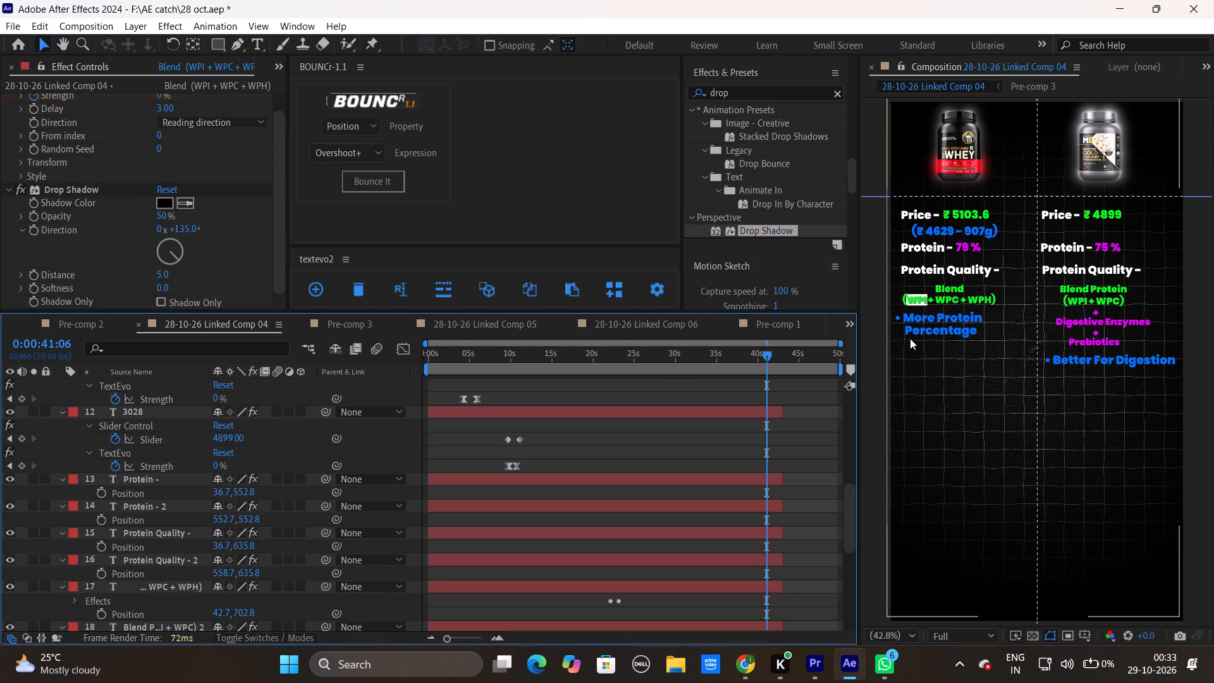
Examine the Blend text's shadow over the white WPI highlight up close, and find the highlight's shape layer in the layer stack.
alt+scroll(927, 305, up, 2)
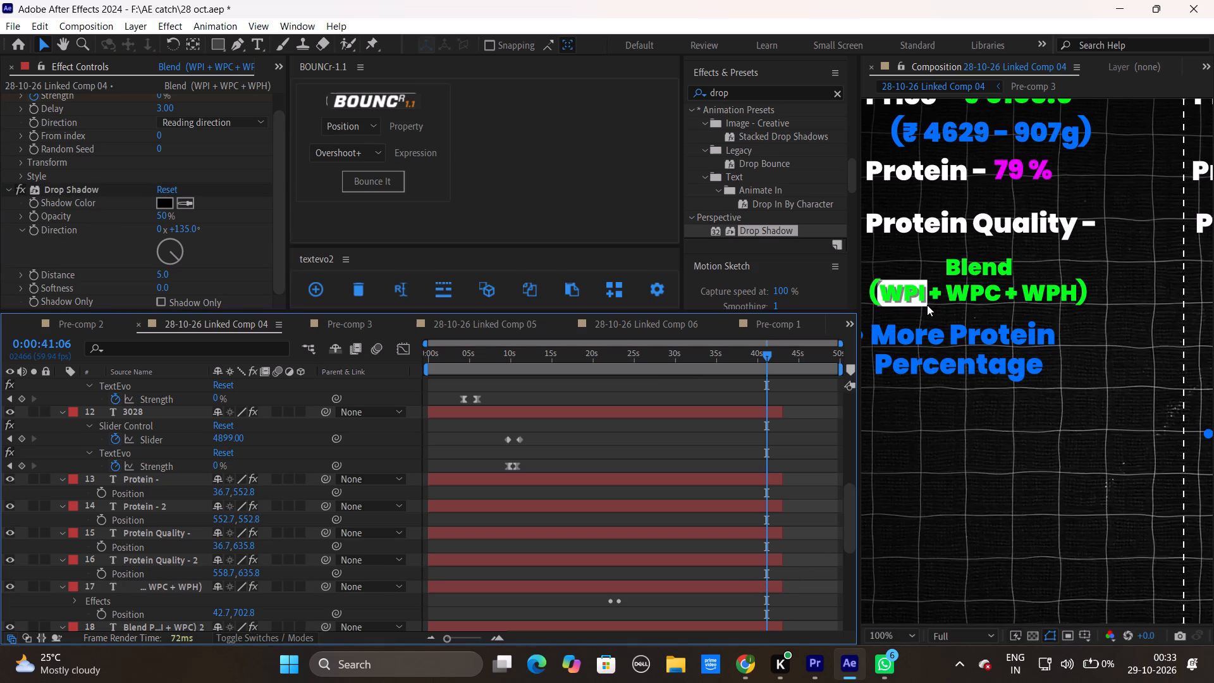
scroll(751, 475, up, 6)
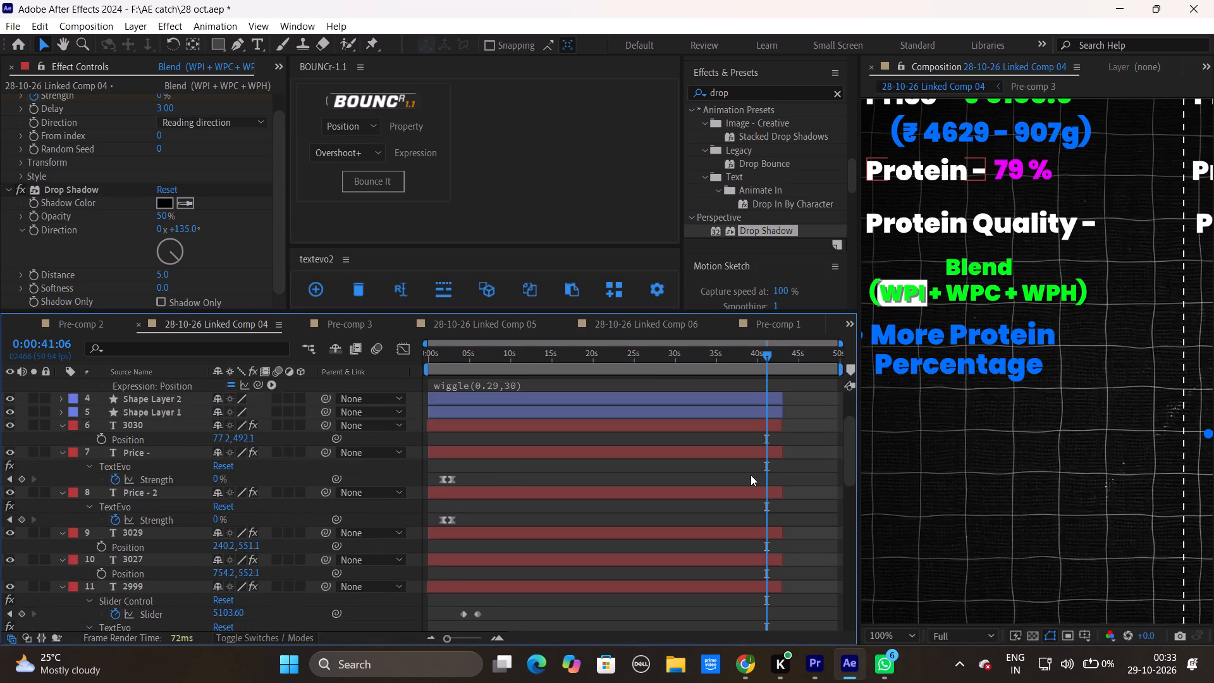
scroll(751, 475, up, 6)
scroll(751, 475, down, 1)
scroll(751, 475, up, 7)
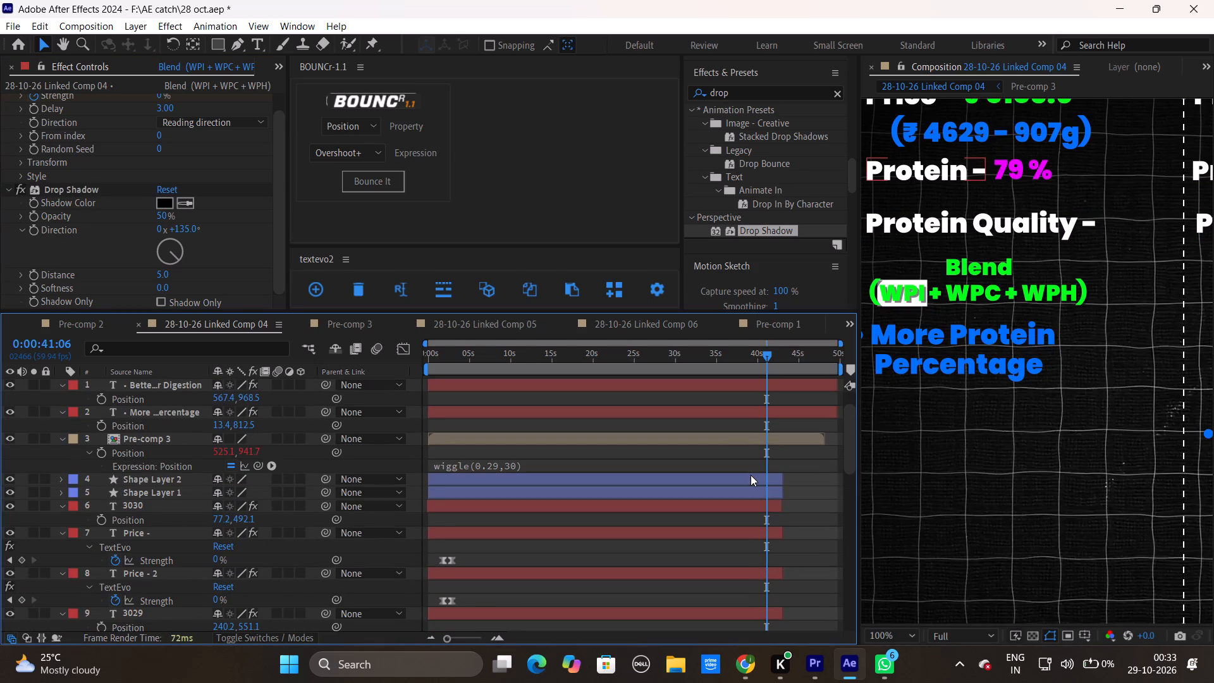
scroll(751, 475, down, 2)
scroll(751, 475, up, 2)
scroll(751, 475, down, 4)
scroll(751, 475, up, 1)
scroll(751, 475, down, 12)
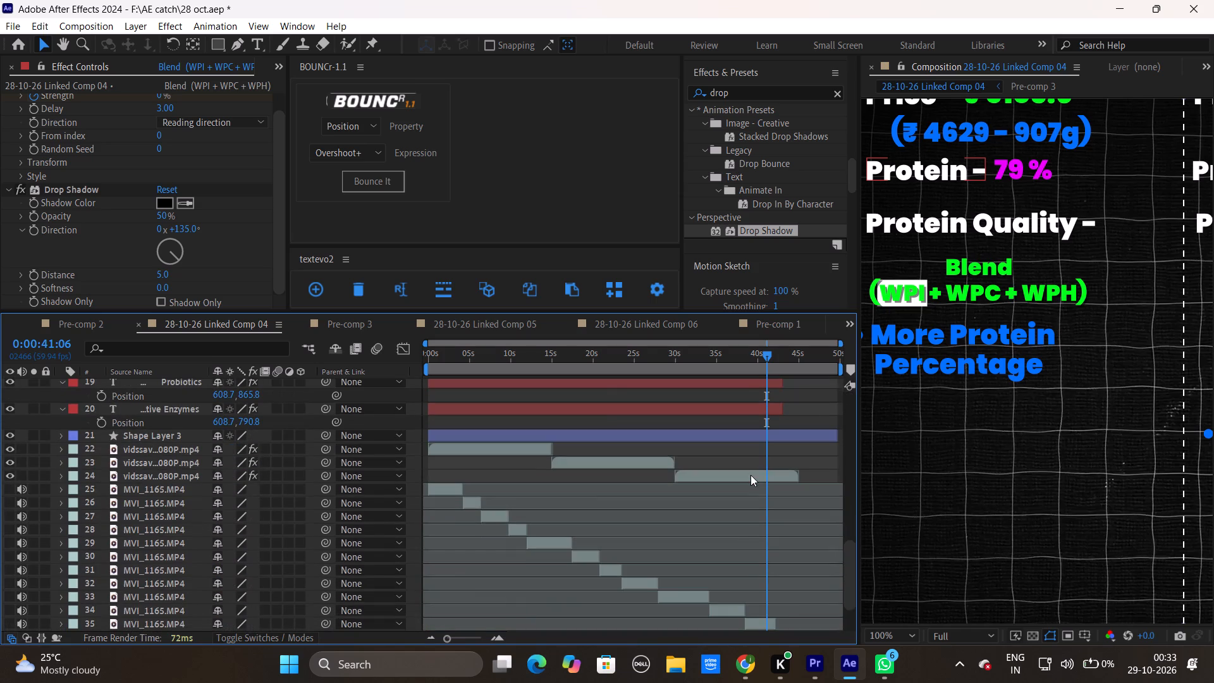
click(753, 439)
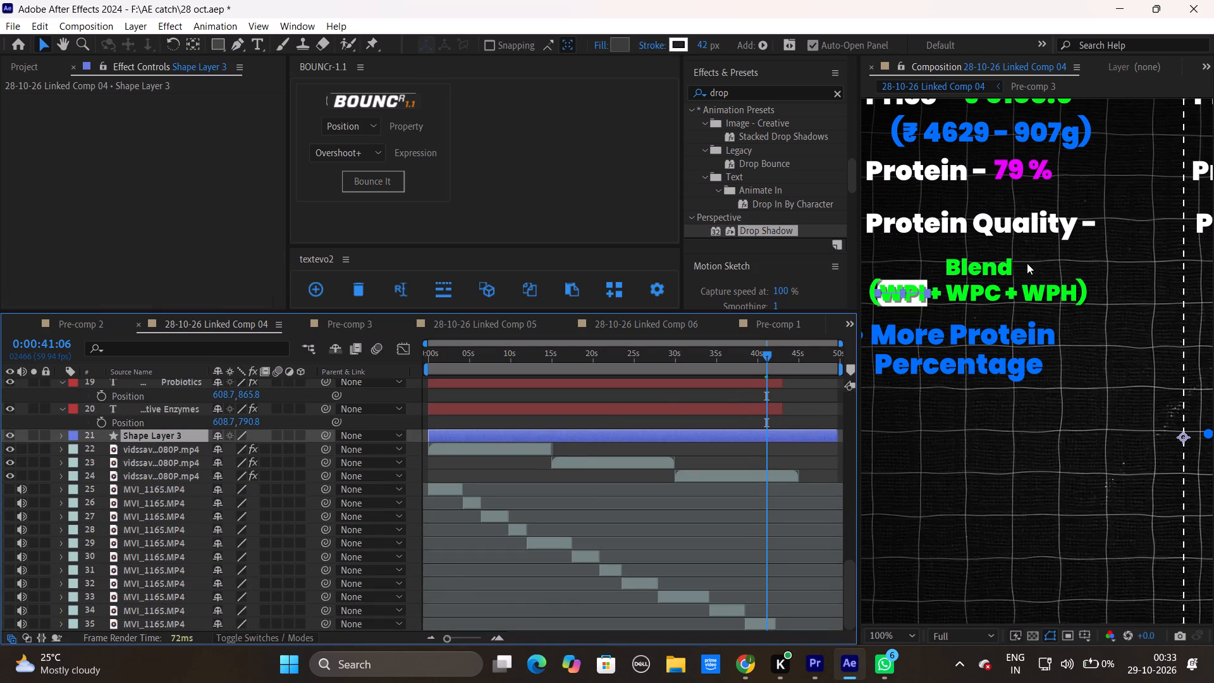
click(667, 415)
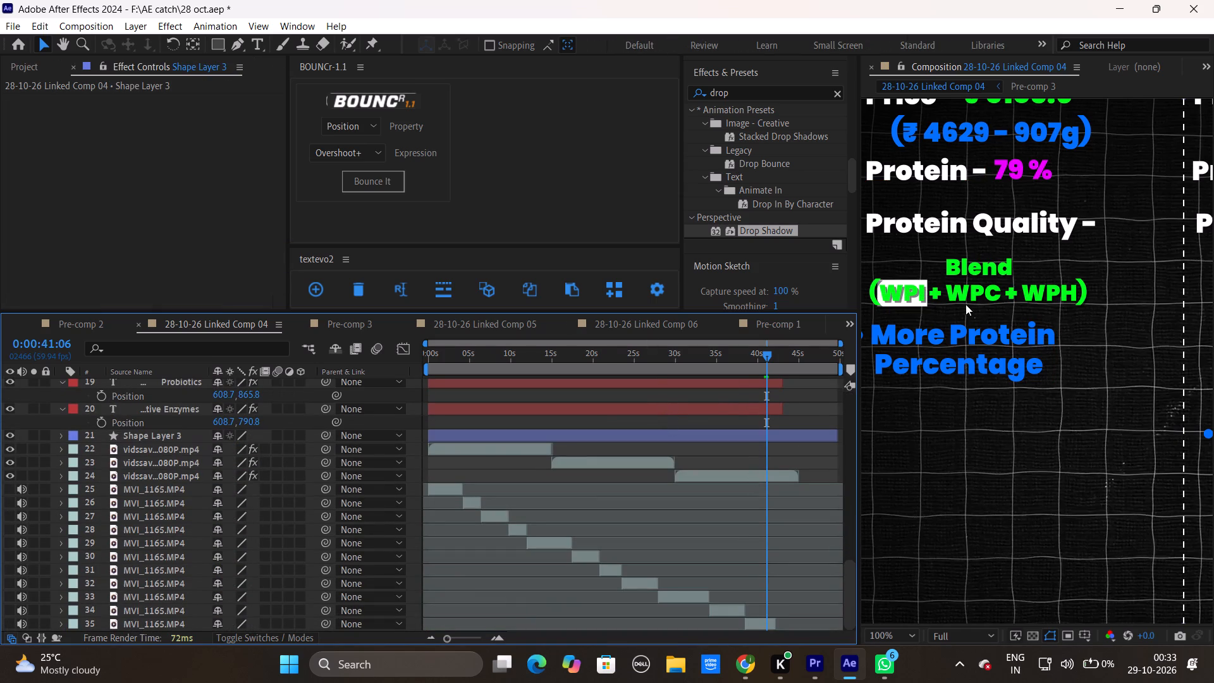
scroll(1021, 287, down, 2)
scroll(1021, 287, up, 1)
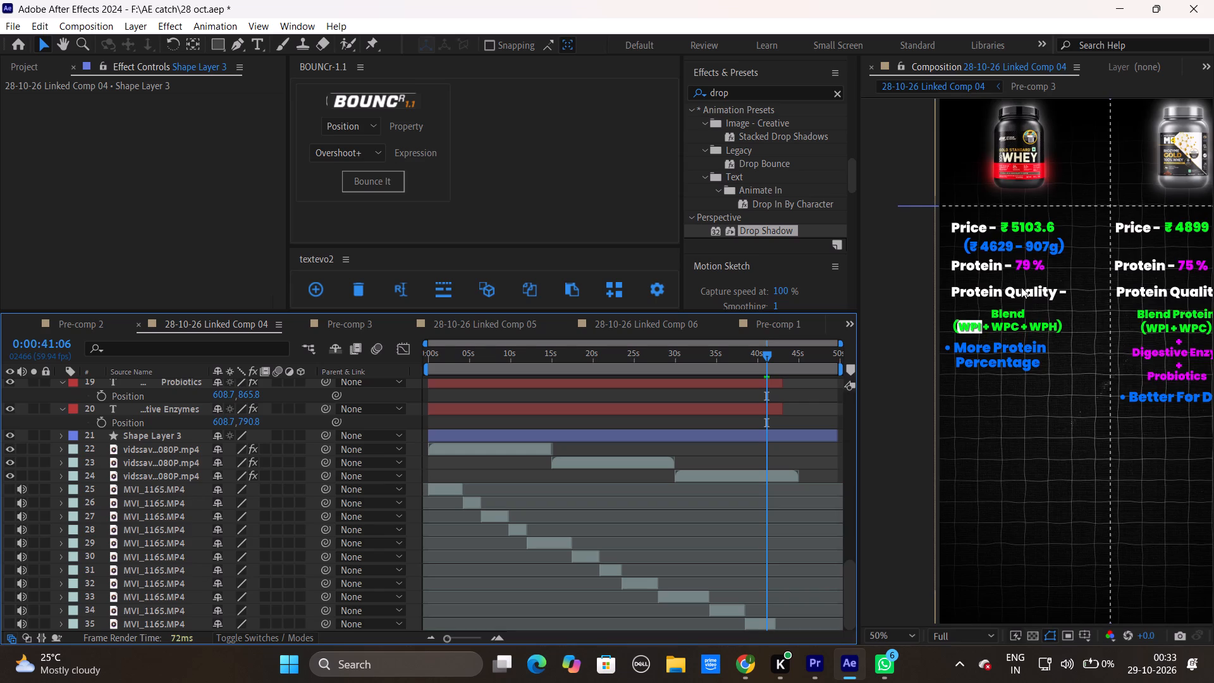
Set the Drop Shadow on the first product's Blend (WPI + WPC + WPH) text to softness 4 and opacity 77%.
click(591, 413)
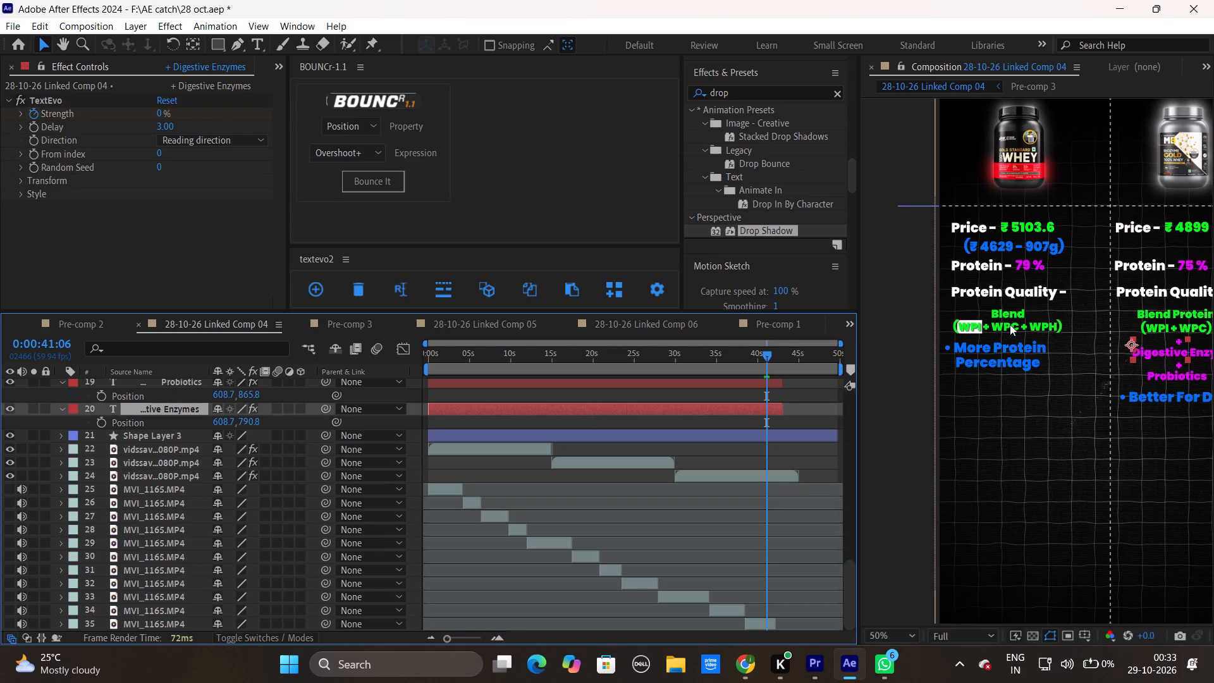
click(1007, 350)
click(1017, 323)
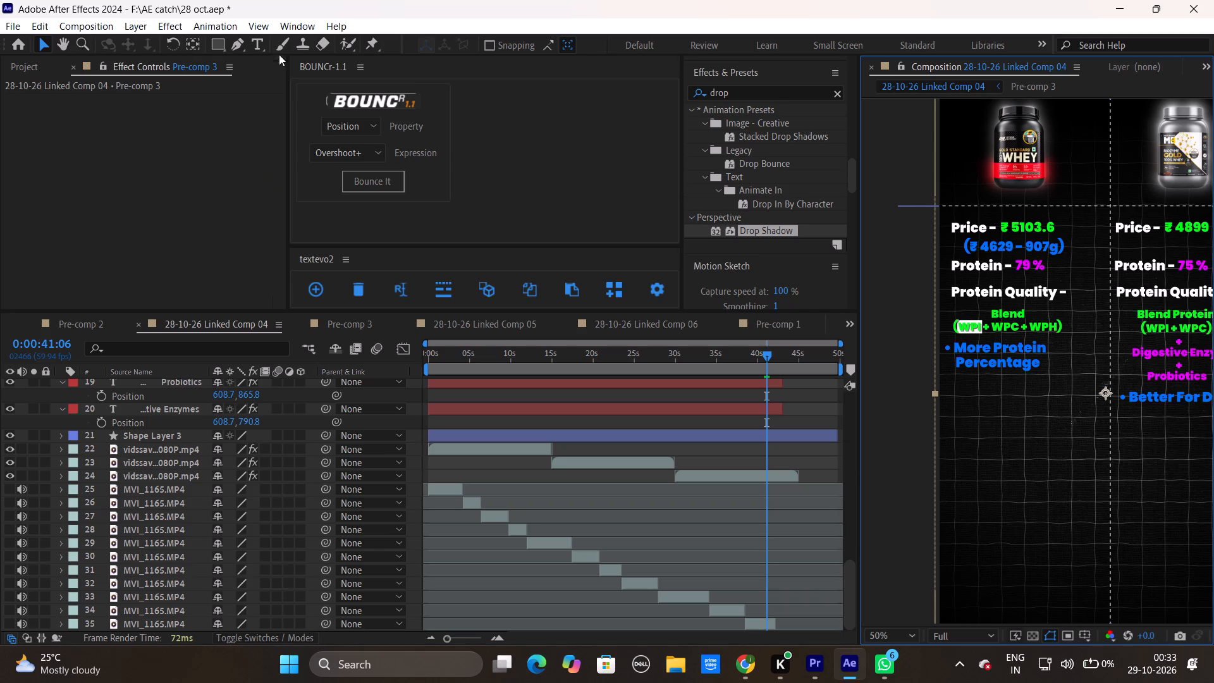
click(259, 40)
click(1004, 327)
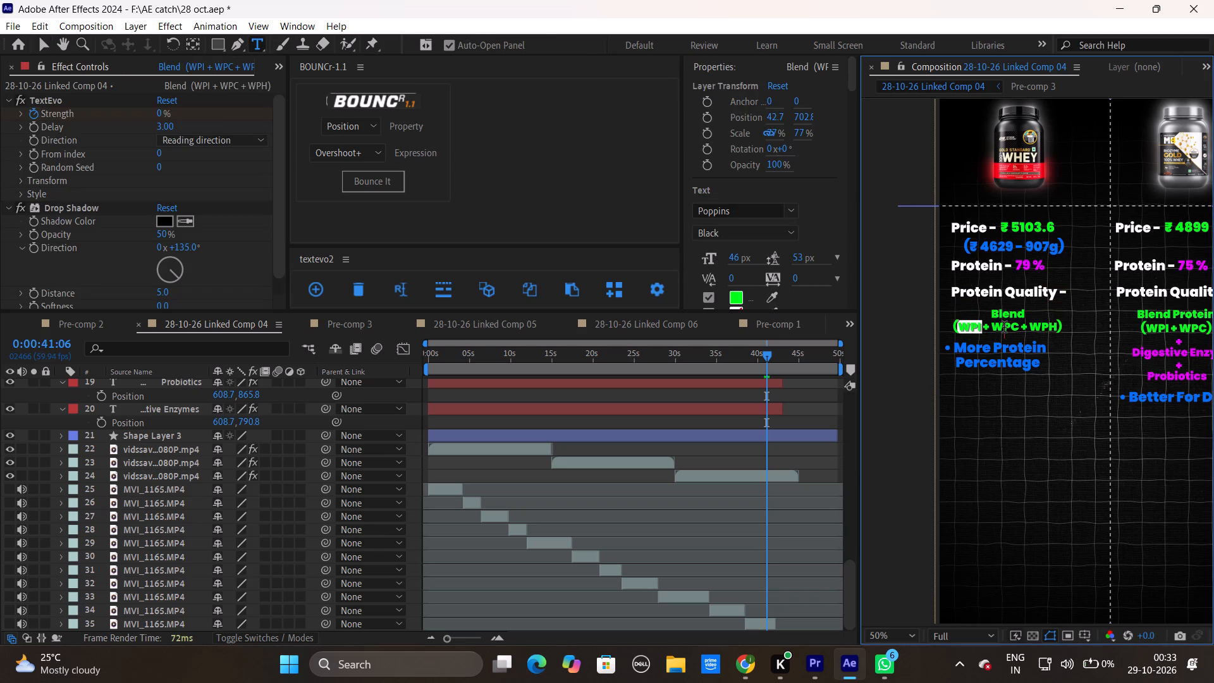
scroll(789, 421, up, 4)
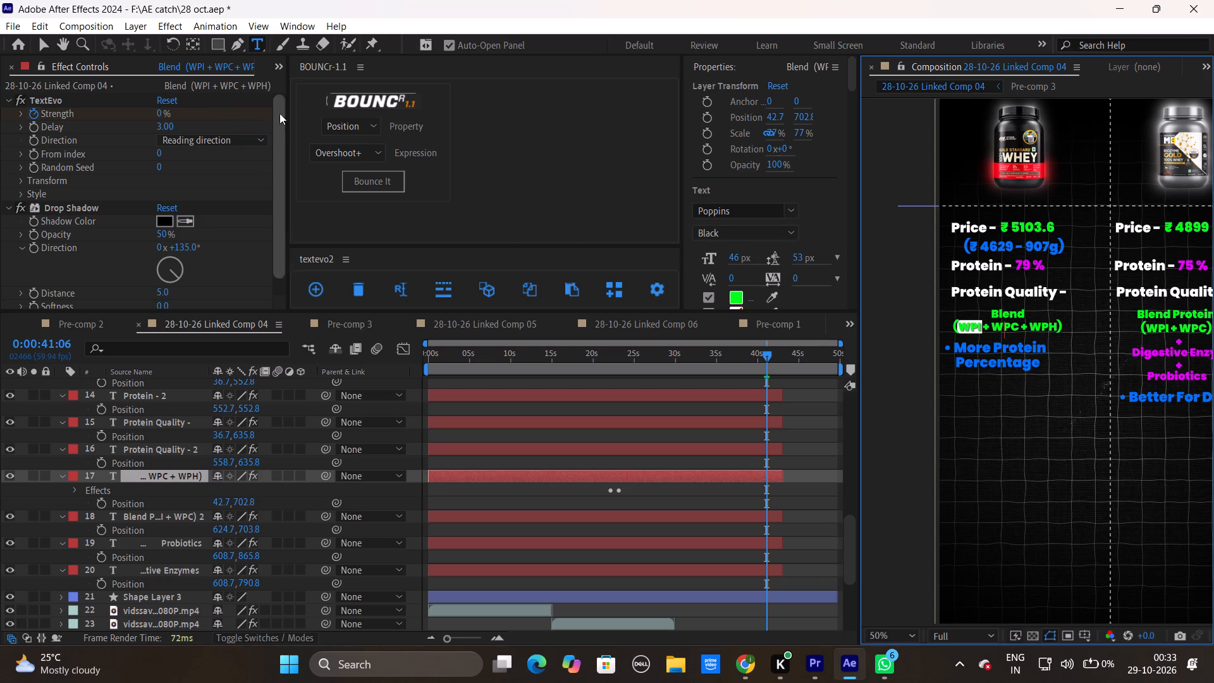
scroll(240, 162, up, 4)
scroll(240, 162, down, 2)
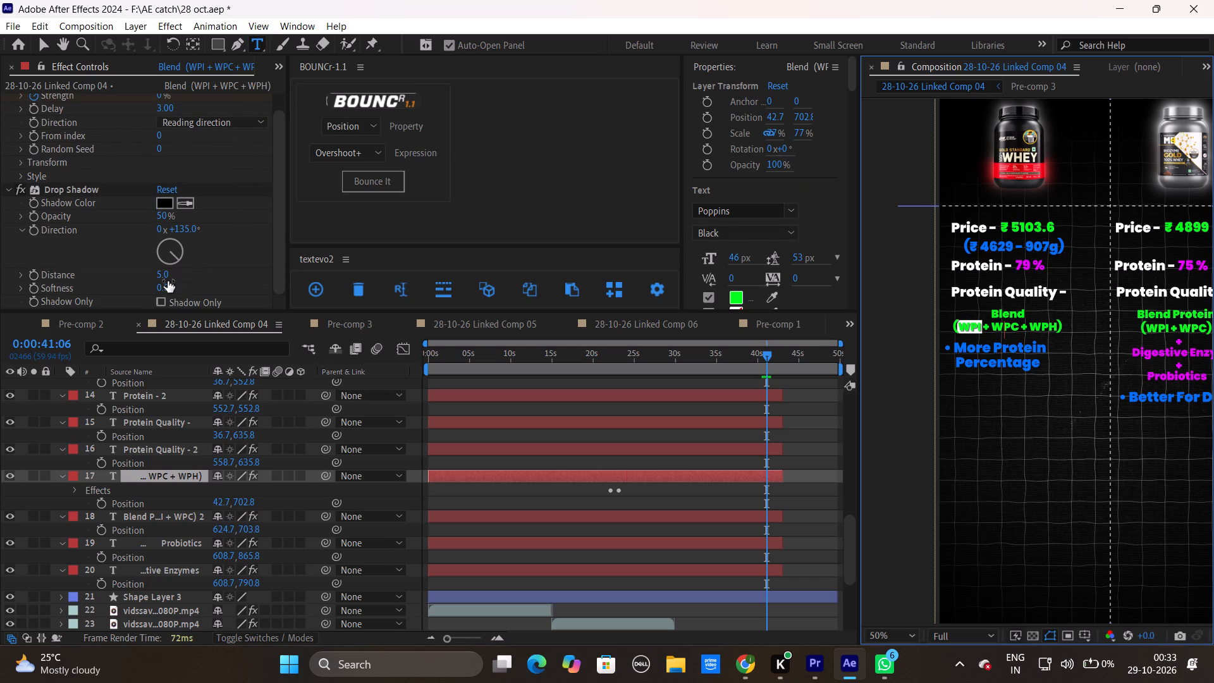
drag(163, 285, 181, 286)
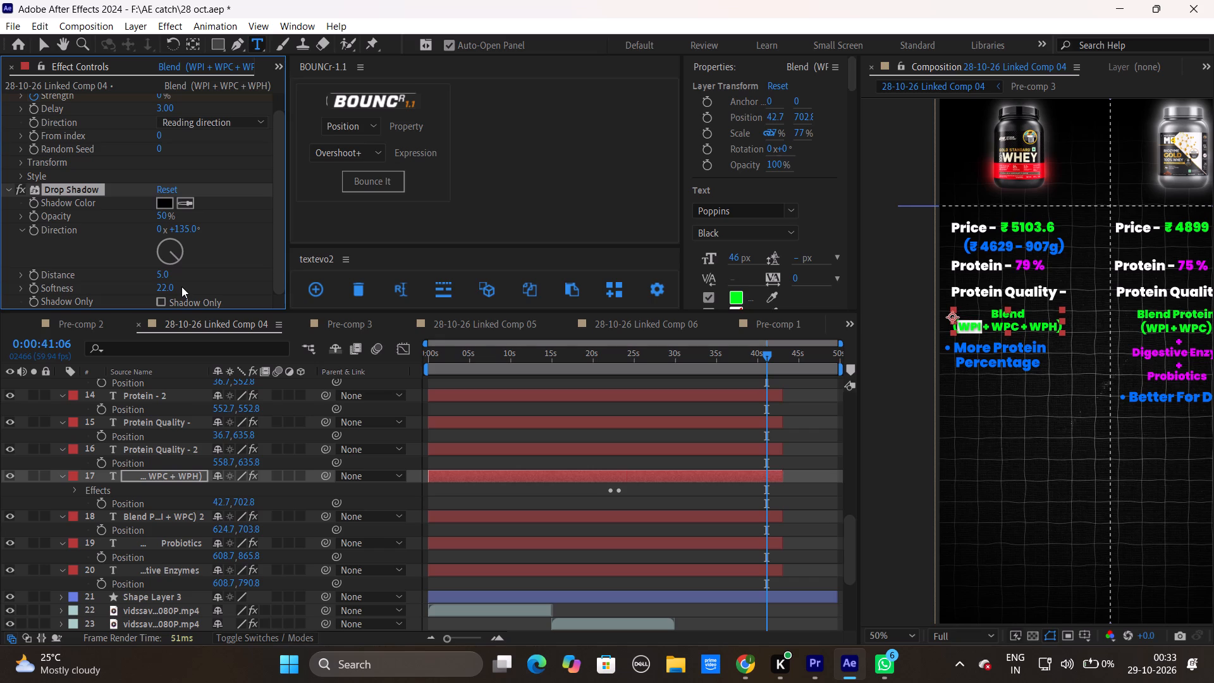
drag(165, 293, 149, 297)
drag(149, 297, 150, 297)
drag(164, 219, 167, 218)
drag(167, 218, 218, 219)
click(729, 496)
Play back the section between about 21 and 26 seconds to check the Blend text's animation and shadow against the WPI highlight.
drag(766, 358, 762, 359)
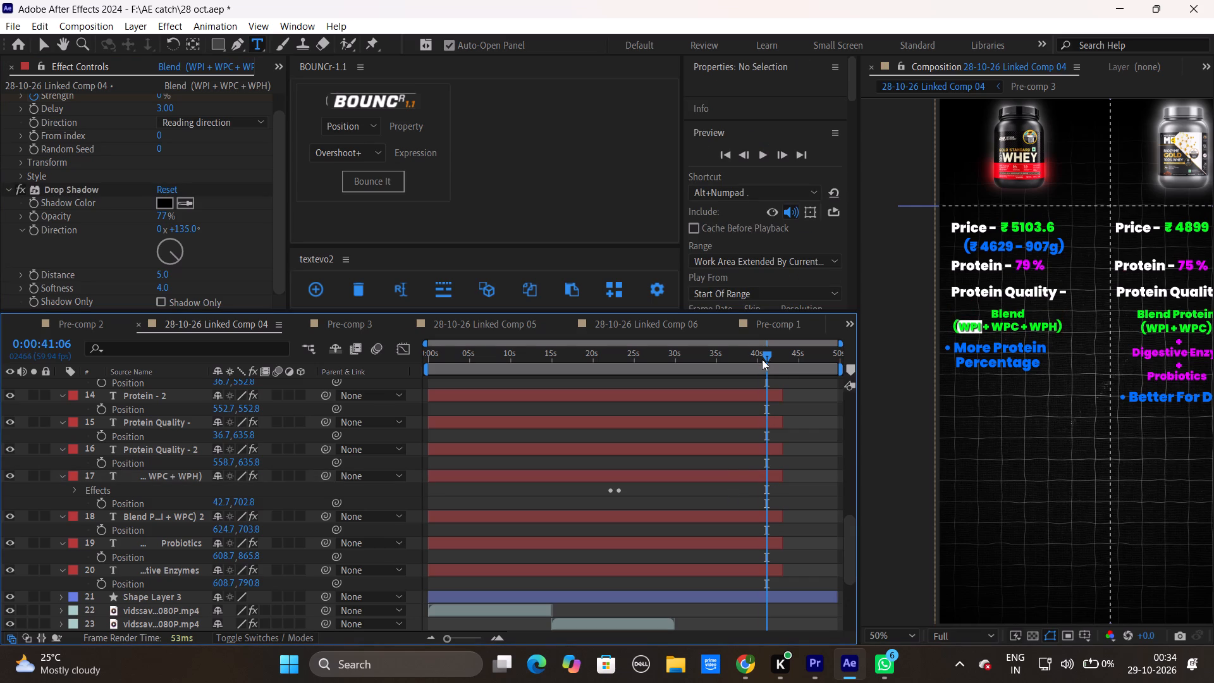
drag(762, 359, 657, 371)
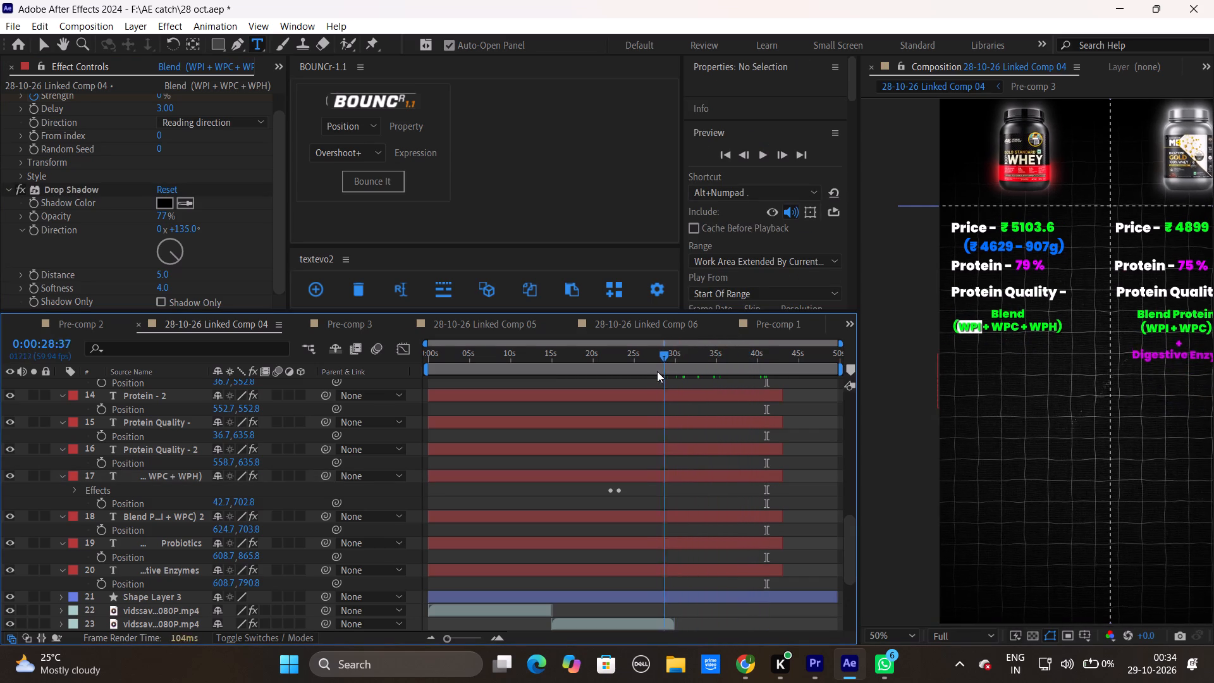
drag(657, 371, 602, 374)
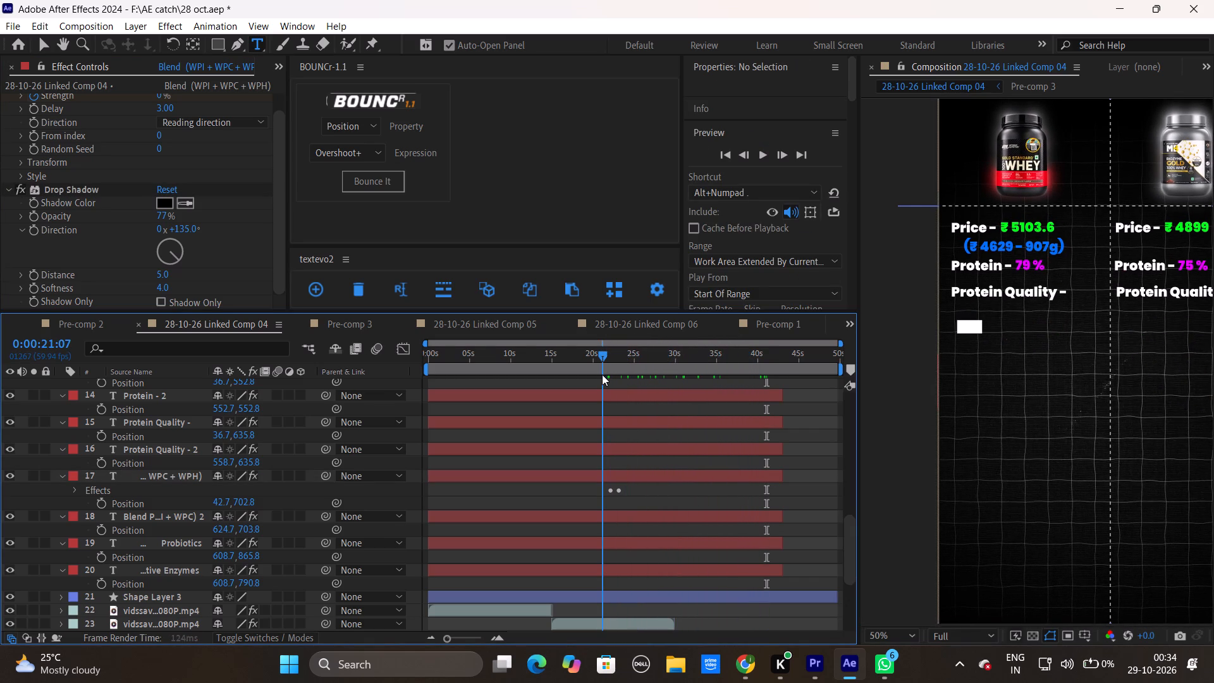
drag(602, 374, 610, 374)
key(space)
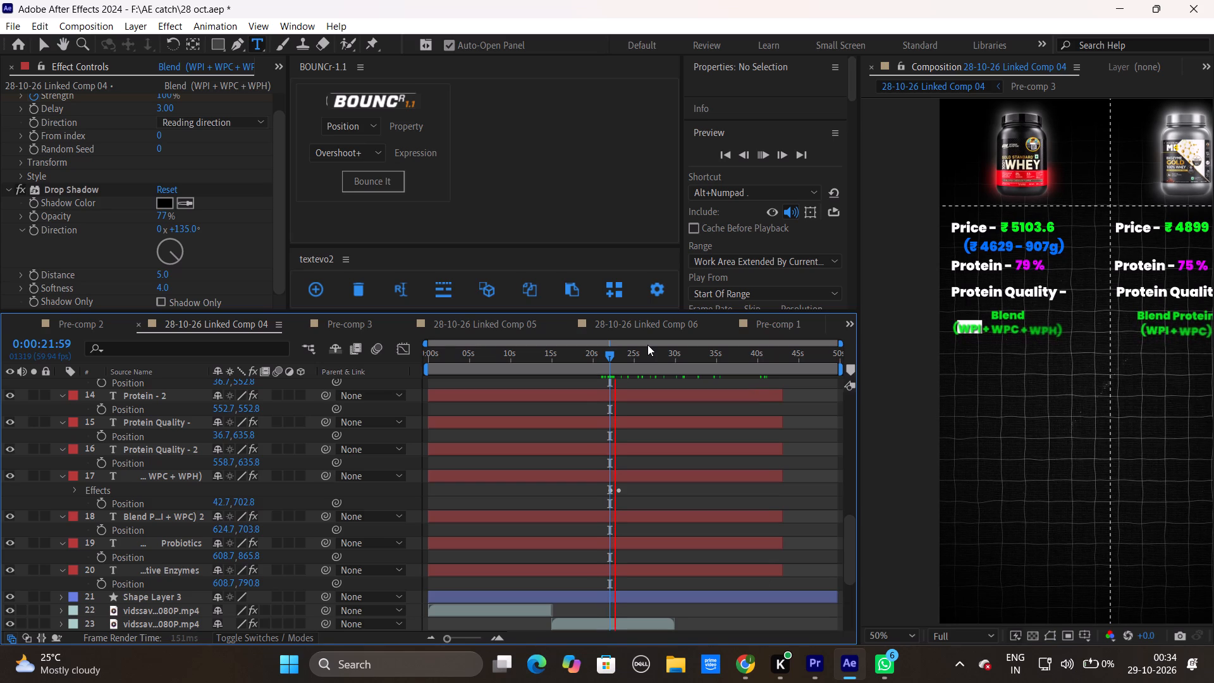
key(space)
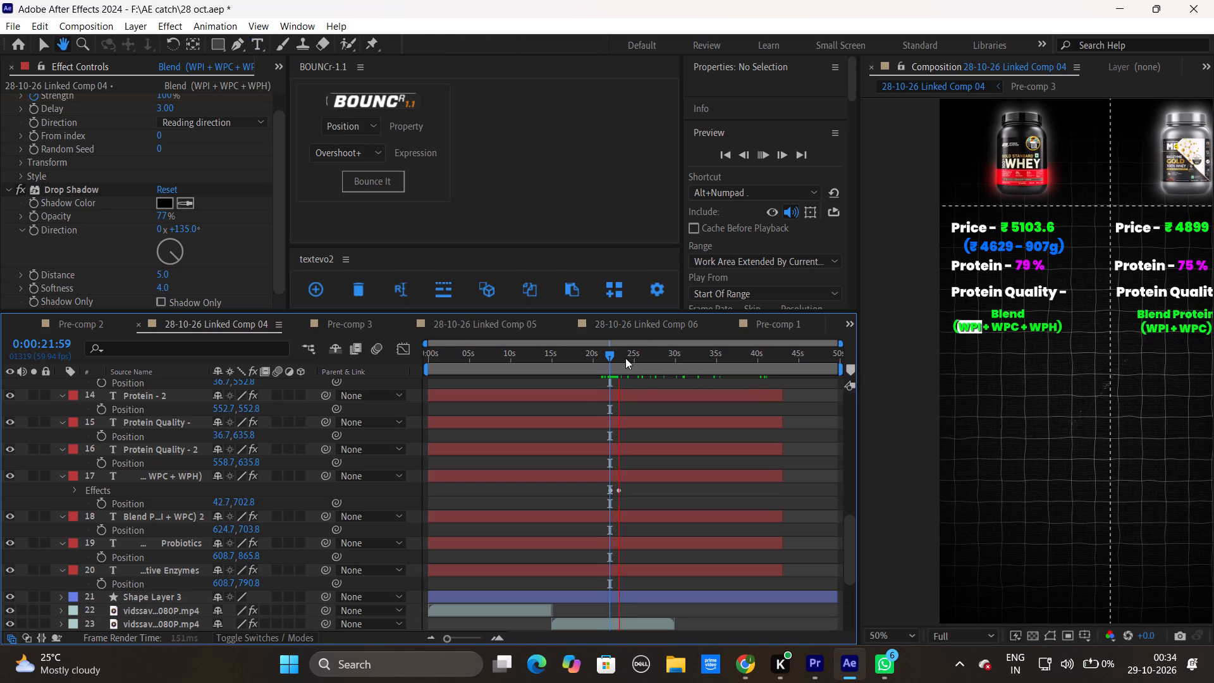
drag(619, 357, 606, 359)
key(space)
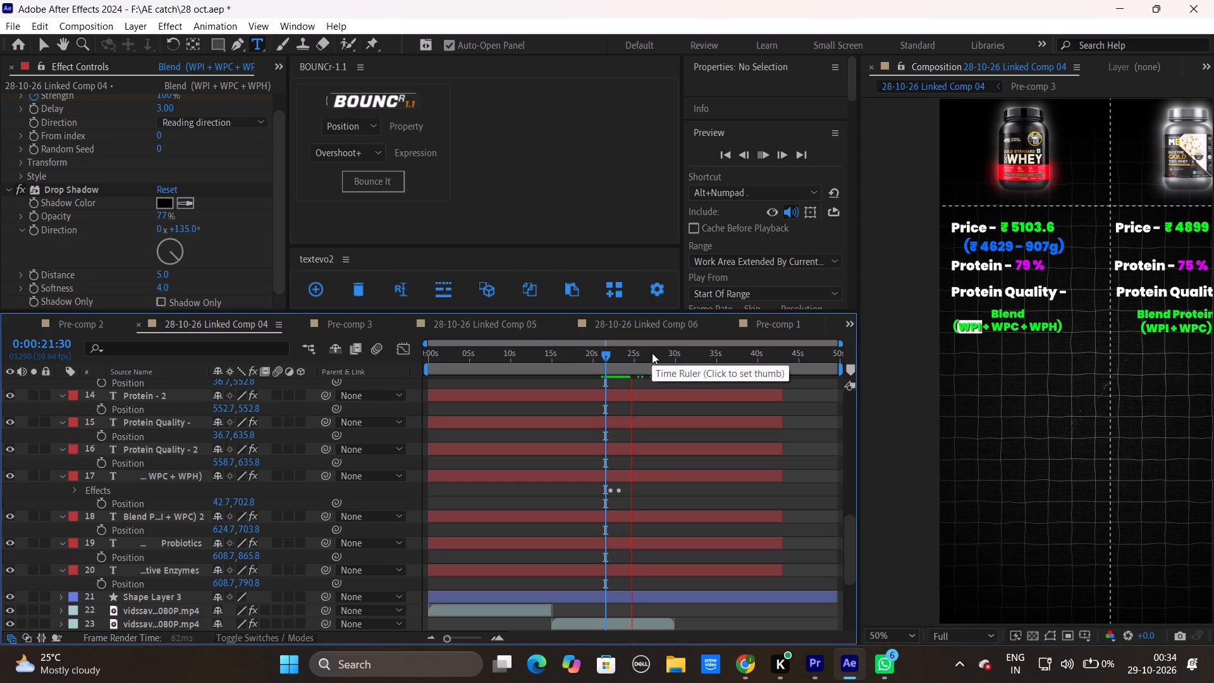
key(space)
drag(637, 352, 617, 354)
key(space)
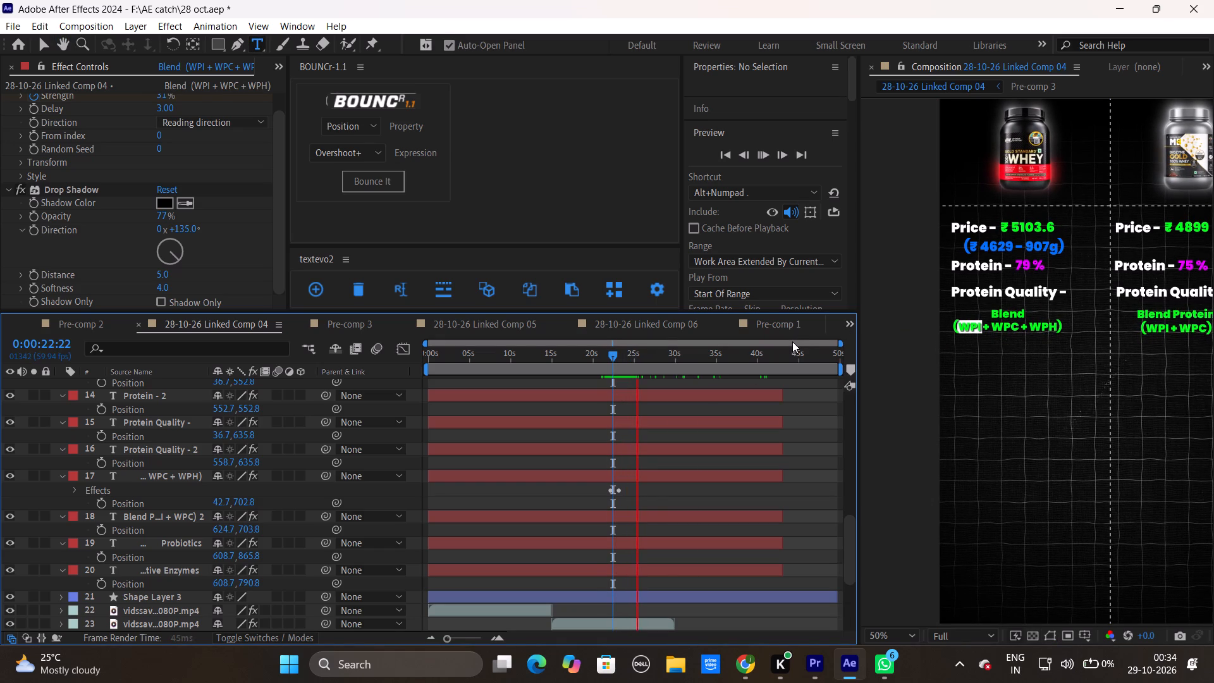
key(space)
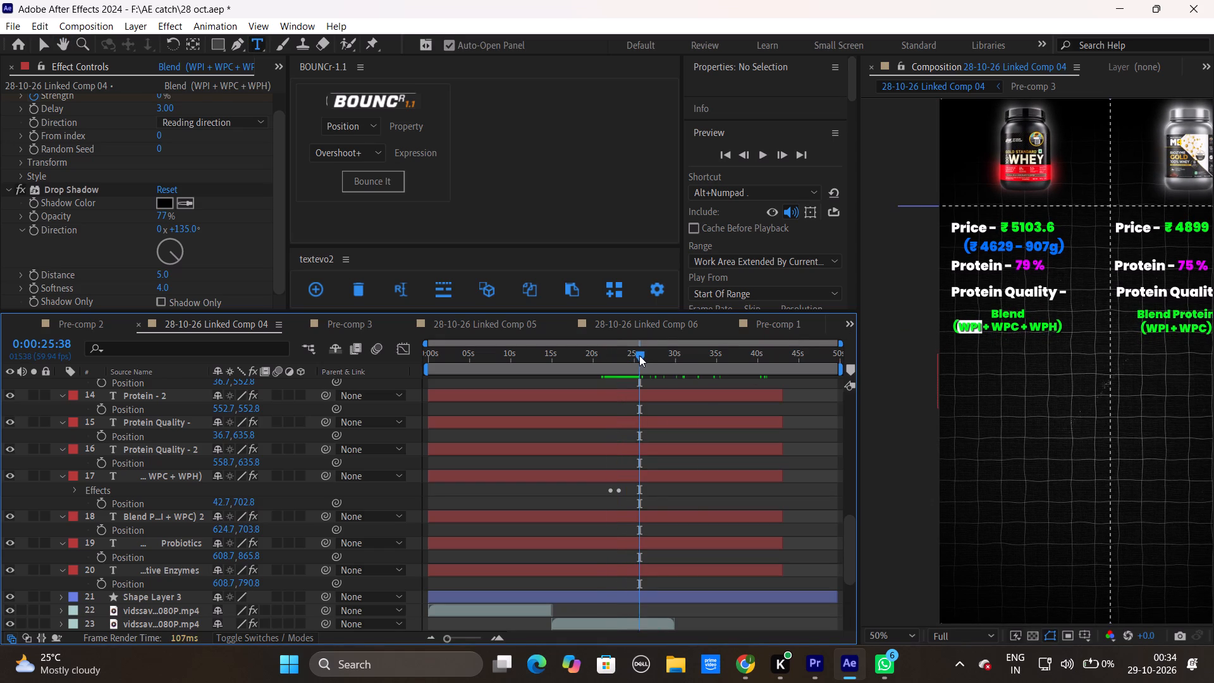
drag(639, 355, 608, 359)
key(space)
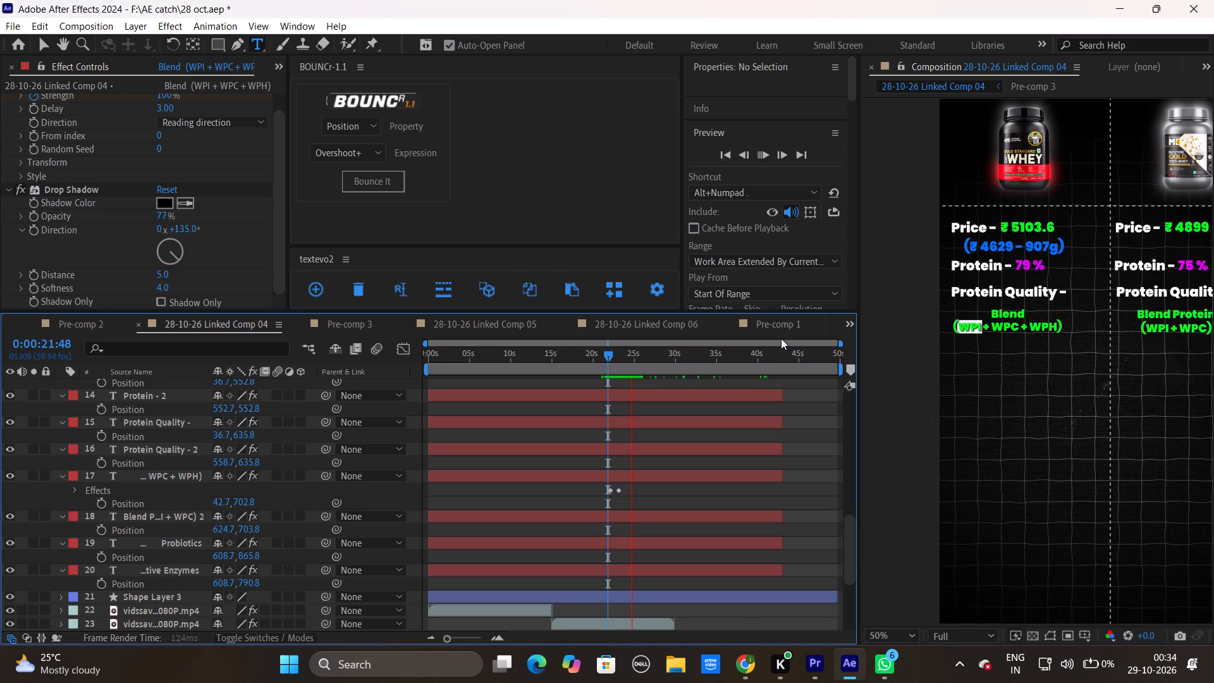
key(space)
drag(637, 349, 628, 352)
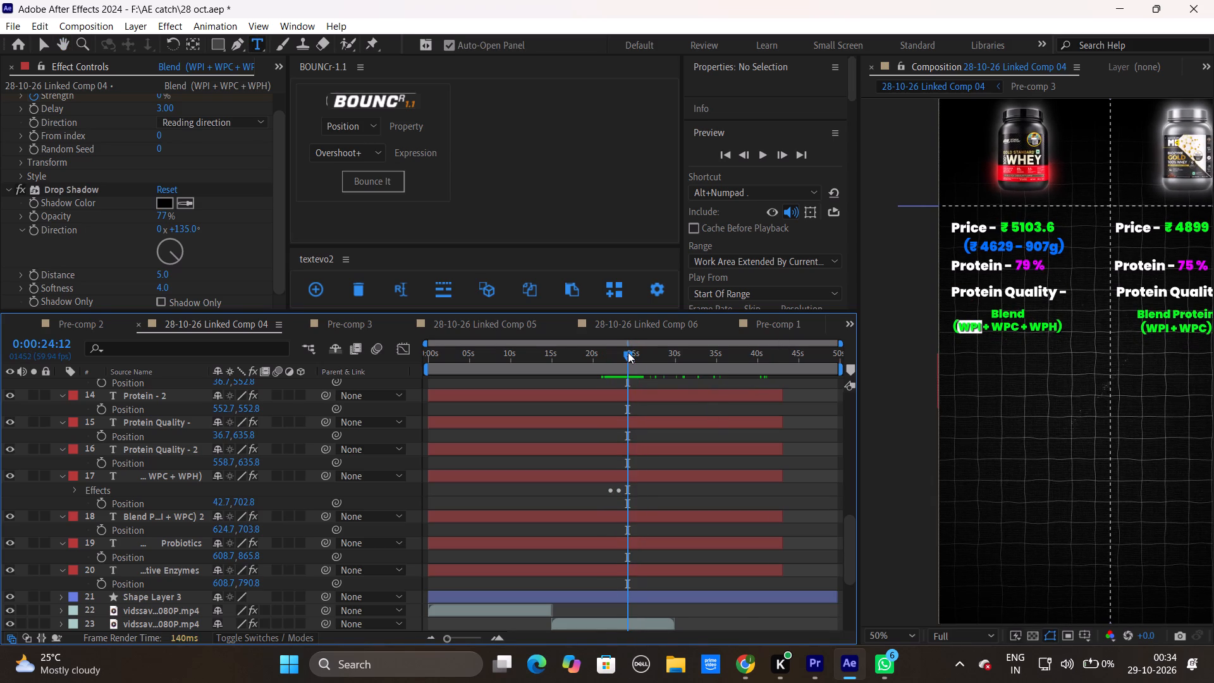
key(space)
key(space)
Add Trim Paths to the white WPI highlight's shape layer and keyframe its End at 0% at 0:00:24:59.
click(641, 598)
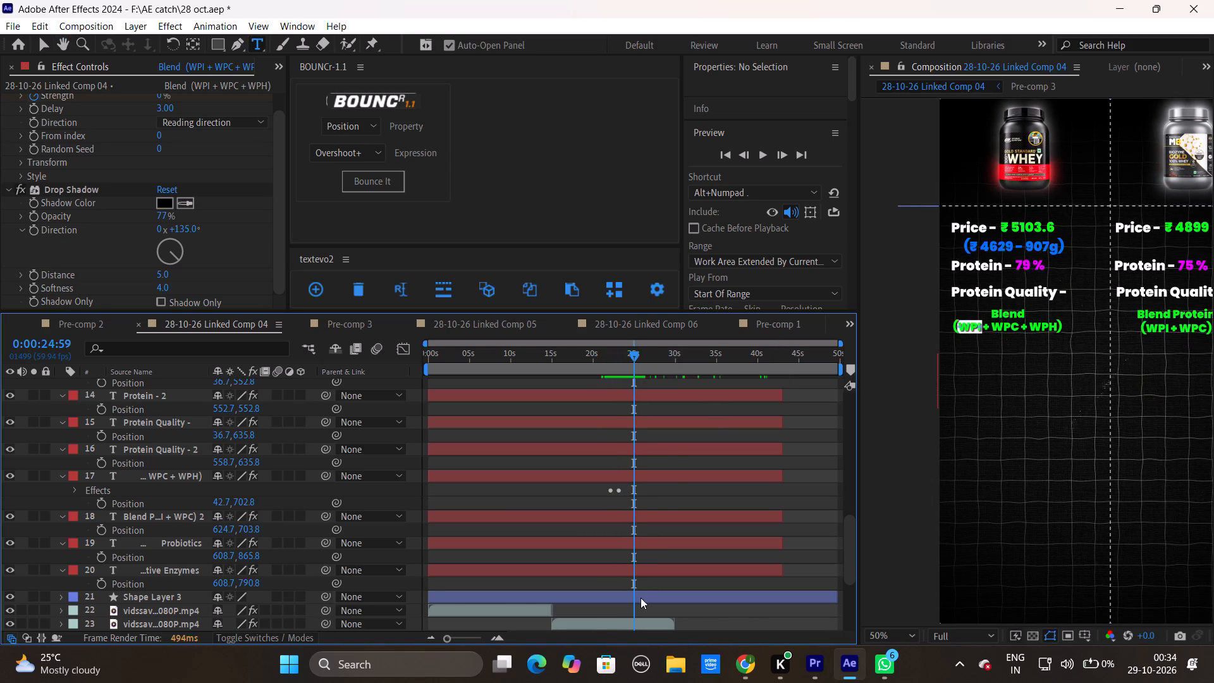
click(64, 600)
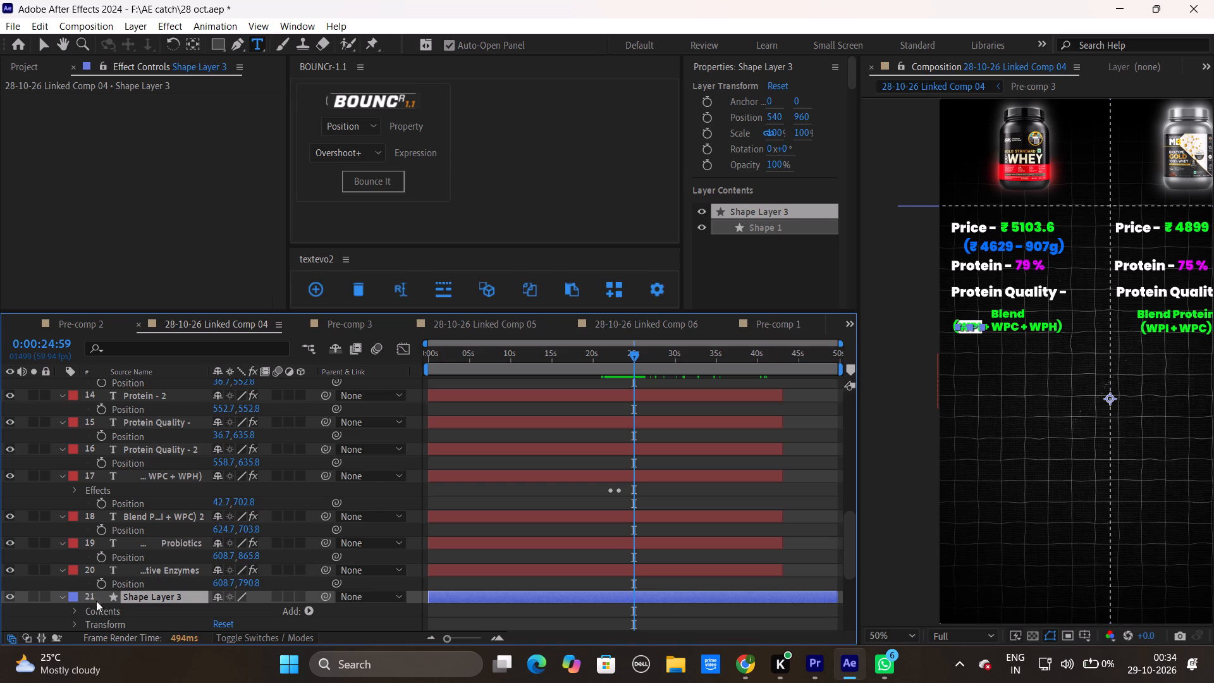
click(307, 610)
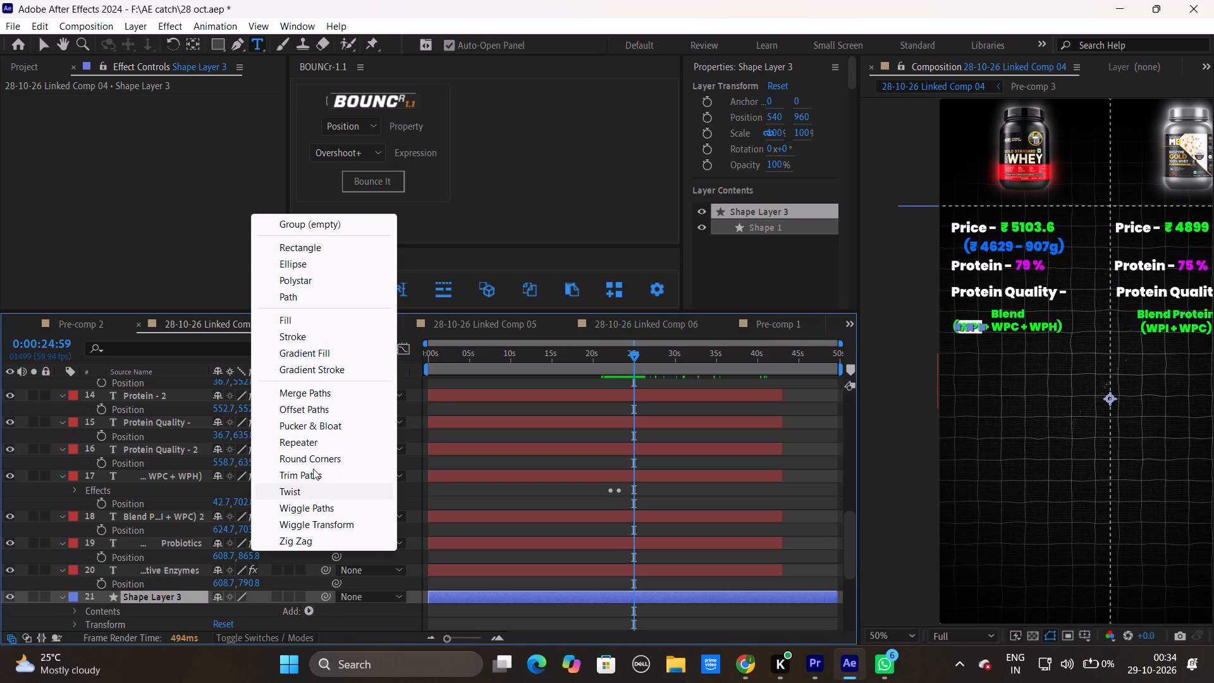
click(313, 469)
click(84, 627)
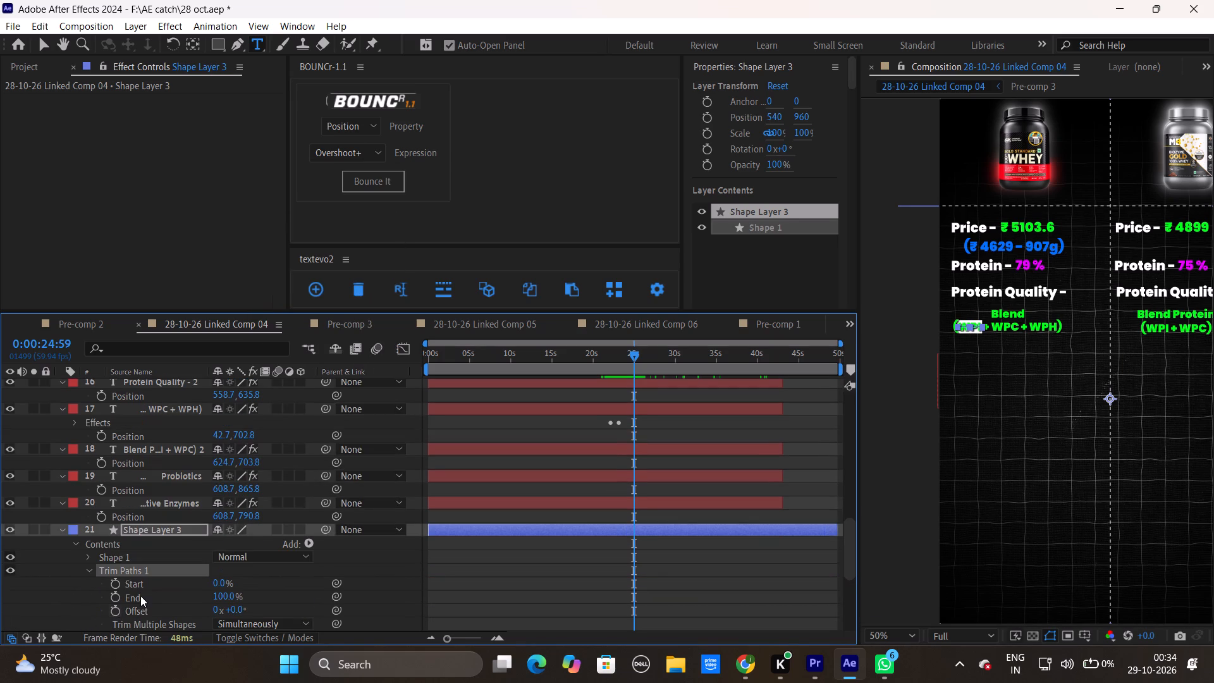
click(114, 594)
drag(226, 601, 92, 589)
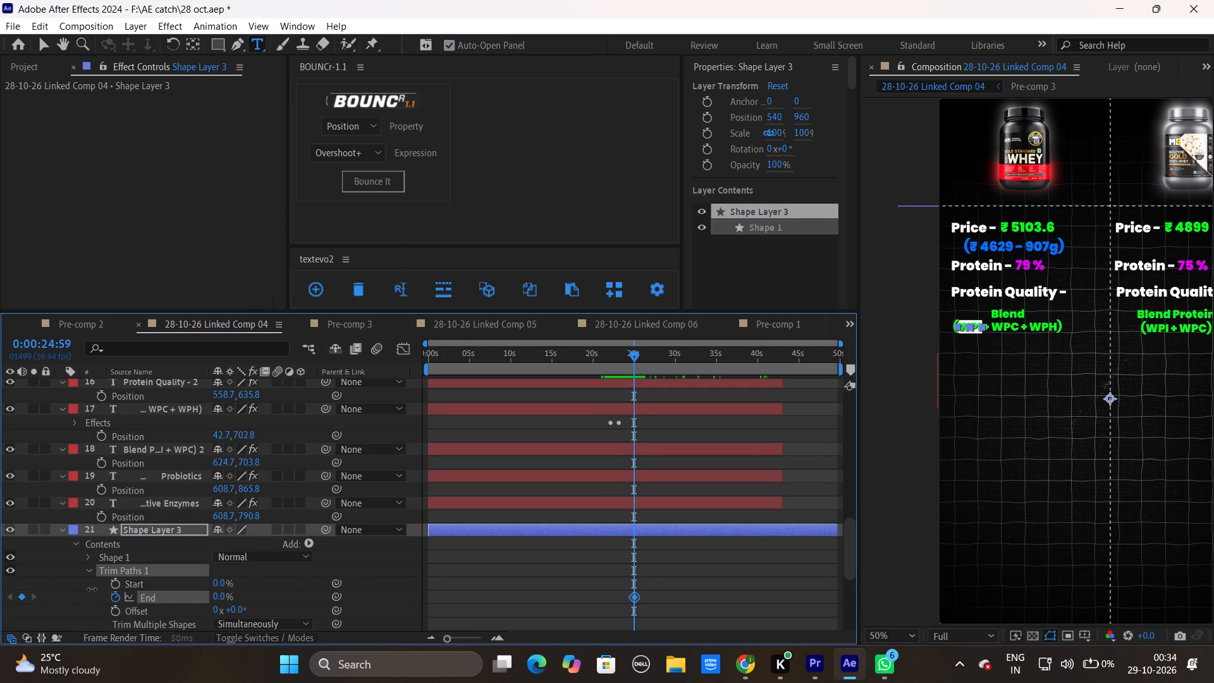
drag(92, 589, 0, 584)
Keyframe the highlight's Trim Paths End at 100% at 0:00:26:24 and deselect the layer.
drag(635, 355, 646, 355)
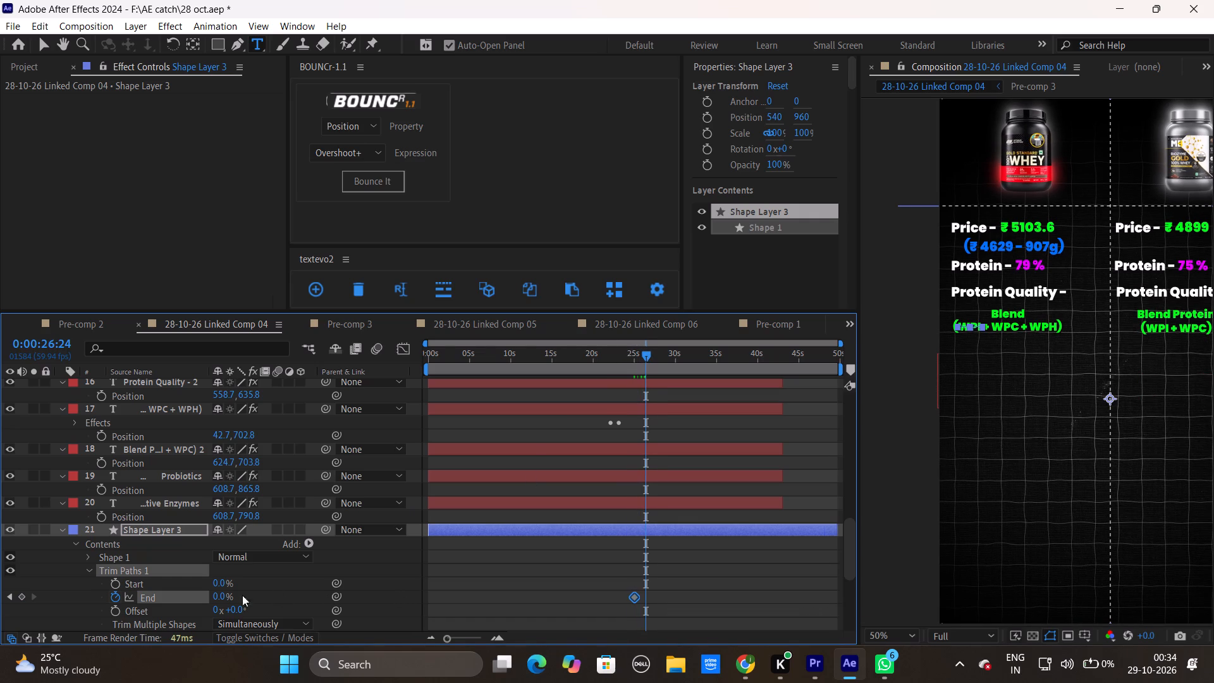
drag(221, 597, 1213, 588)
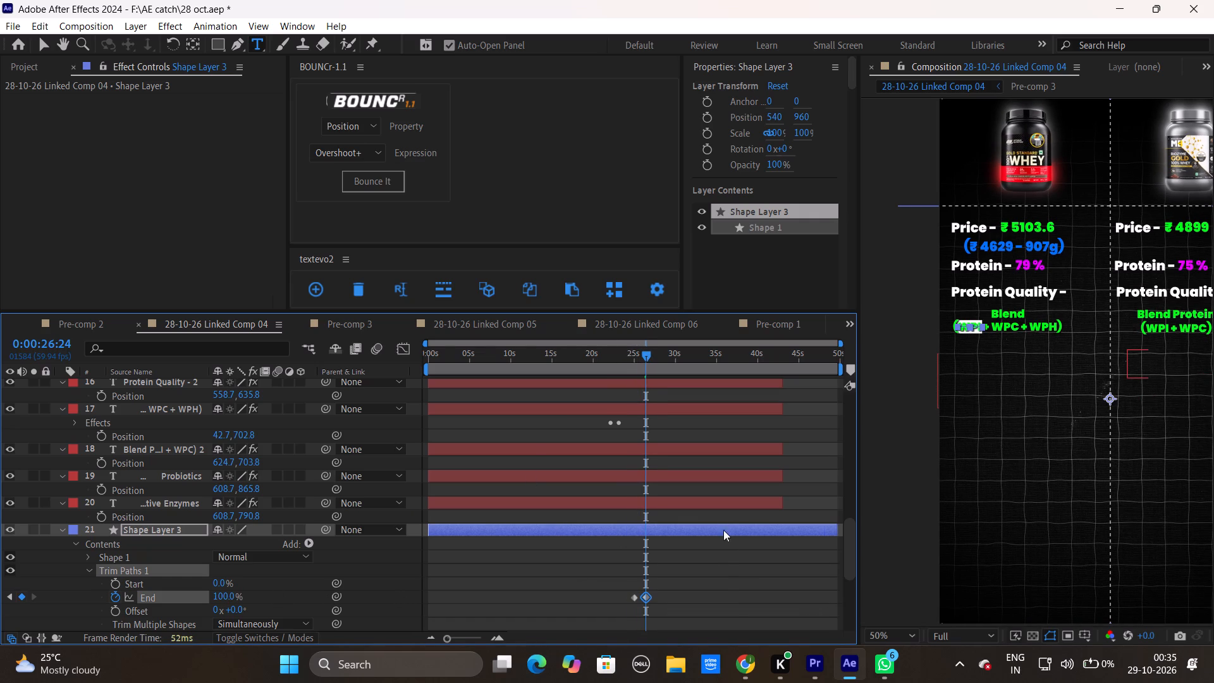
click(725, 598)
Play back the WPI highlight's wipe-on from just before its first End keyframe to check its timing.
drag(640, 353, 632, 357)
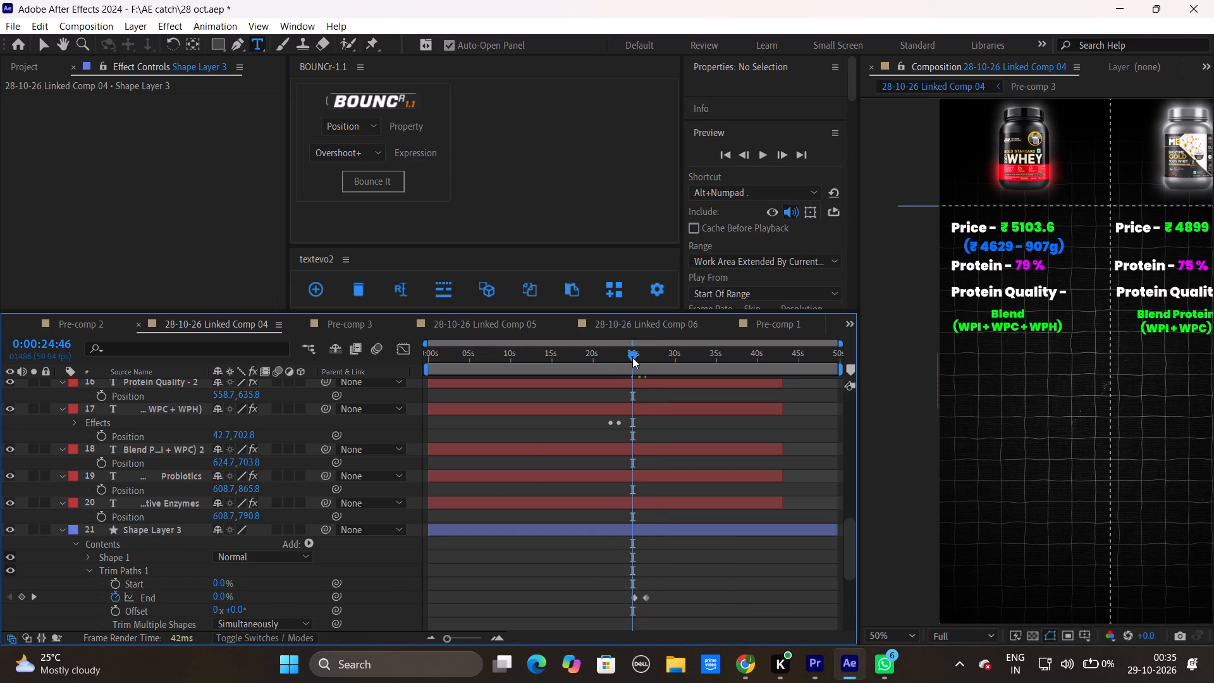
key(space)
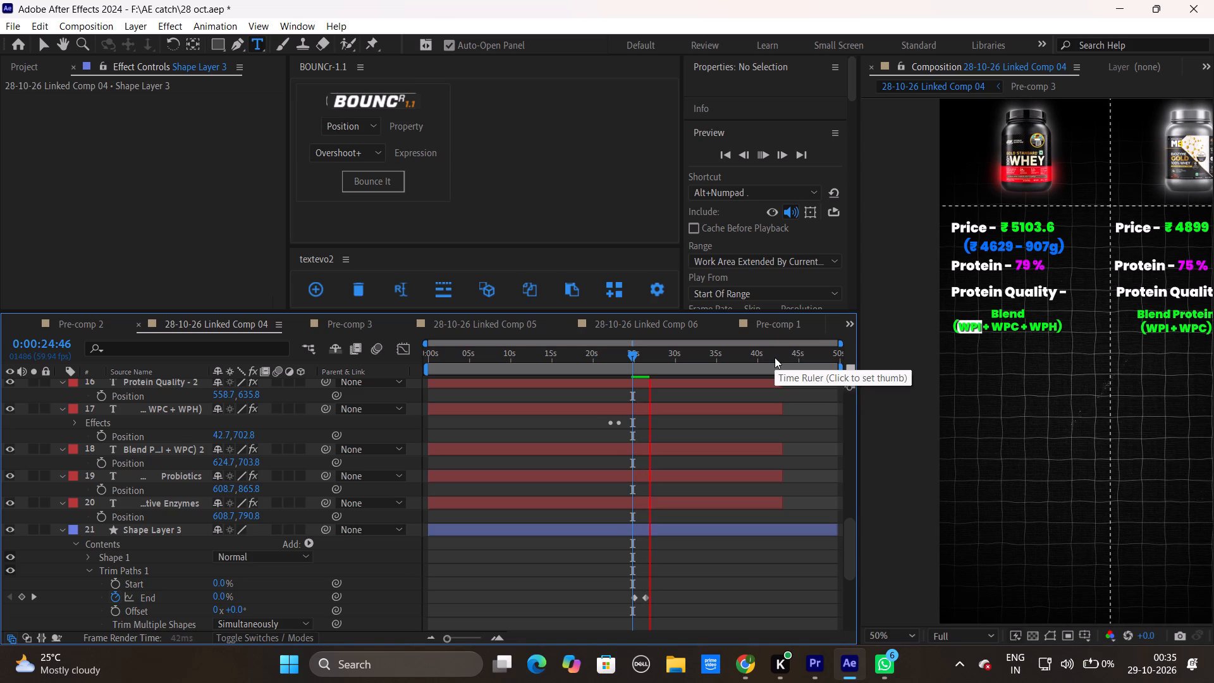
key(space)
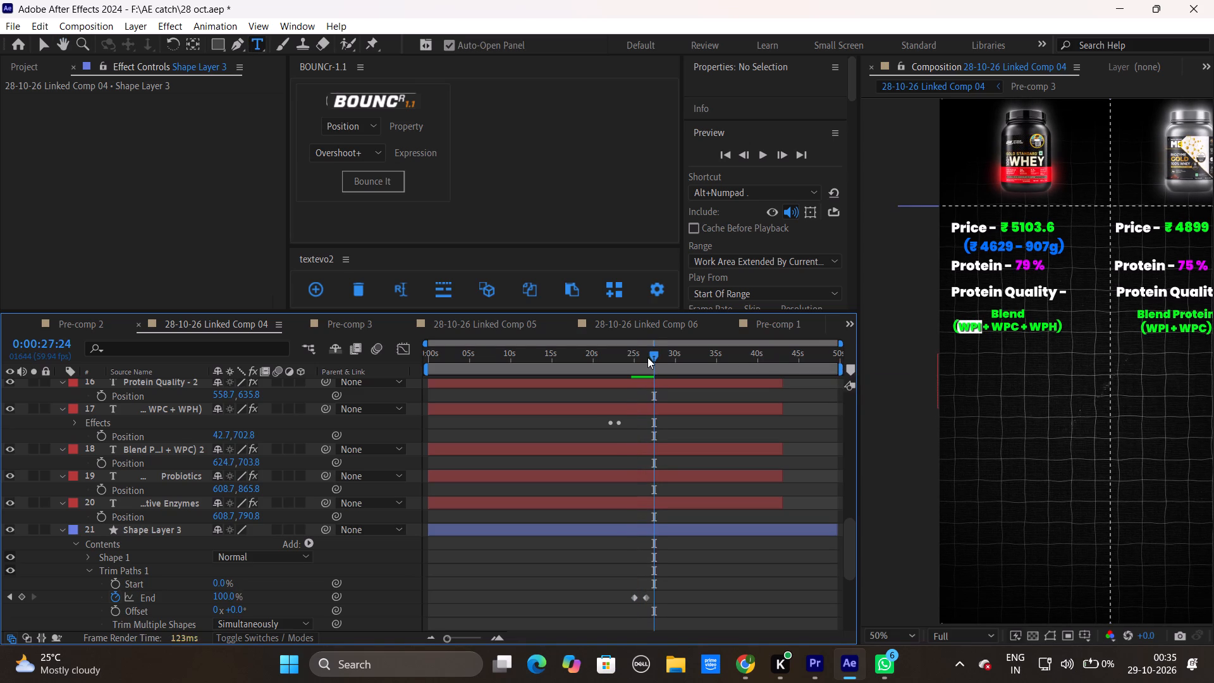
drag(647, 357, 633, 363)
key(space)
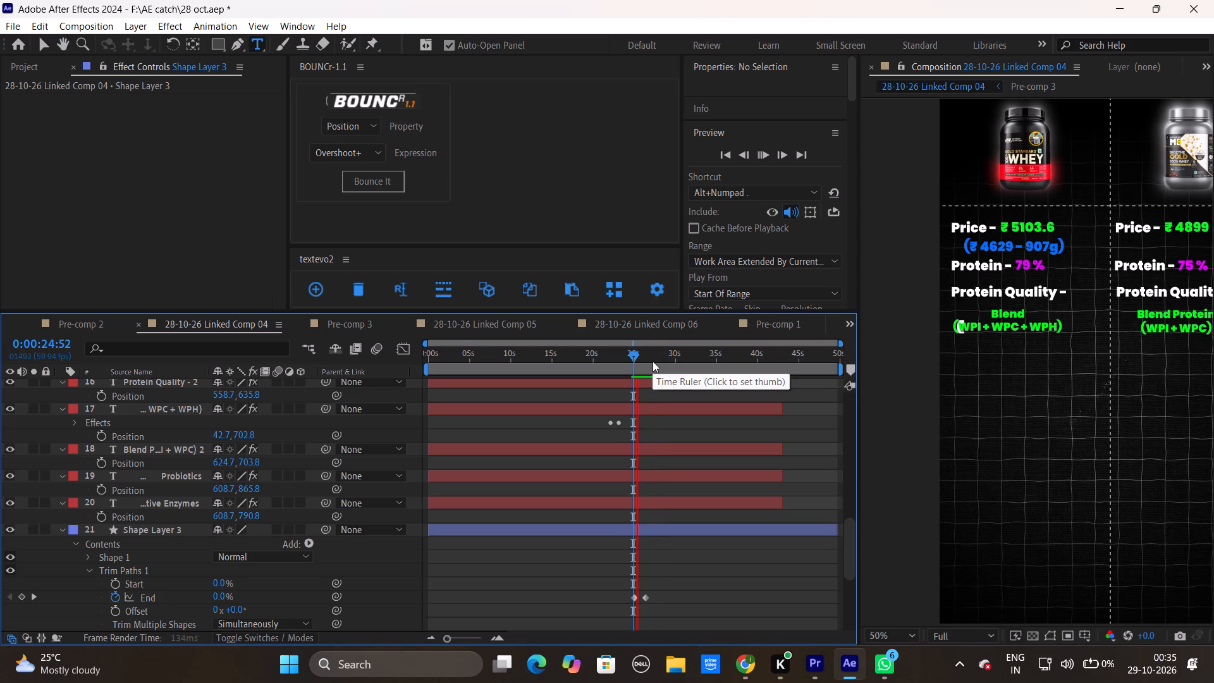
key(space)
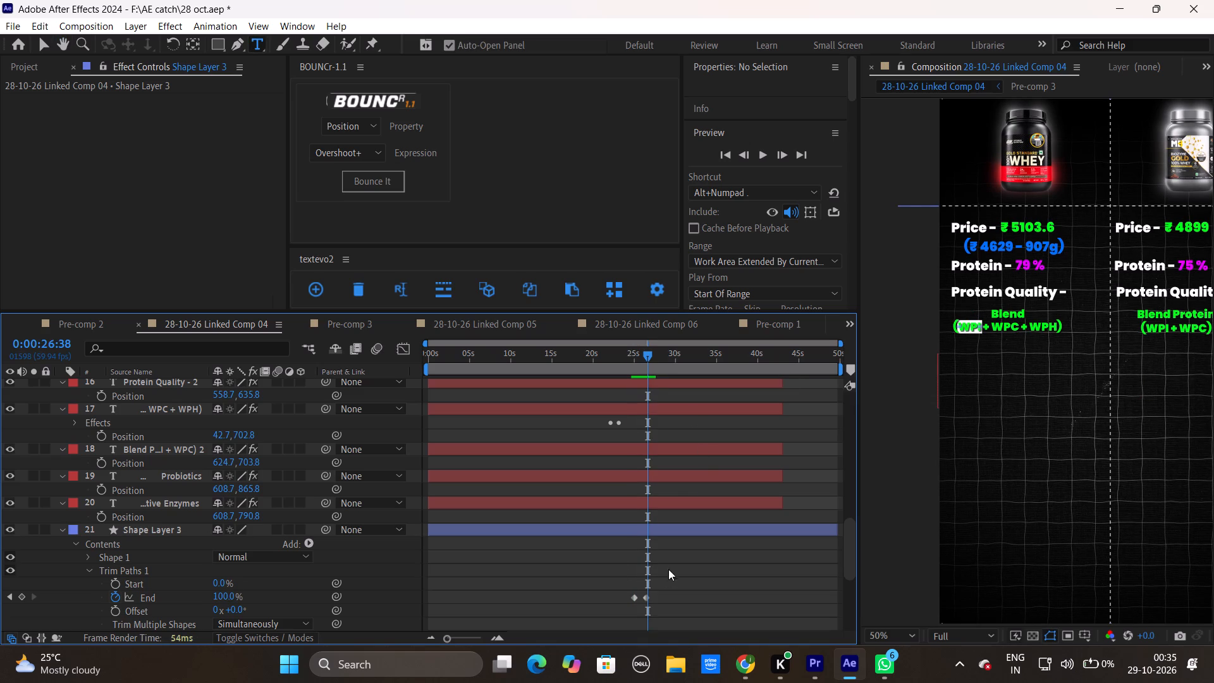
Replay the WPI highlight's wipe-on and shorten it by moving its 100% Trim Paths End keyframe earlier to about 0:00:25:45.
drag(445, 640, 469, 639)
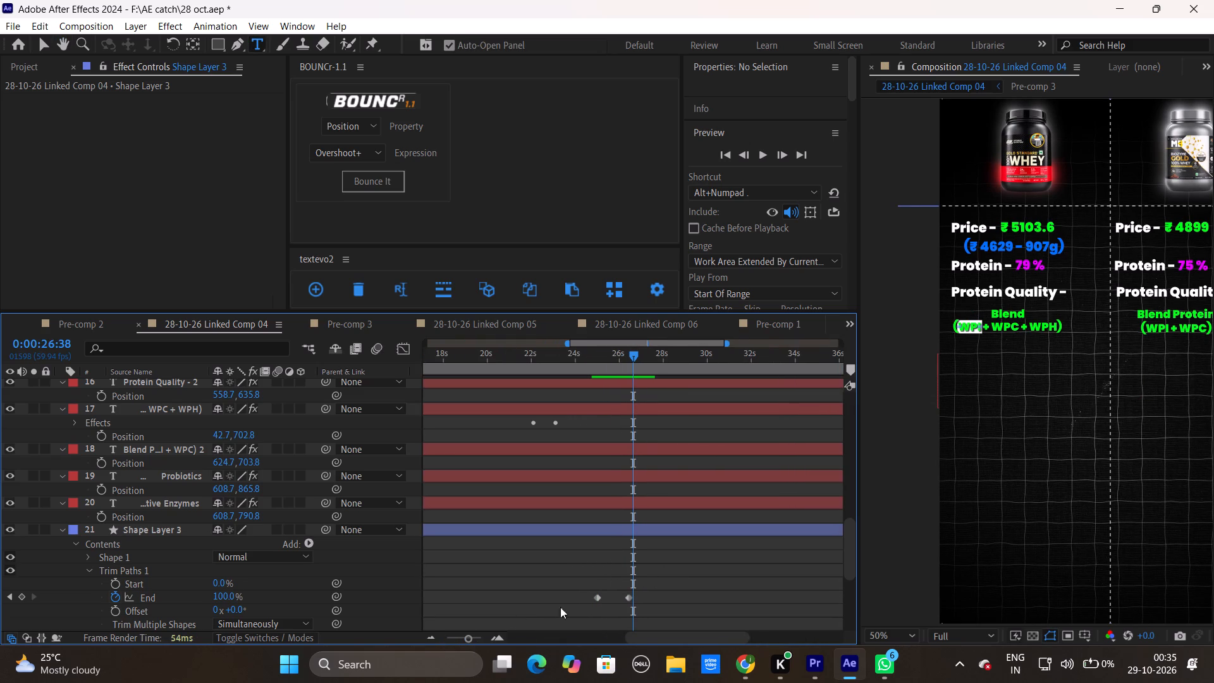
drag(636, 357, 592, 369)
key(space)
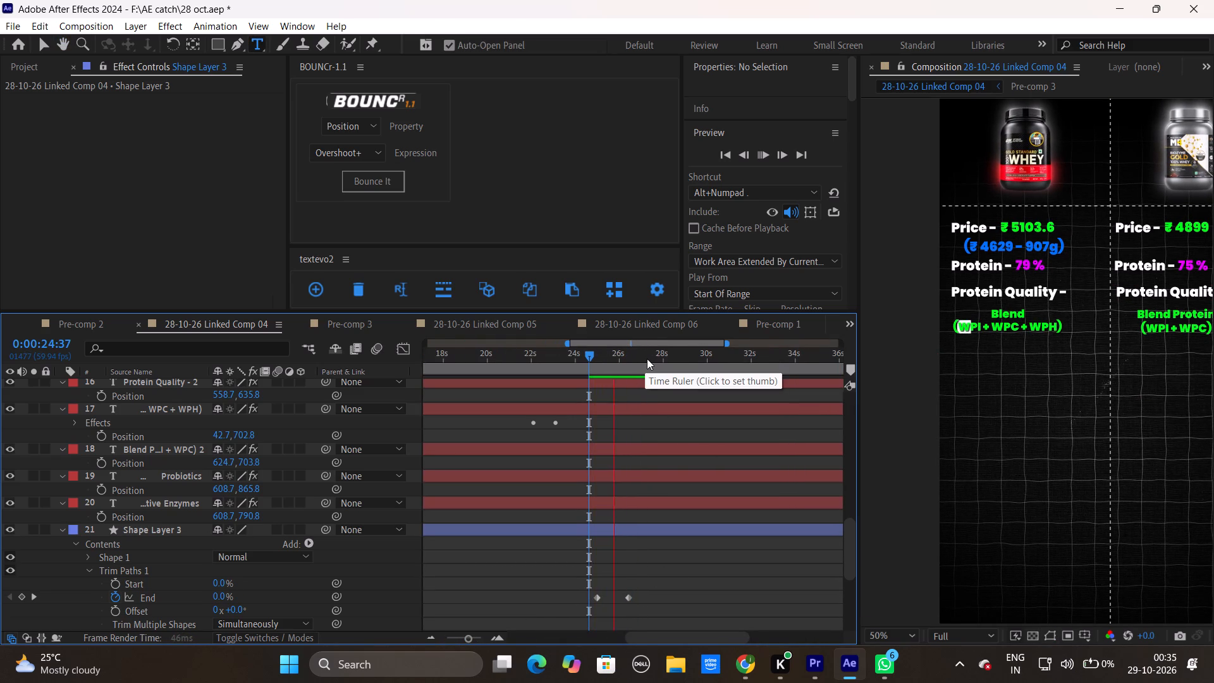
key(space)
drag(627, 598, 620, 598)
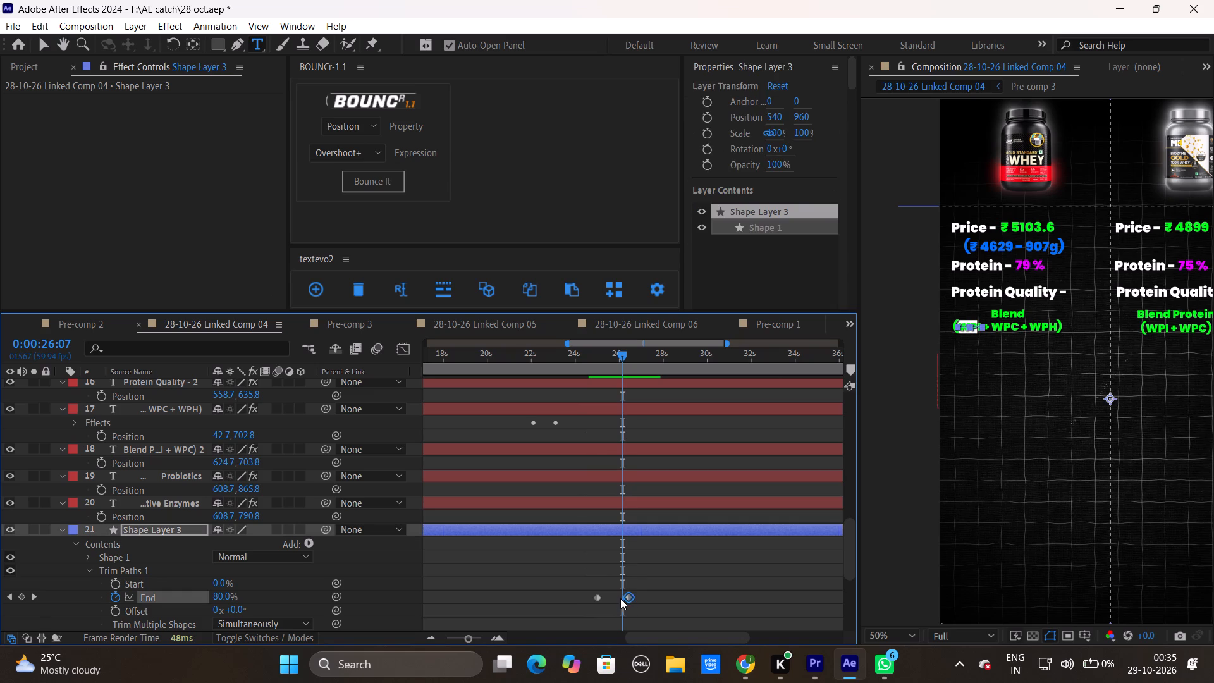
drag(620, 598, 613, 599)
Apply Easy Ease to both Trim Paths End keyframes of the WPI highlight.
drag(653, 581, 571, 603)
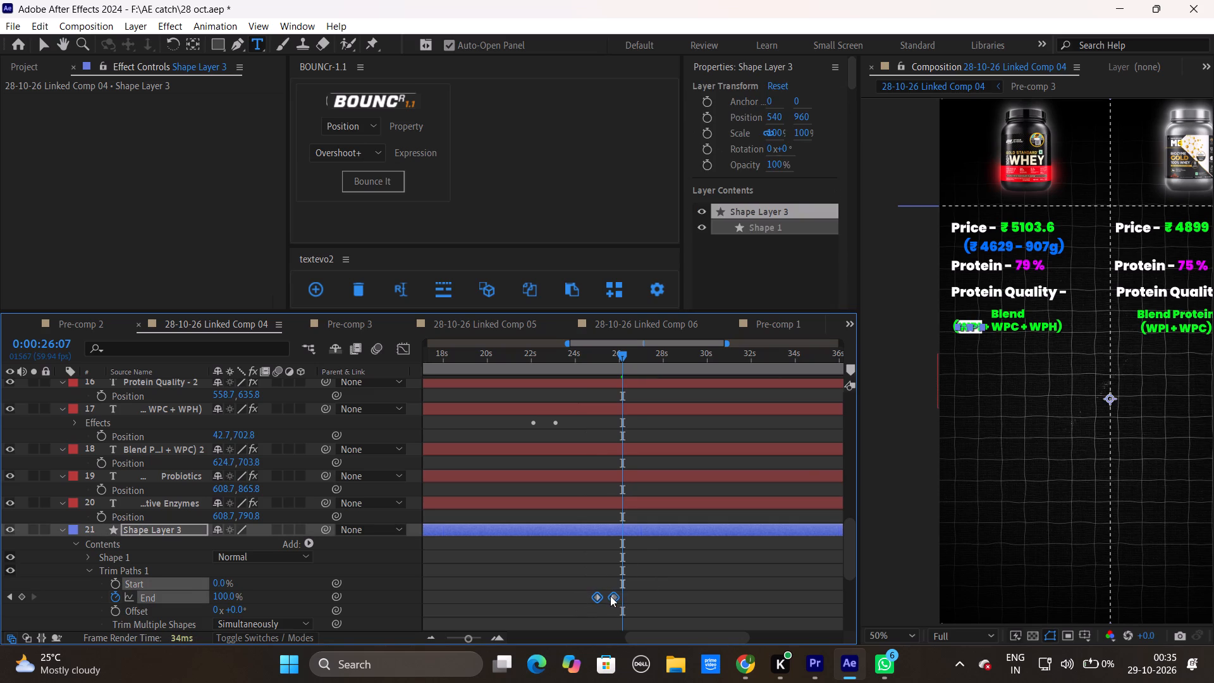
right_click(614, 599)
click(647, 588)
click(838, 490)
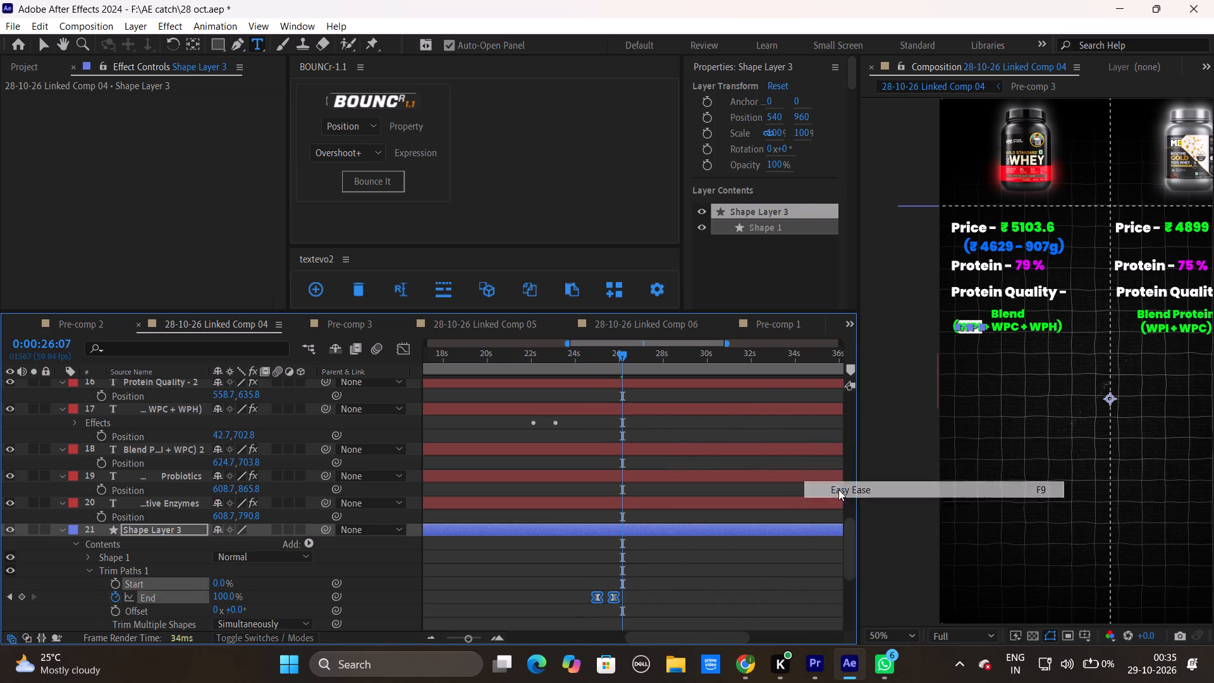
Reshape the End keyframes' speed graph so the wipe-on peaks early at about 500 %/sec and slows gradually into the last keyframe.
click(400, 348)
drag(662, 483, 474, 644)
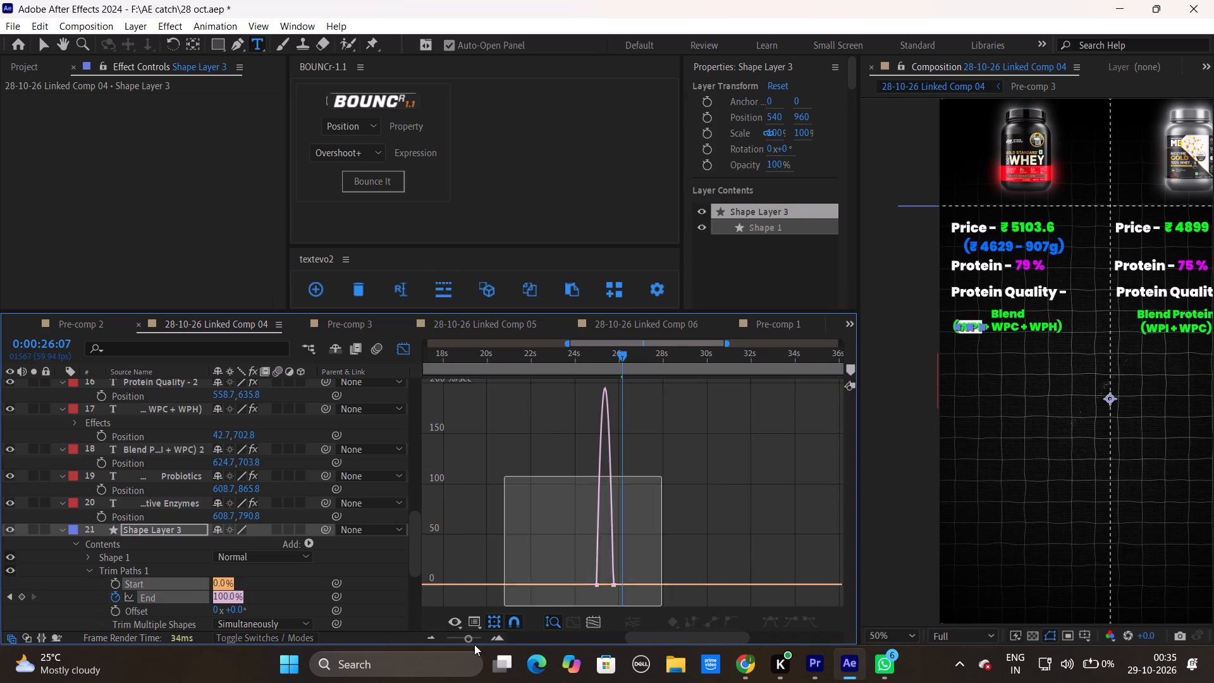
drag(474, 644, 472, 646)
drag(469, 636, 482, 638)
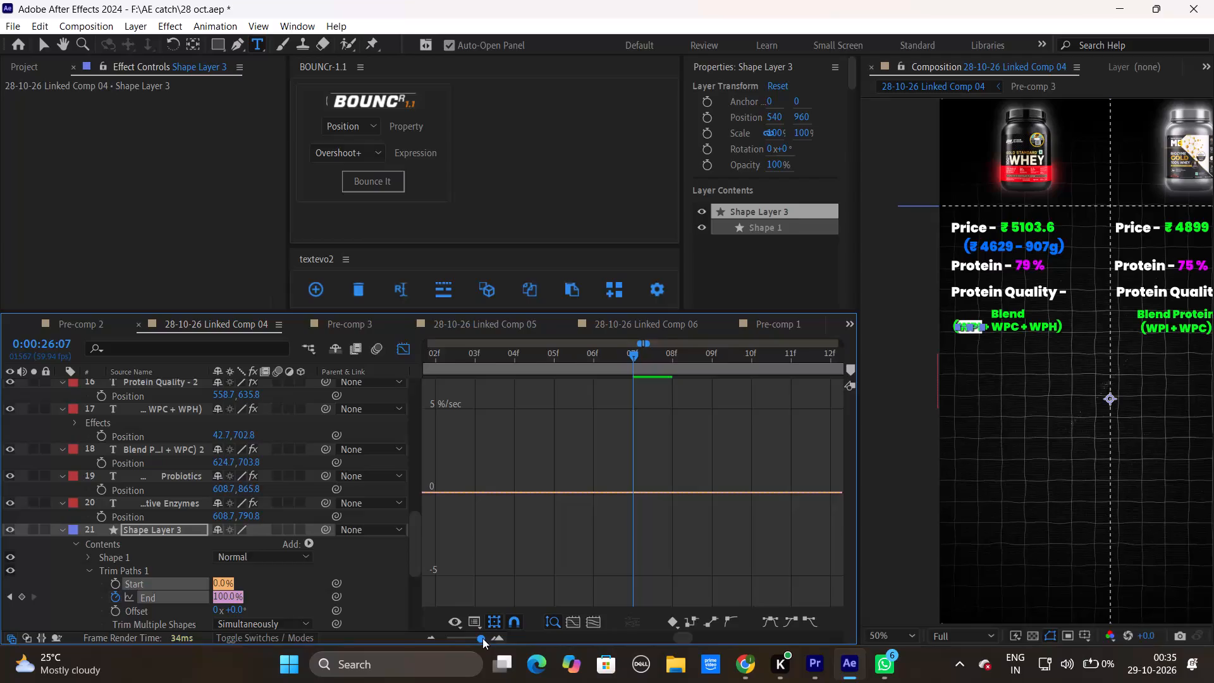
drag(482, 638, 479, 637)
drag(576, 586, 548, 589)
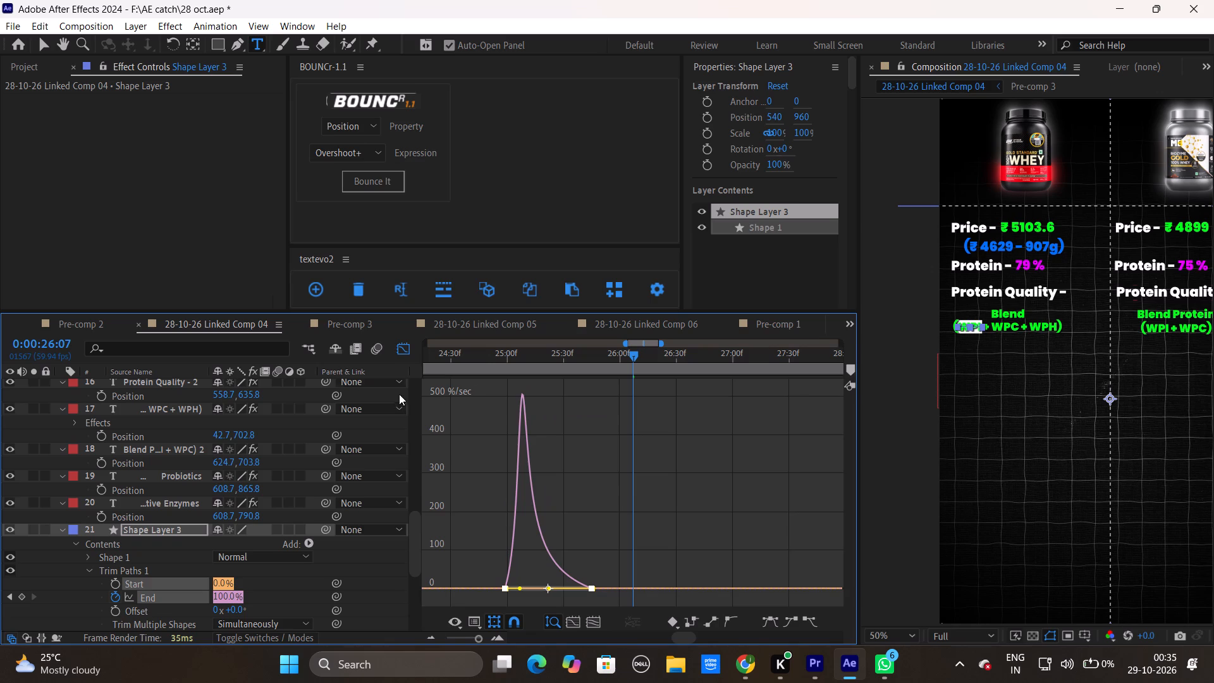
click(396, 347)
click(574, 568)
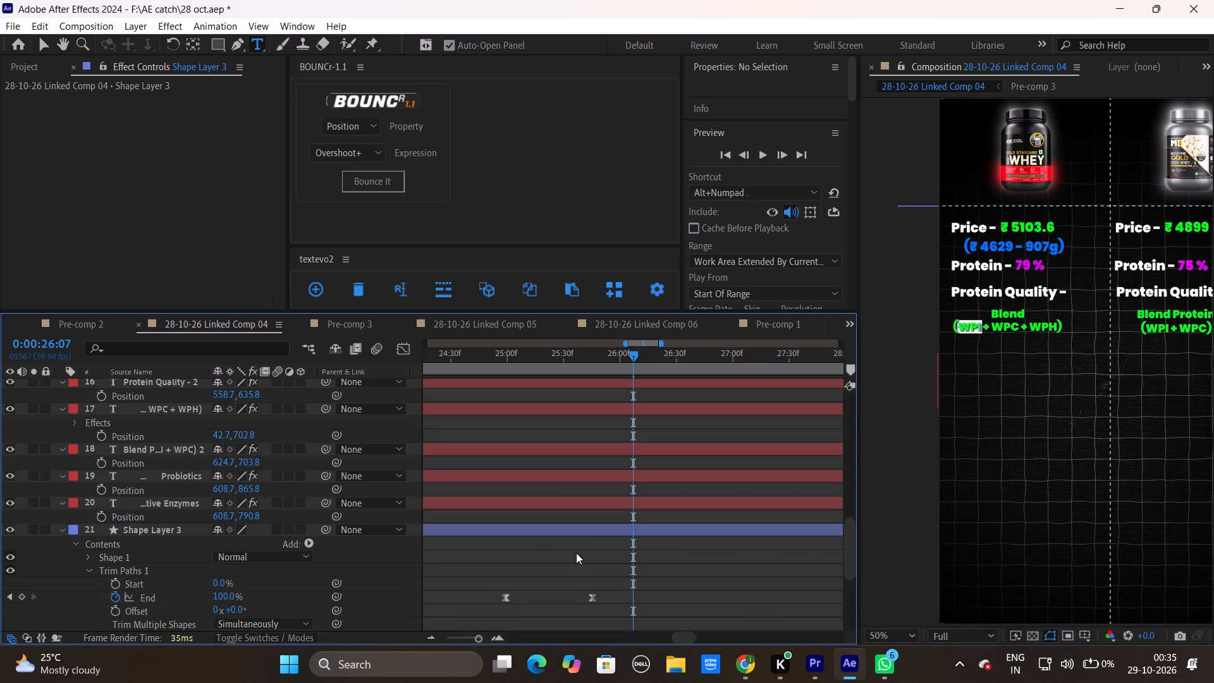
Duplicate the WPI highlight layer and move the copy's X position to 1139, over WPI in the second product's Blend Protein text.
click(635, 528)
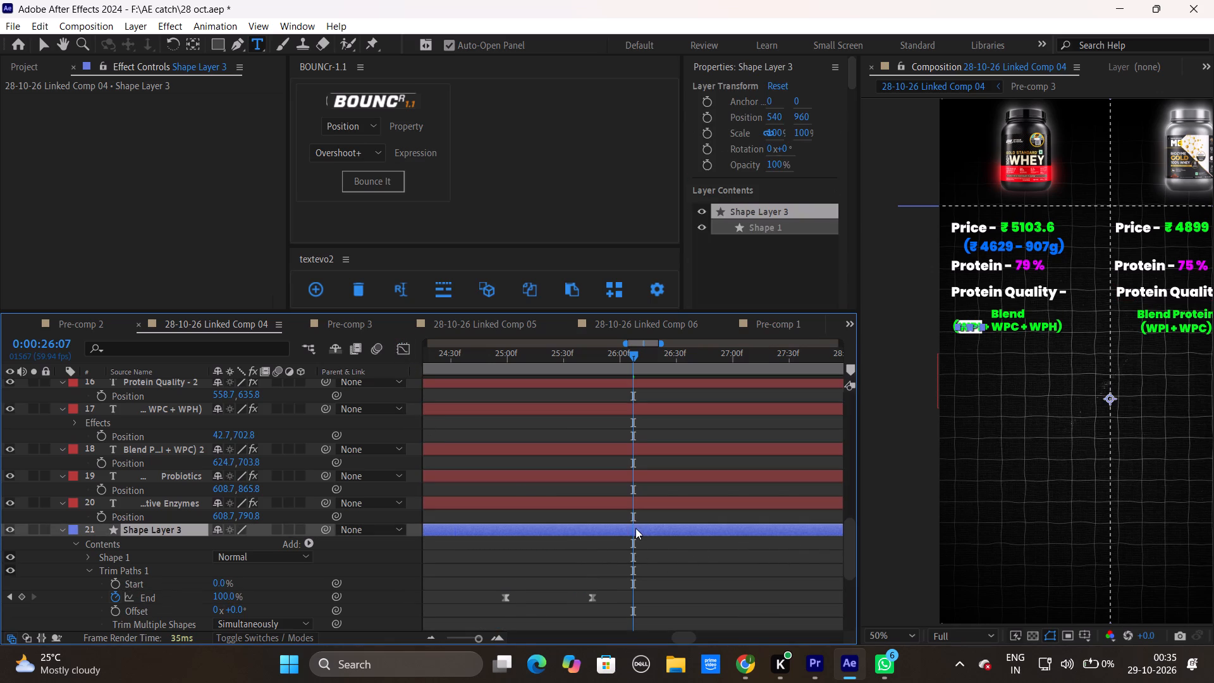
key(ctrl+d)
click(635, 528)
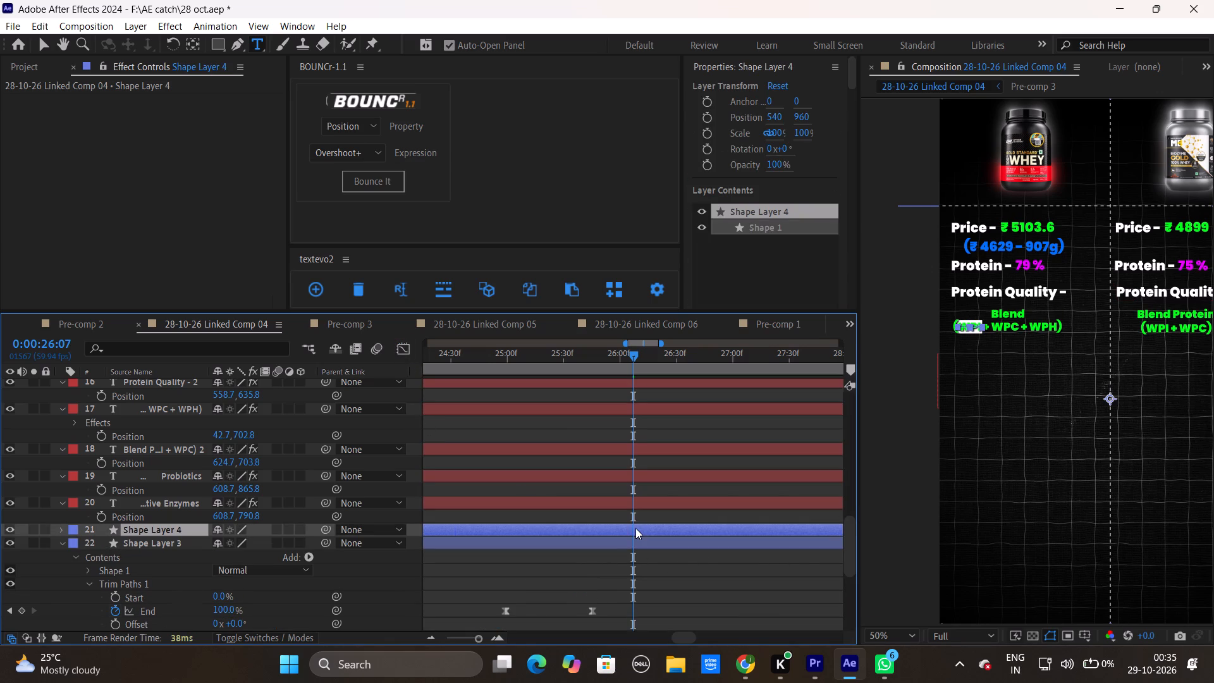
key(p)
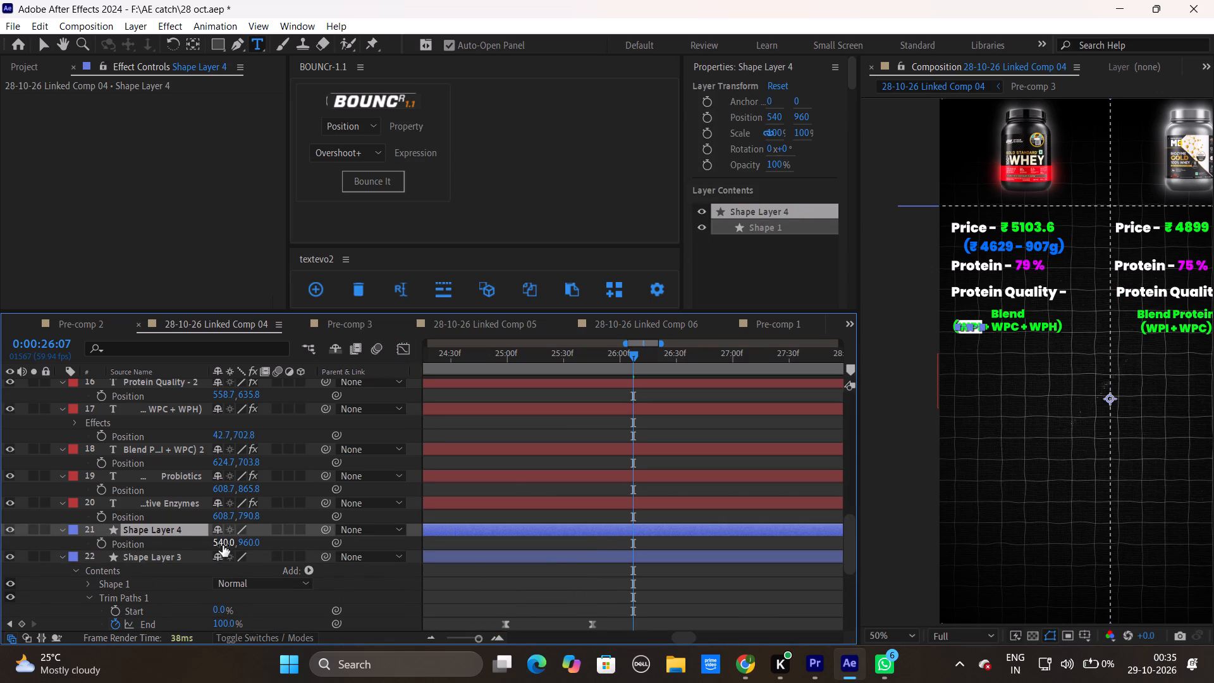
drag(223, 545, 823, 540)
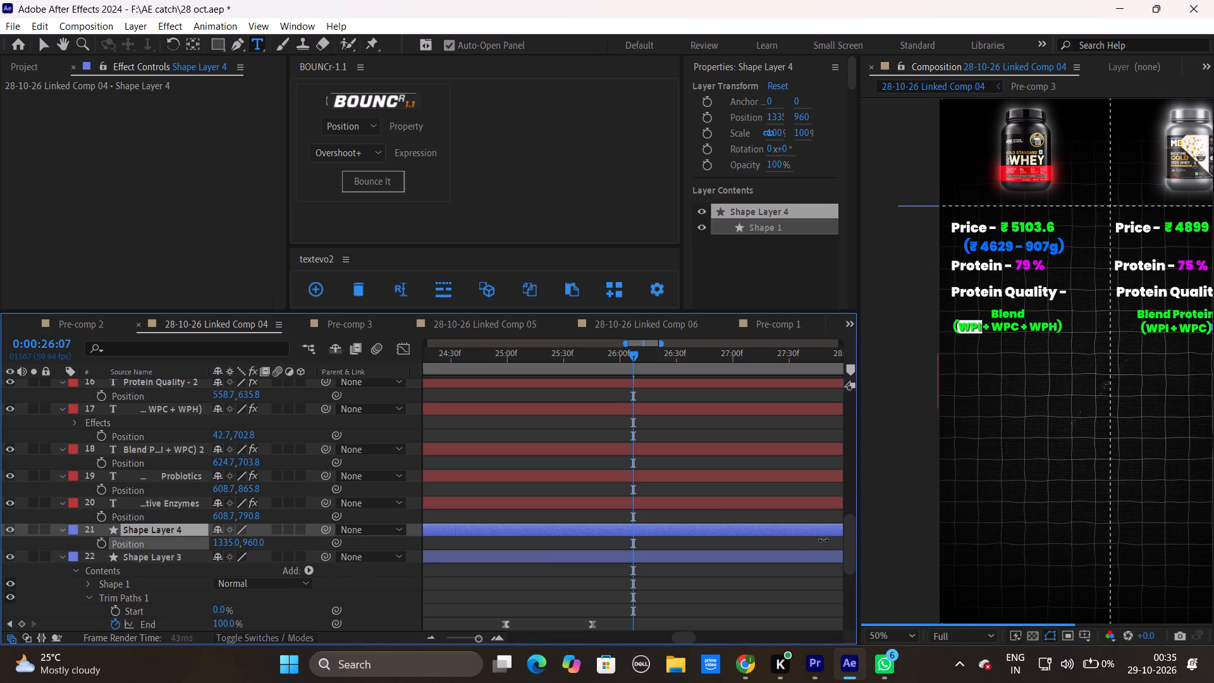
drag(823, 540, 692, 555)
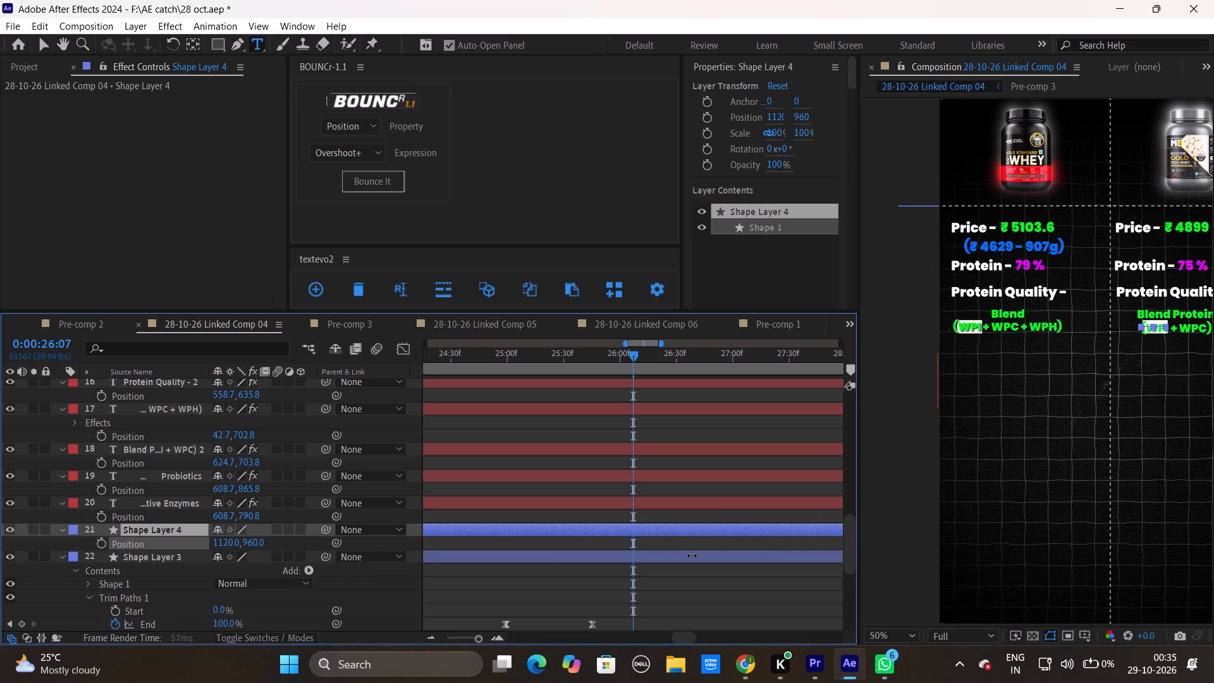
drag(692, 555, 704, 555)
drag(704, 555, 706, 555)
click(734, 546)
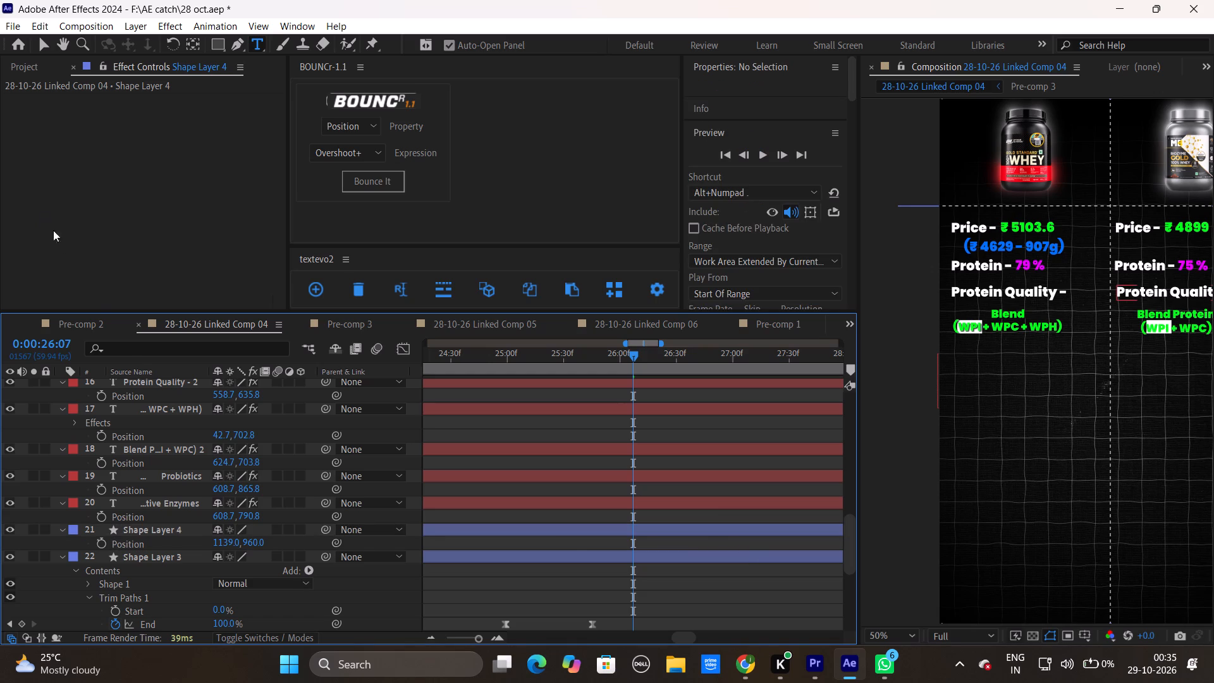
Fine-tune the duplicate highlight's position to 1133, 961 so it lines up with WPI in the Blend Protein text.
click(571, 534)
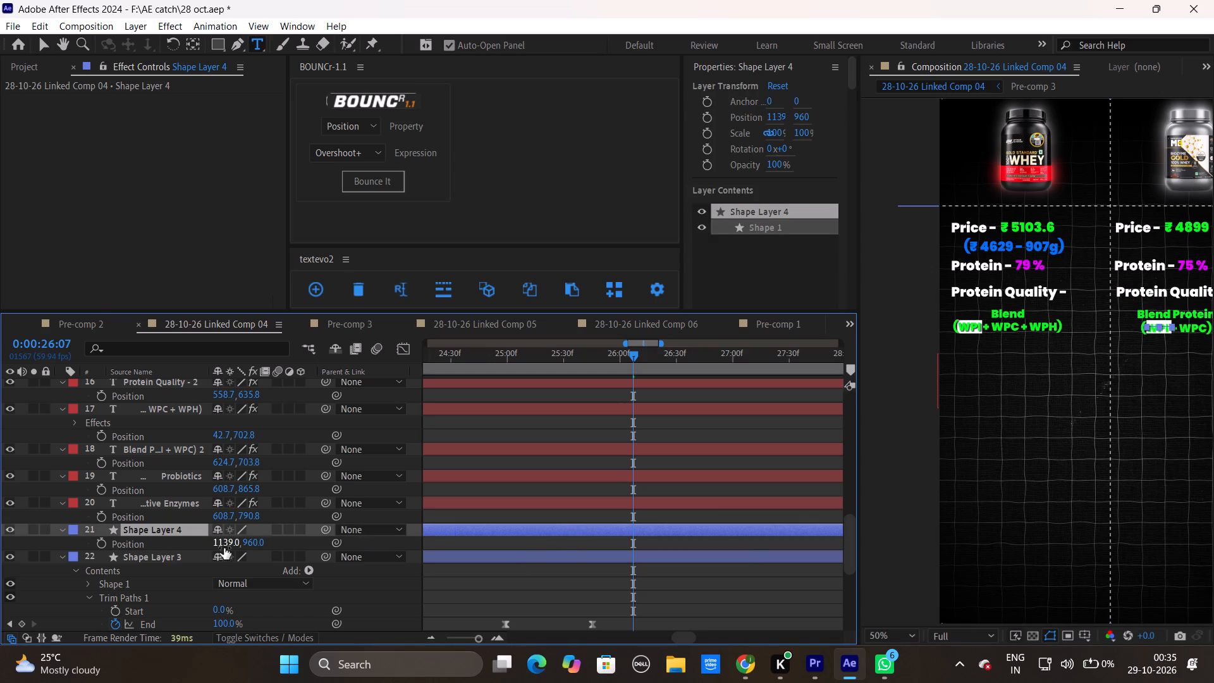
click(220, 548)
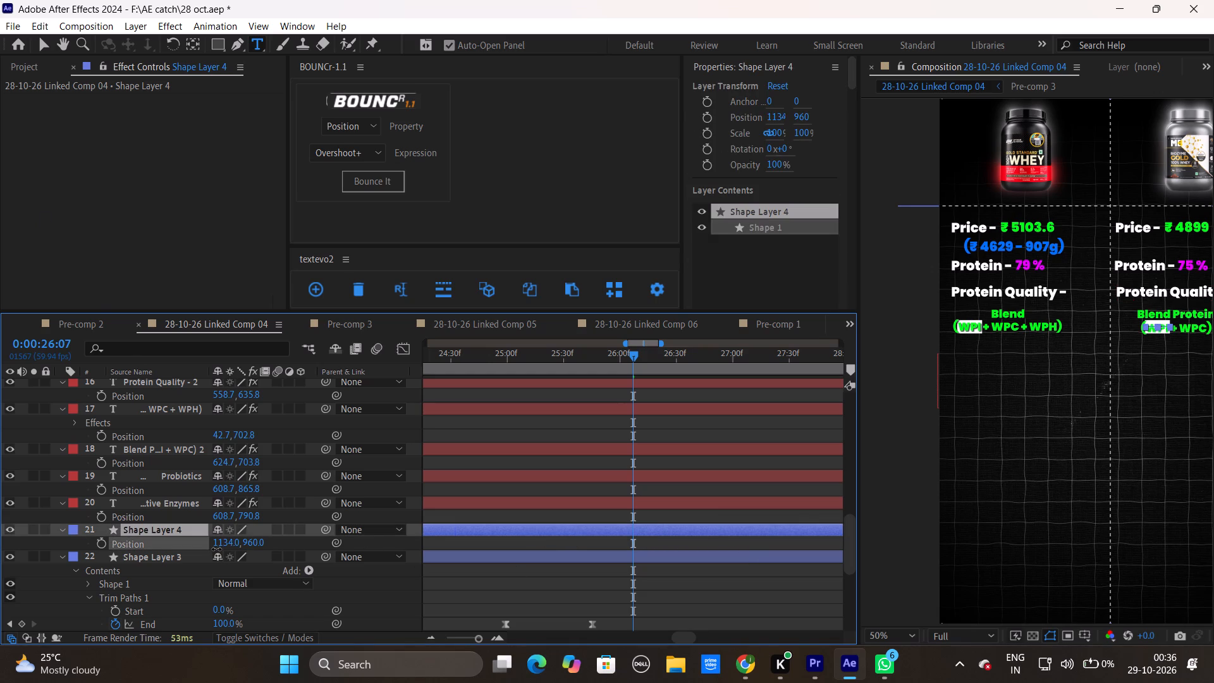
click(441, 544)
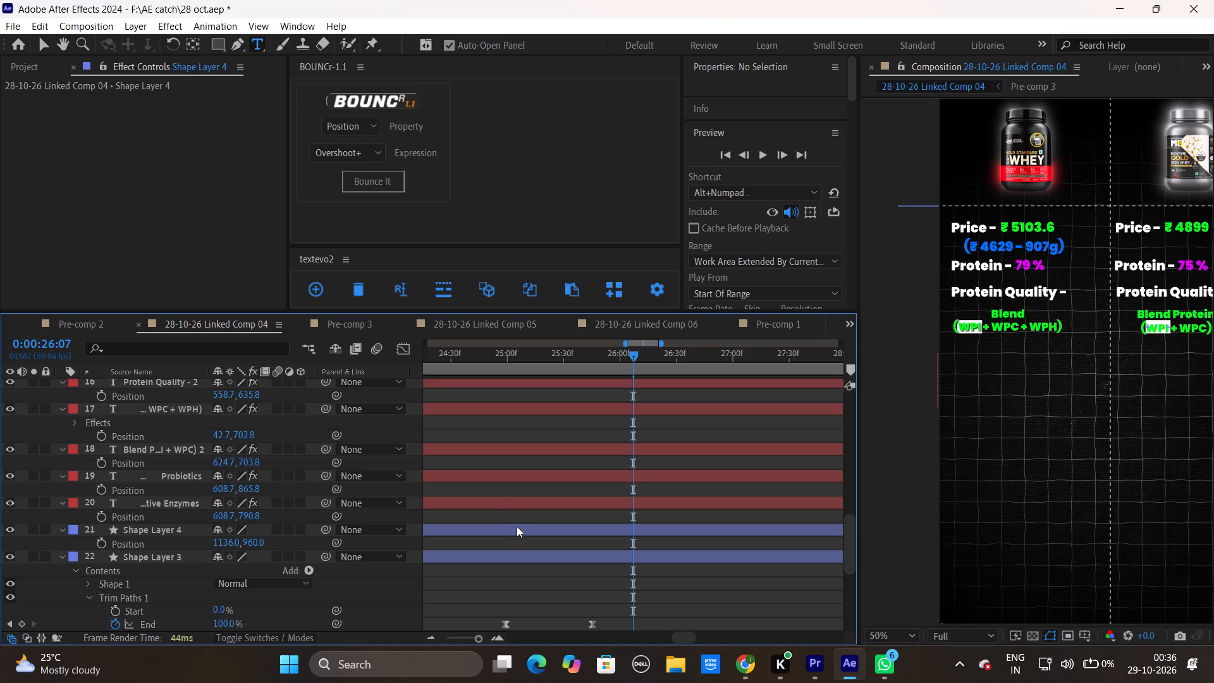
click(517, 529)
click(252, 543)
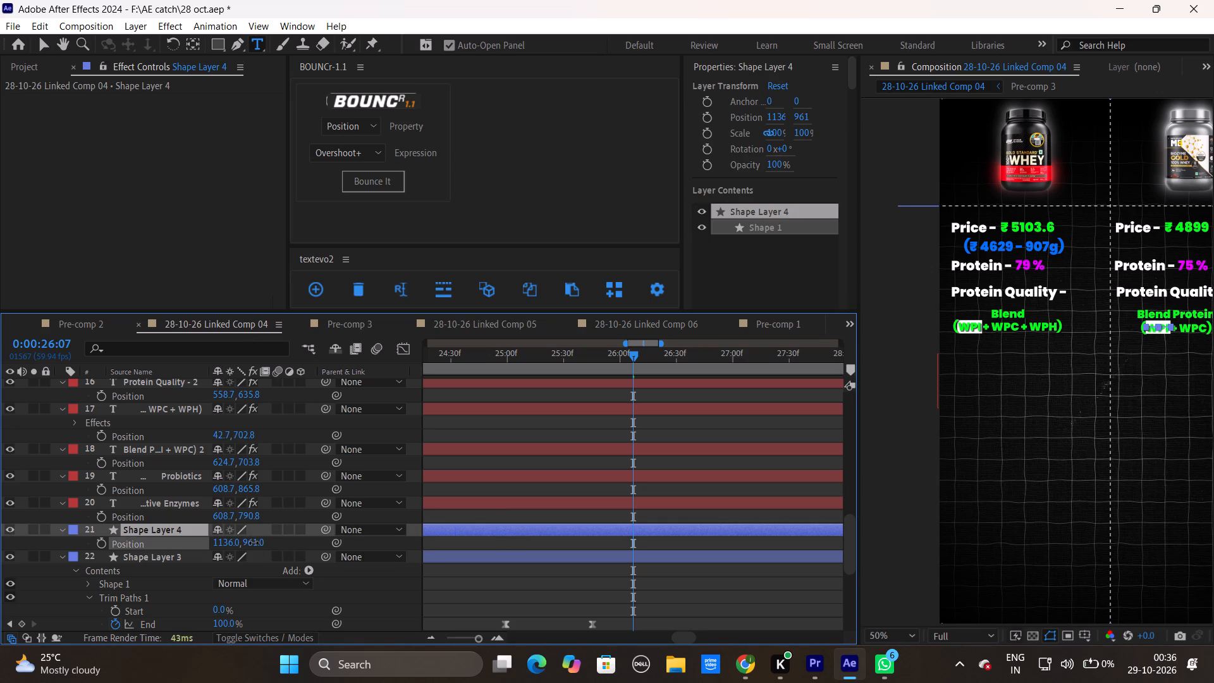
click(455, 544)
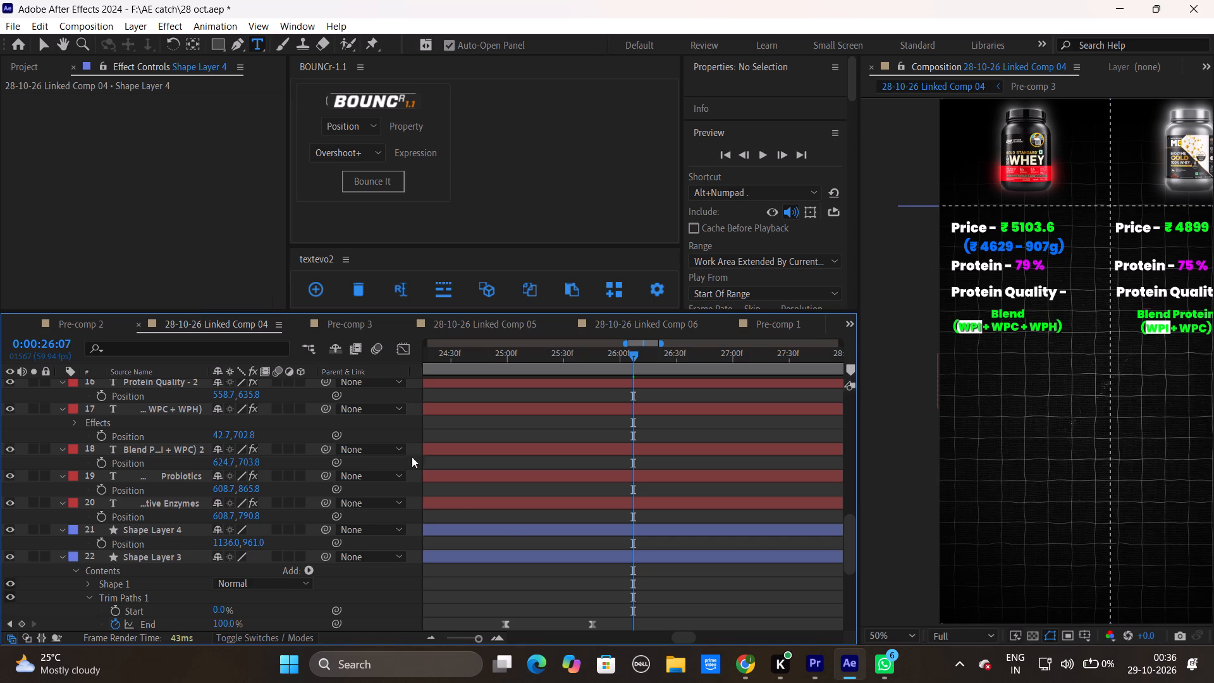
click(563, 532)
click(228, 547)
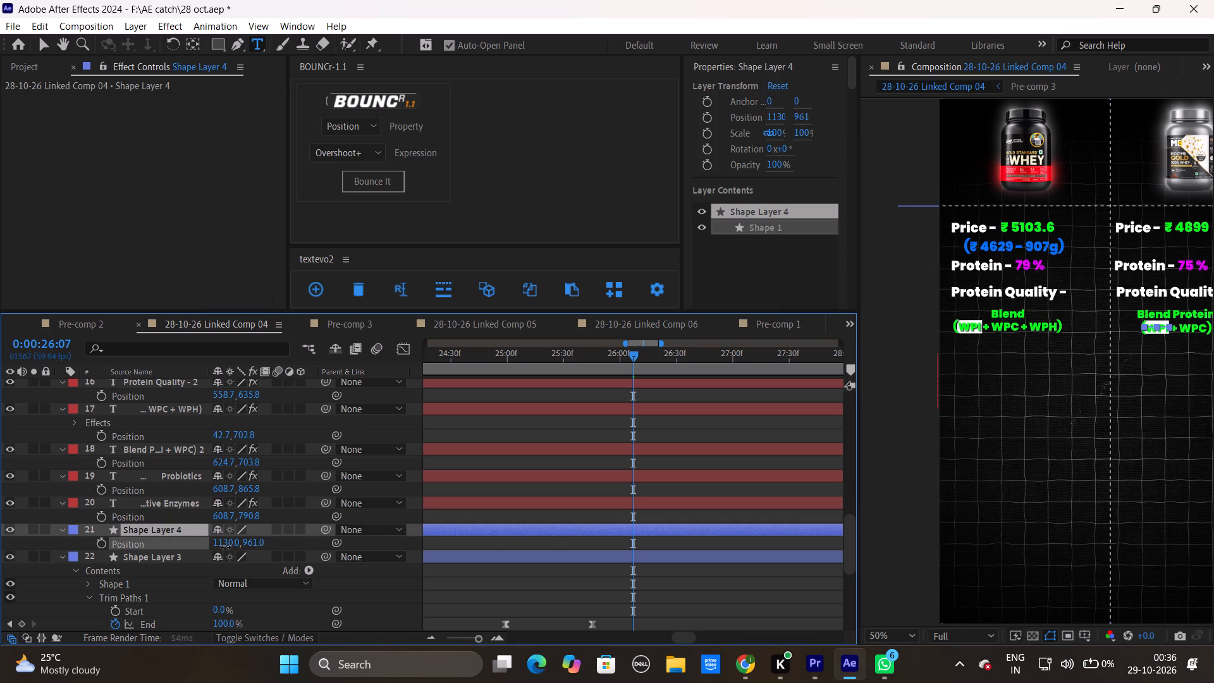
click(517, 538)
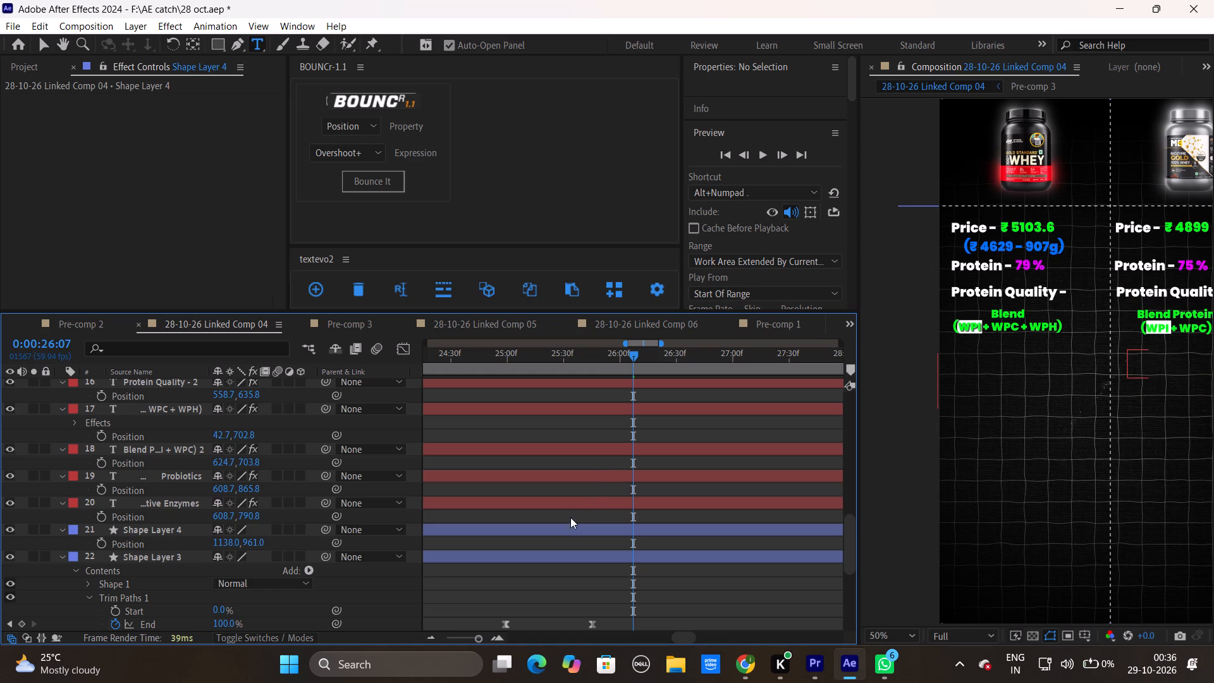
click(567, 527)
click(223, 546)
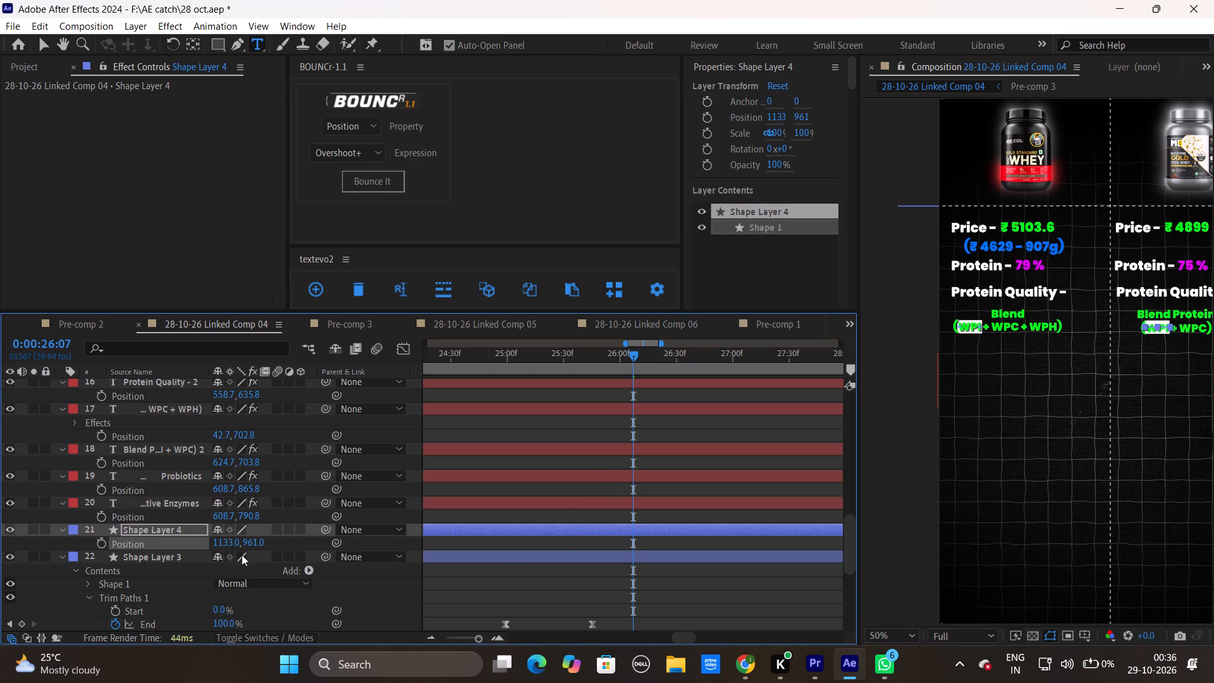
click(511, 543)
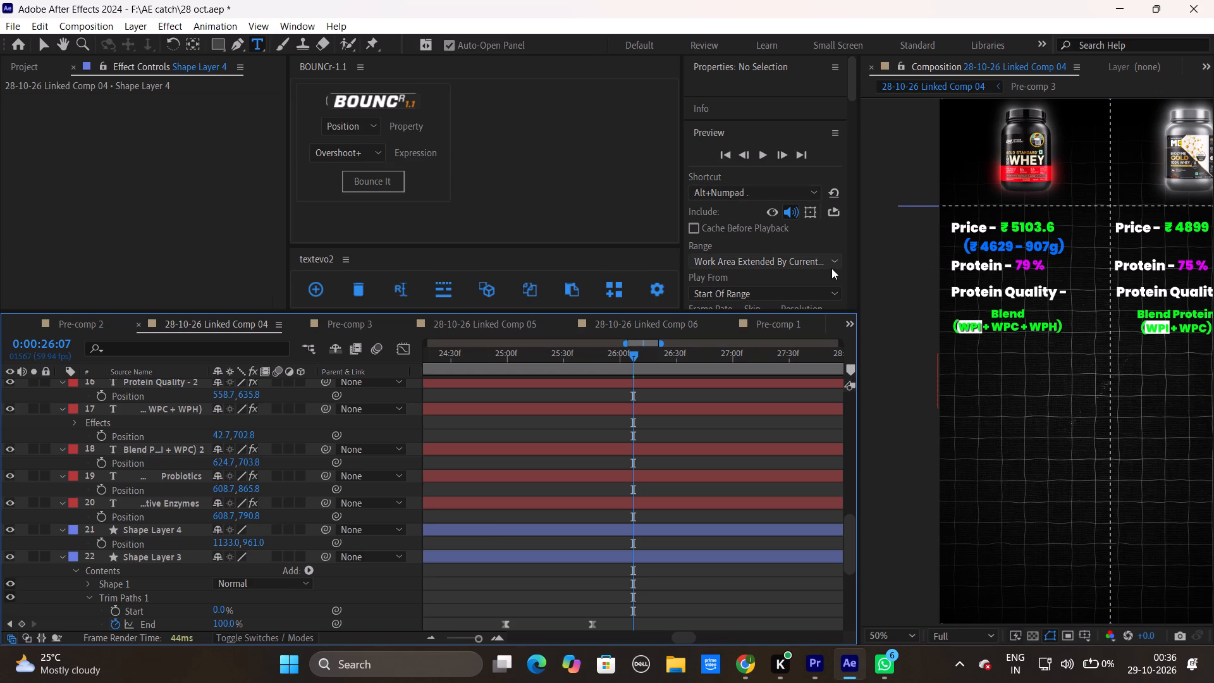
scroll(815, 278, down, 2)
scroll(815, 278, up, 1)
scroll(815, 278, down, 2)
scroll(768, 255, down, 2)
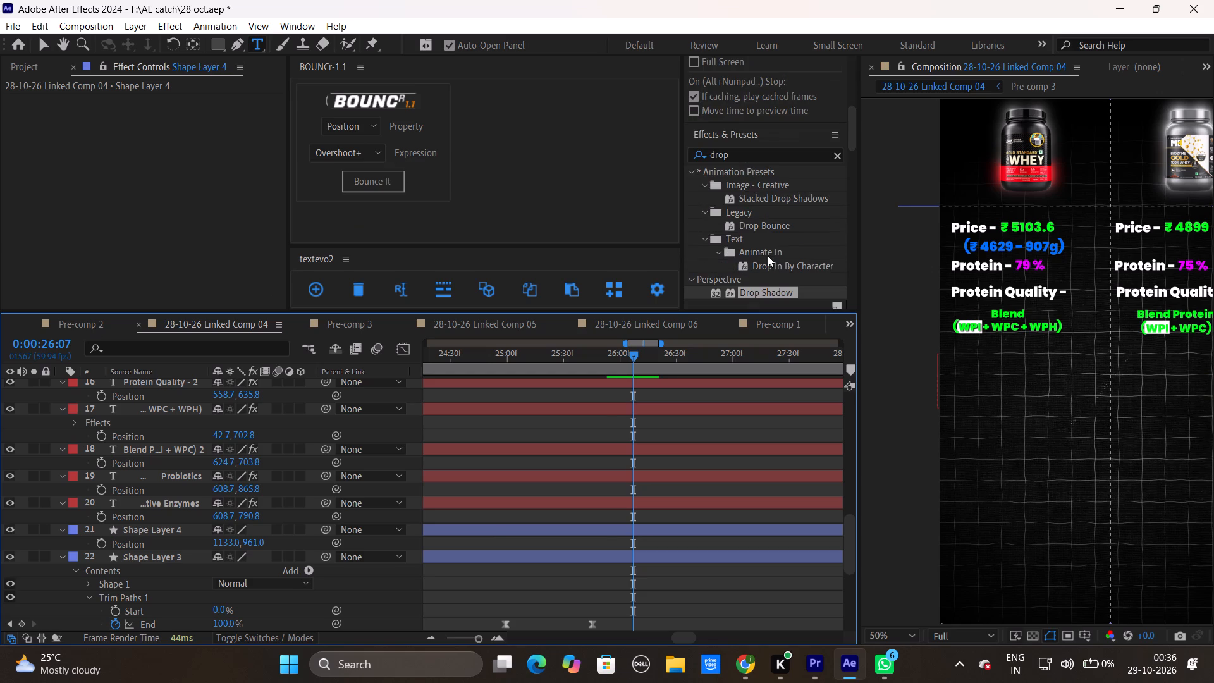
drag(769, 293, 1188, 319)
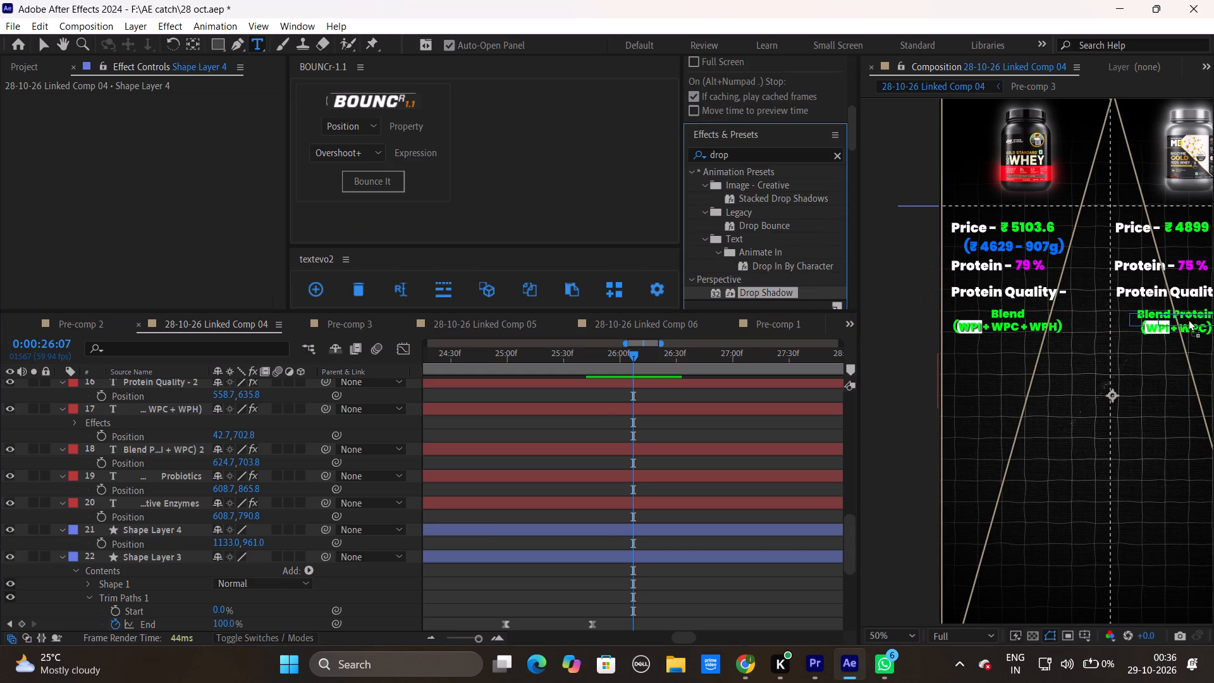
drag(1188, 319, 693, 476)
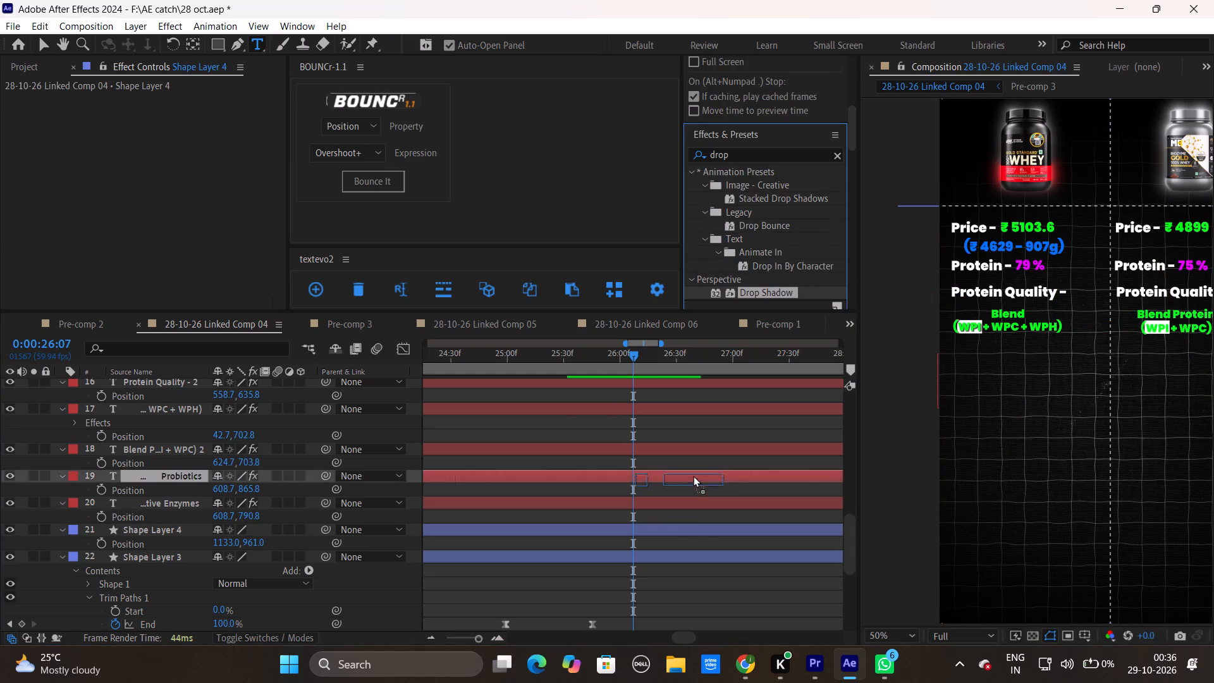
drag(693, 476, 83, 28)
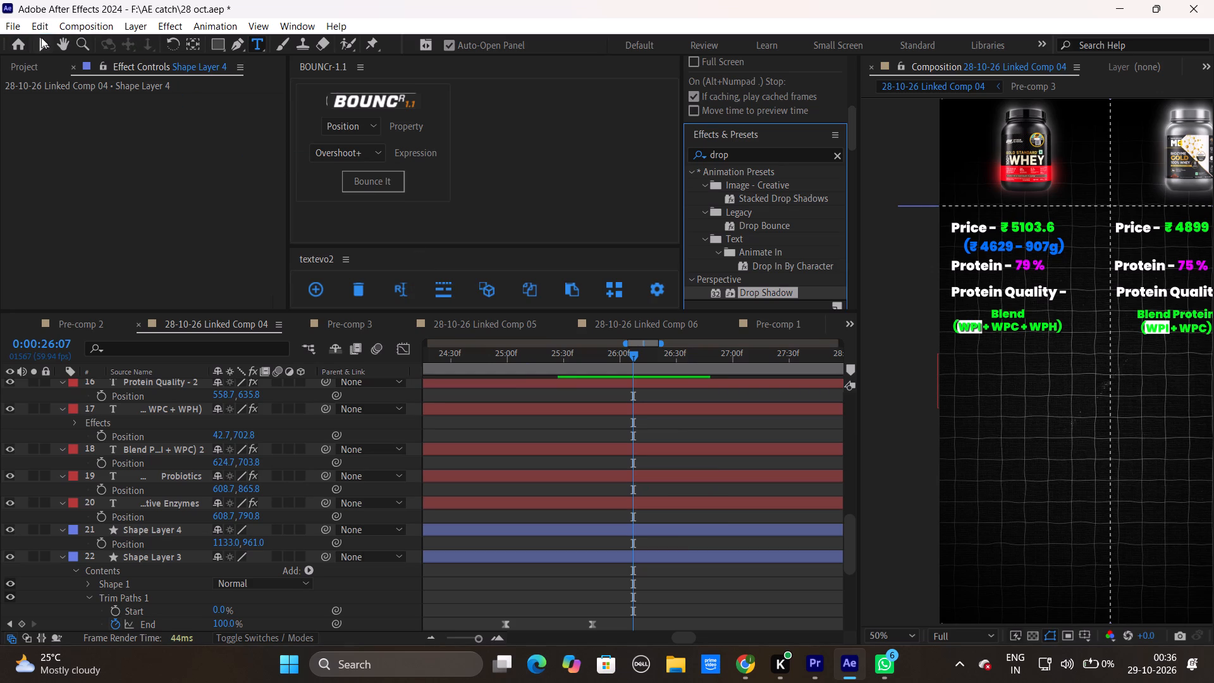
Apply the Drop Shadow effect to the second product's Blend Protein (WPI + WPC) text layer.
click(42, 44)
click(256, 44)
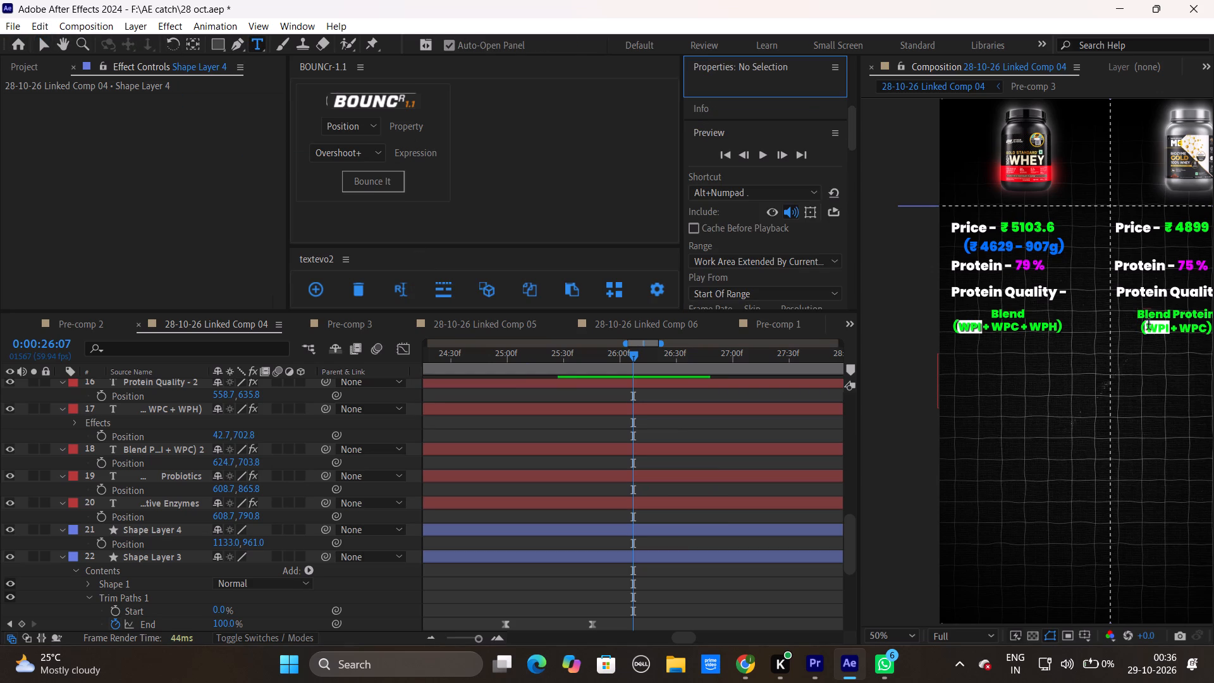
click(1169, 324)
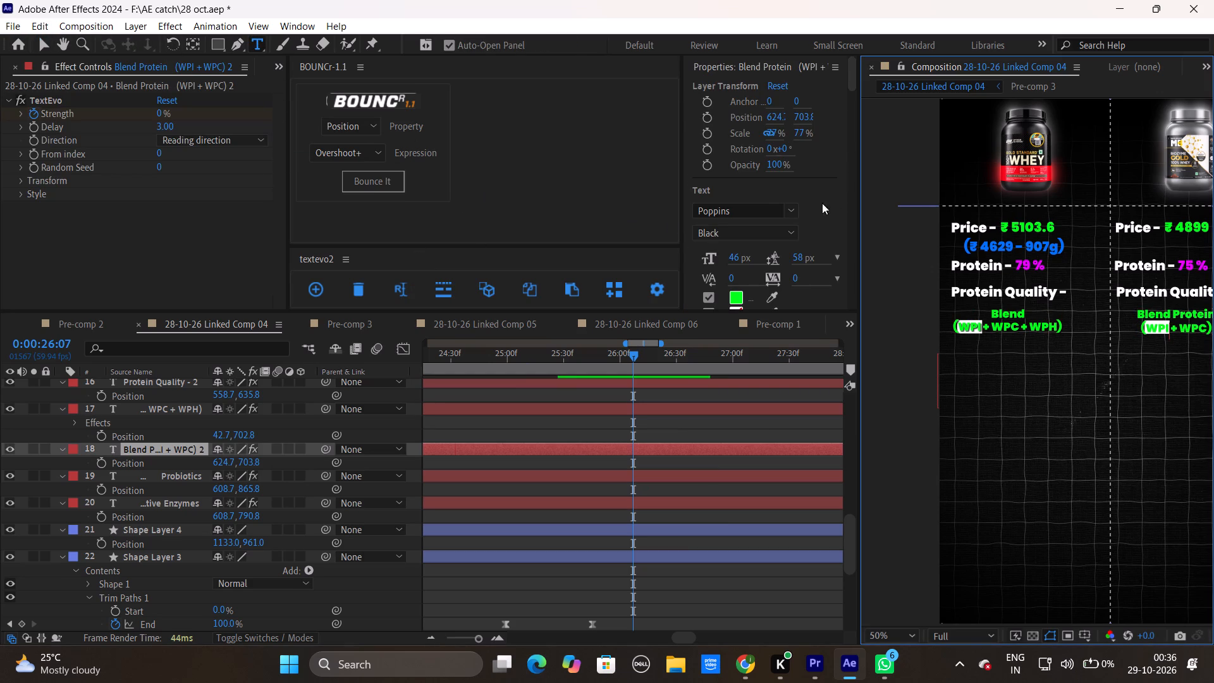
scroll(821, 205, down, 1)
scroll(821, 205, up, 1)
scroll(821, 205, down, 7)
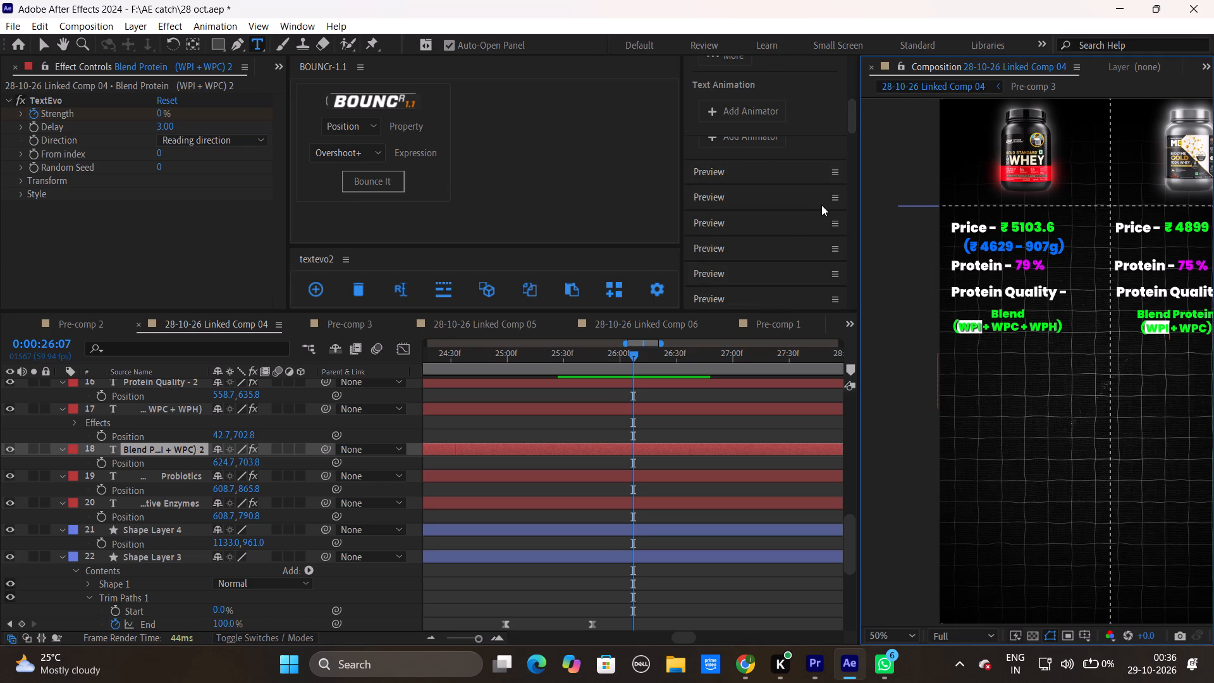
scroll(818, 119, down, 9)
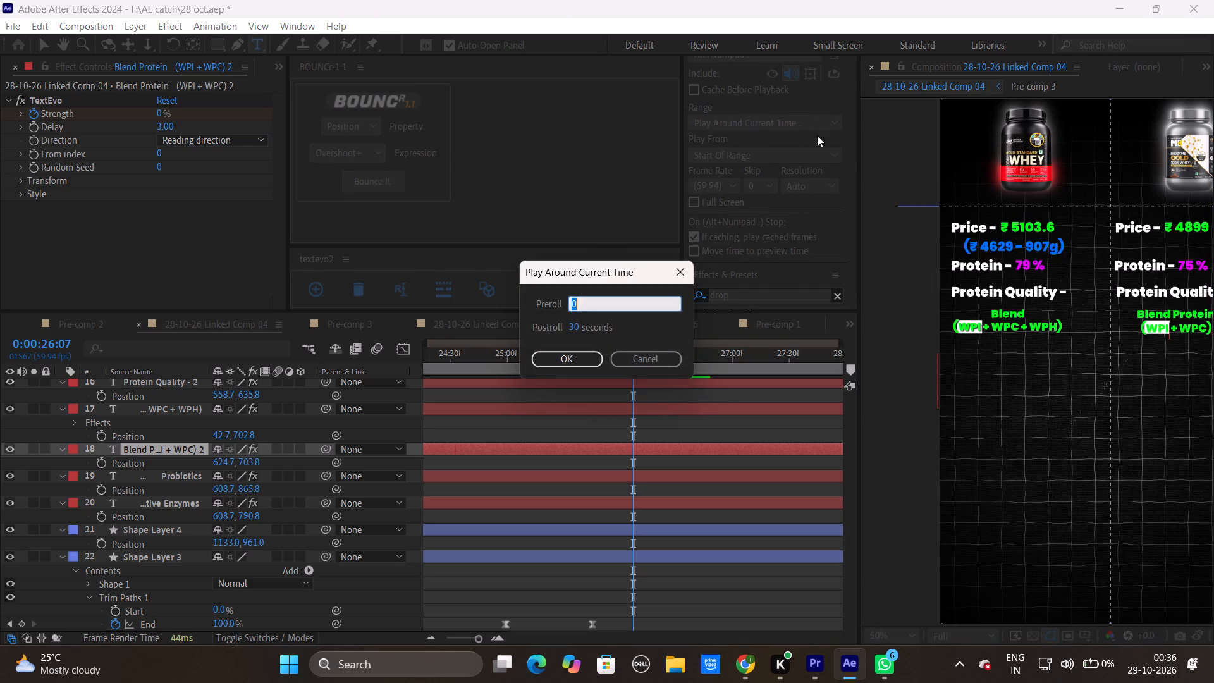
click(651, 356)
scroll(785, 261, down, 4)
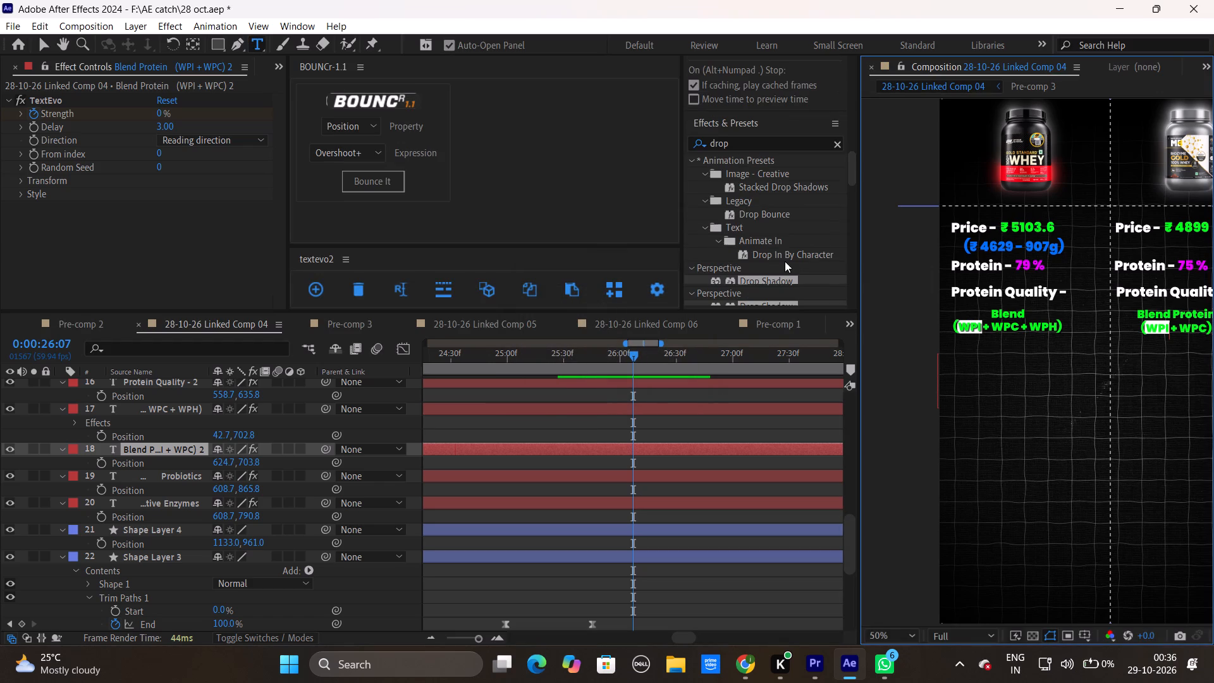
drag(772, 279, 730, 445)
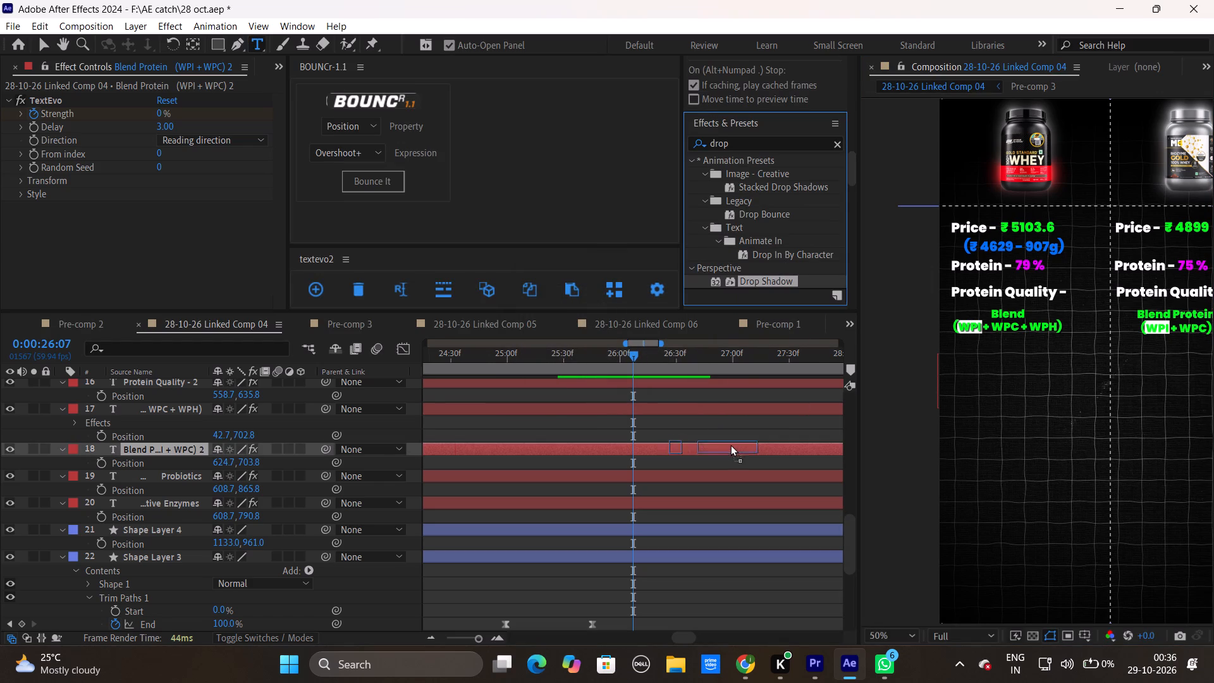
drag(730, 445, 726, 445)
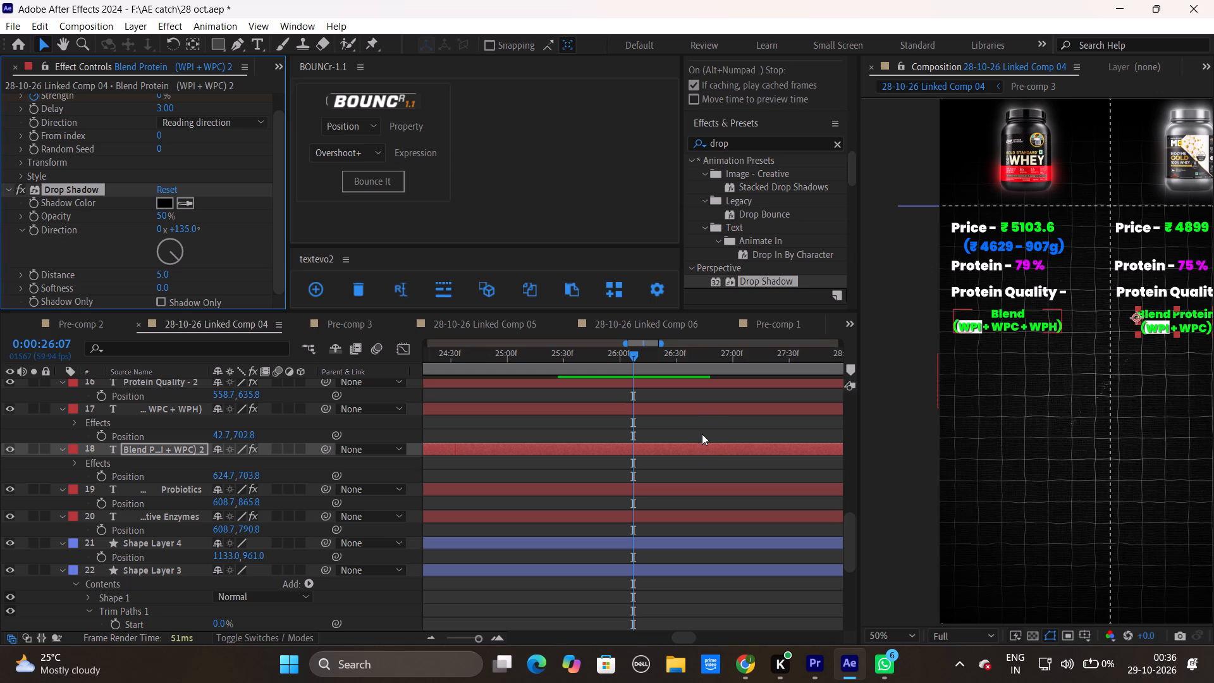
click(702, 434)
Play back the WPI highlight wipe-on in both columns several times from around 0:00:24:32 to check its timing and text readability.
drag(632, 354, 592, 357)
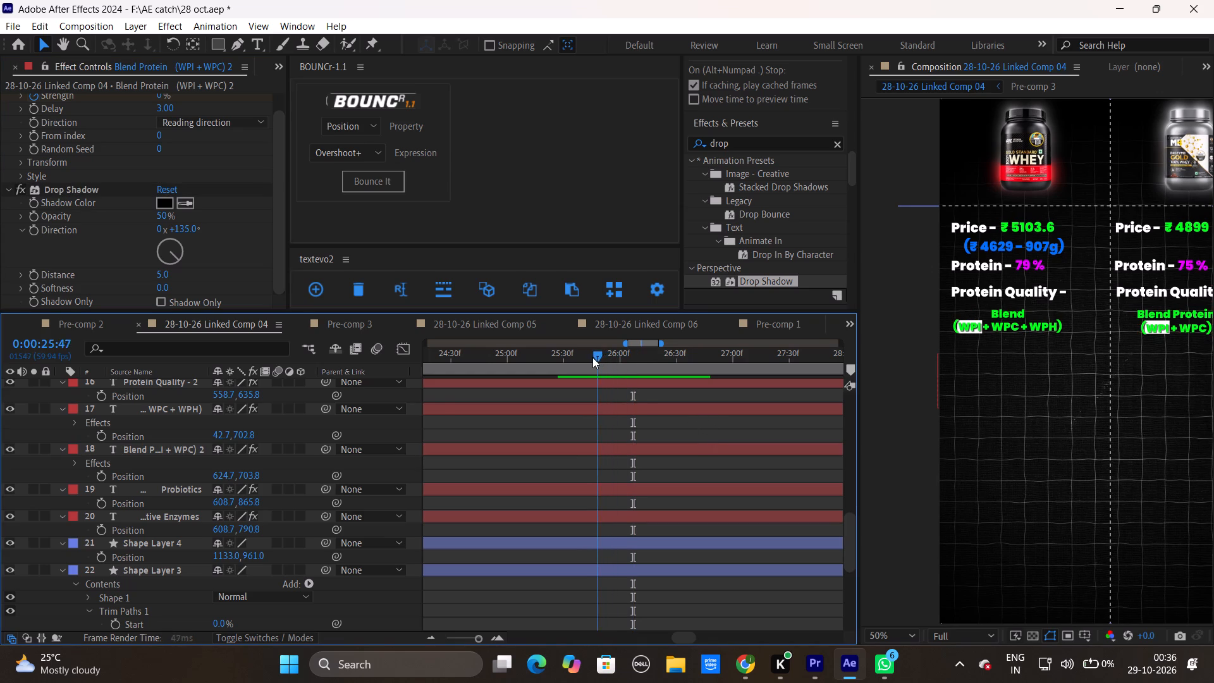
drag(592, 357, 545, 359)
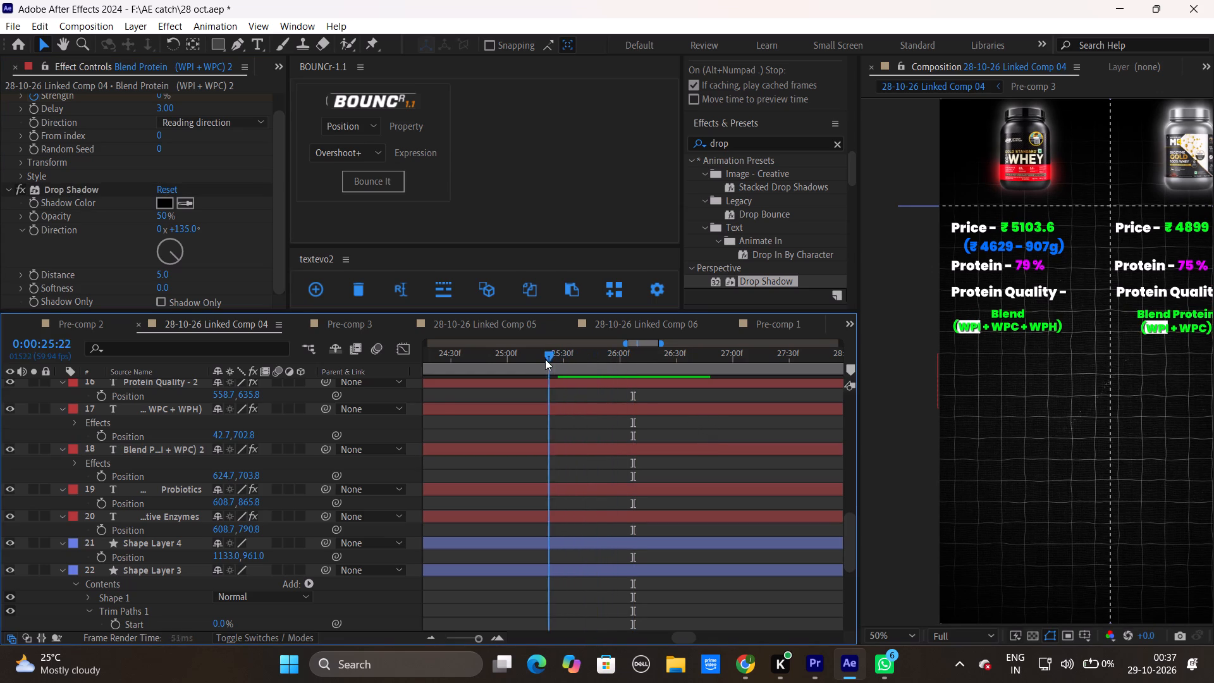
drag(545, 359, 496, 359)
key(space)
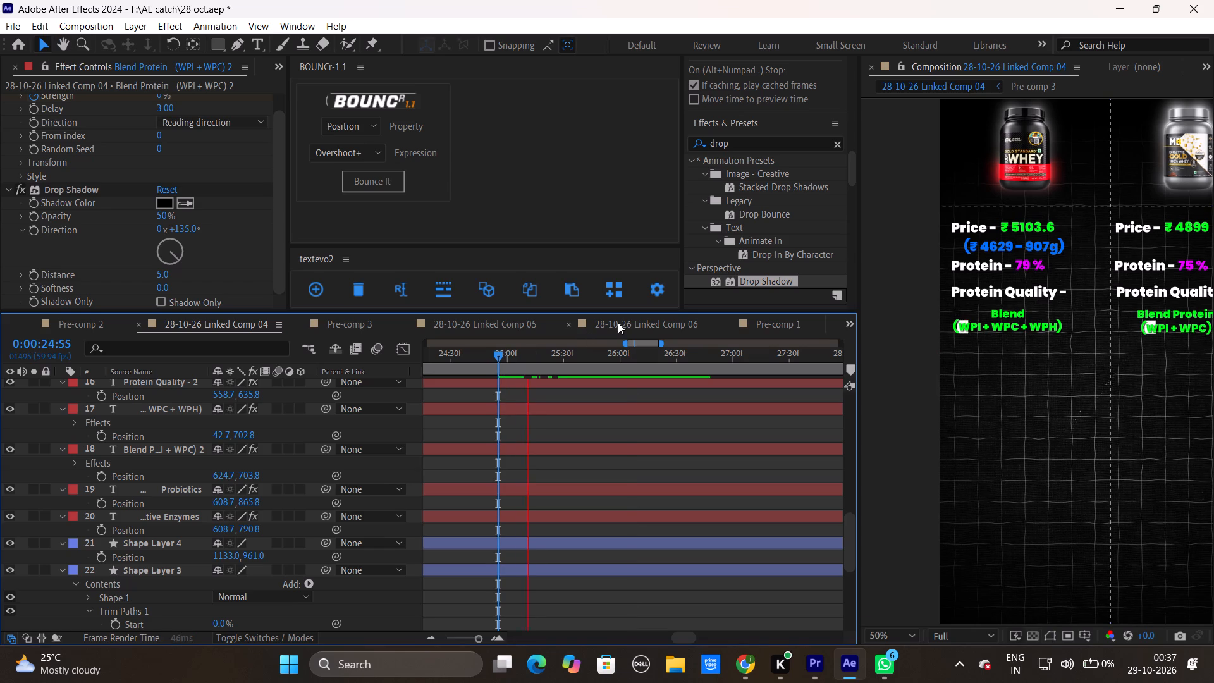
key(space)
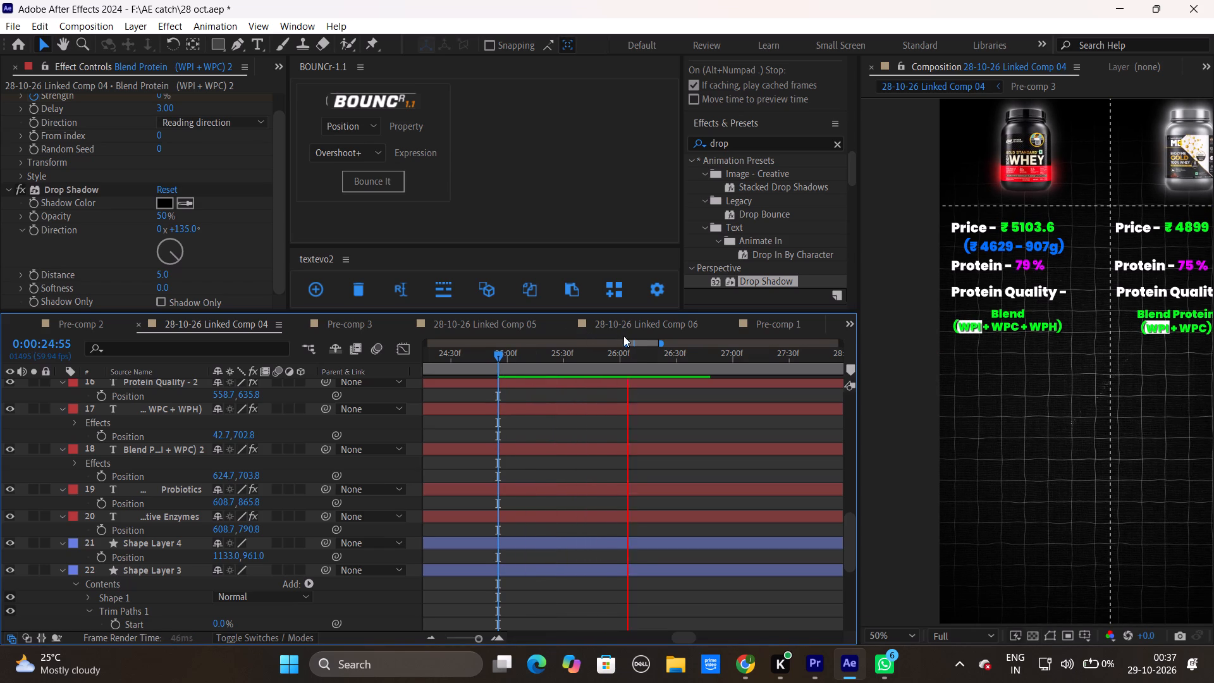
drag(632, 360, 521, 364)
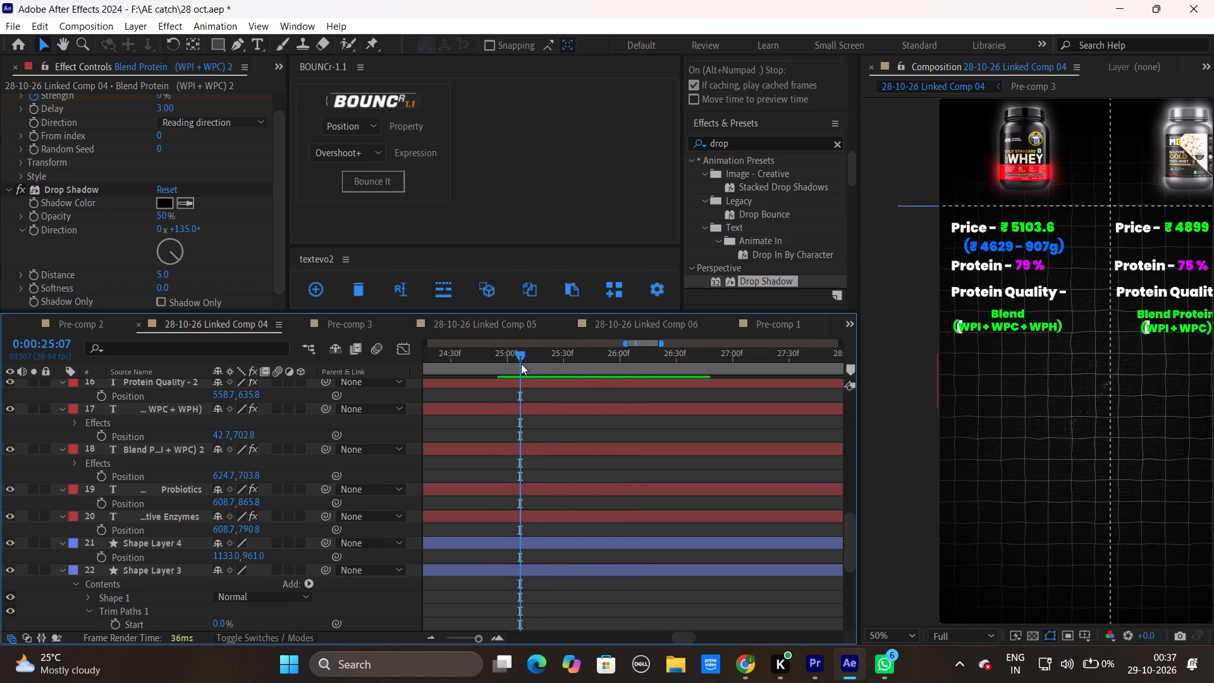
key(space)
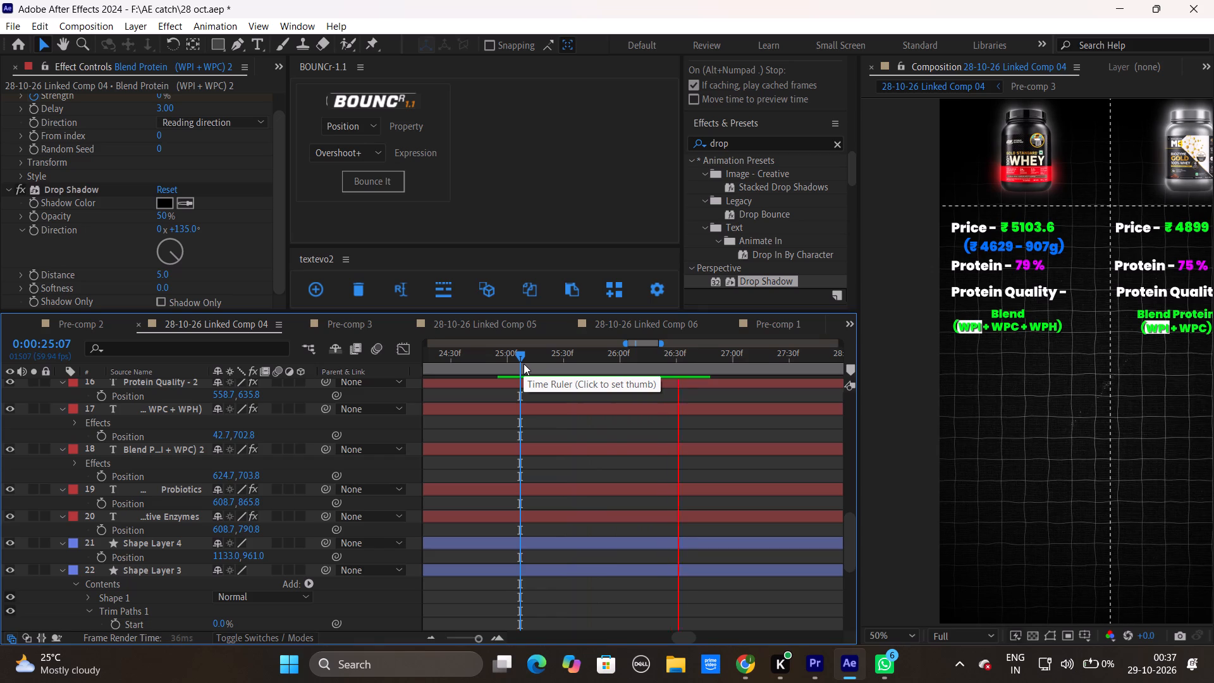
key(space)
drag(709, 361, 503, 366)
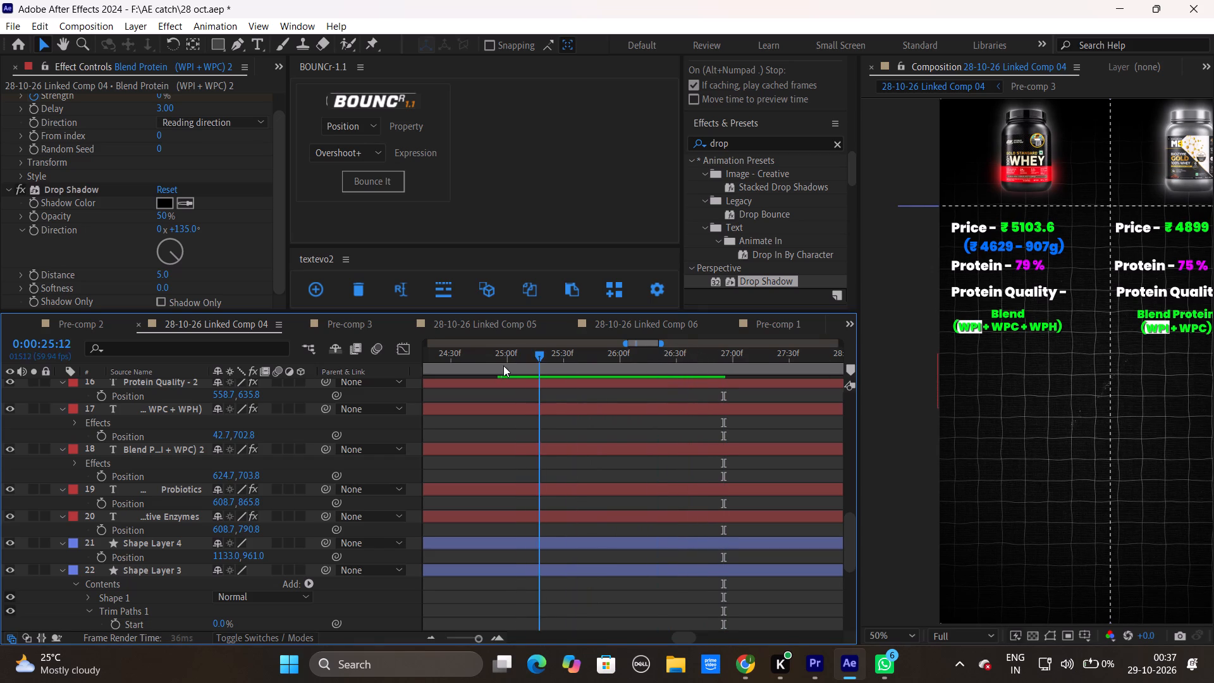
drag(503, 366, 455, 366)
key(space)
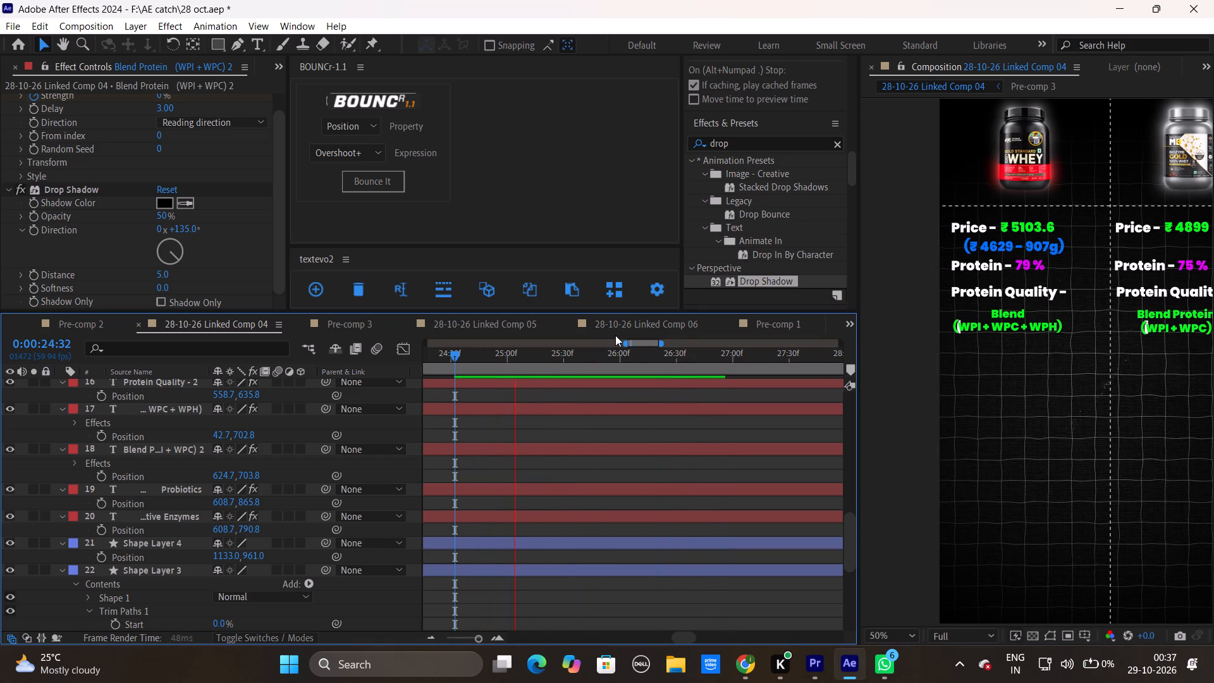
key(space)
drag(666, 352, 659, 352)
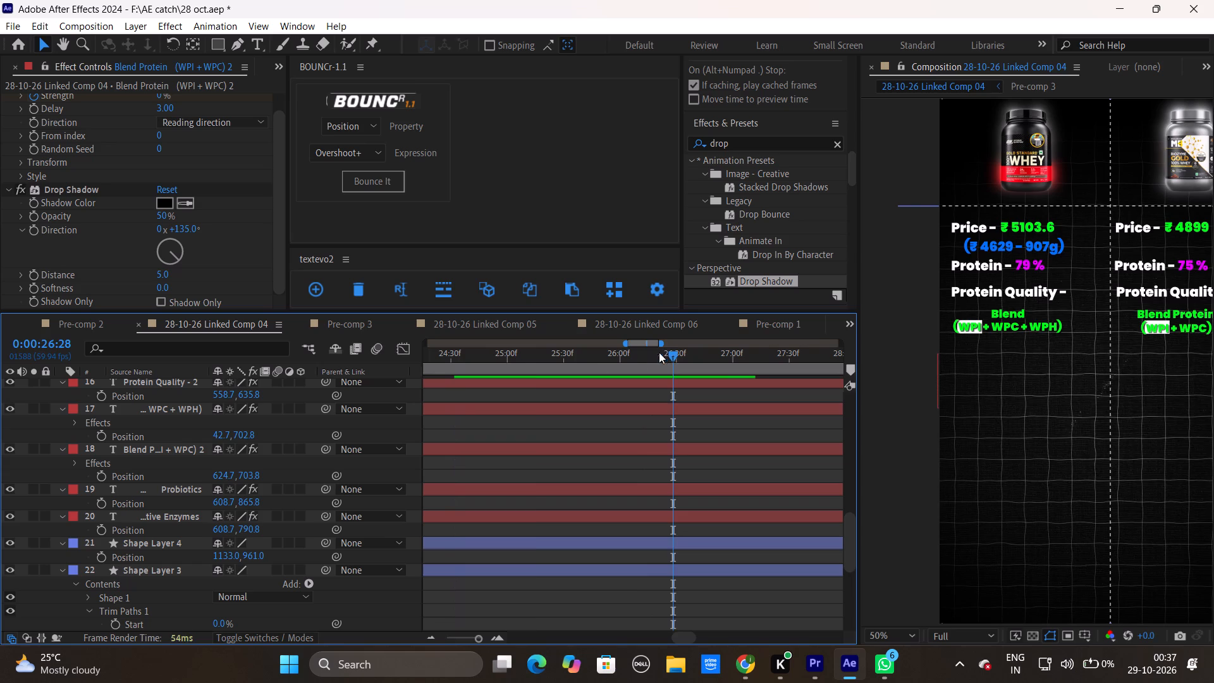
drag(659, 352, 458, 359)
key(space)
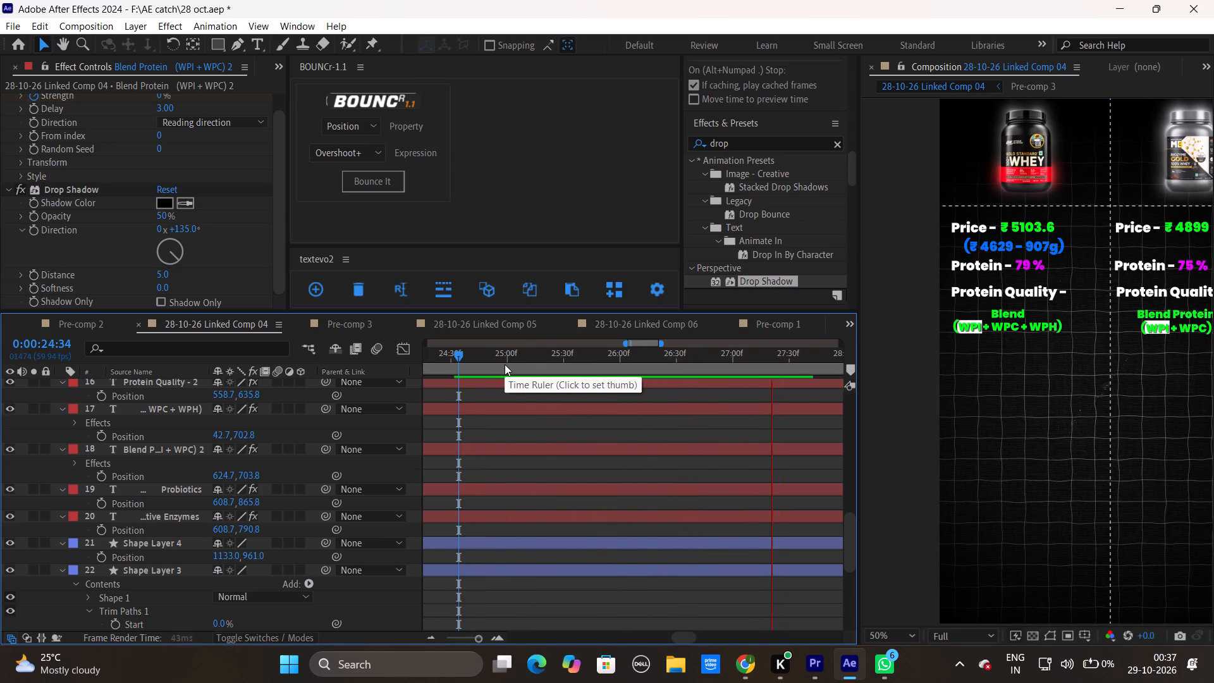
key(space)
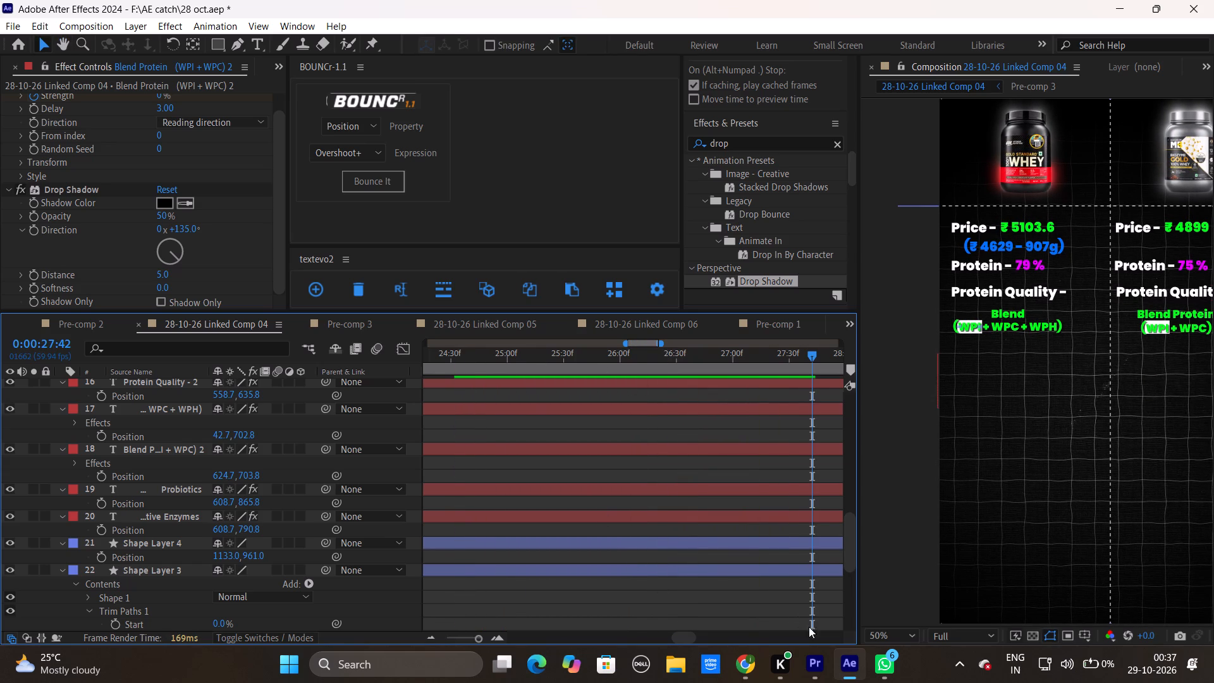
Switch to Premiere Pro and scrub the MVI_1165 sequence to 00:00:48:35 to review the comparison layout near the Linked Comp 04 clip's end.
click(807, 676)
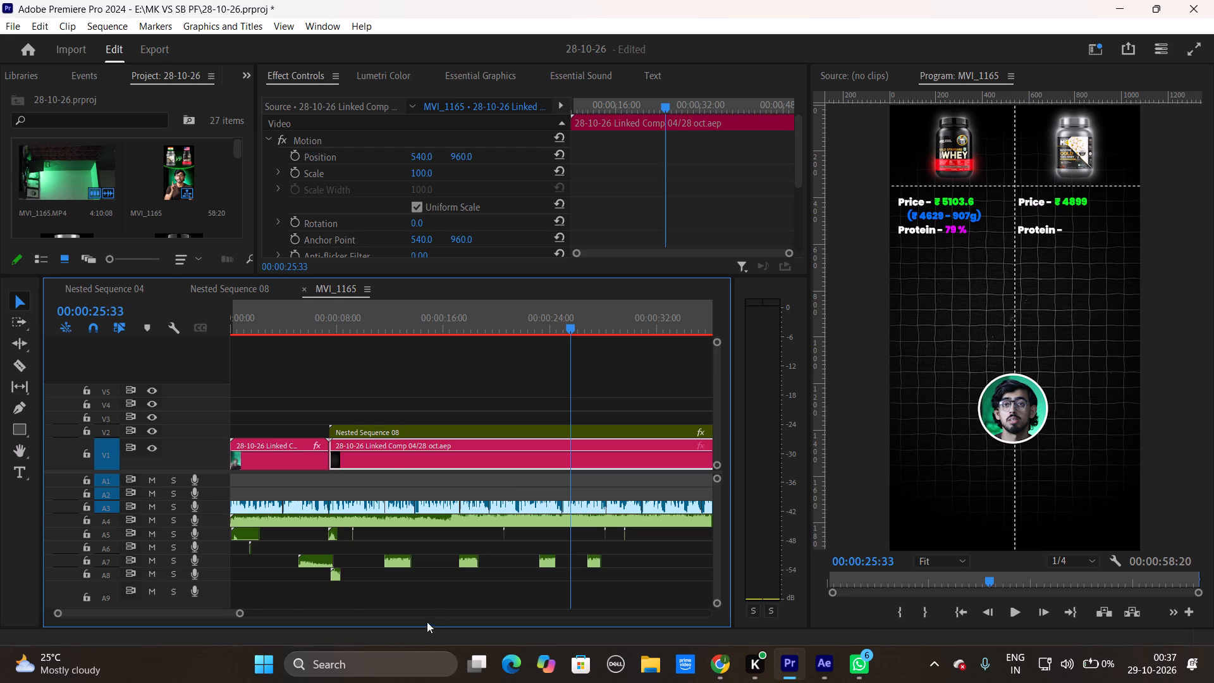
drag(240, 612, 311, 607)
drag(393, 322, 513, 332)
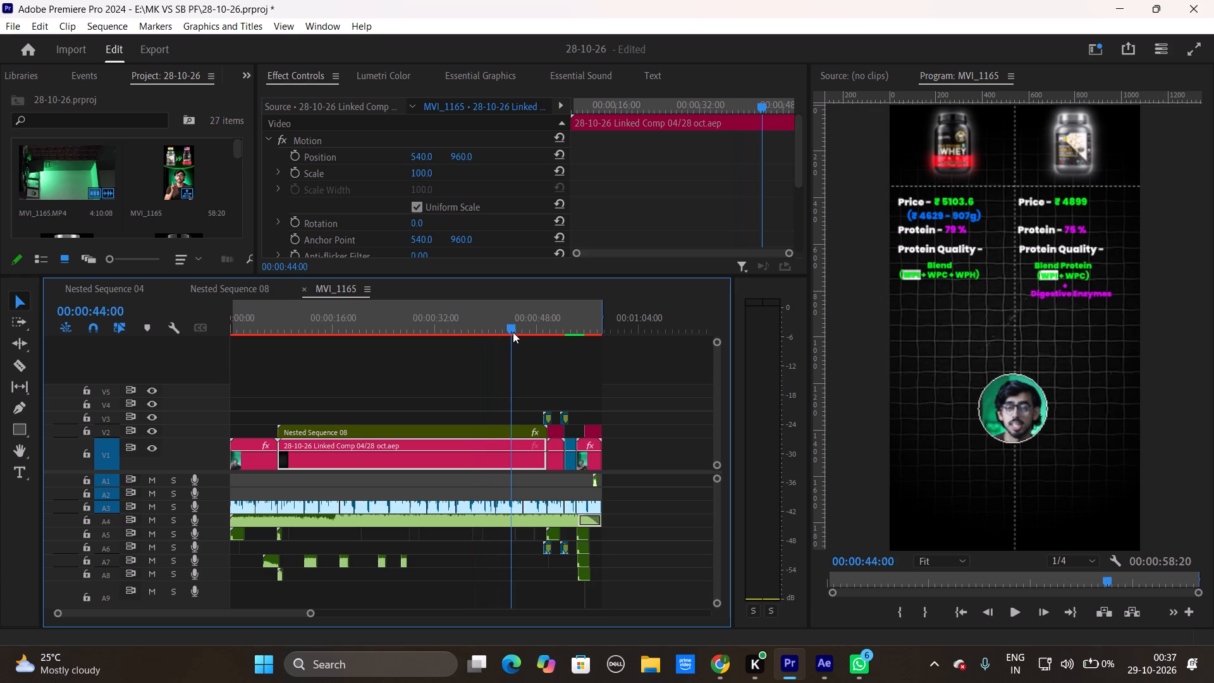
drag(513, 332, 530, 328)
drag(526, 323, 544, 323)
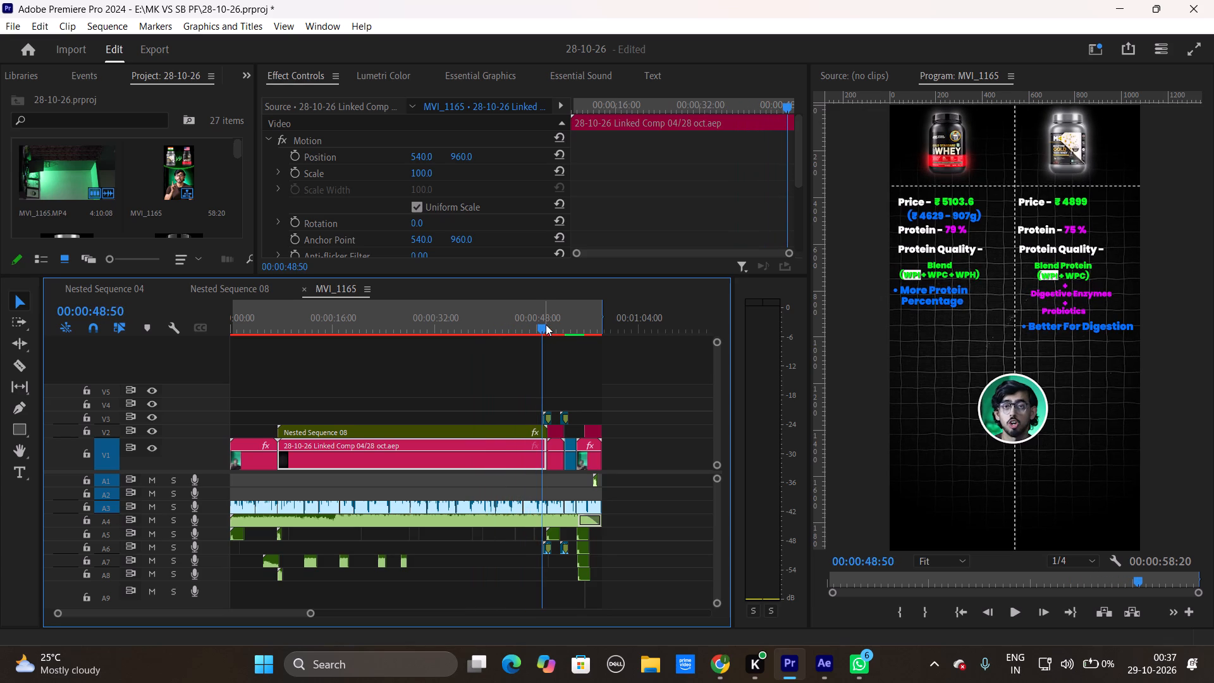
click(546, 324)
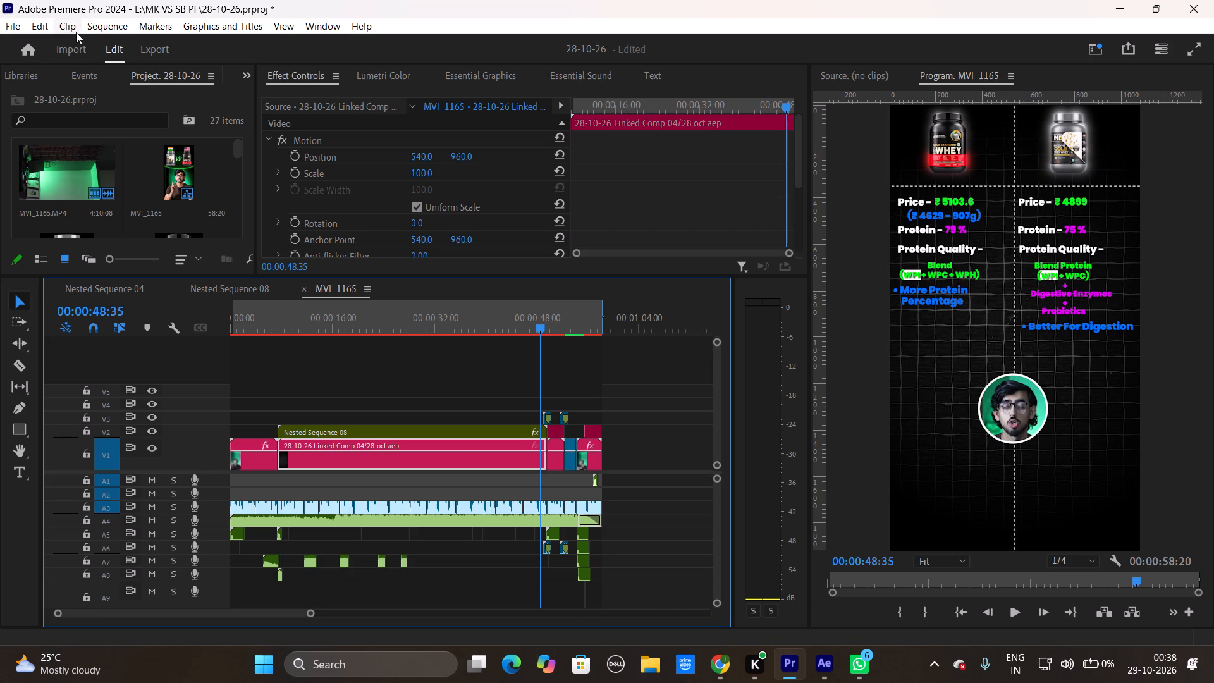
Open the 28-10-26 Linked Comp 04 clip's original composition in After Effects.
right_click(487, 464)
click(568, 120)
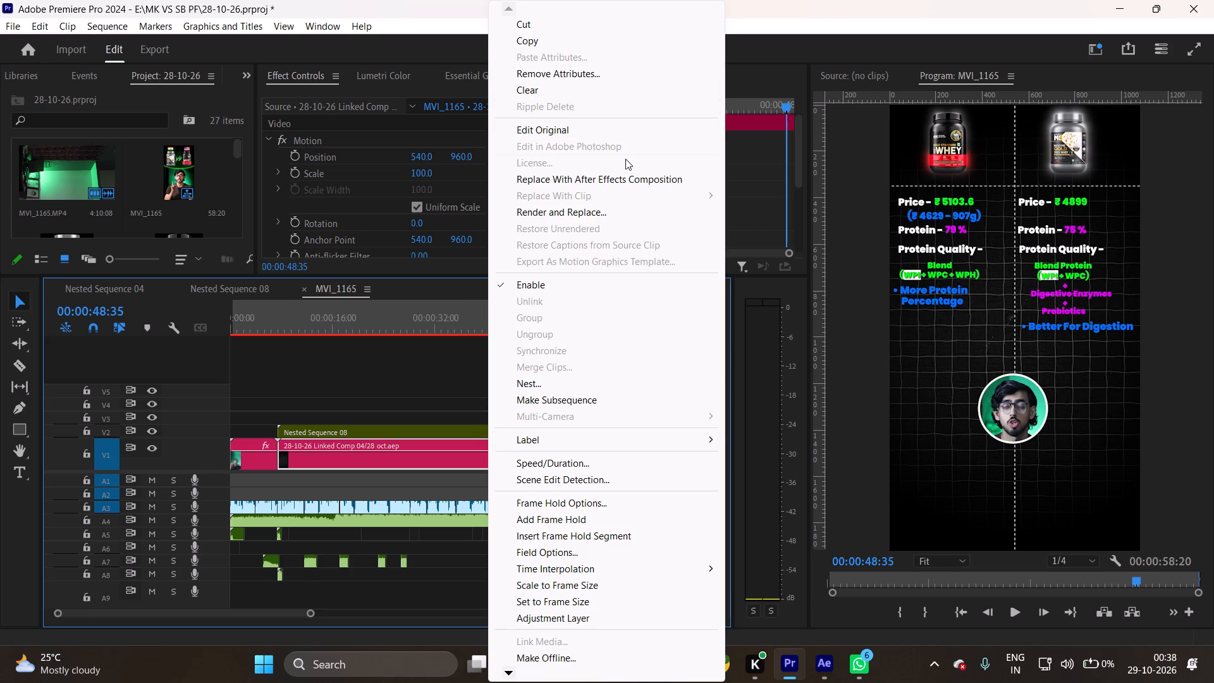
click(606, 137)
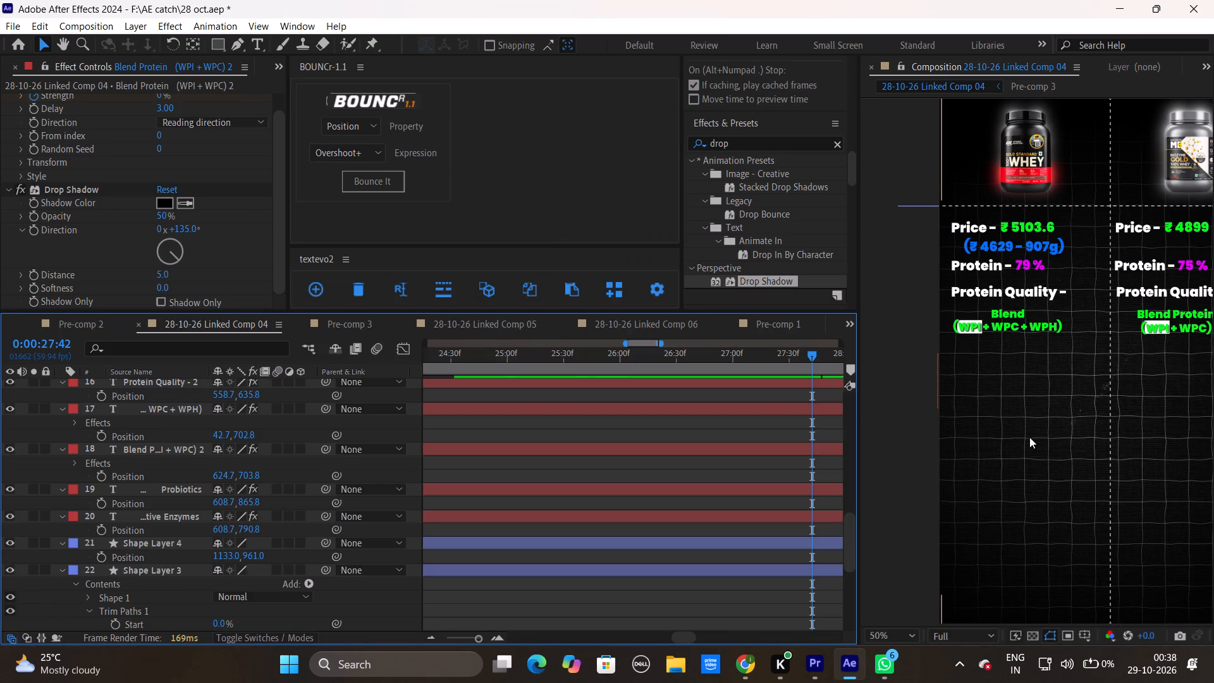
At 0:00:41:29, show the composition rulers and place a horizontal guide just below the Better For Digestion text.
click(900, 641)
click(912, 378)
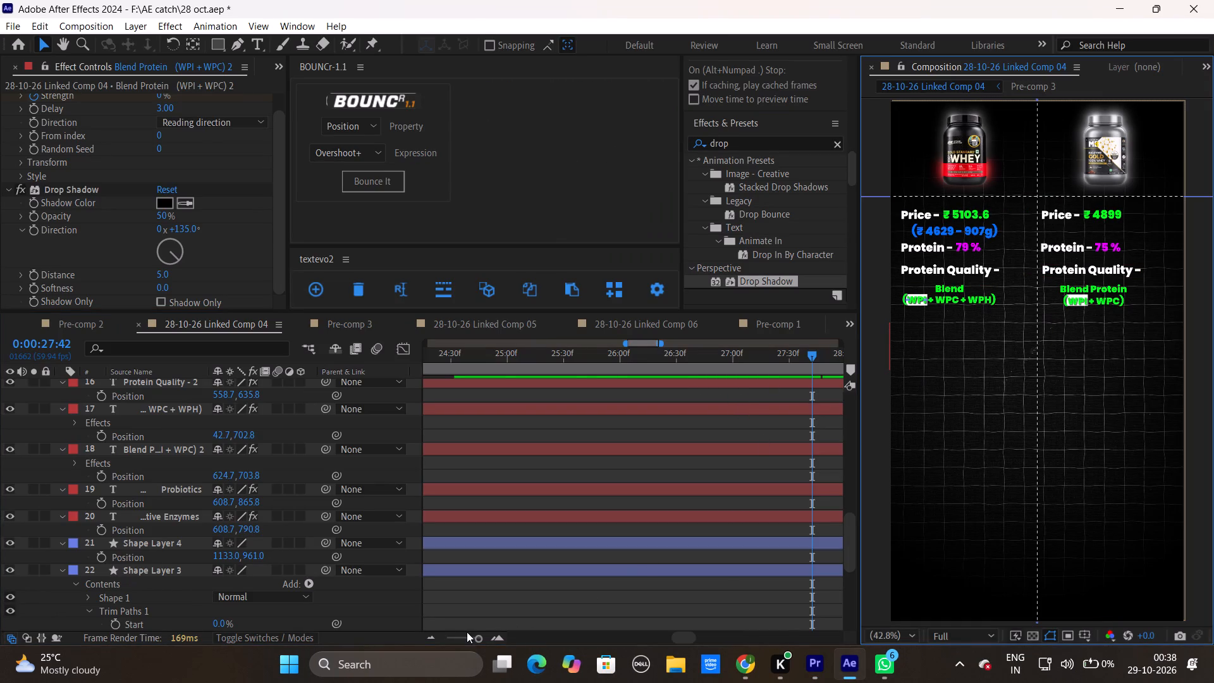
drag(478, 639, 427, 639)
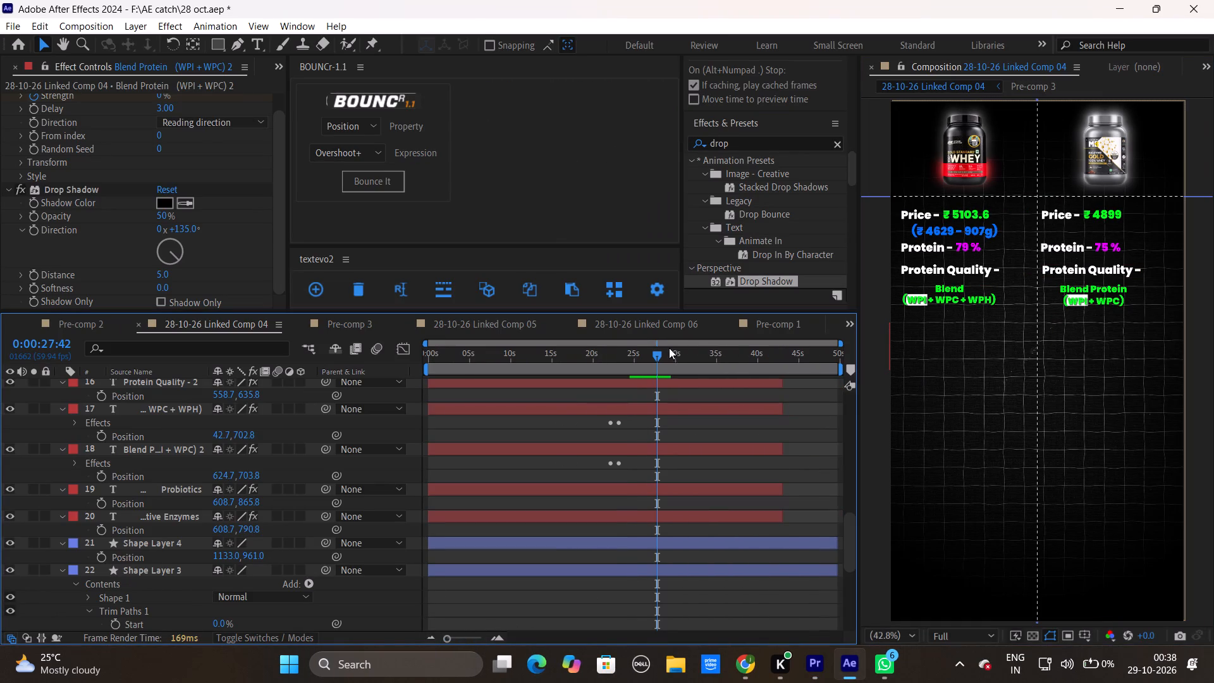
drag(667, 348, 737, 350)
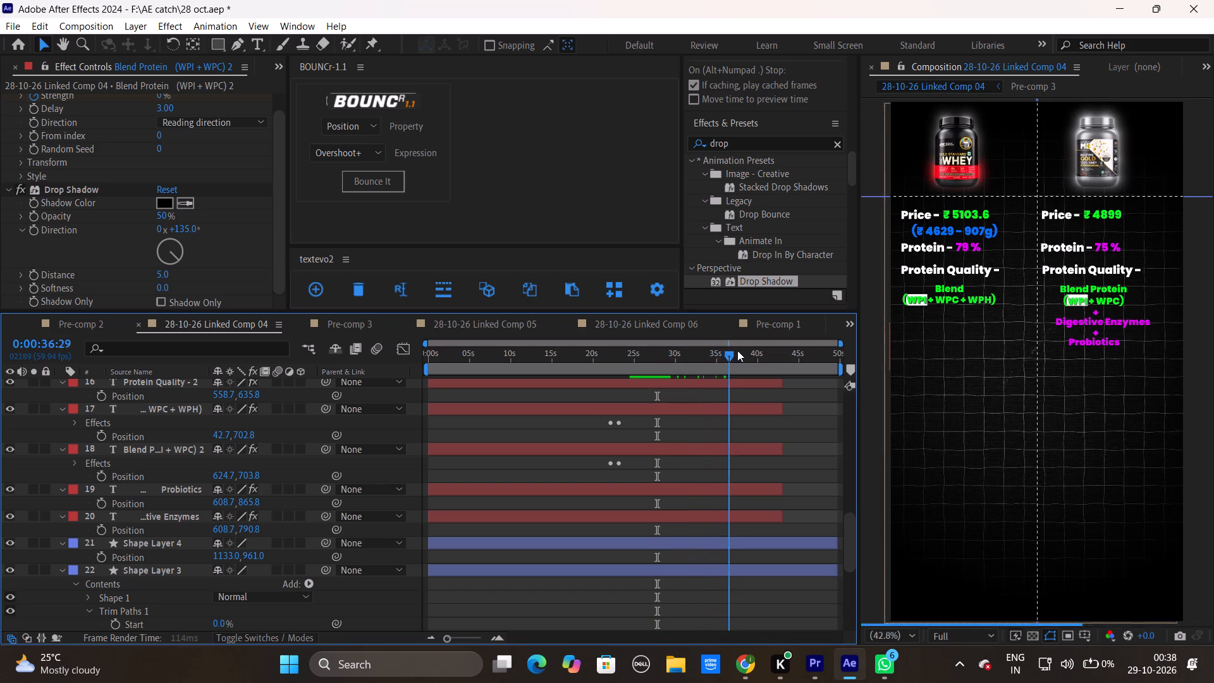
drag(737, 350, 756, 346)
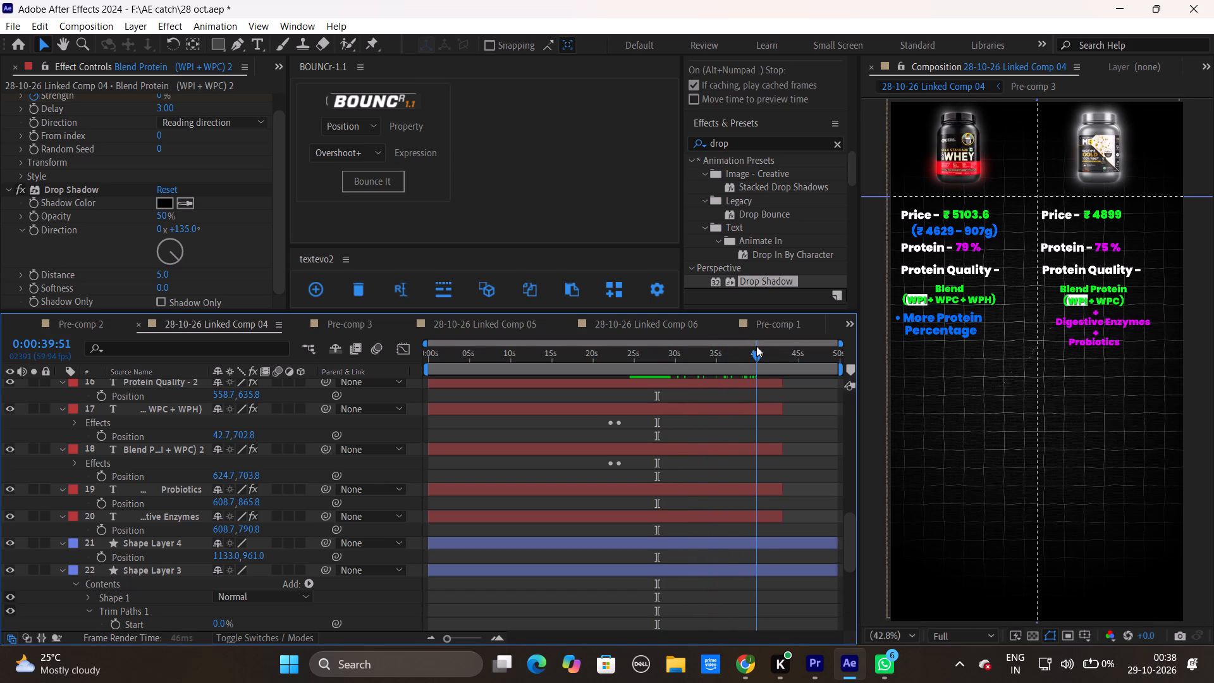
drag(756, 346, 769, 343)
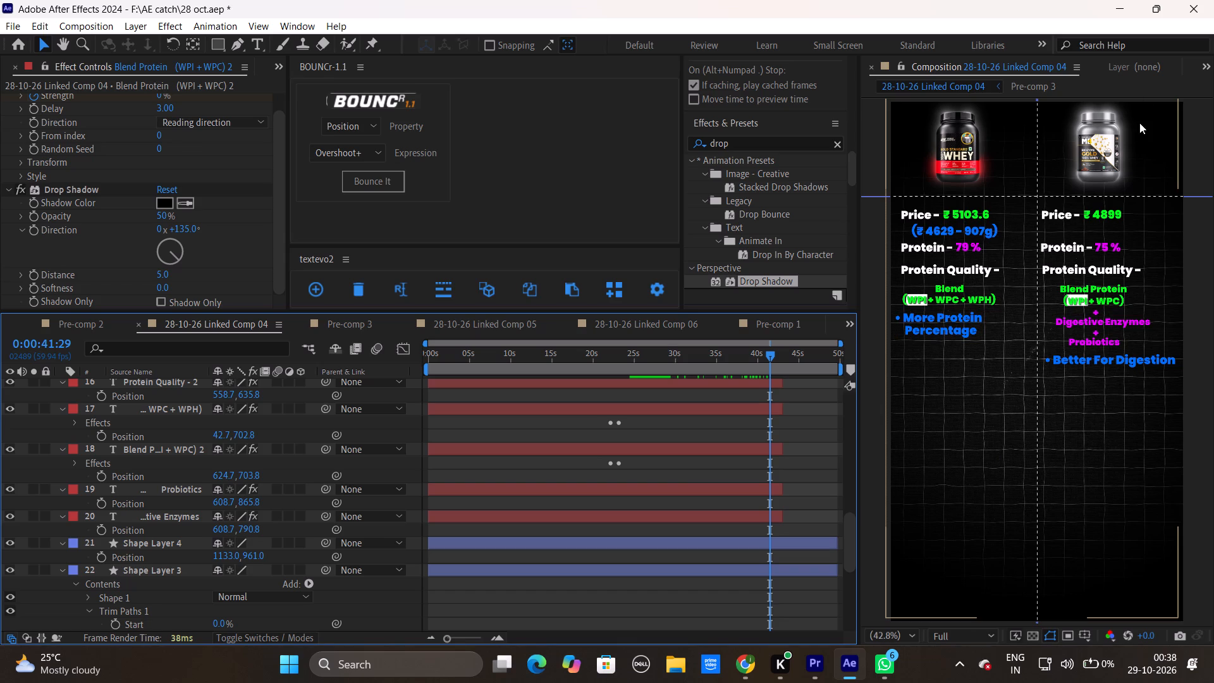
click(1086, 636)
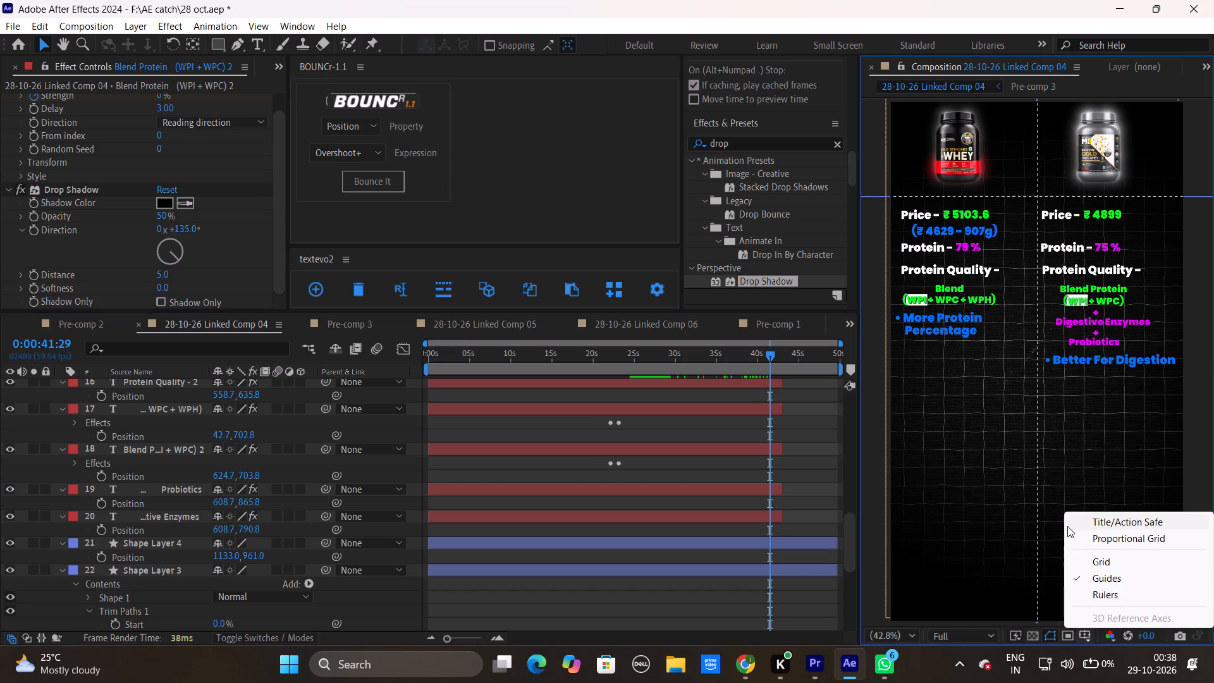
click(1108, 594)
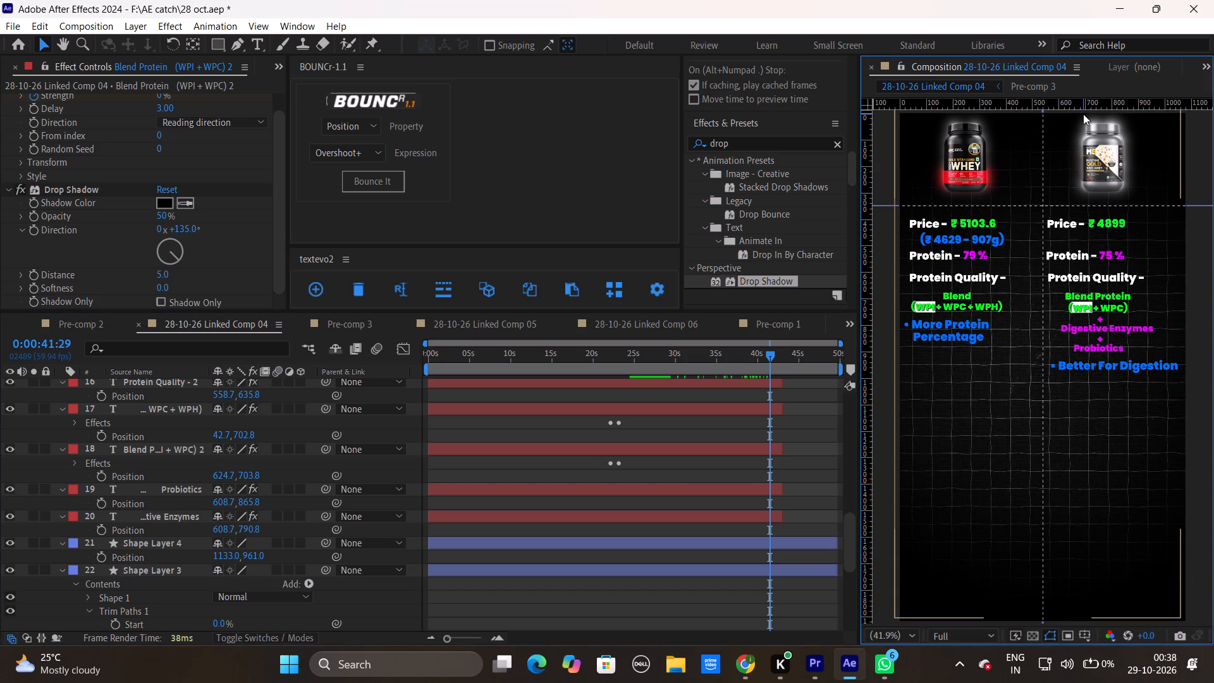
drag(1081, 109, 1050, 400)
drag(1050, 400, 1045, 385)
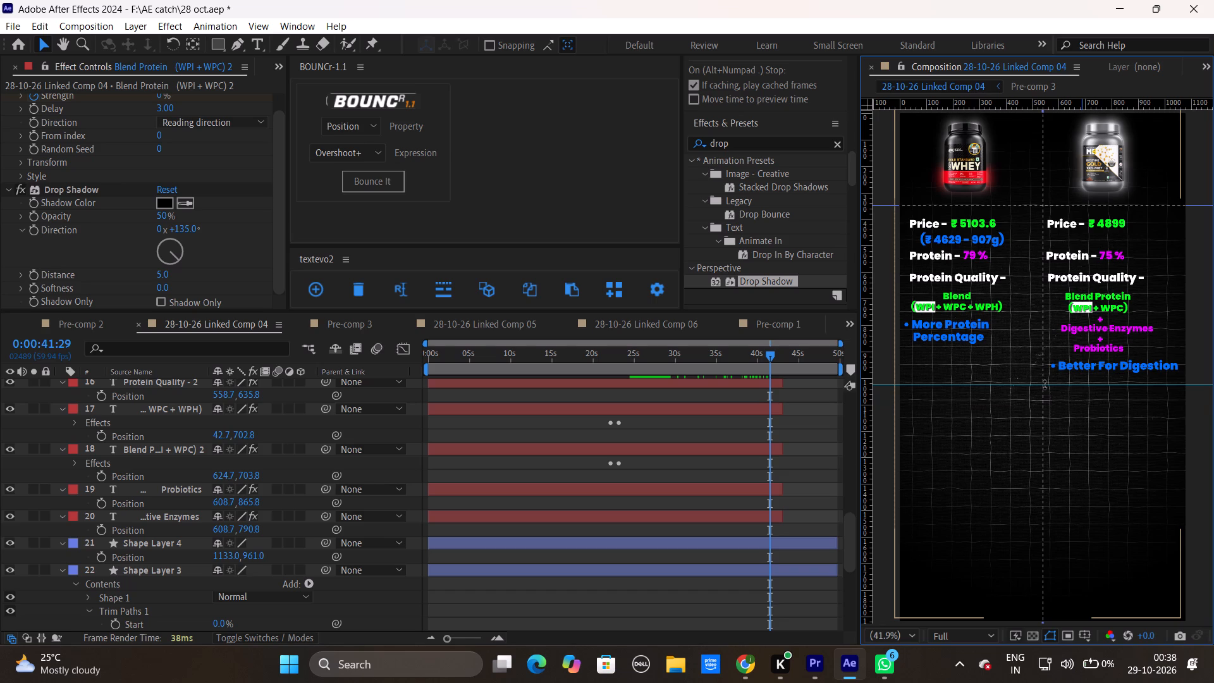
drag(1045, 385, 1050, 386)
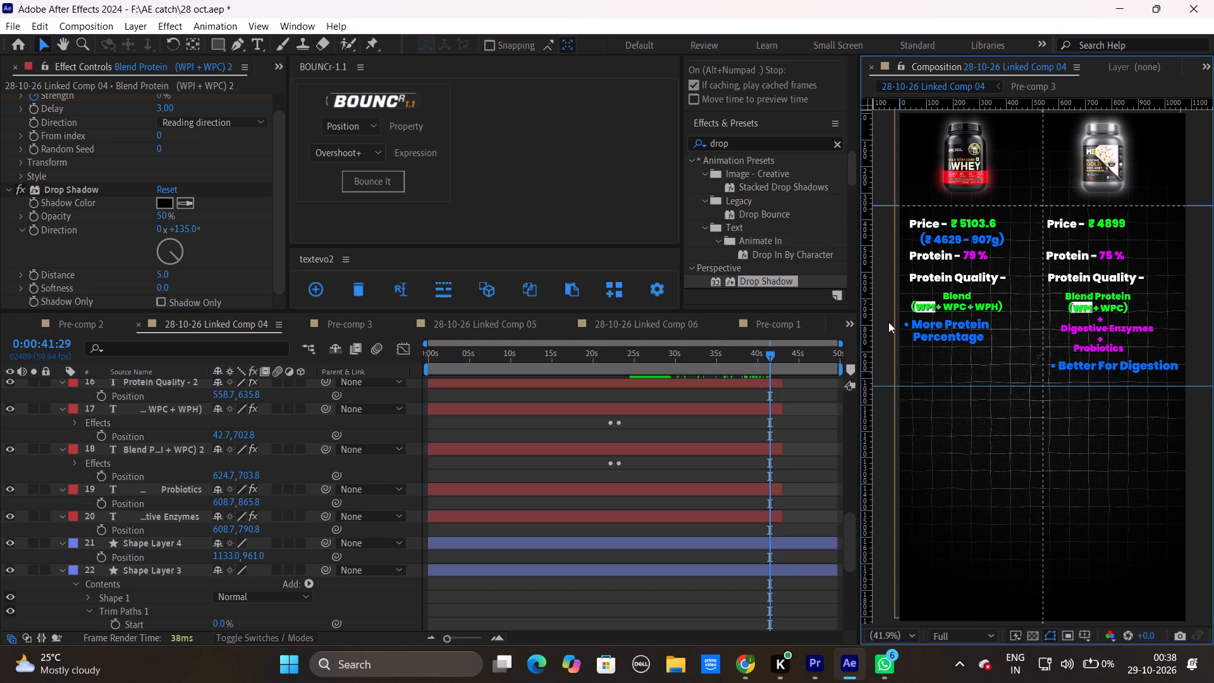
Lower the More Protein Percentage text to a Y position of 978.5, near the horizontal guide.
click(959, 338)
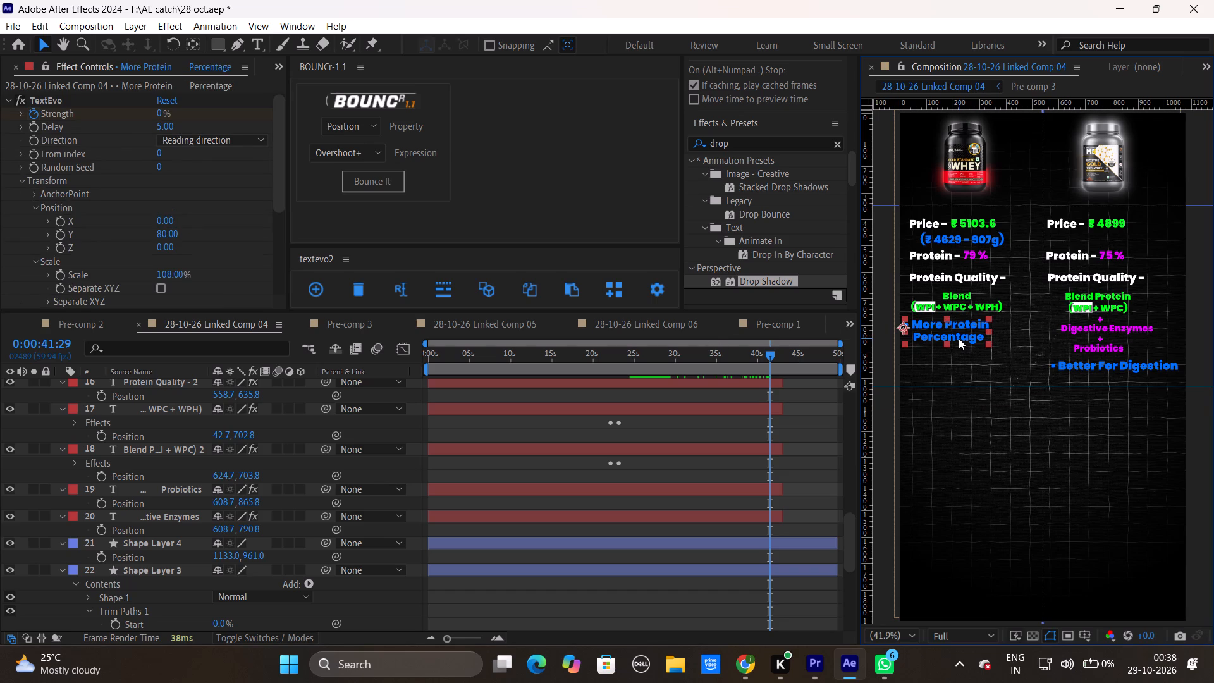
key(p)
scroll(175, 433, up, 4)
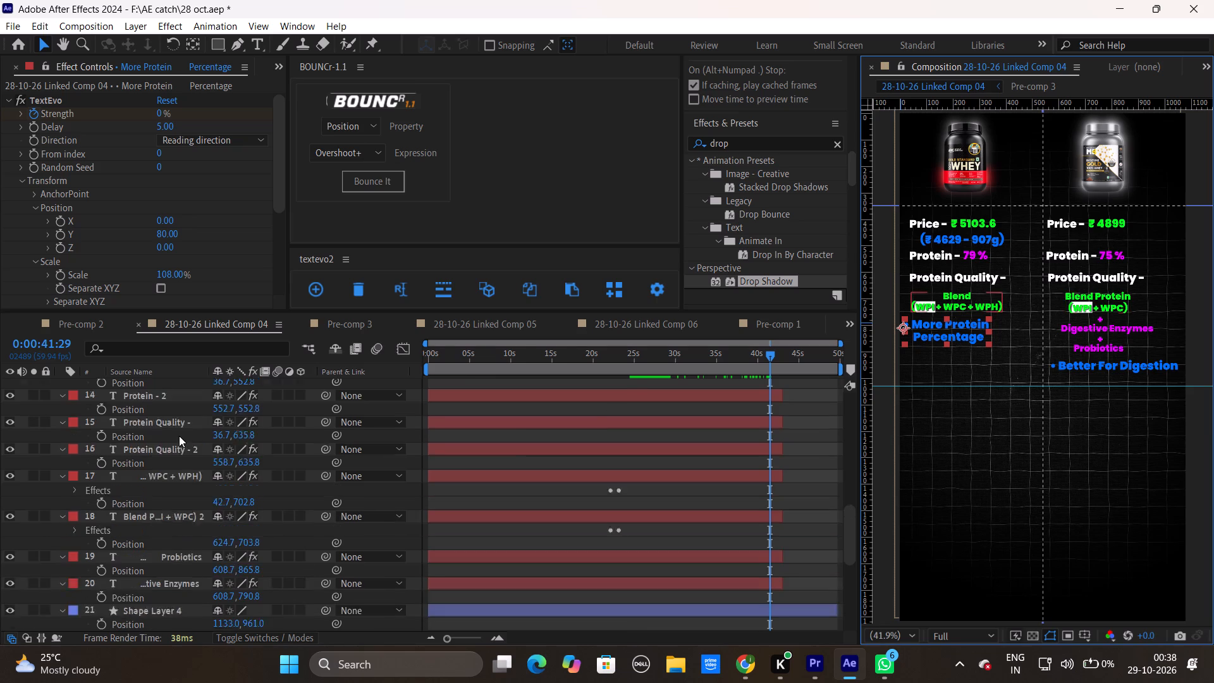
scroll(179, 436, up, 3)
scroll(179, 436, down, 1)
scroll(179, 436, up, 11)
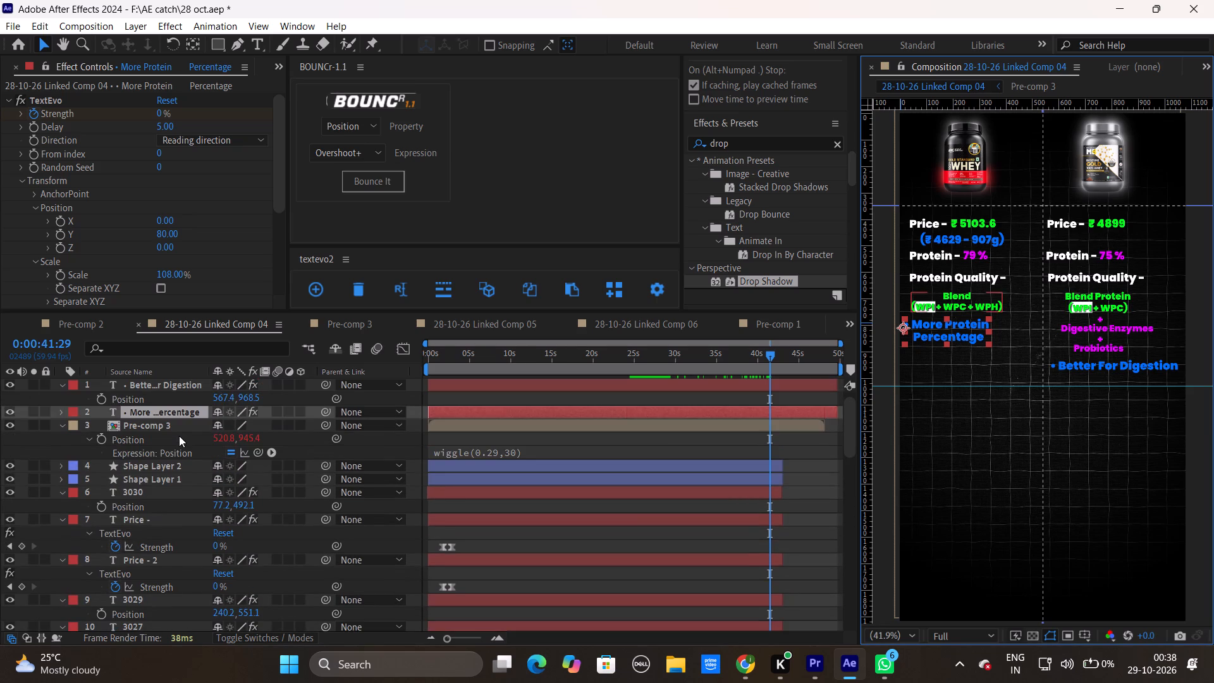
key(p)
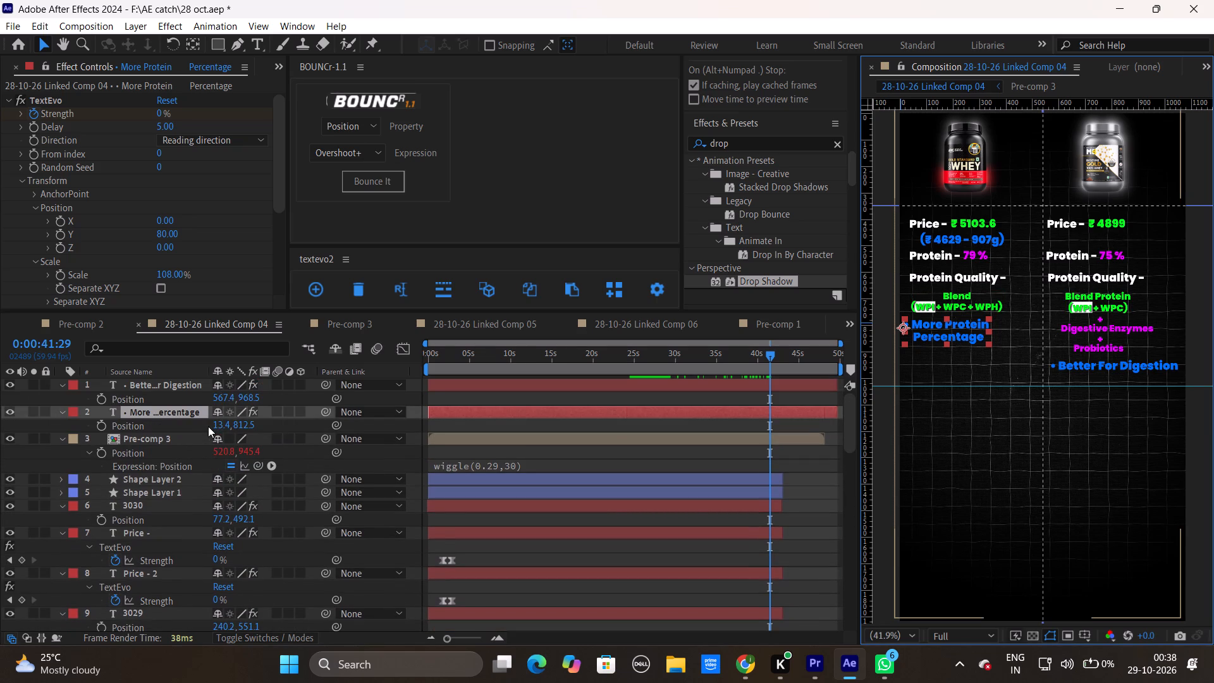
drag(247, 422, 343, 446)
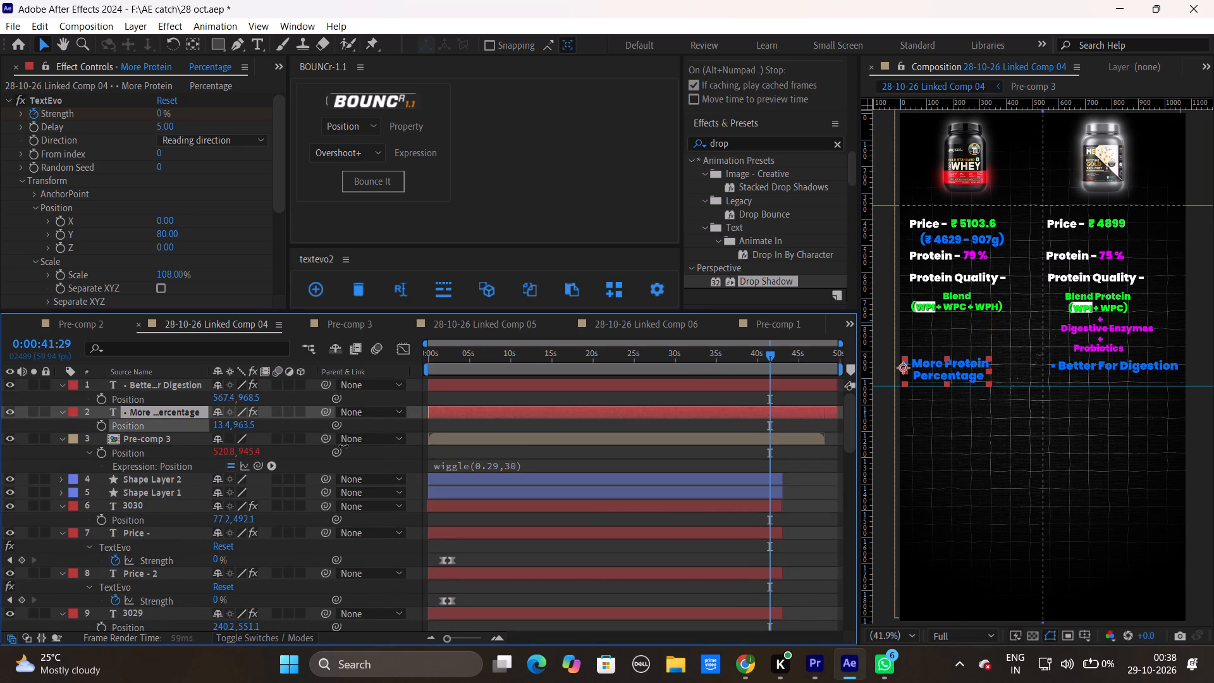
drag(343, 446, 349, 446)
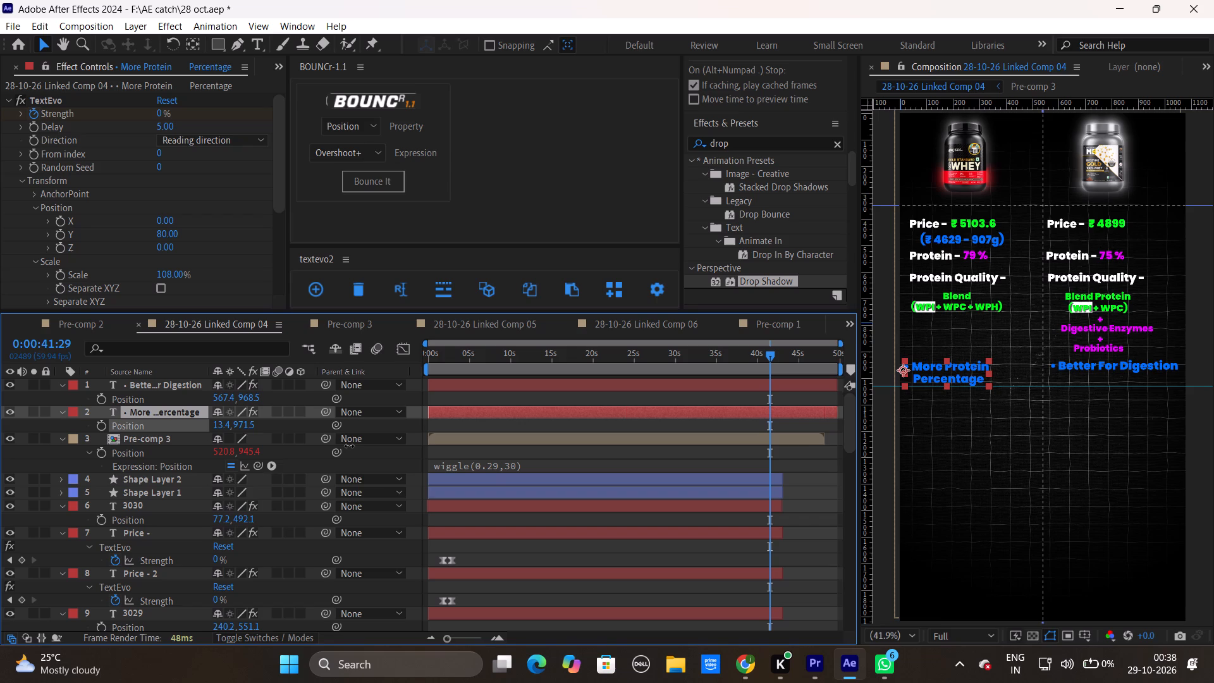
drag(349, 446, 362, 446)
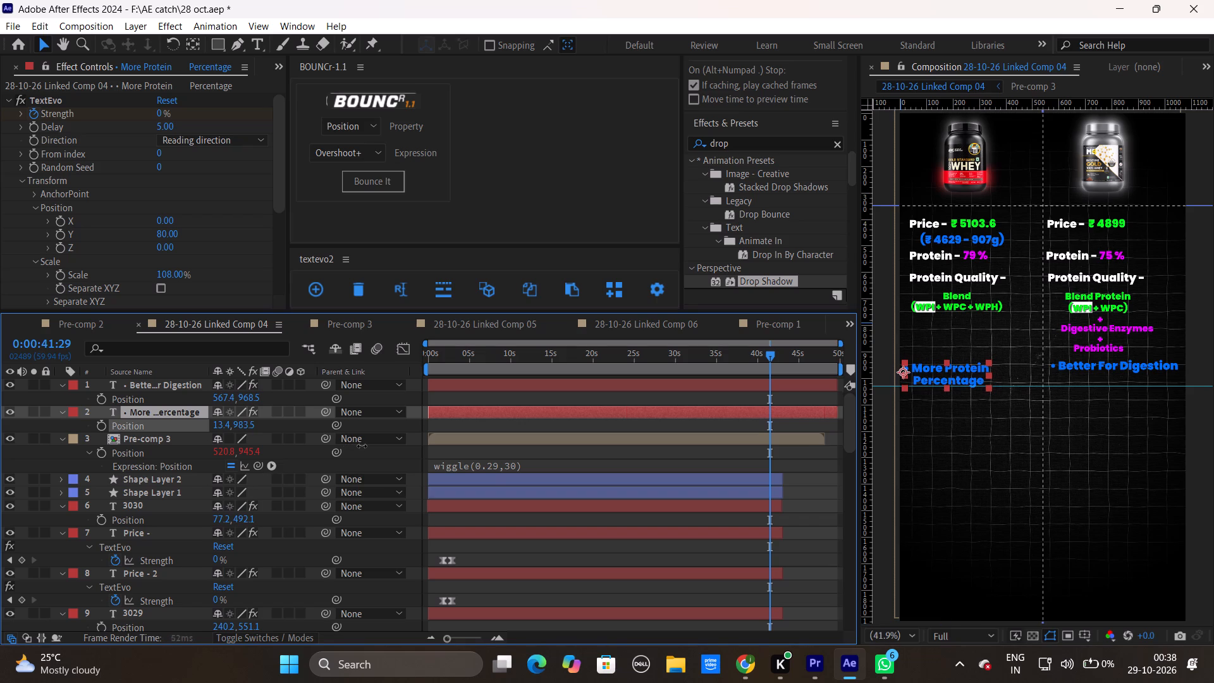
drag(362, 446, 357, 445)
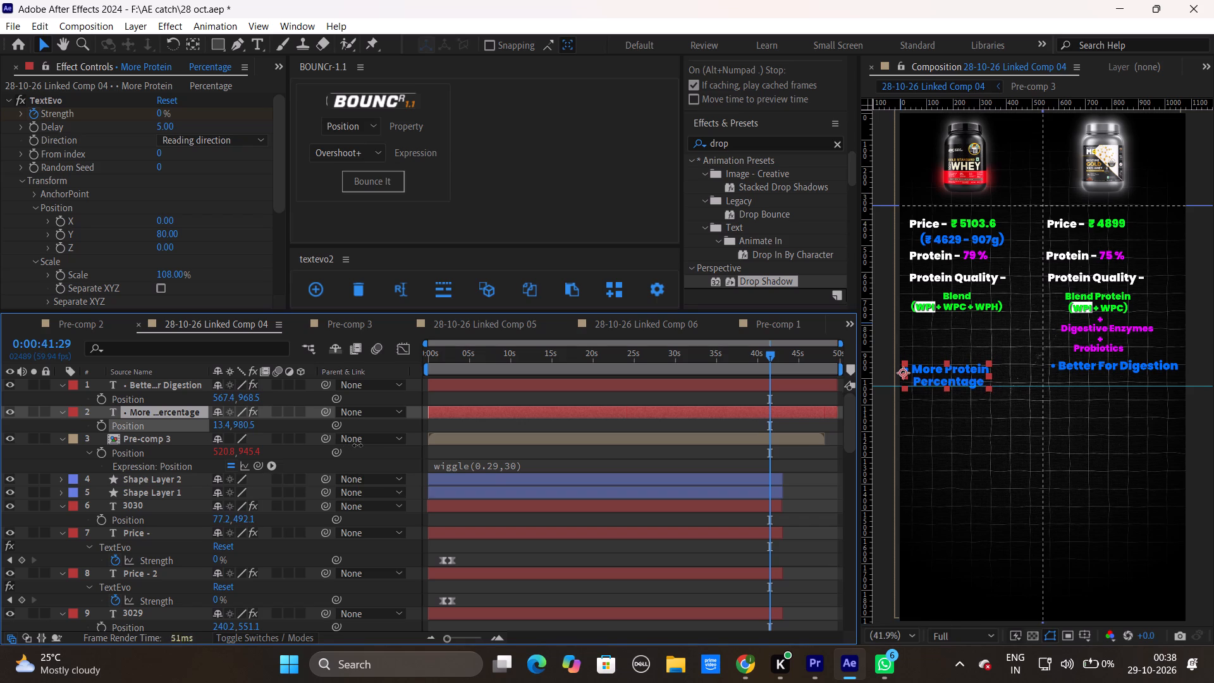
drag(357, 445, 356, 445)
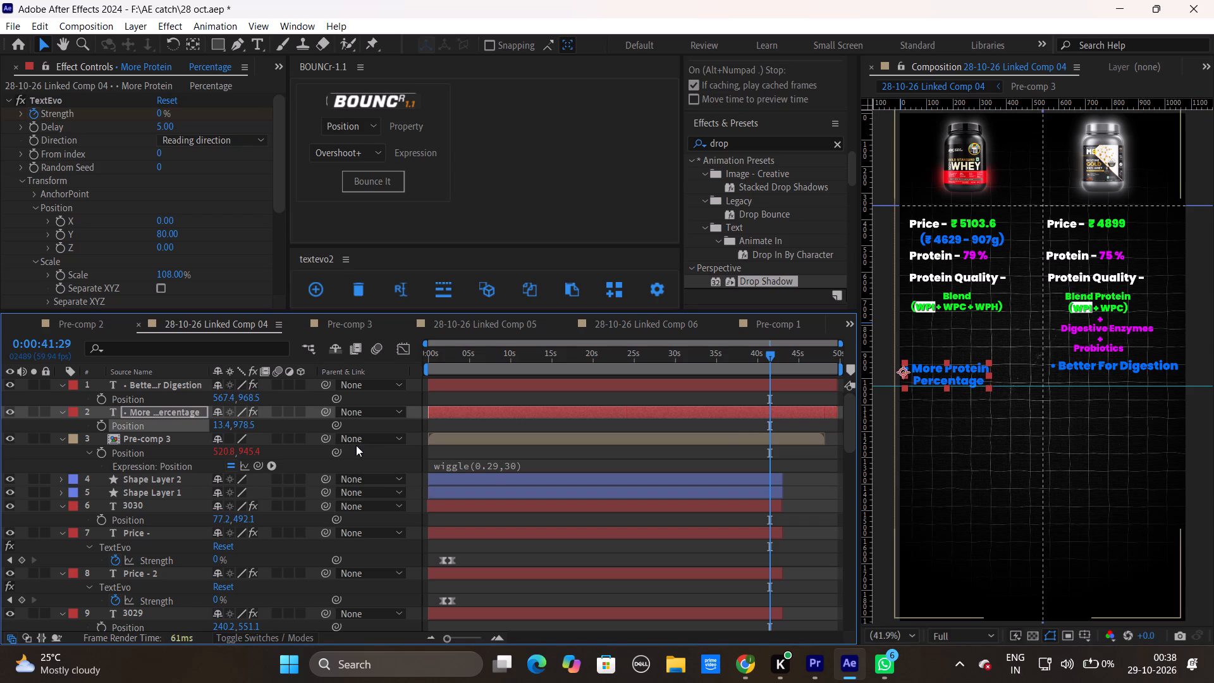
Lower the Better For Digestion text to a Y position of 1008.5.
click(1092, 368)
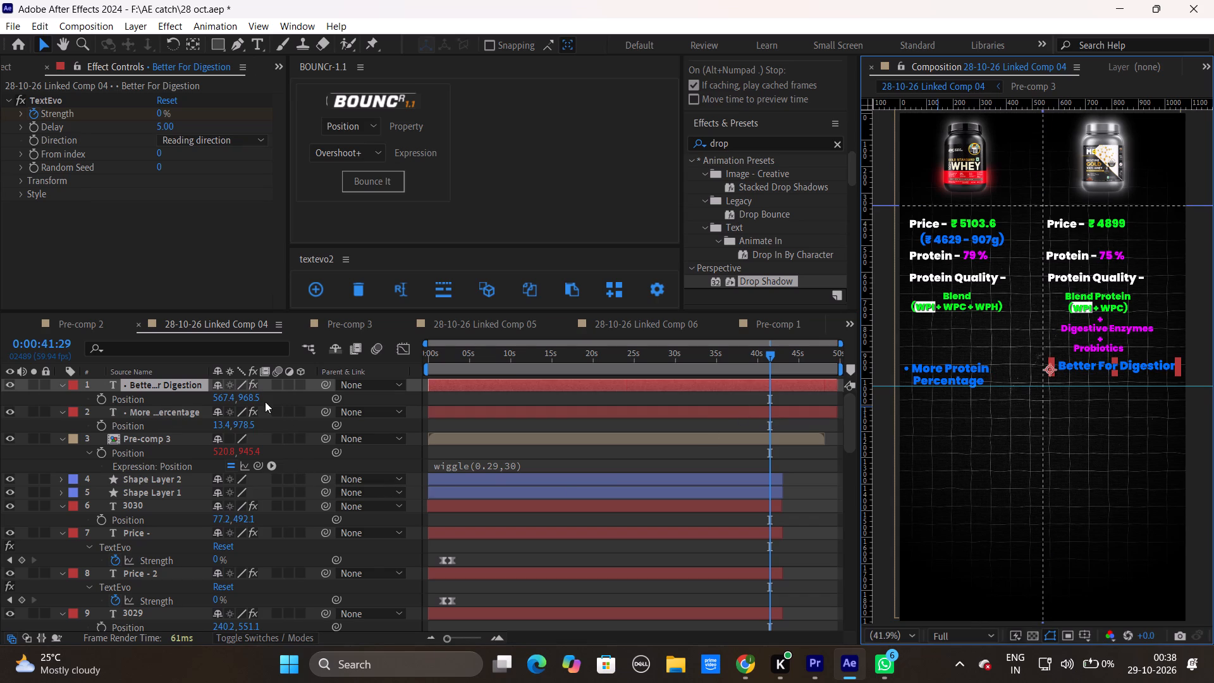
drag(255, 398, 281, 395)
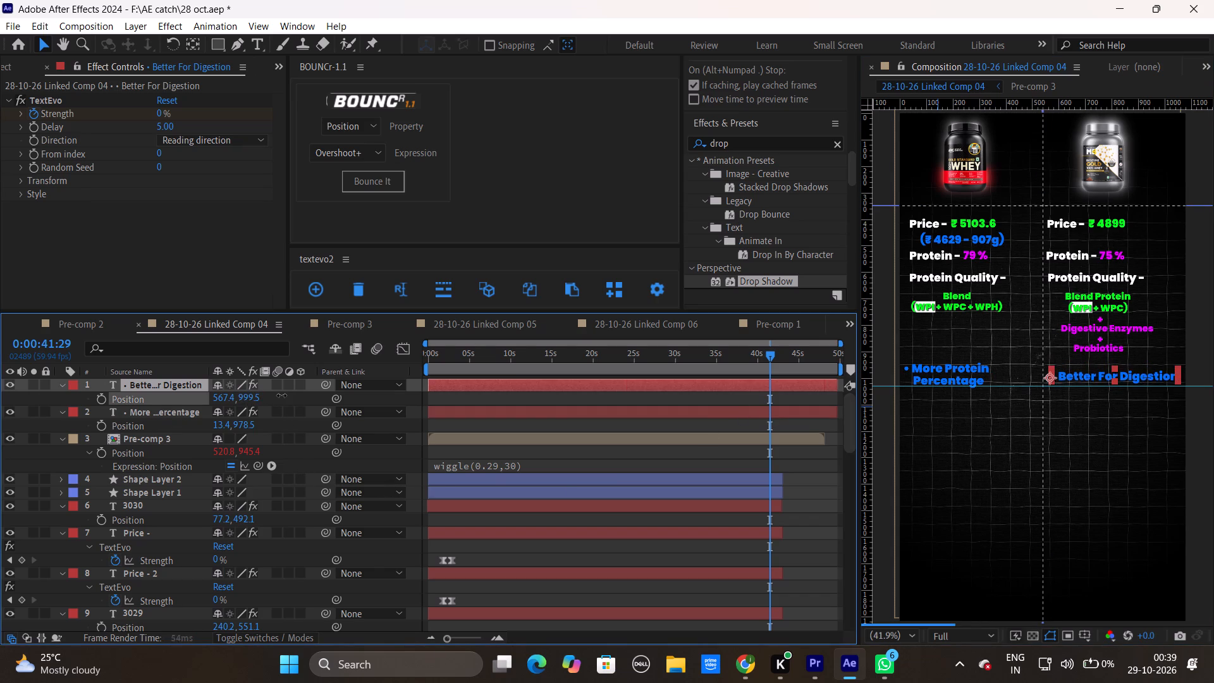
drag(281, 395, 272, 395)
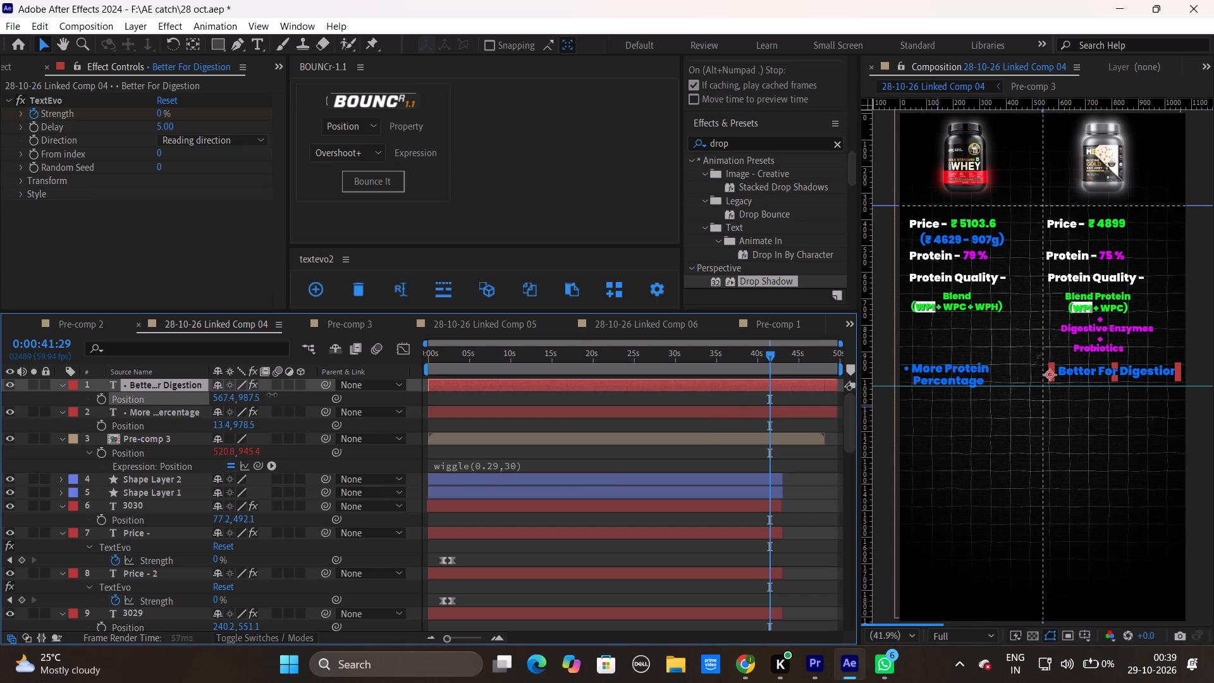
drag(272, 395, 288, 395)
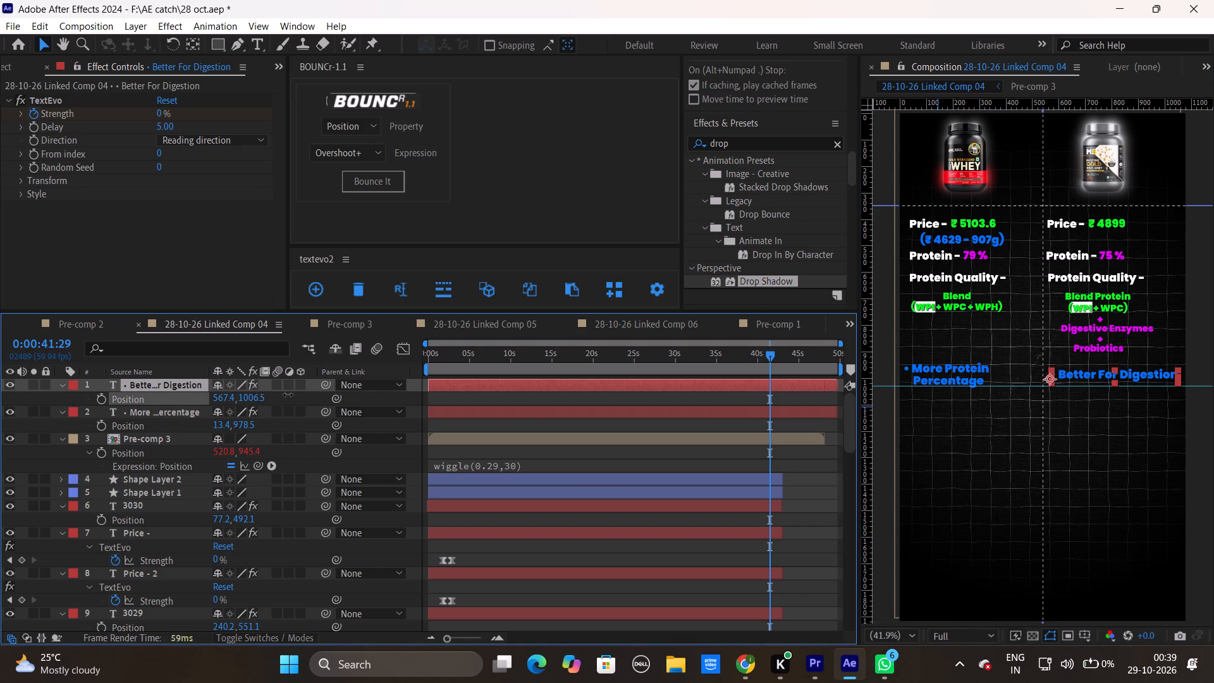
drag(288, 395, 289, 395)
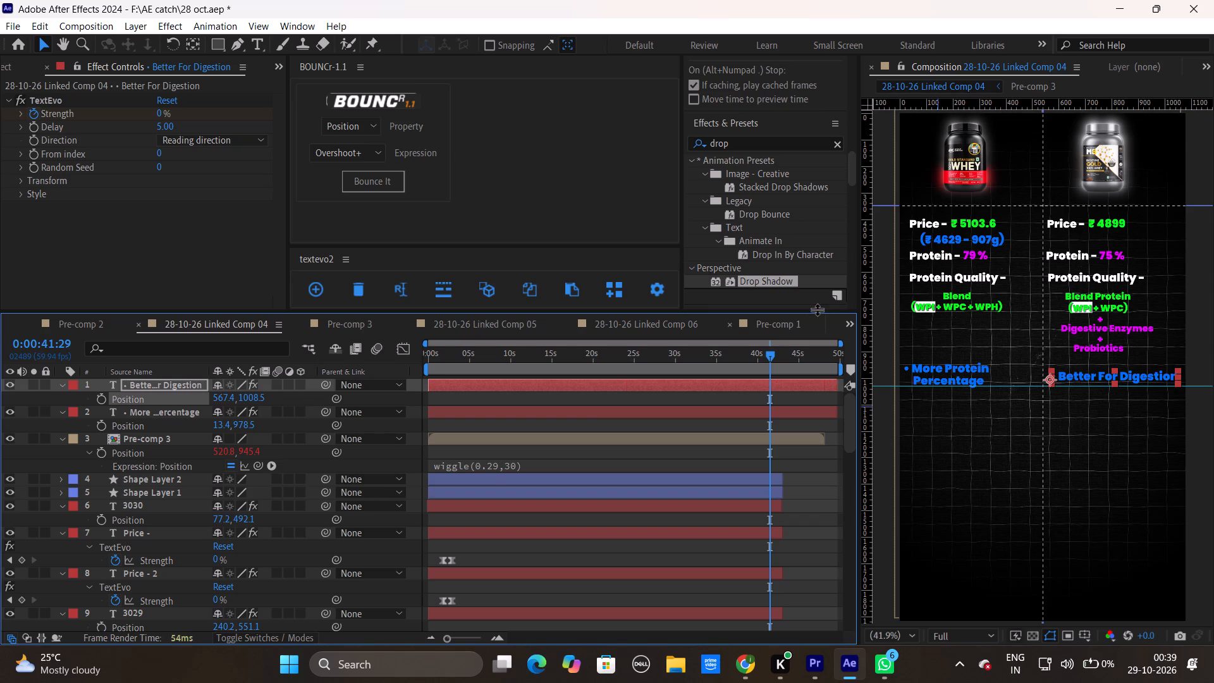
Reposition the lower horizontal guide to the bottom edge of the Better For Digestion text.
click(950, 378)
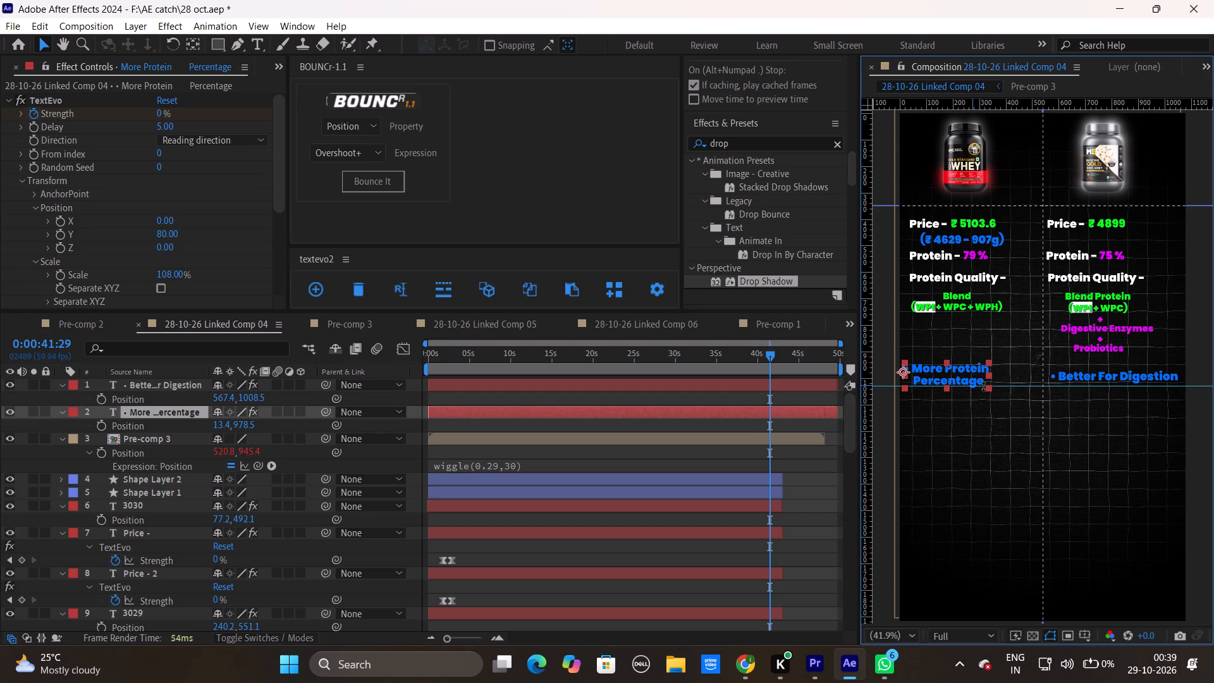
drag(1018, 388, 1018, 393)
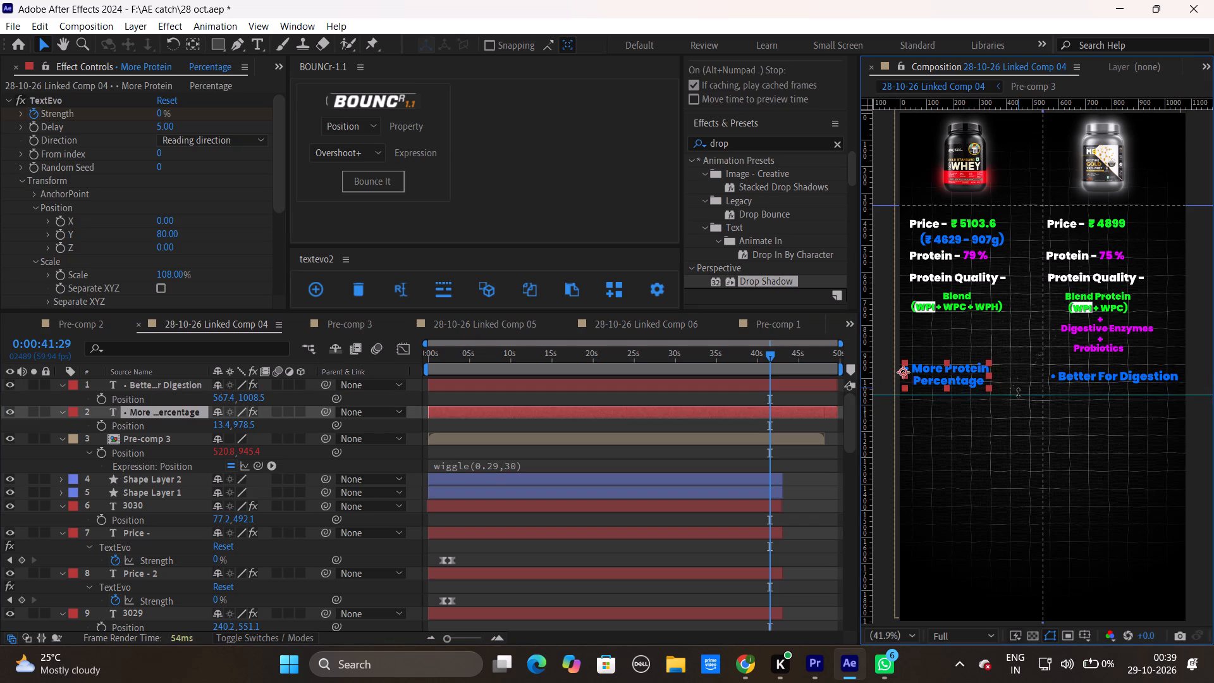
drag(1018, 393, 1026, 380)
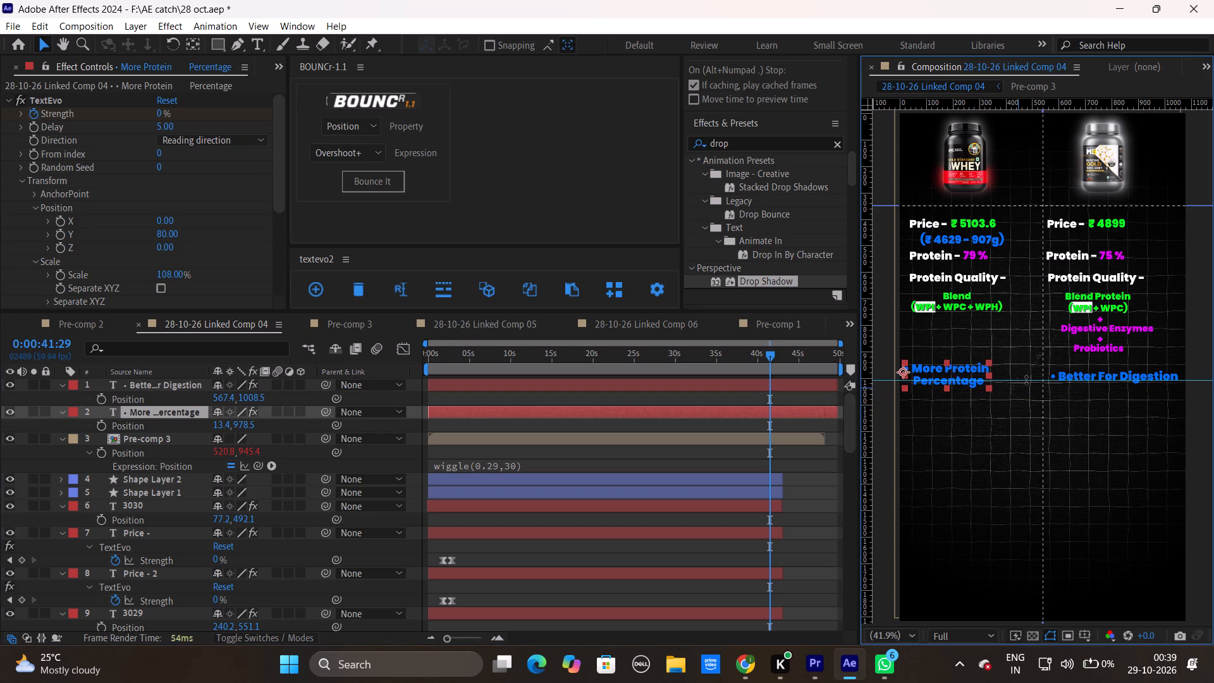
drag(1026, 380, 1013, 381)
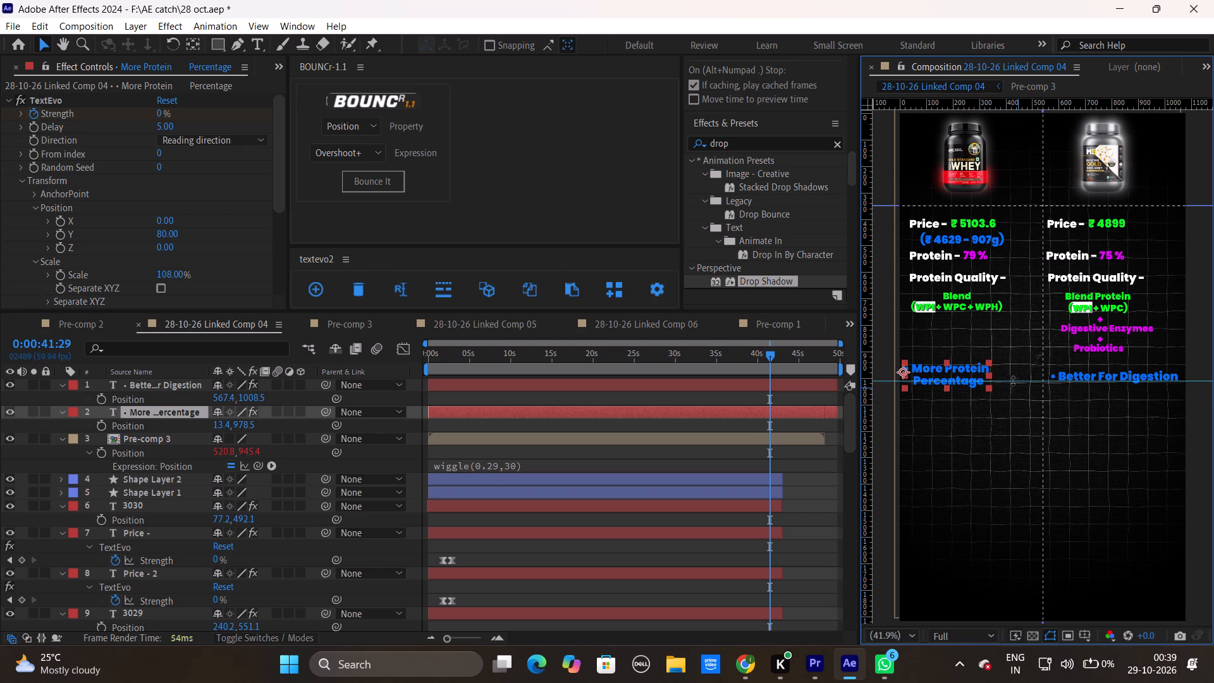
drag(1013, 381, 1028, 381)
drag(1028, 381, 1029, 381)
Lower the More Protein Percentage text to Y 1008.5 so its first line matches Better For Digestion.
drag(242, 426, 264, 426)
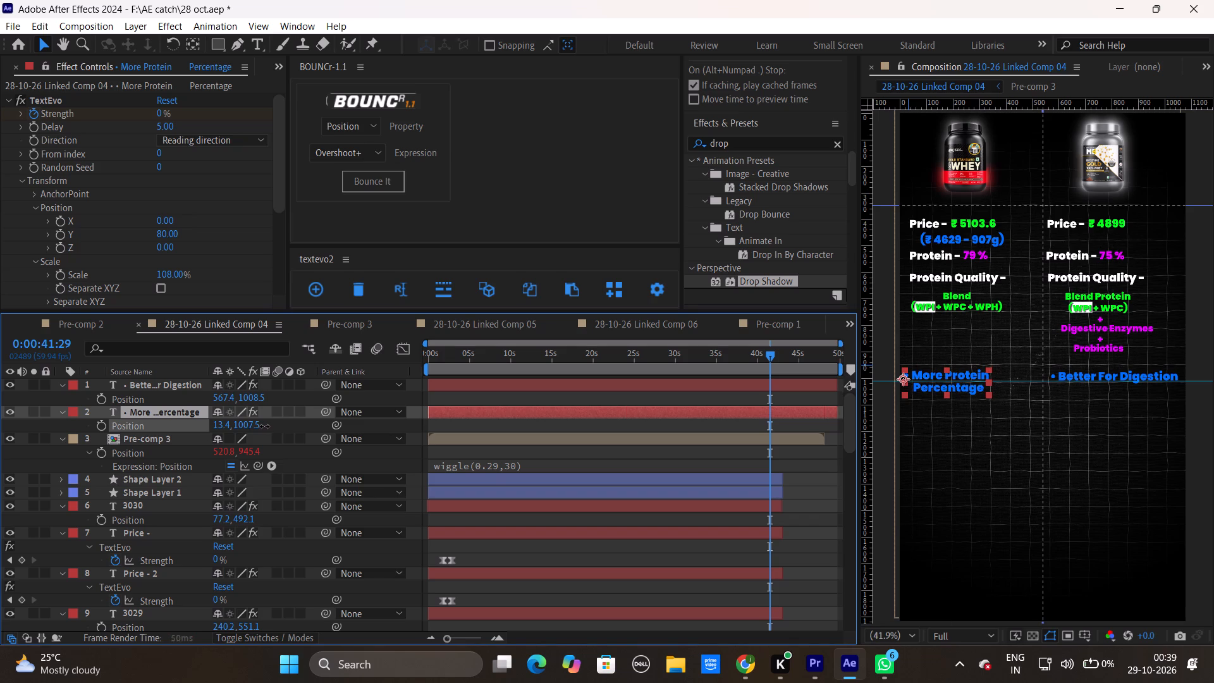
drag(264, 426, 265, 426)
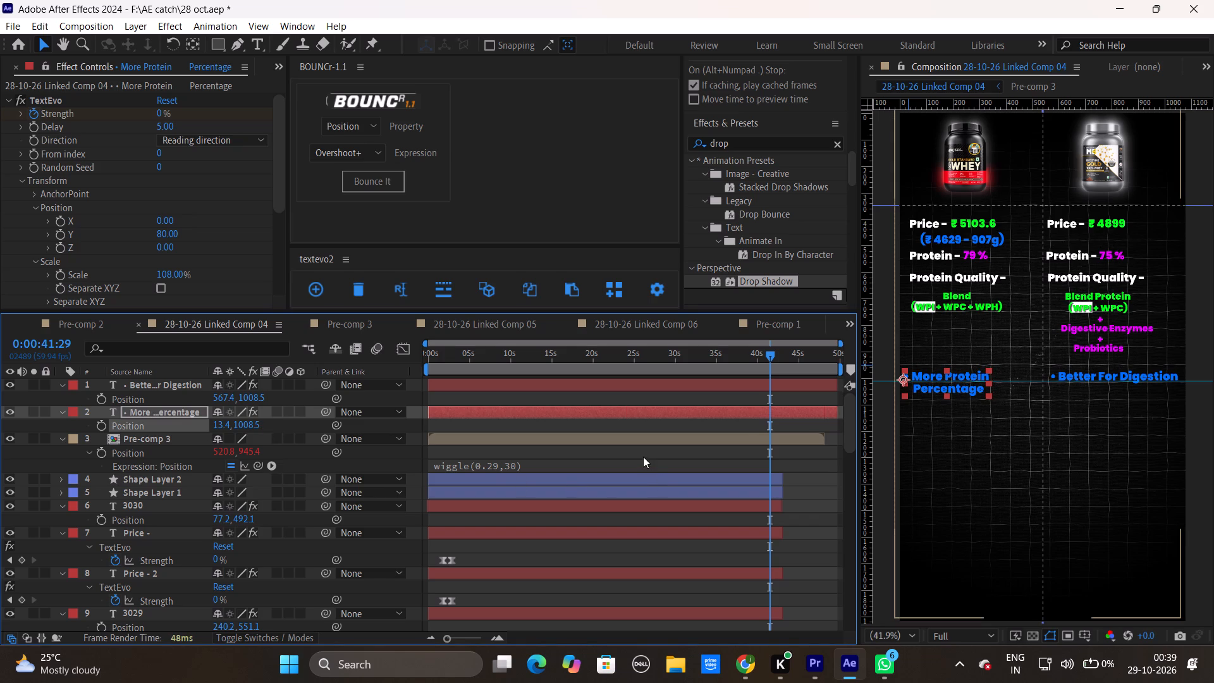
click(643, 457)
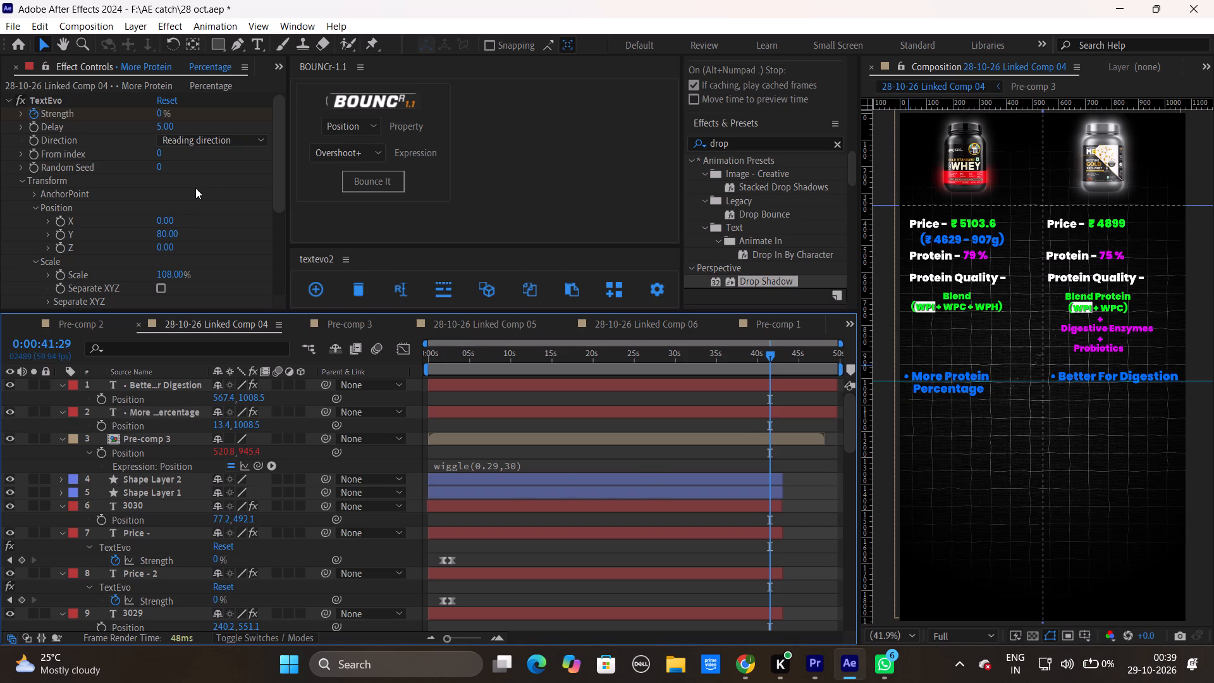
Remove the horizontal guide running through the bottom benefit lines from the composition.
drag(1022, 381, 1027, 368)
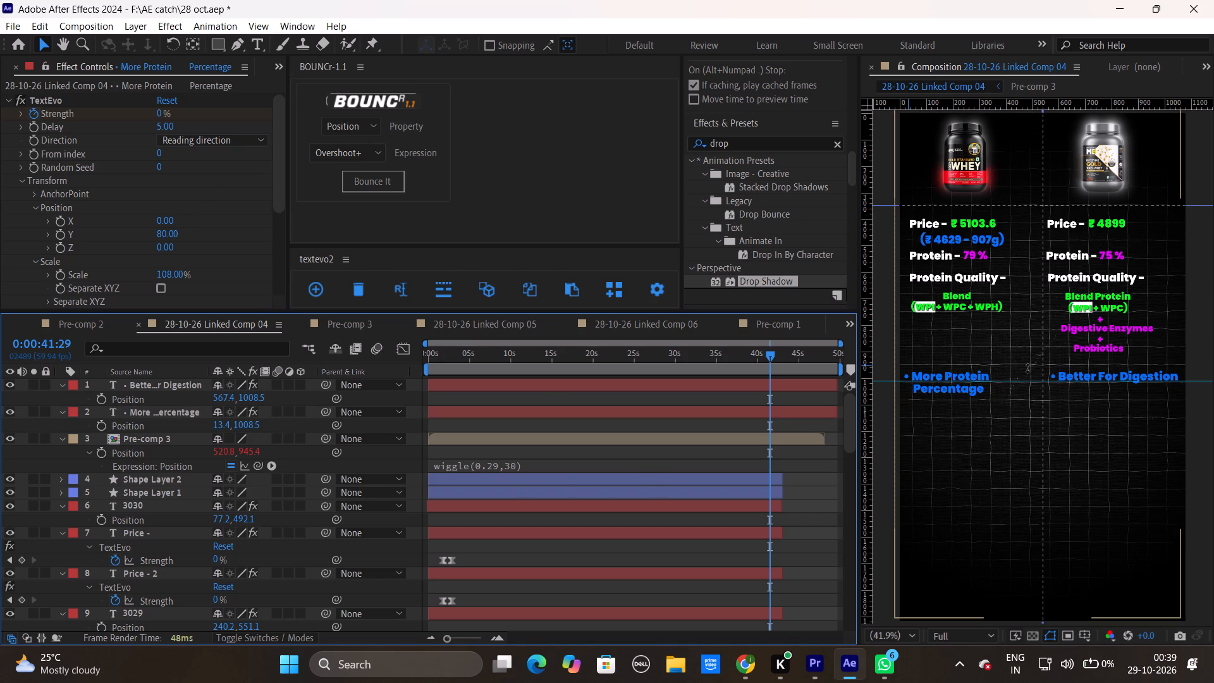
drag(1027, 368, 1065, 0)
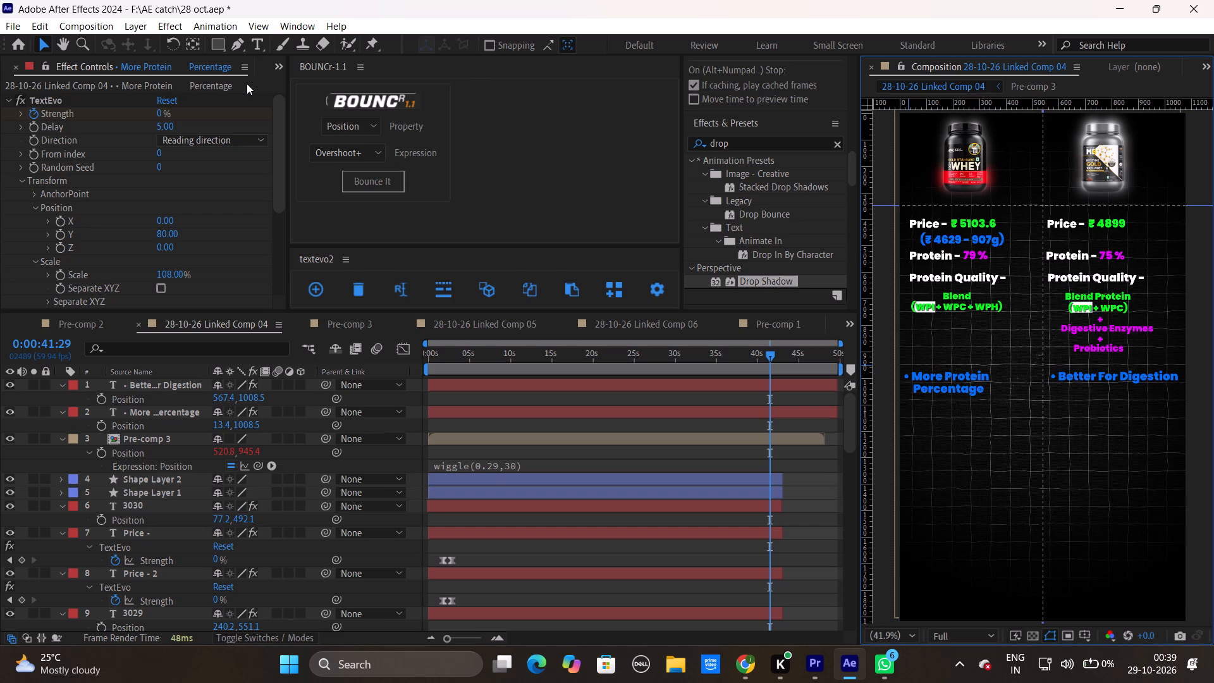
click(620, 395)
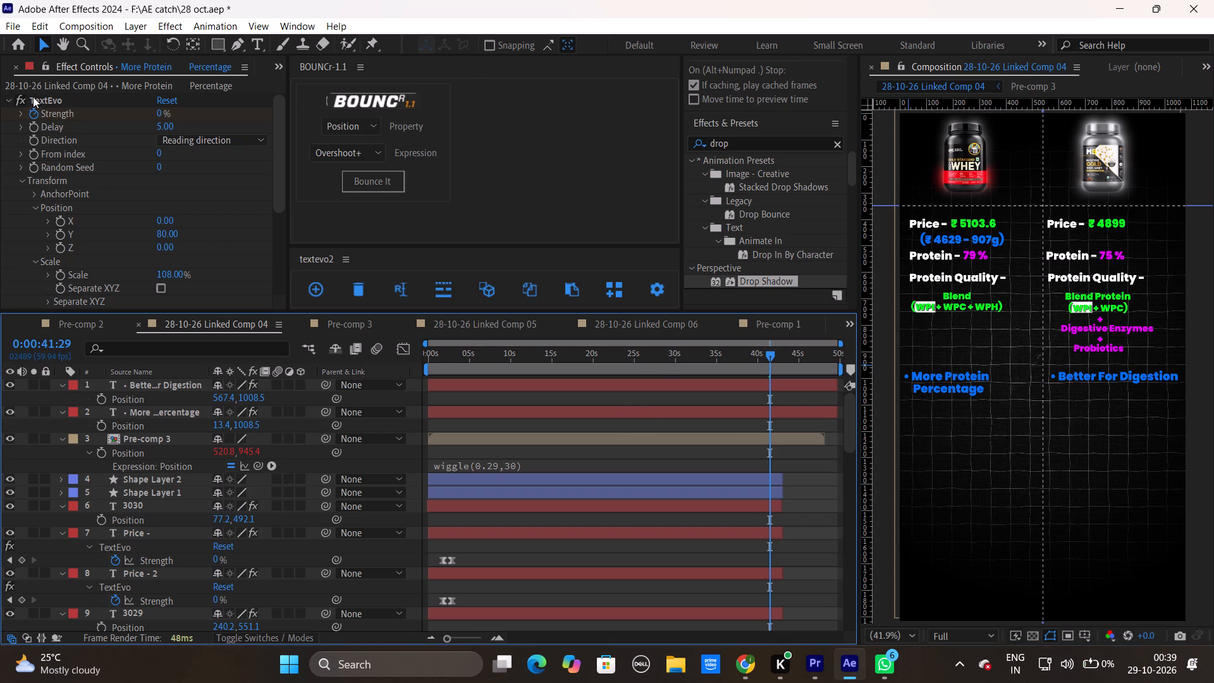
Recolour the More Protein Percentage text to golden yellow FFD000.
click(950, 390)
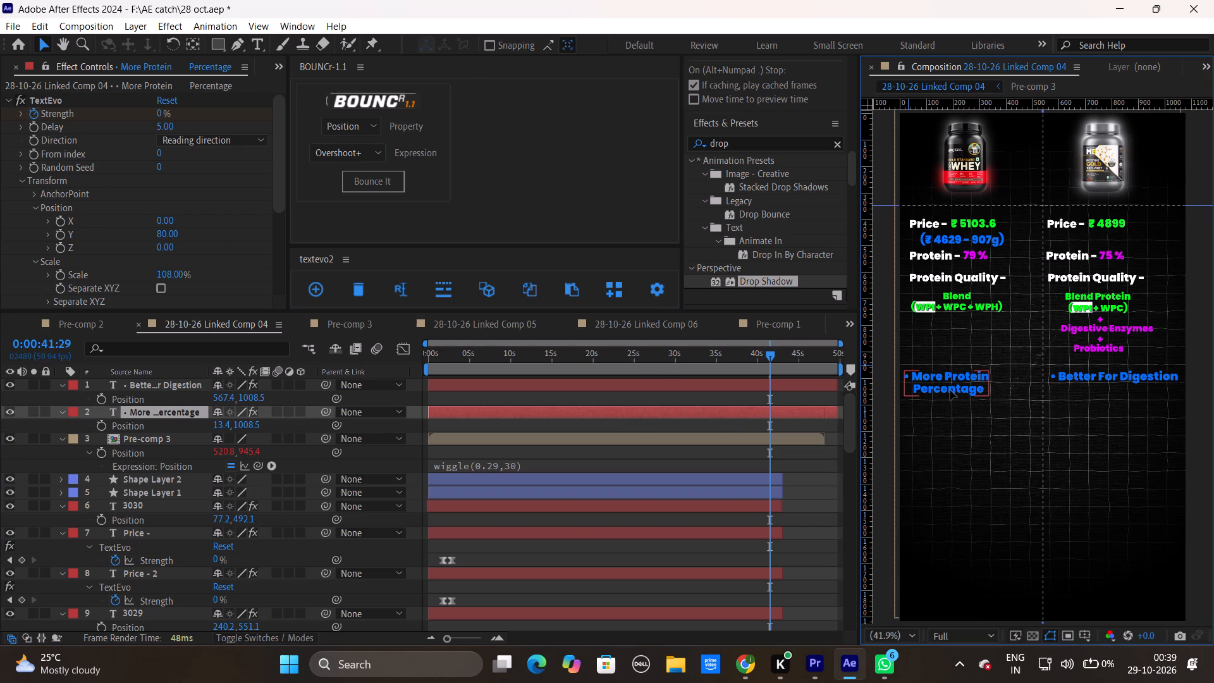
scroll(631, 231, down, 3)
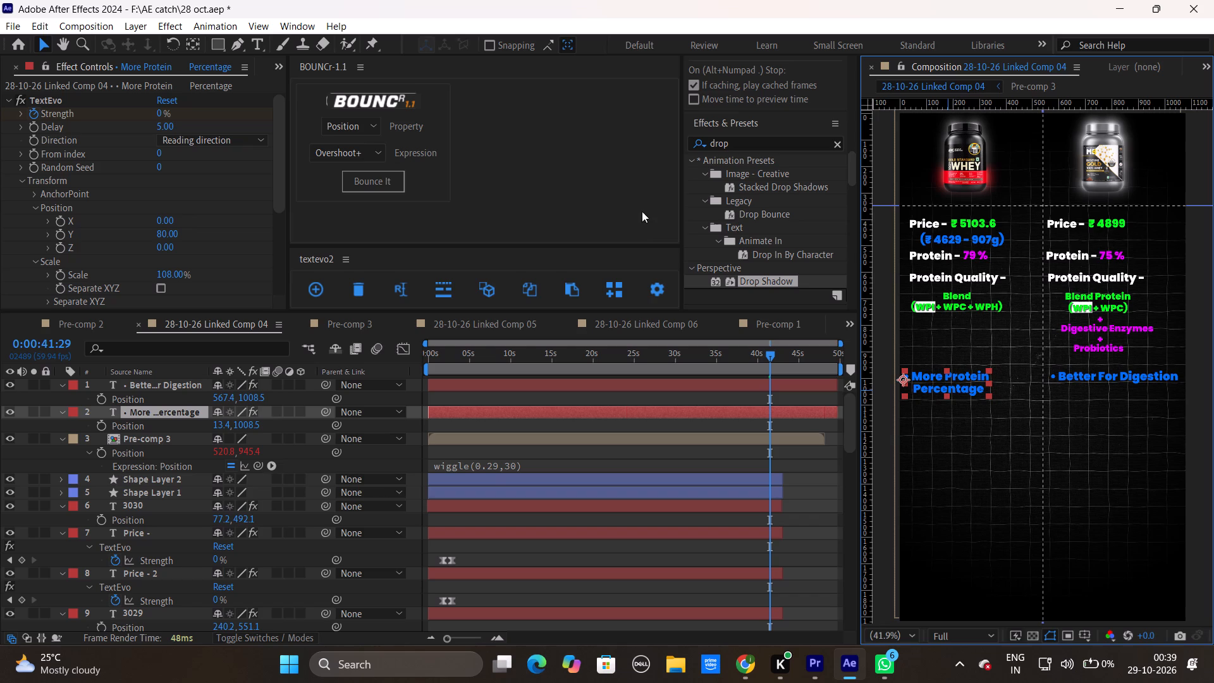
scroll(687, 209, down, 10)
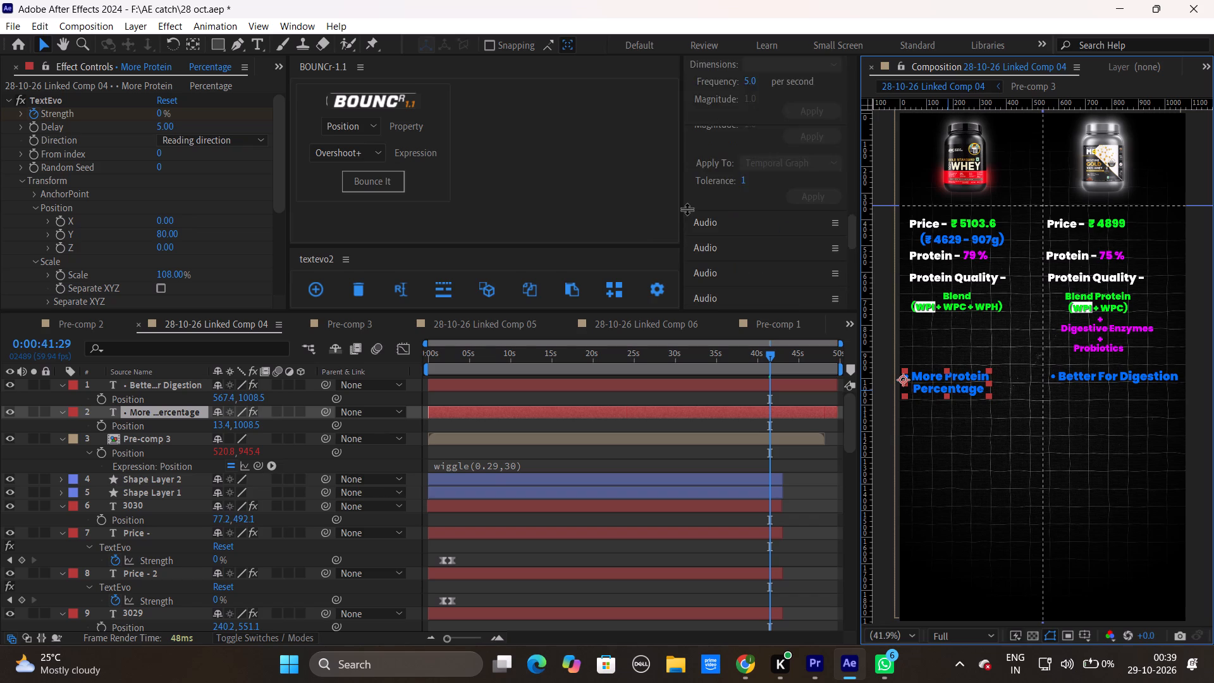
scroll(687, 209, down, 9)
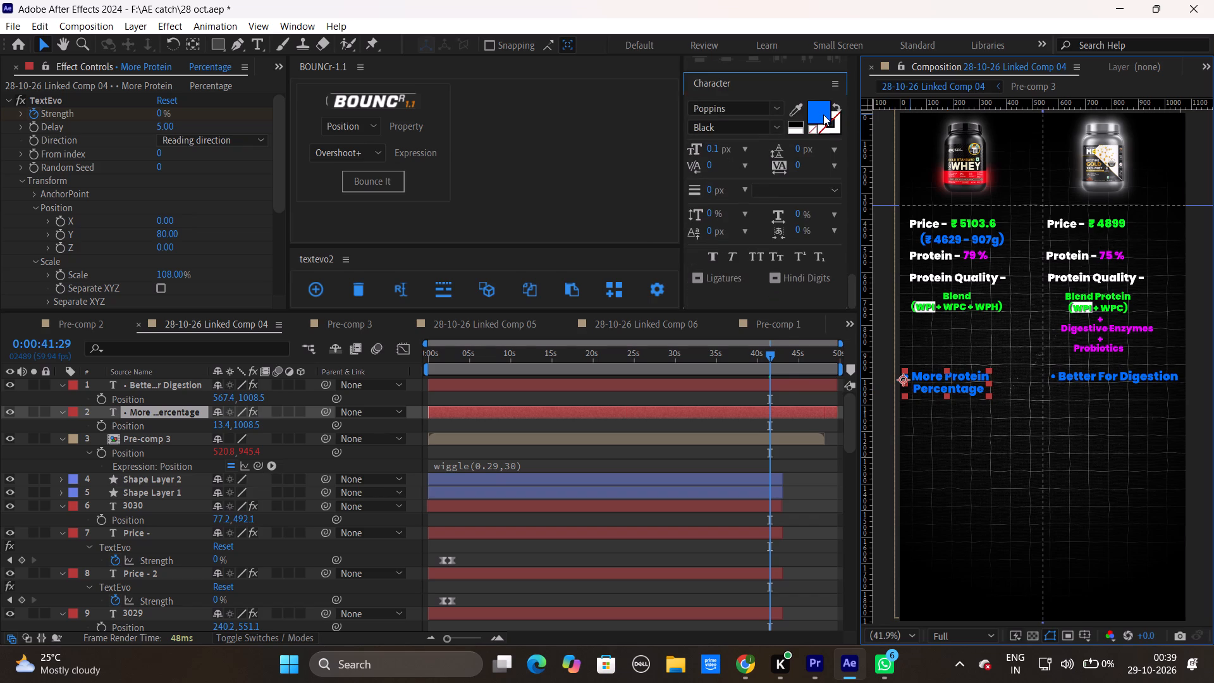
click(823, 114)
drag(642, 397, 641, 399)
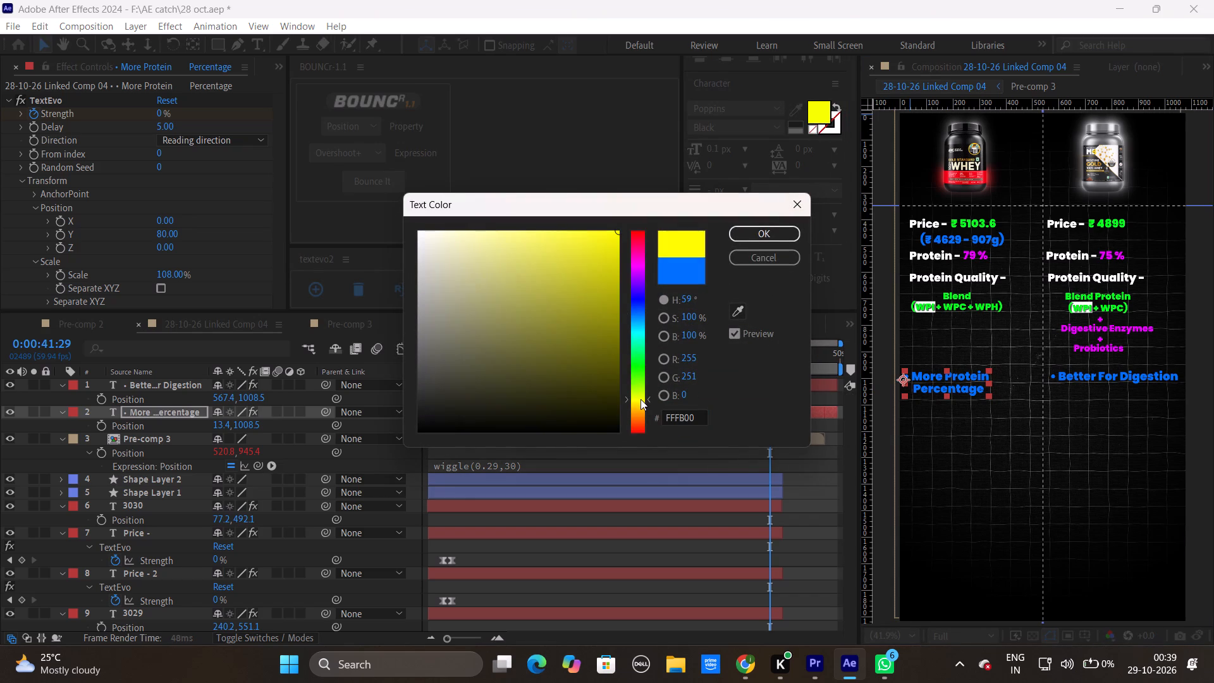
drag(641, 399, 638, 386)
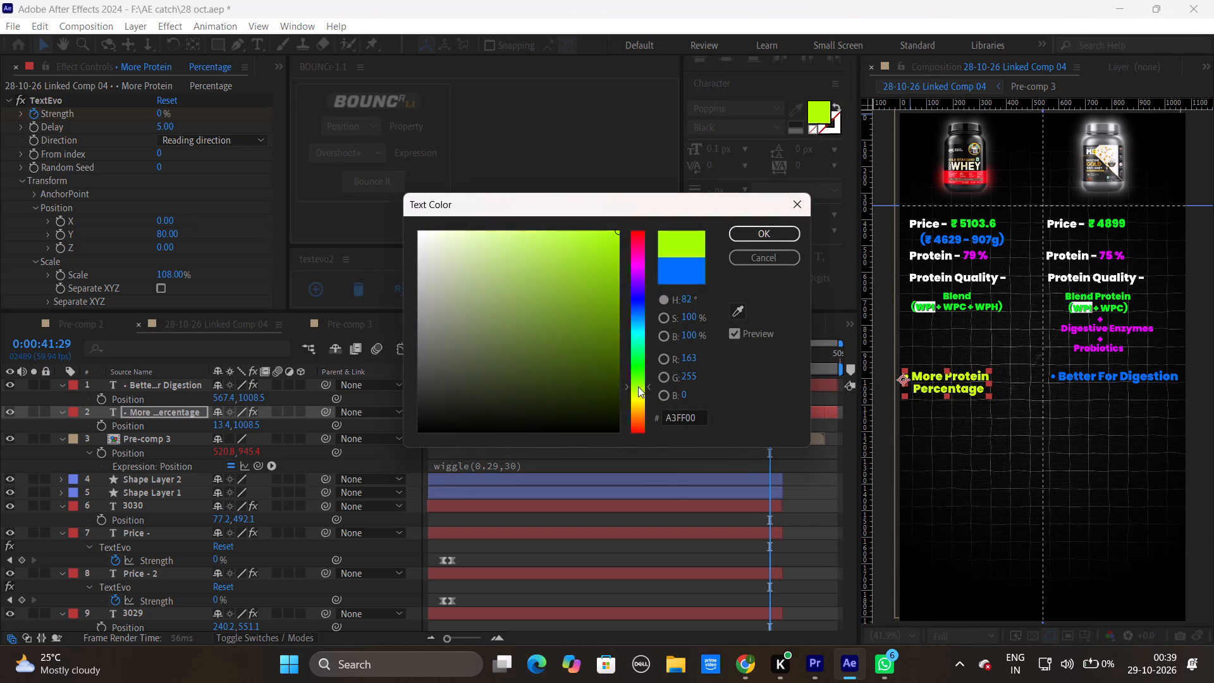
drag(638, 386, 652, 402)
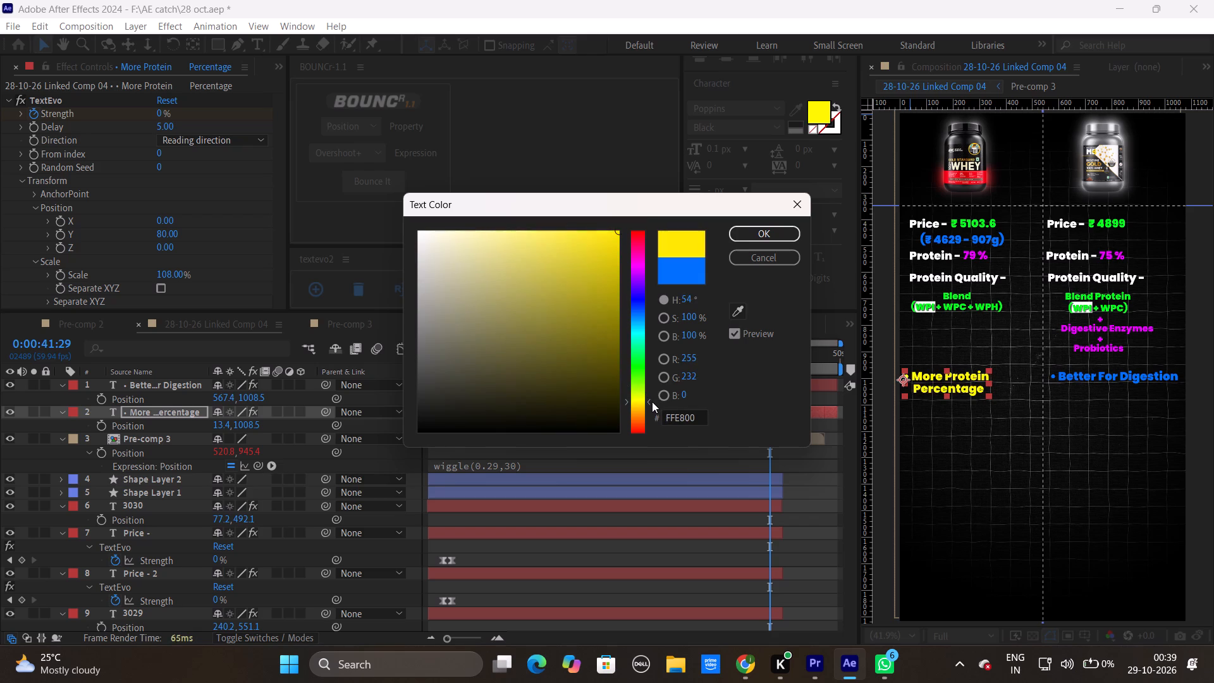
drag(652, 402, 670, 396)
drag(670, 396, 665, 405)
drag(614, 282, 637, 209)
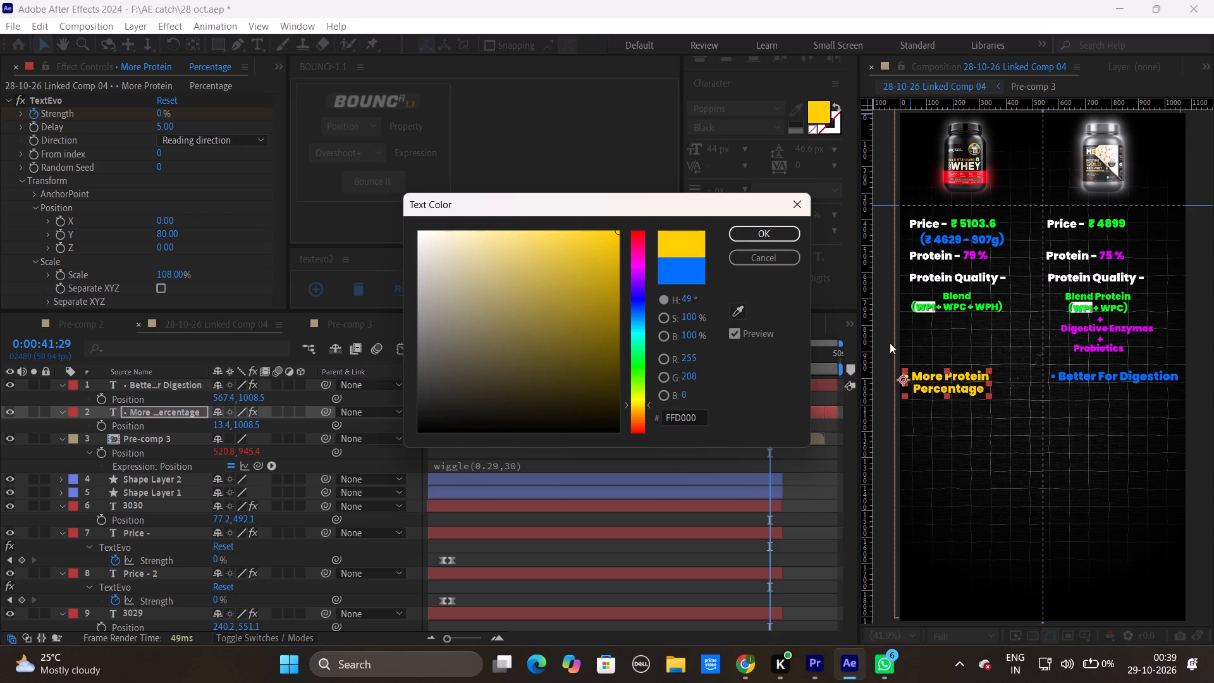
click(778, 233)
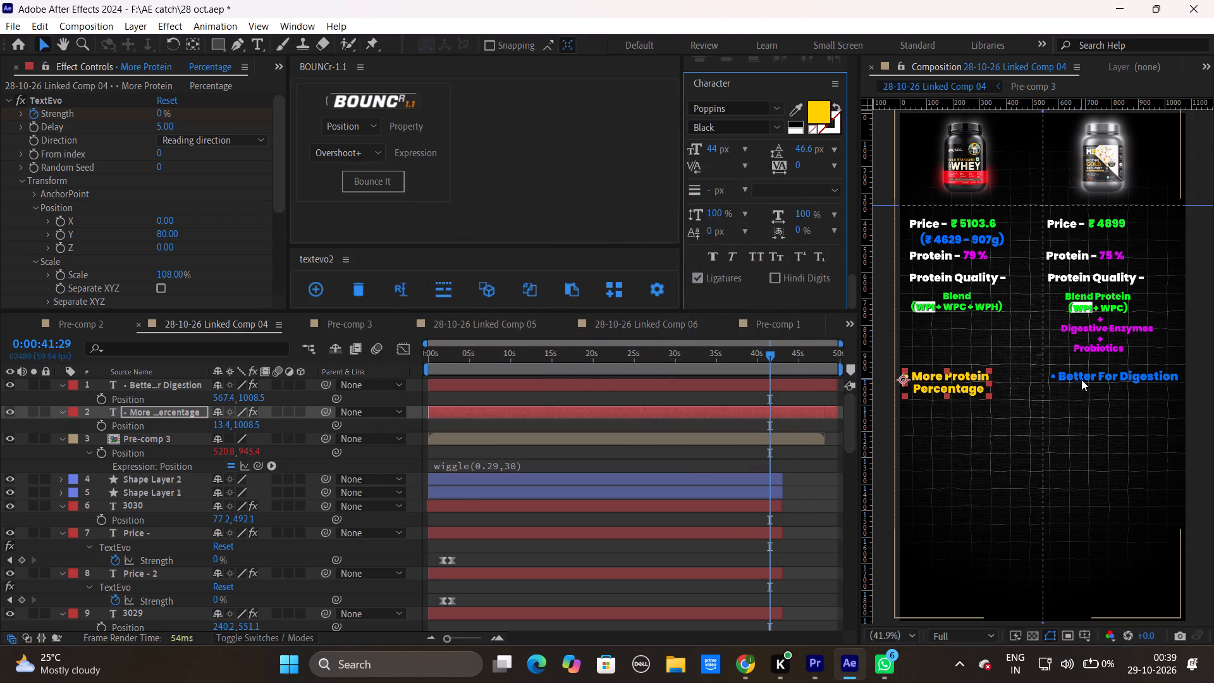
Match the Better For Digestion text's fill to the More Protein Percentage yellow by sampling it with the eyedropper.
click(1081, 379)
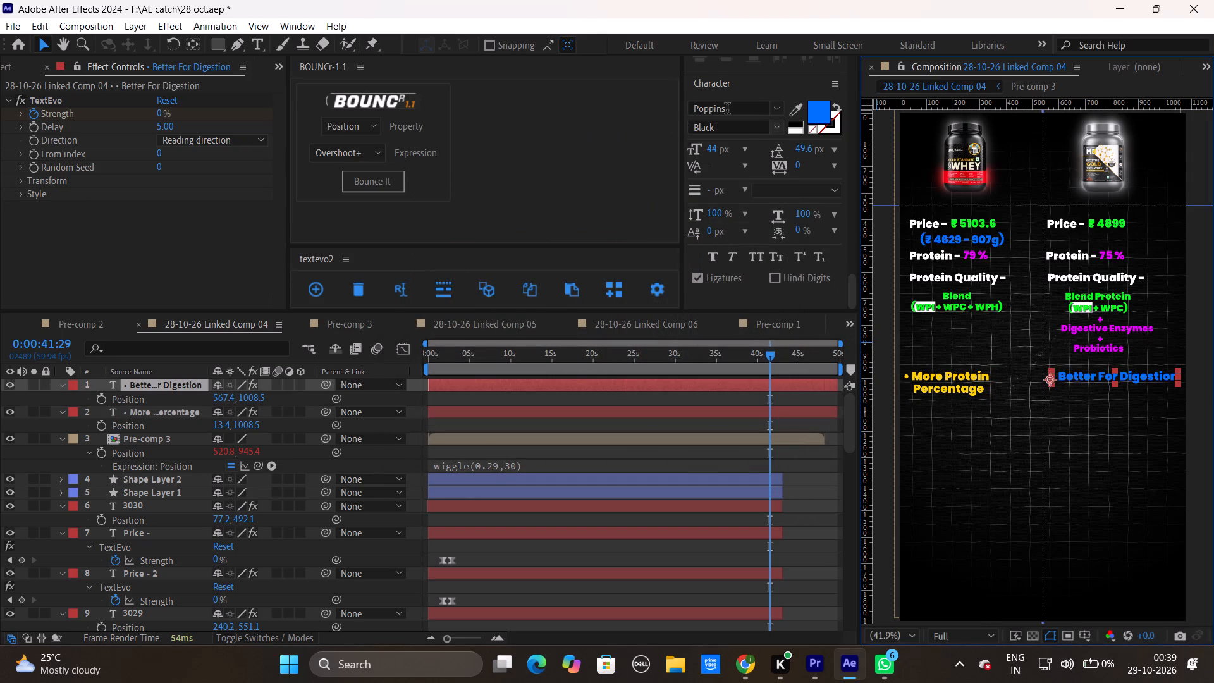
click(797, 112)
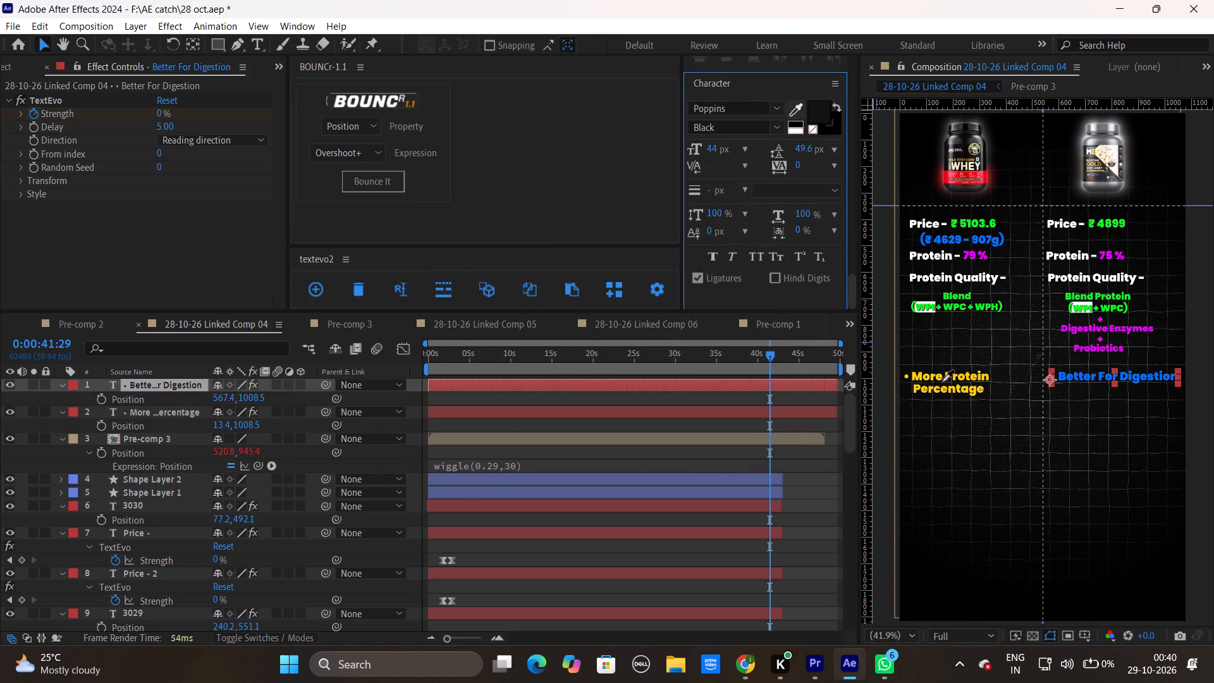
alt+scroll(942, 382, up, 3)
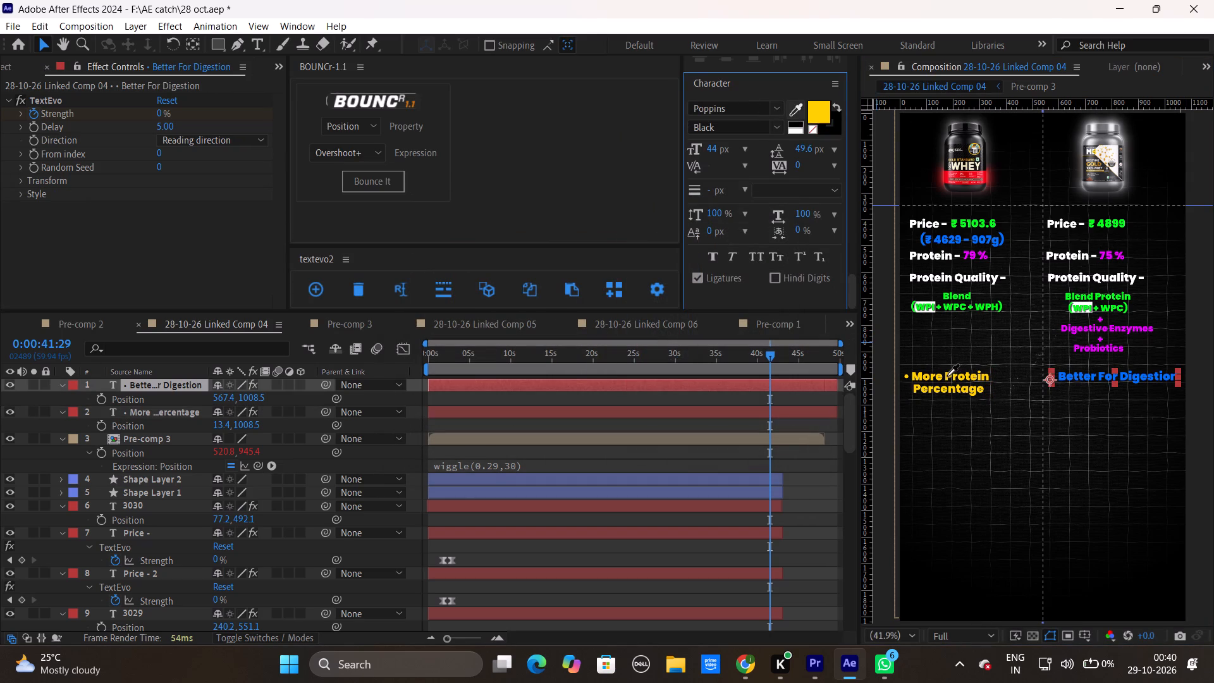
click(947, 376)
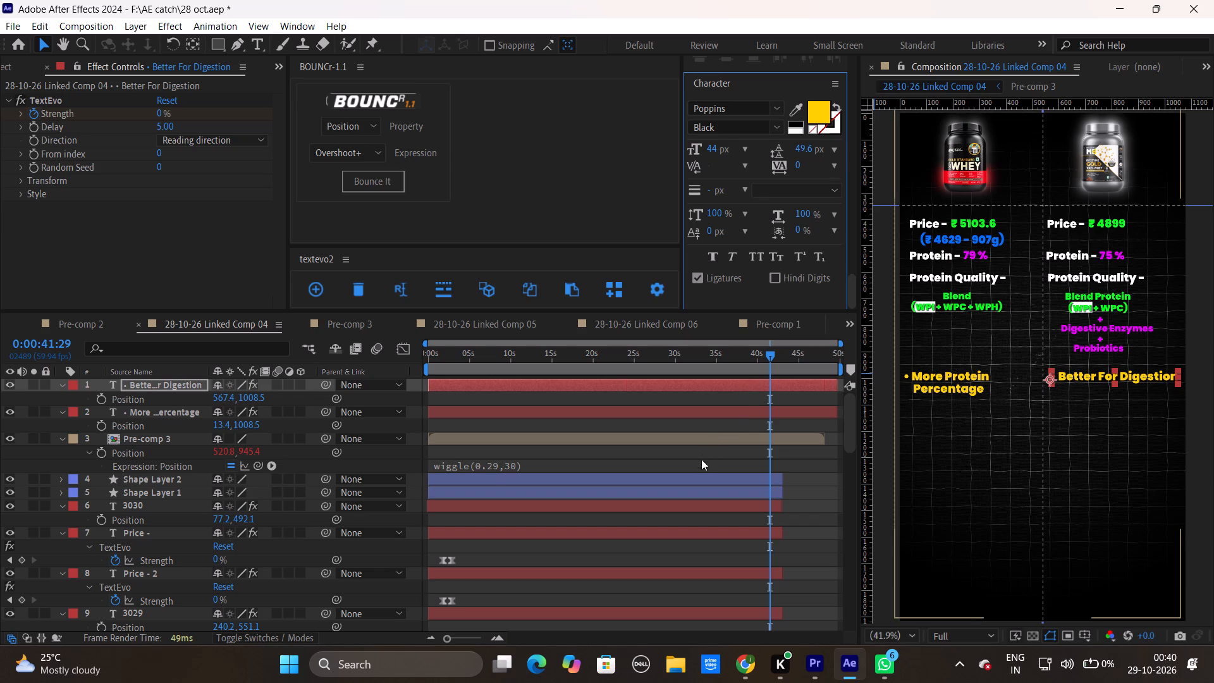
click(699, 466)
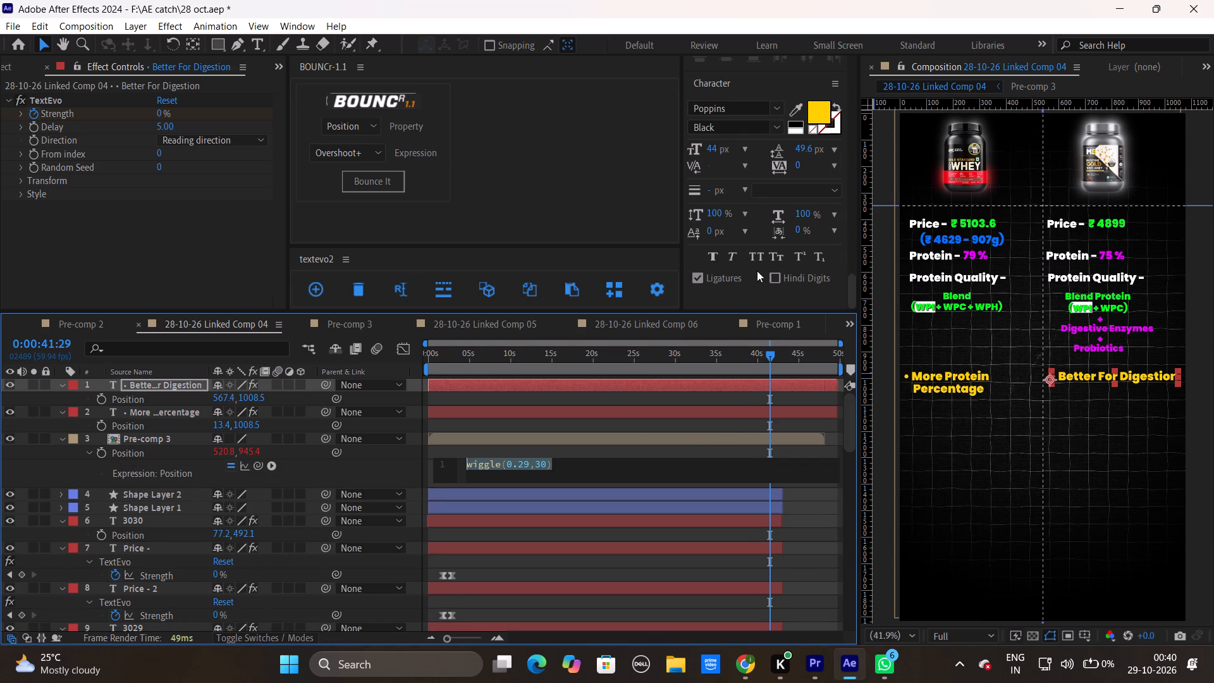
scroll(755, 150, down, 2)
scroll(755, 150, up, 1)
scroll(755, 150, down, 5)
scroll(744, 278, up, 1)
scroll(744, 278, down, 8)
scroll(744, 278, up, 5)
Dismiss the After Effects warning and crash notices, and close the Save Copy dialog without saving a copy.
click(742, 350)
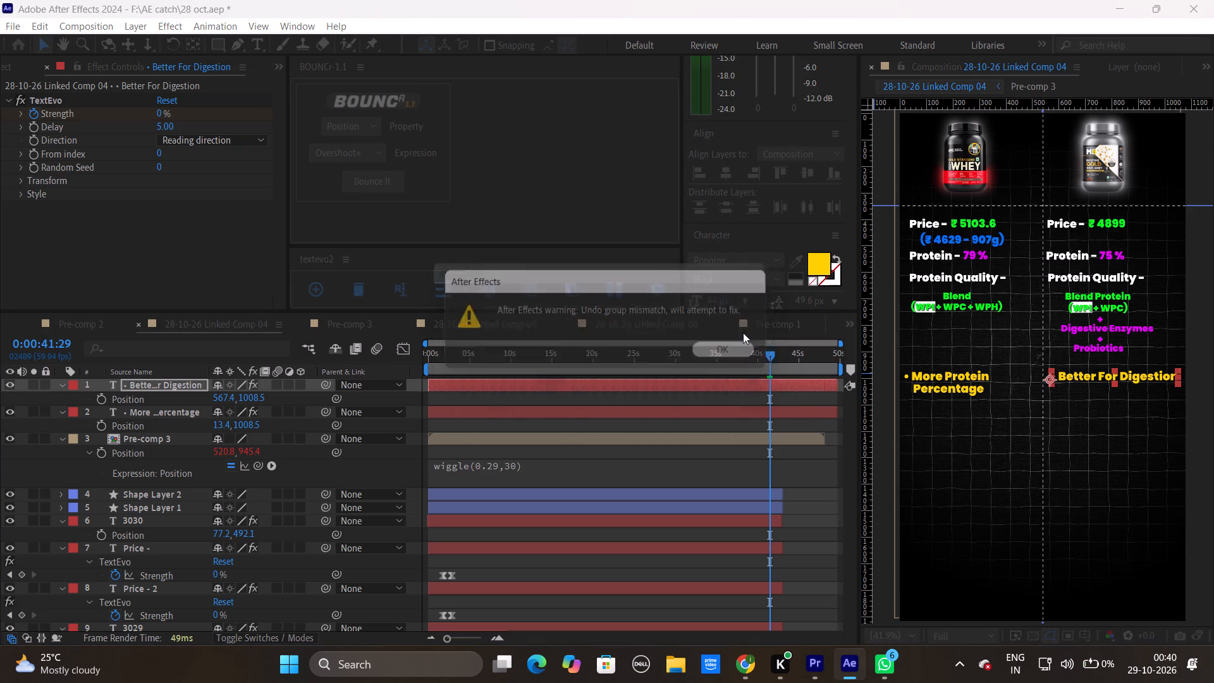
click(757, 357)
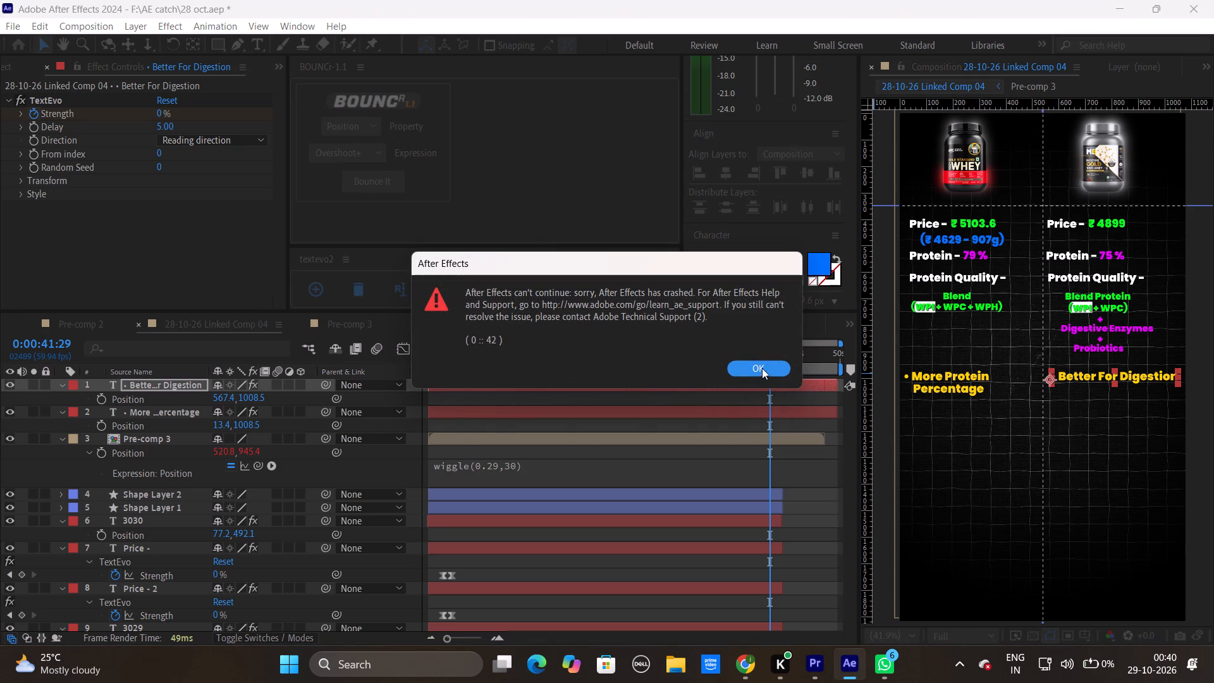
click(660, 495)
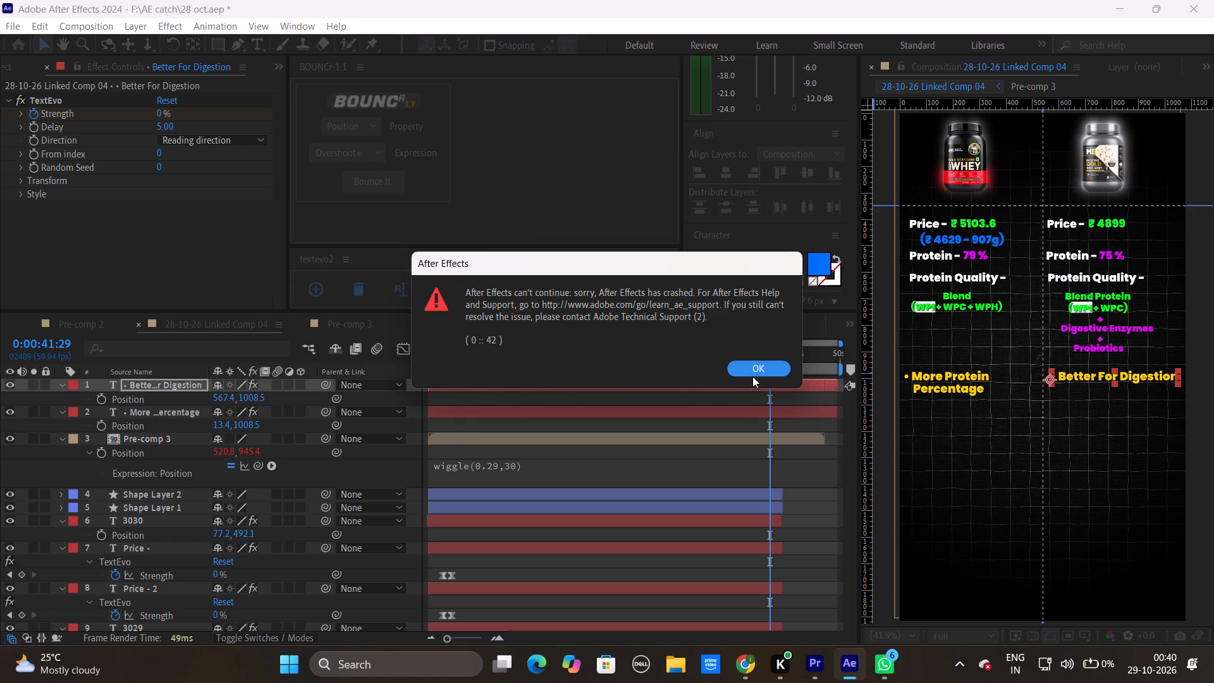
click(761, 366)
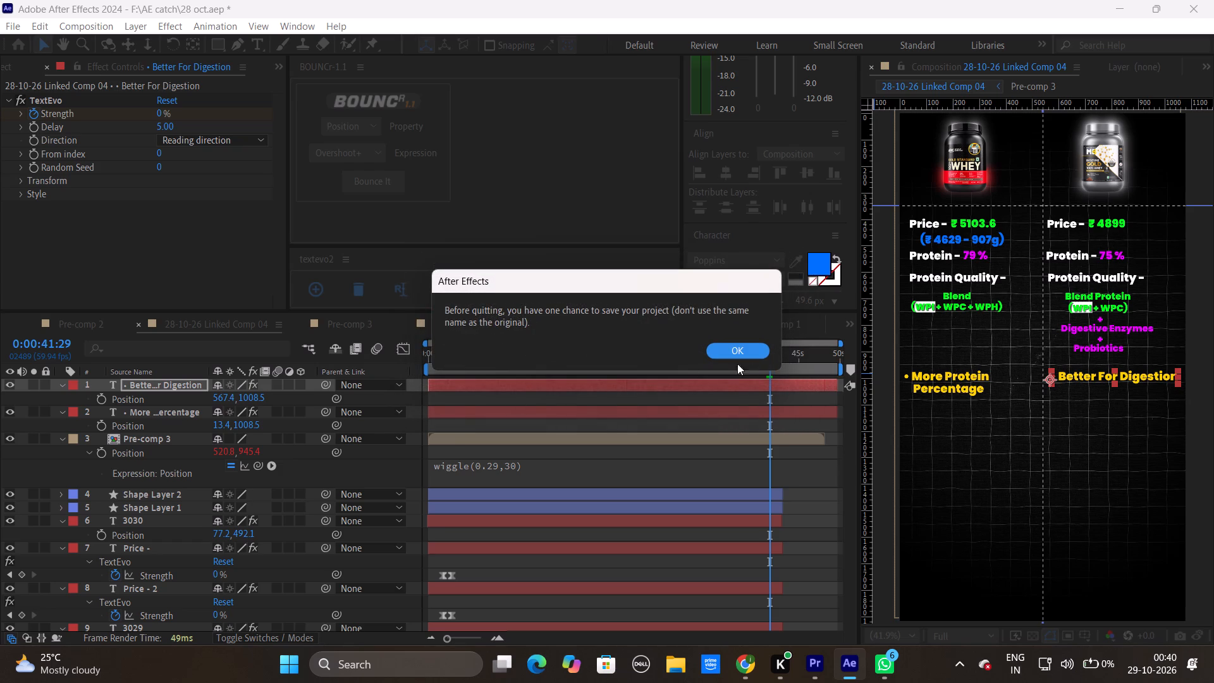
click(573, 431)
key(Escape)
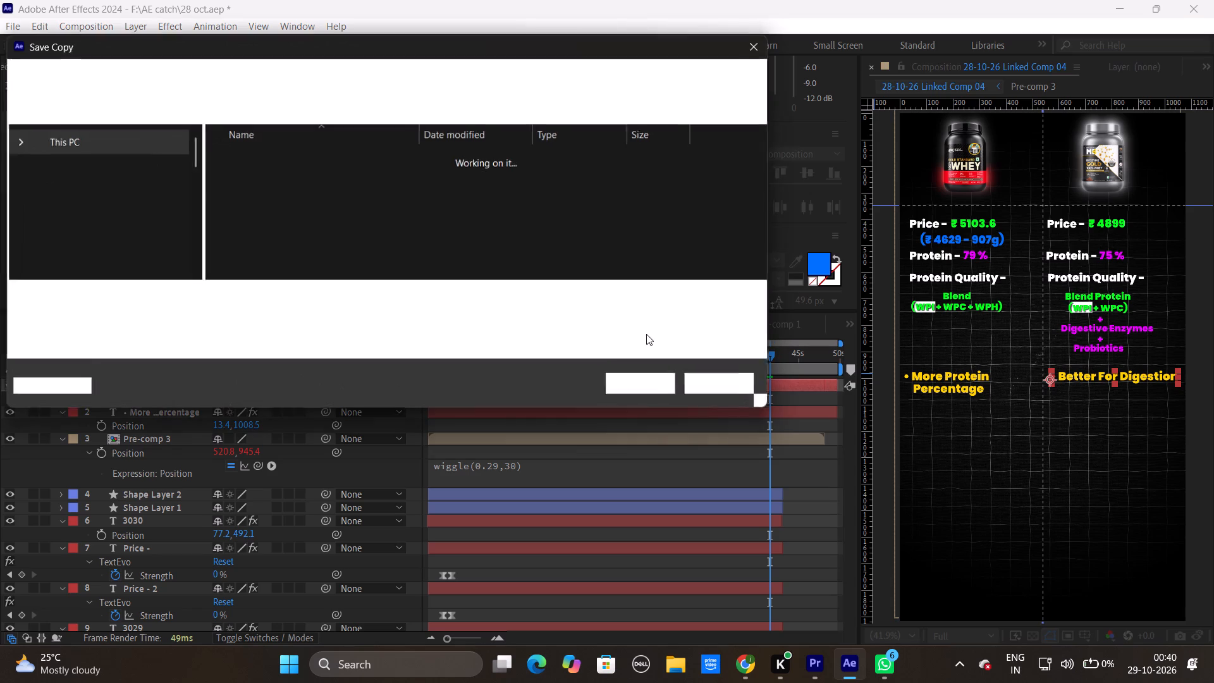
click(749, 39)
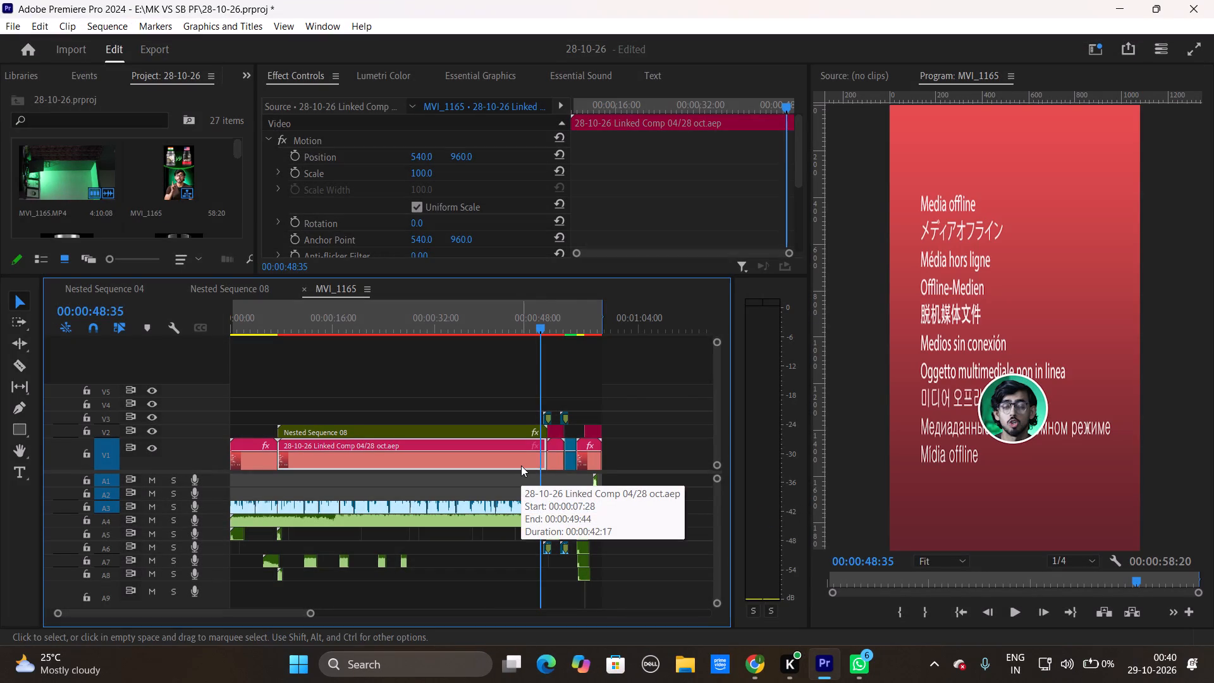
Save the 28-10-26 project in Premiere Pro.
key(ctrl+s)
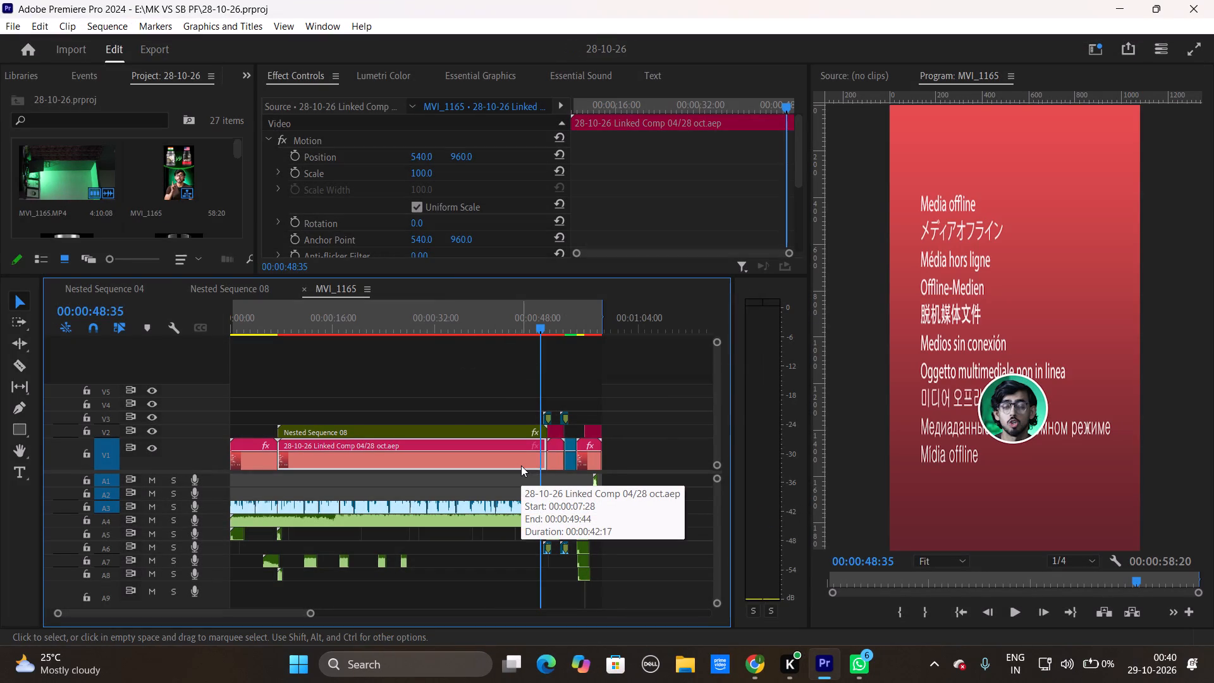
Reopen the 28-10-26 Linked Comp 04 clip from the MVI_1165 sequence in After Effects using Edit Original.
right_click(521, 465)
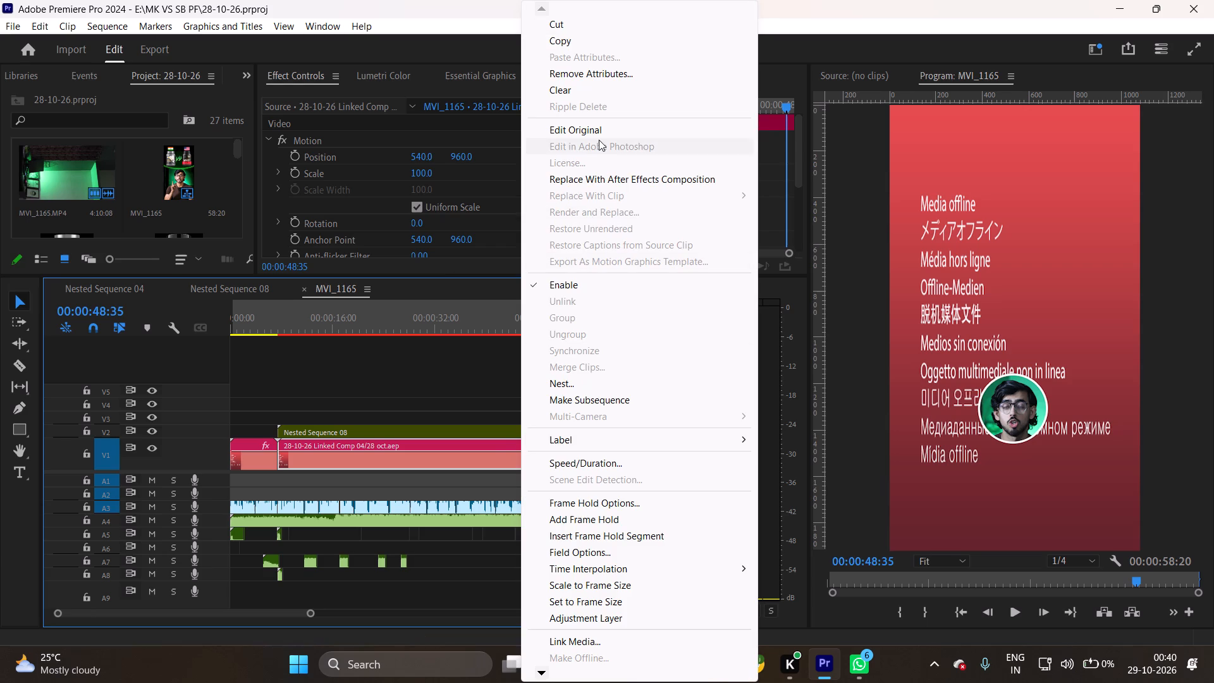
click(598, 126)
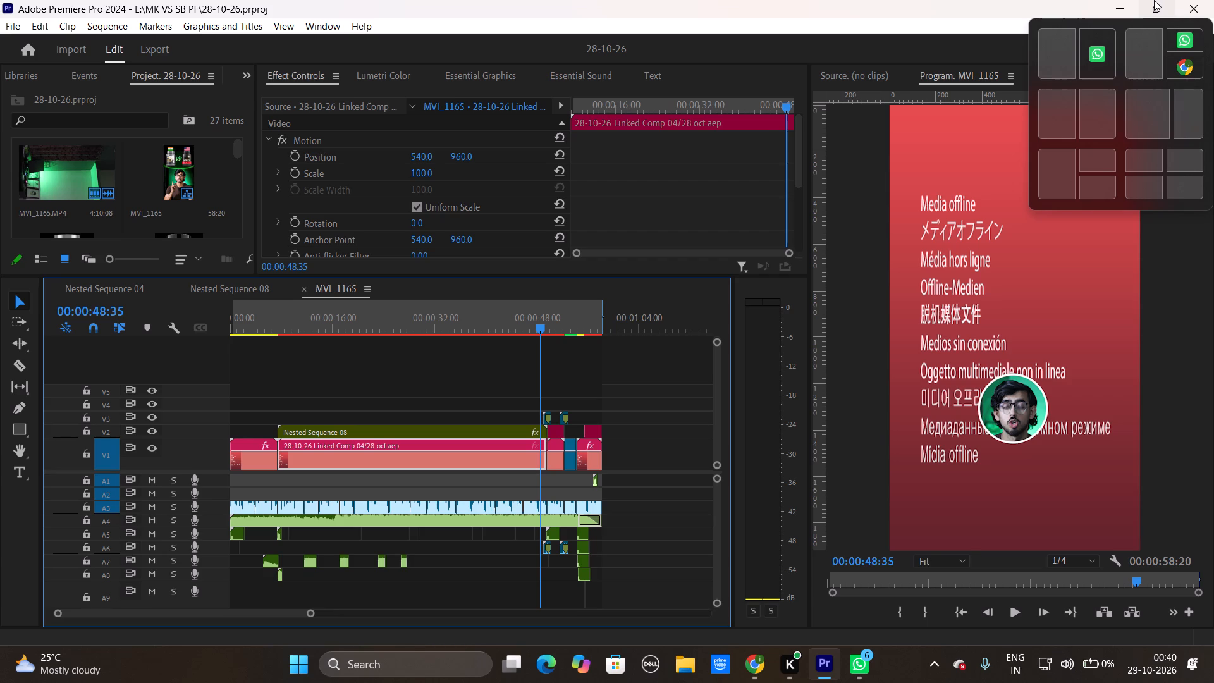
click(608, 383)
right_click(517, 458)
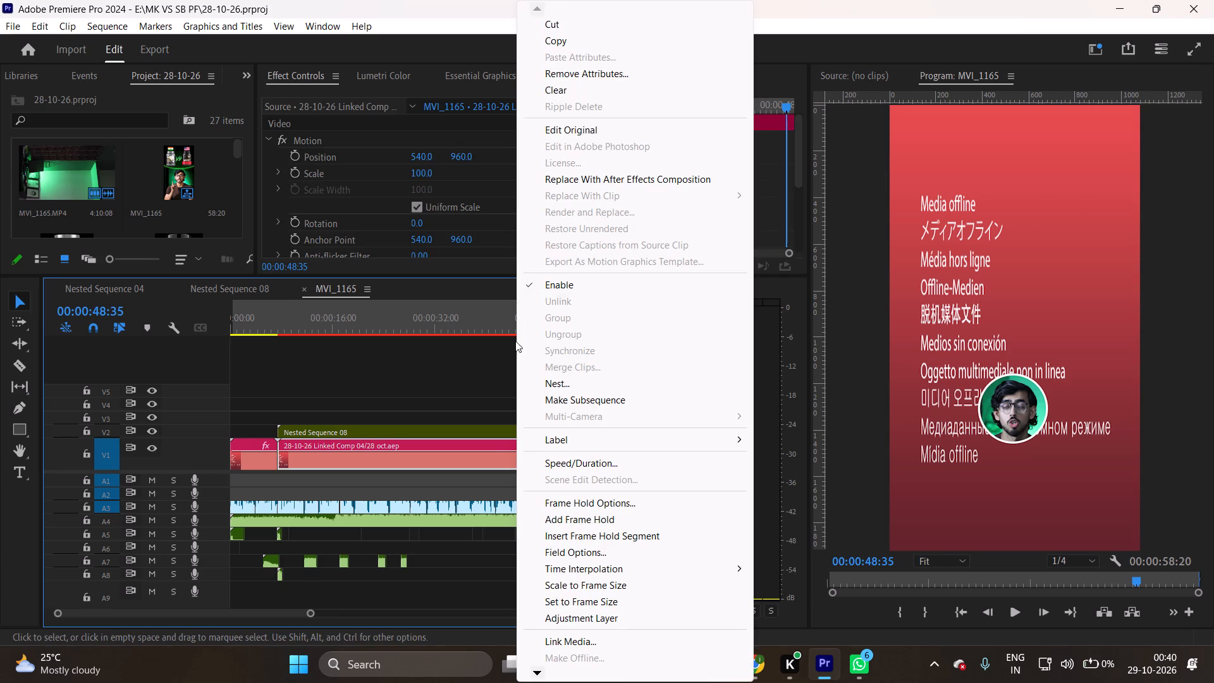
click(596, 132)
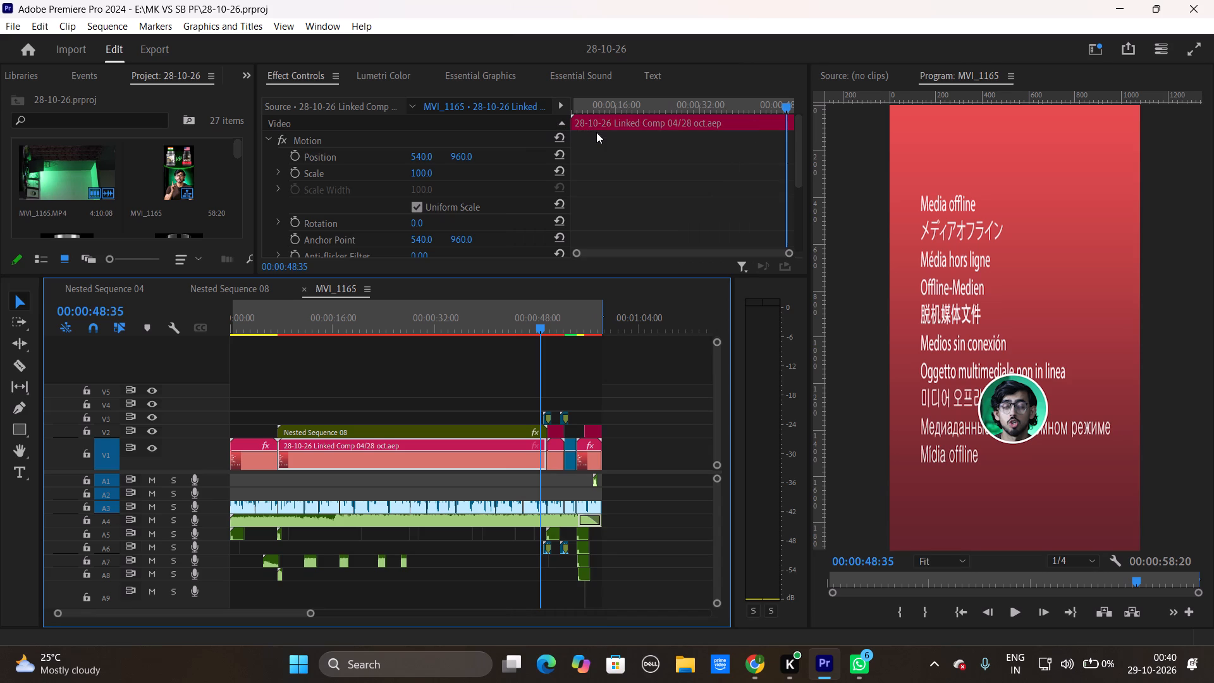
click(1213, 0)
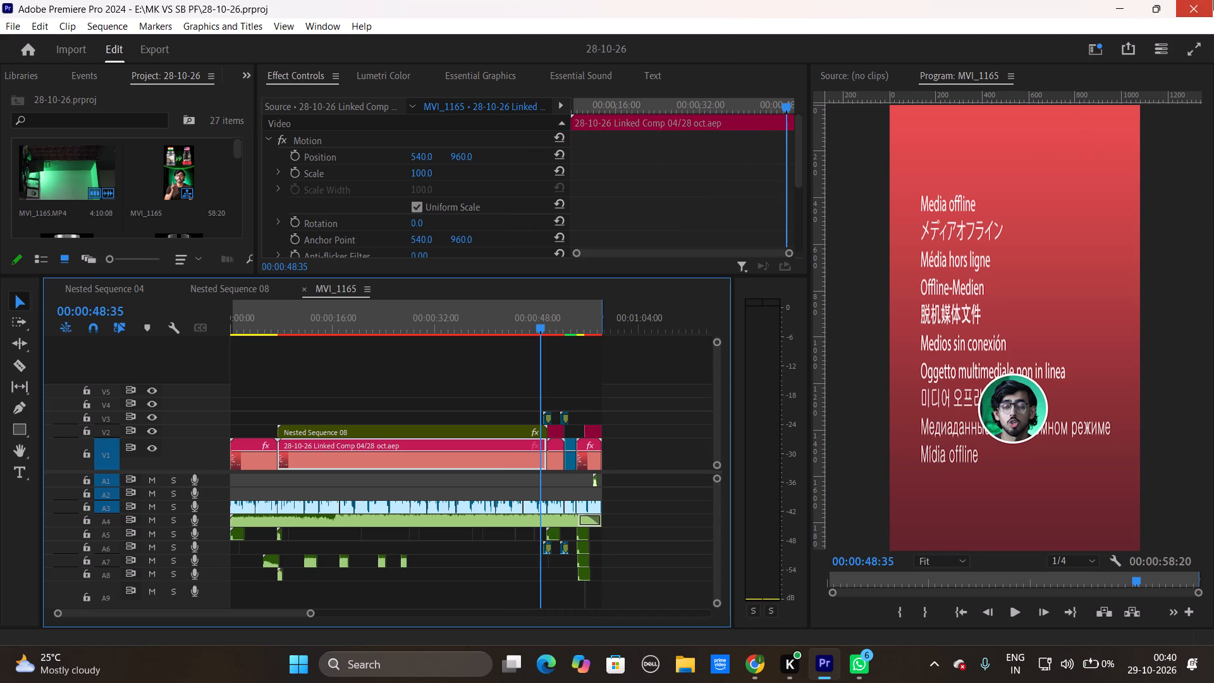
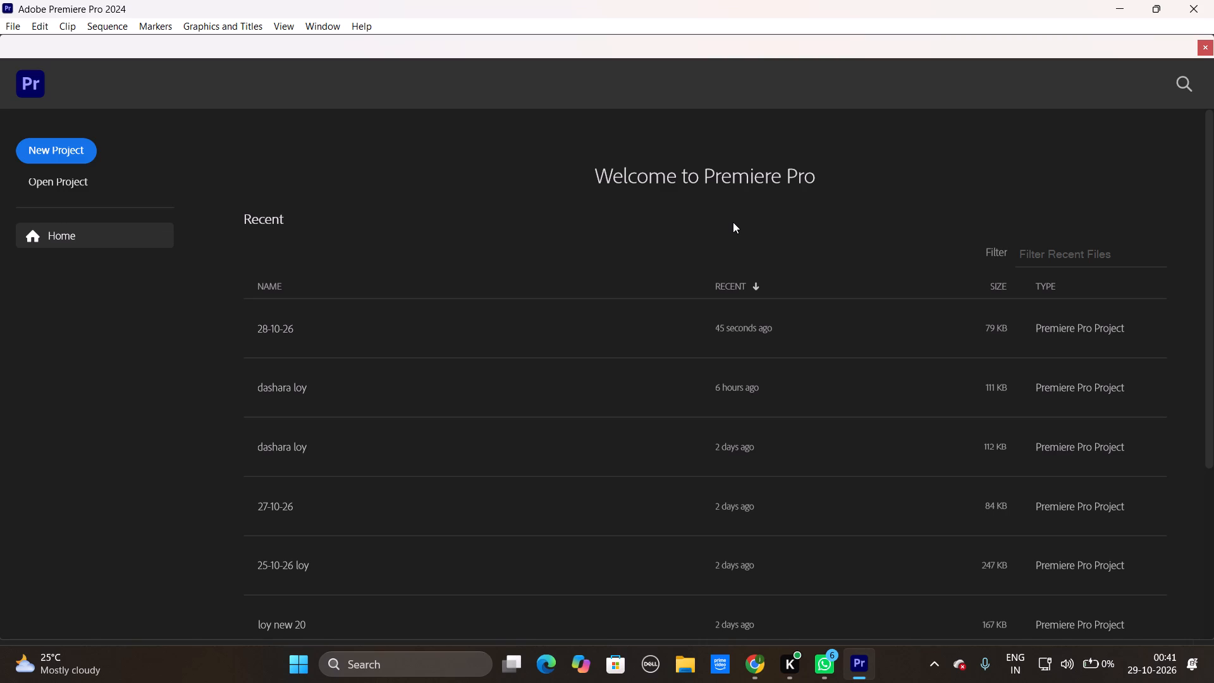
Open the recent 28-10-26 project.
click(428, 323)
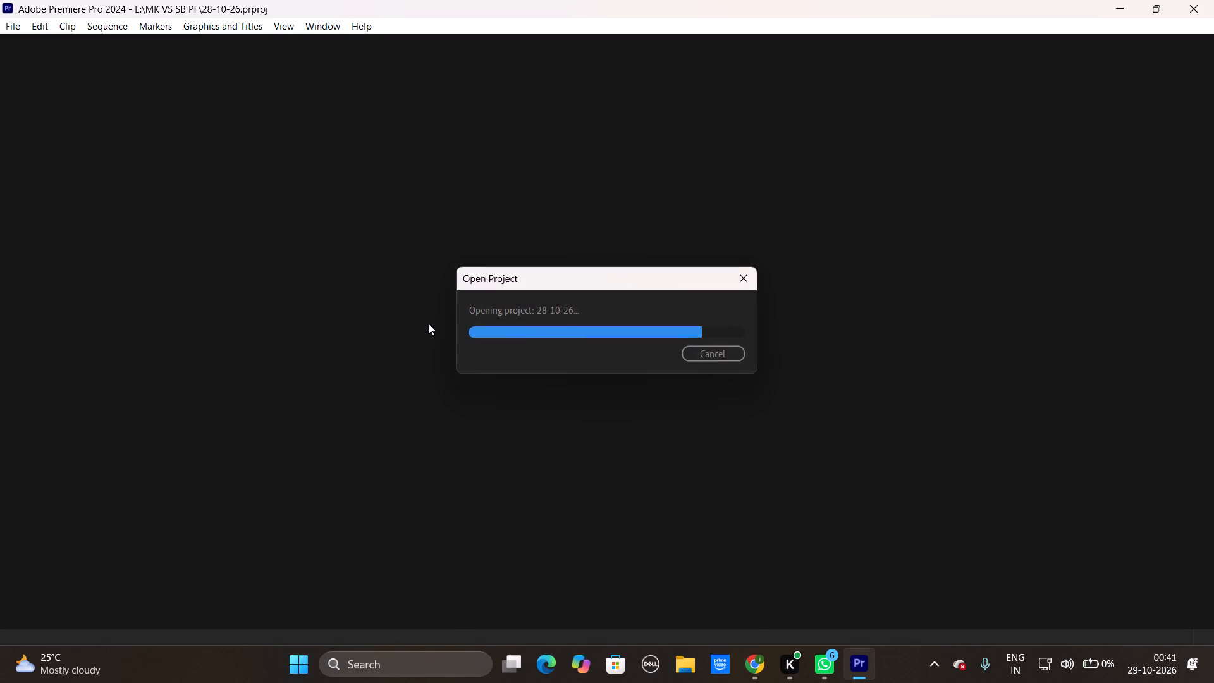
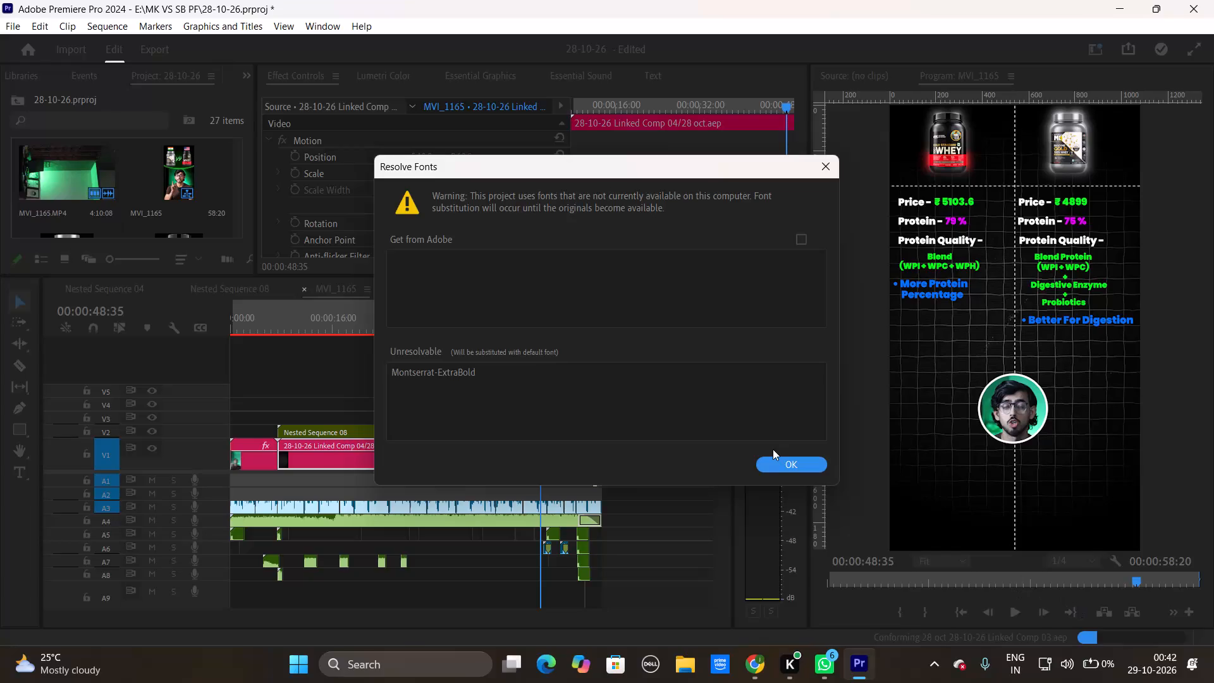
Accept the default substitution for the unavailable Montserrat-ExtraBold font.
click(809, 465)
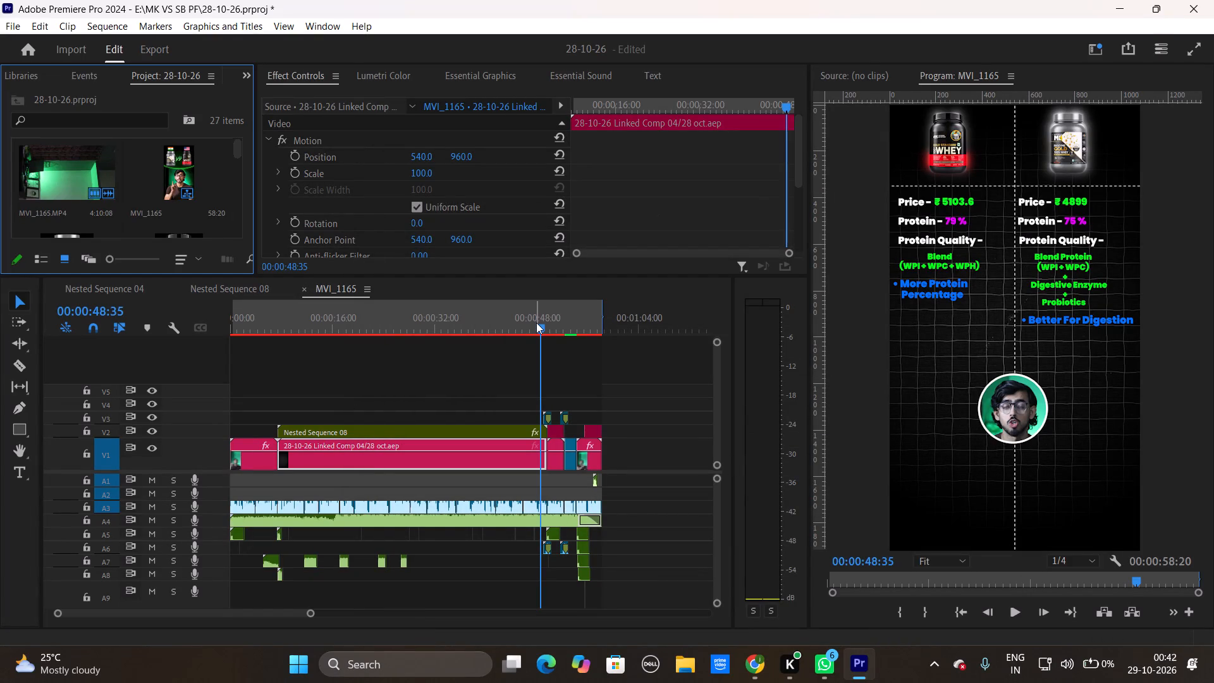
Open the 28-10-26 Linked Comp 04 clip from the MVI_1165 sequence in After Effects, continuing with a normal start.
drag(536, 323, 377, 385)
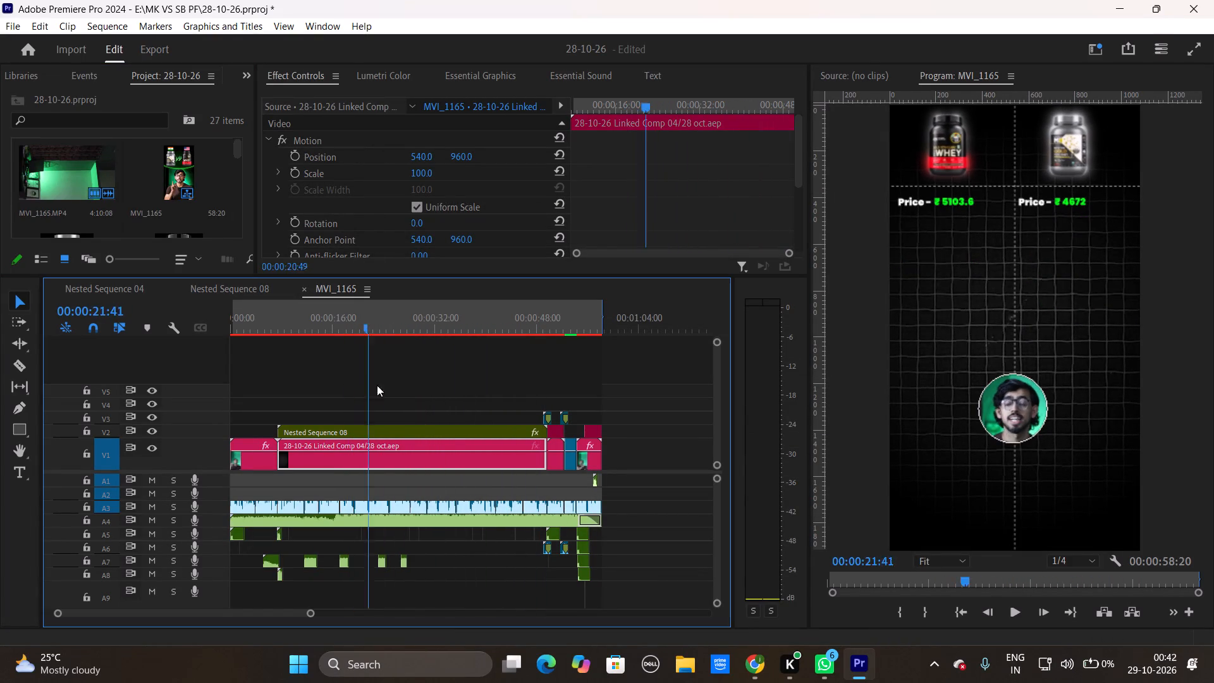
drag(377, 385, 552, 372)
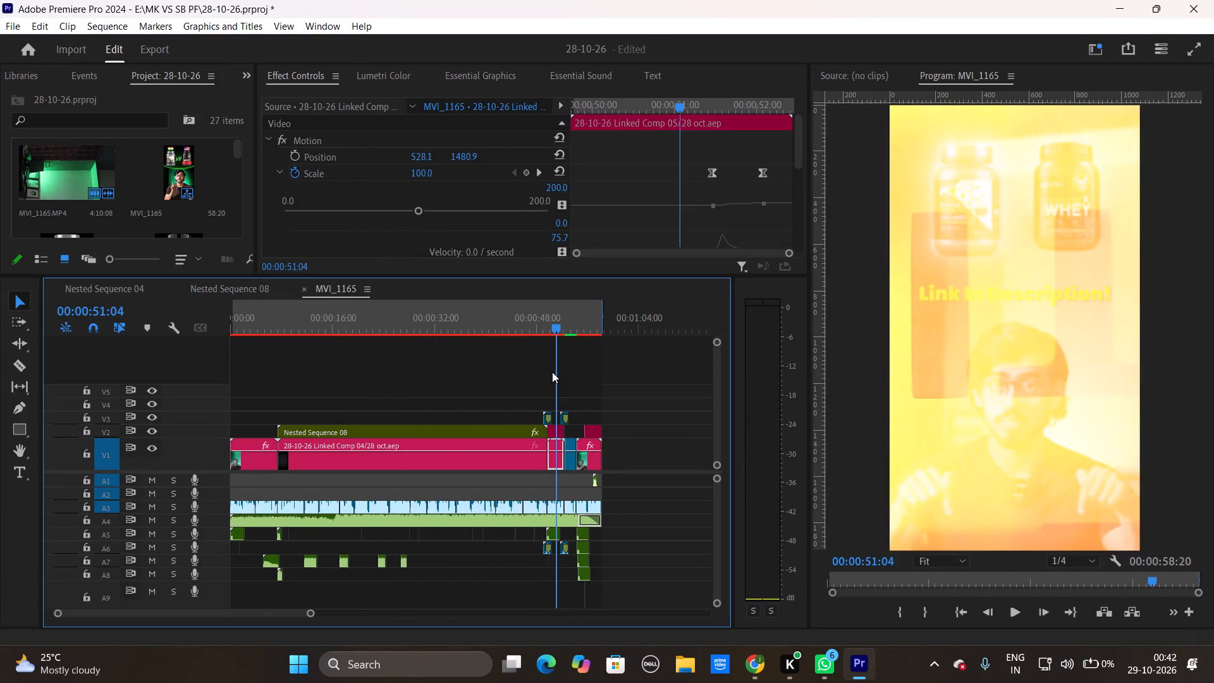
drag(552, 372, 539, 377)
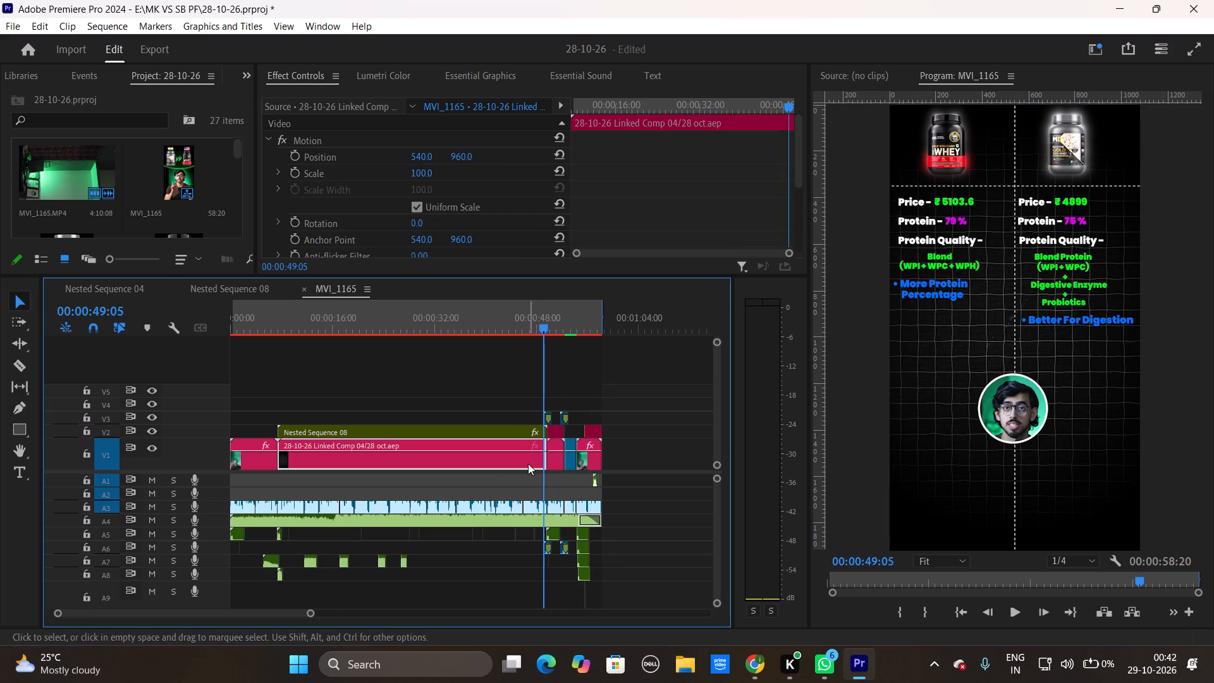
right_click(528, 464)
click(586, 134)
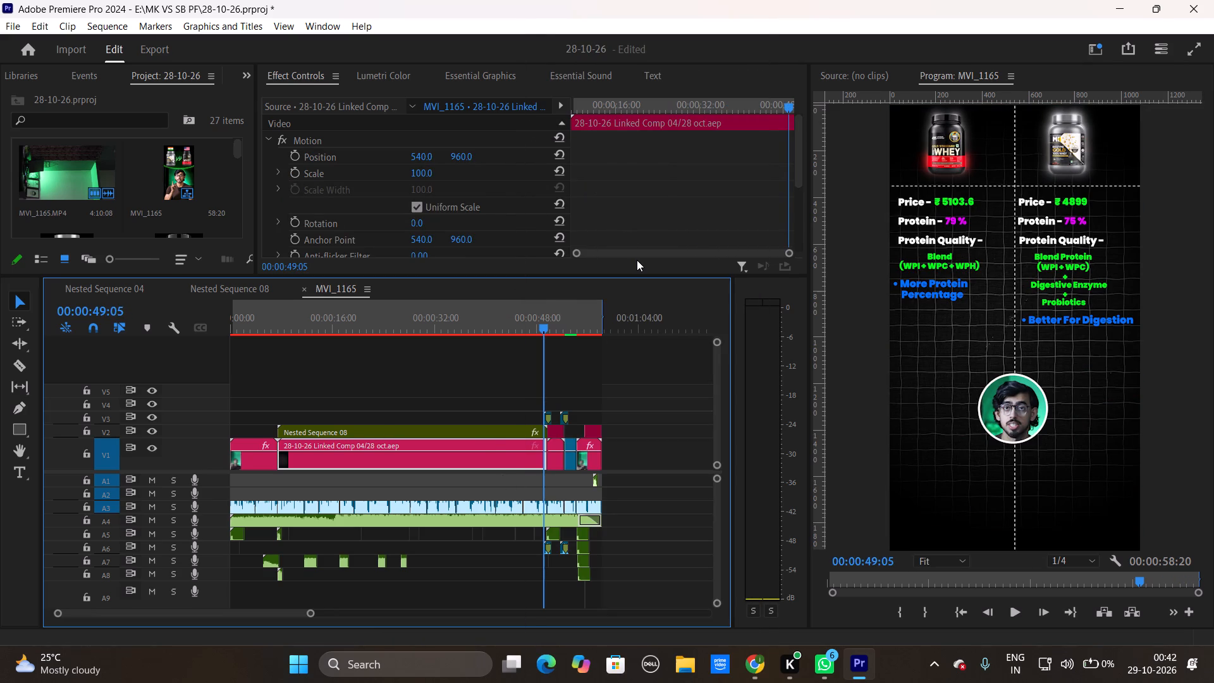
click(853, 666)
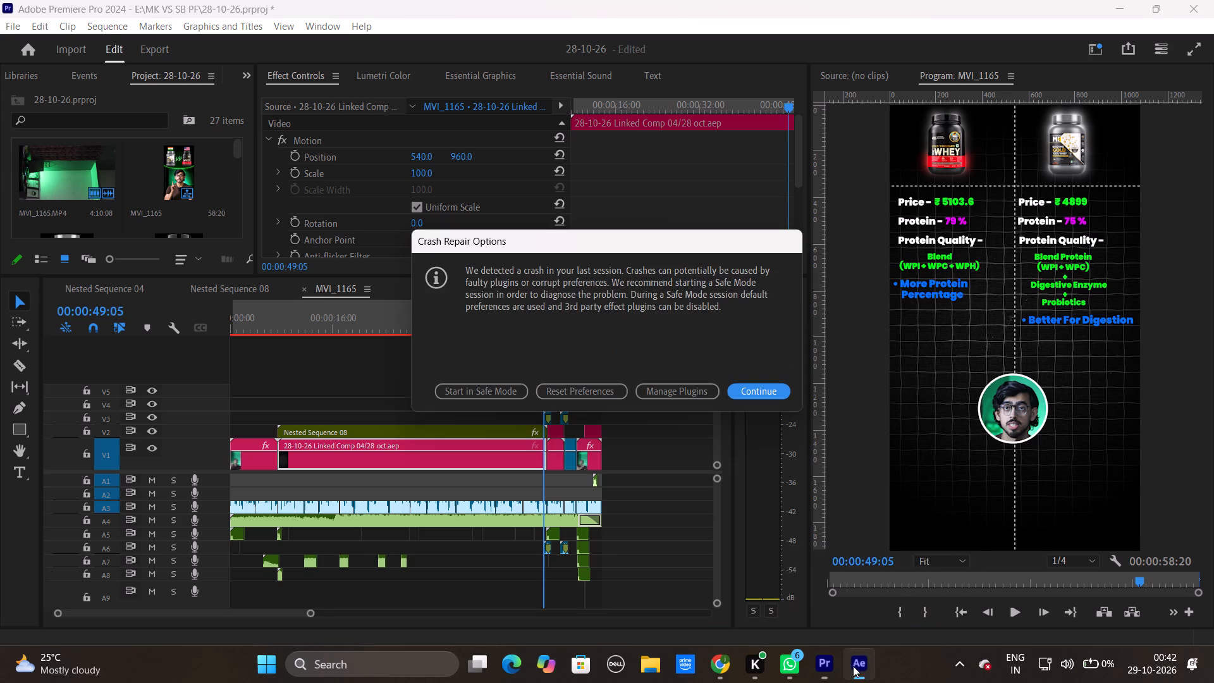
click(766, 395)
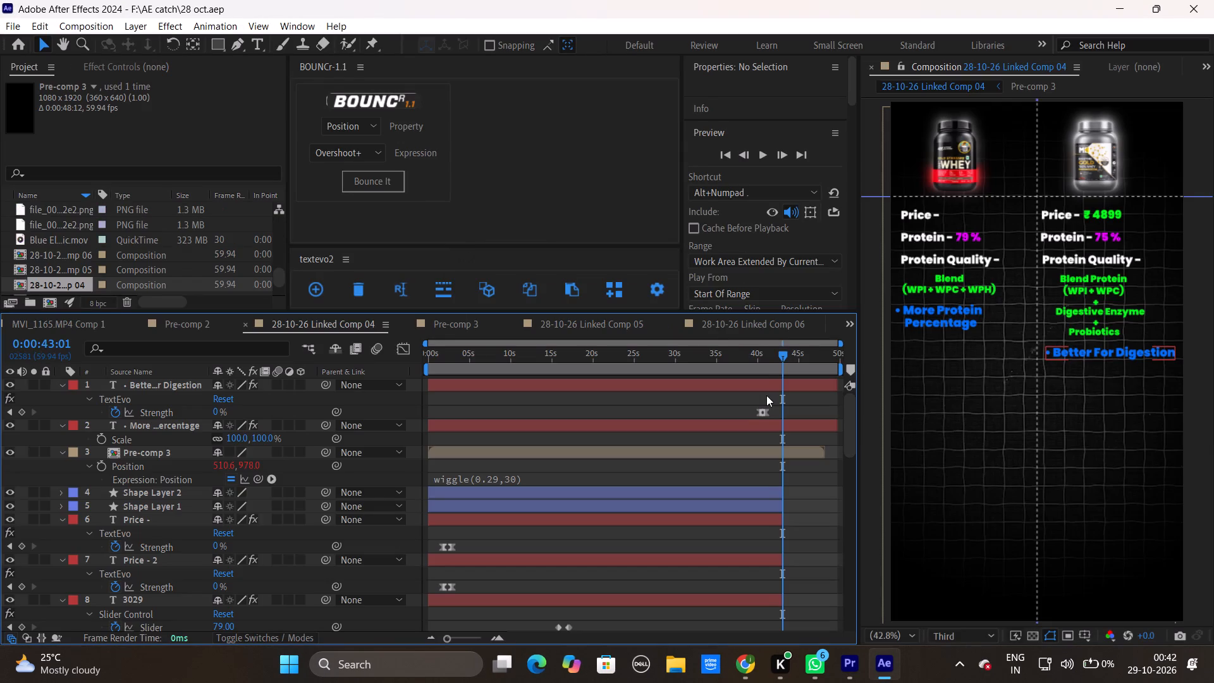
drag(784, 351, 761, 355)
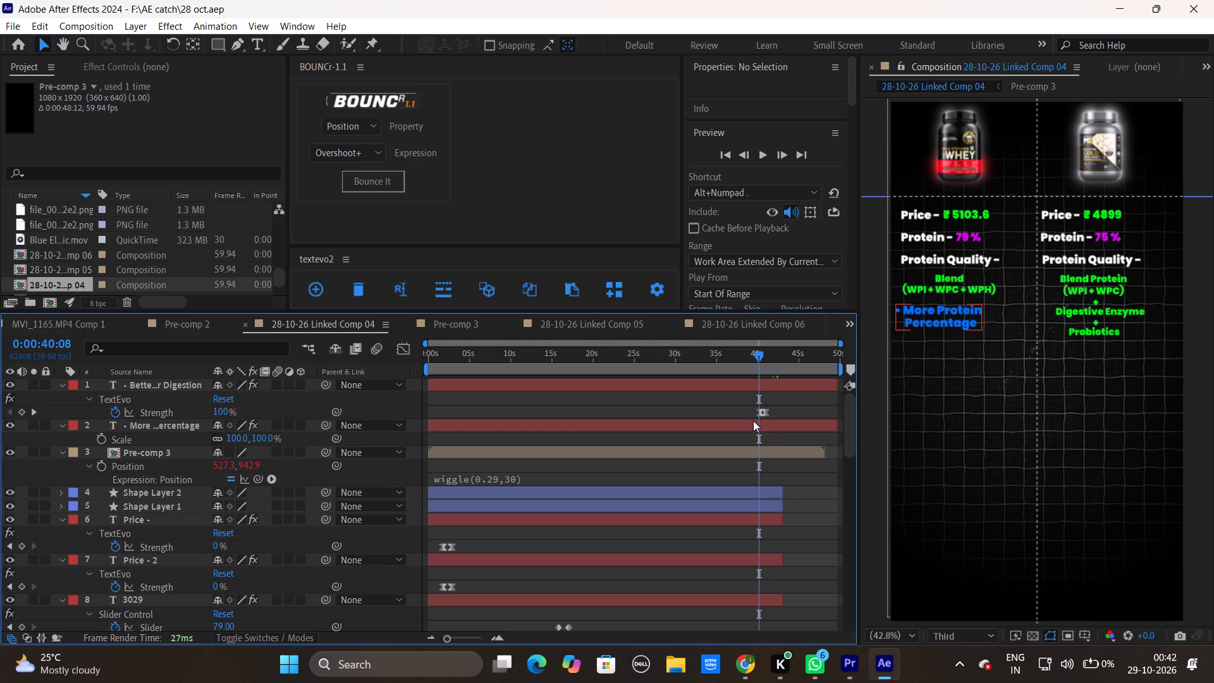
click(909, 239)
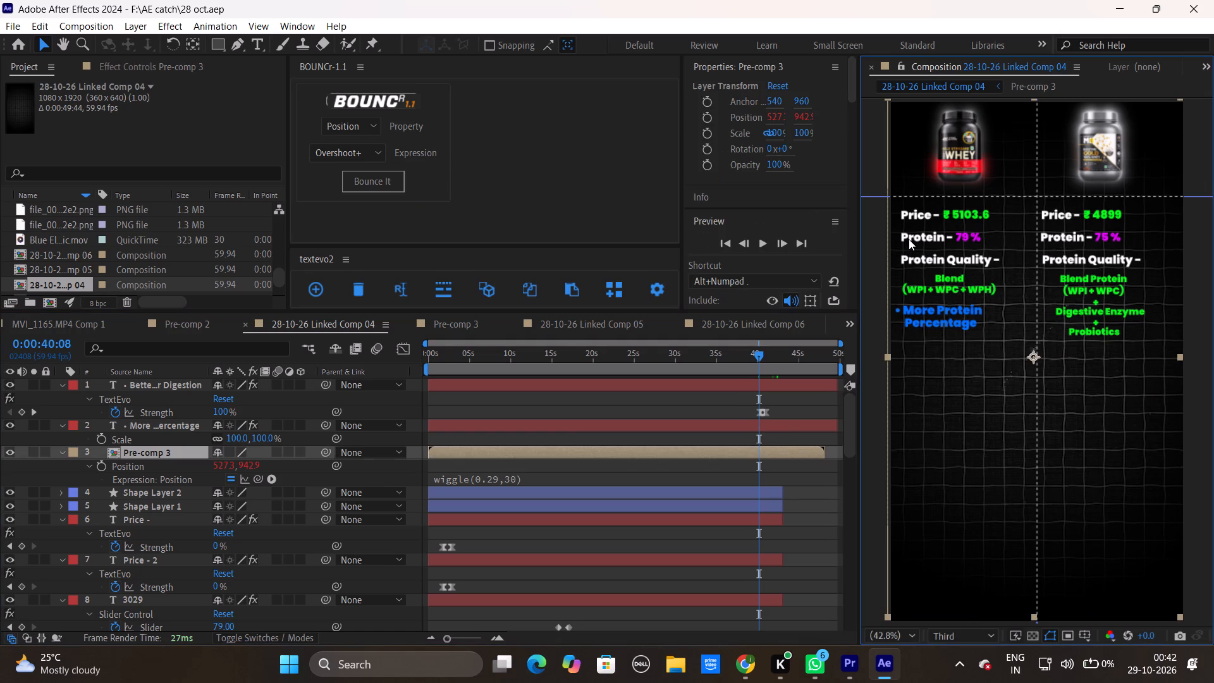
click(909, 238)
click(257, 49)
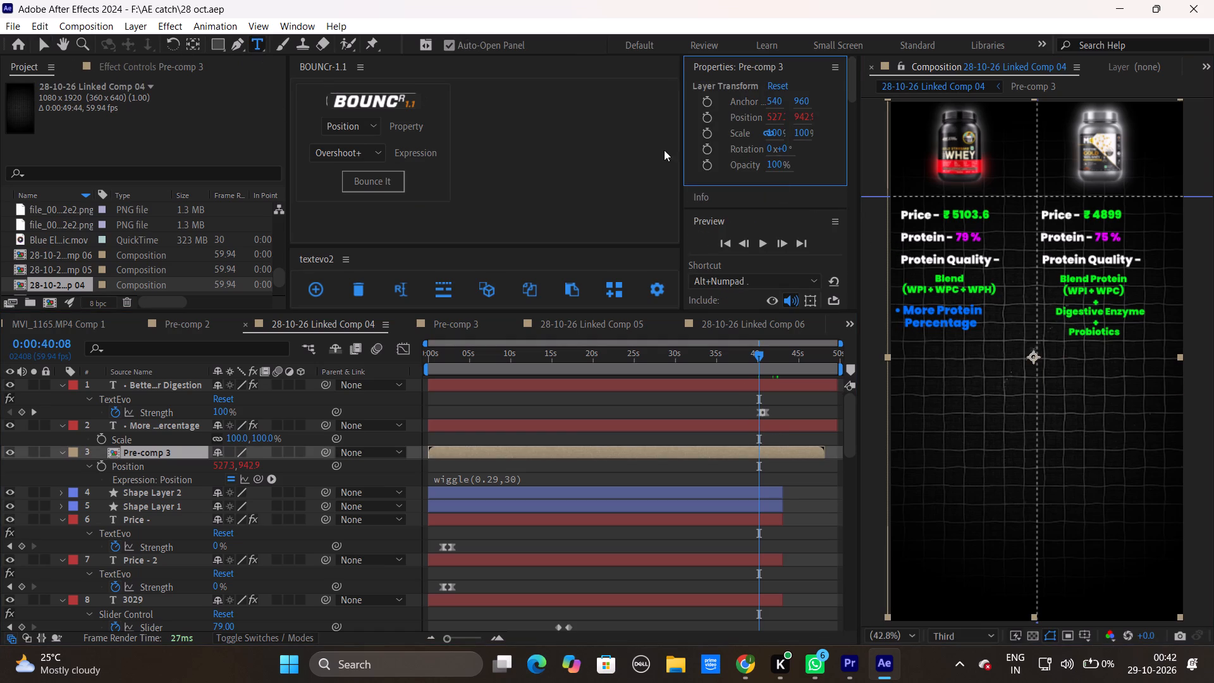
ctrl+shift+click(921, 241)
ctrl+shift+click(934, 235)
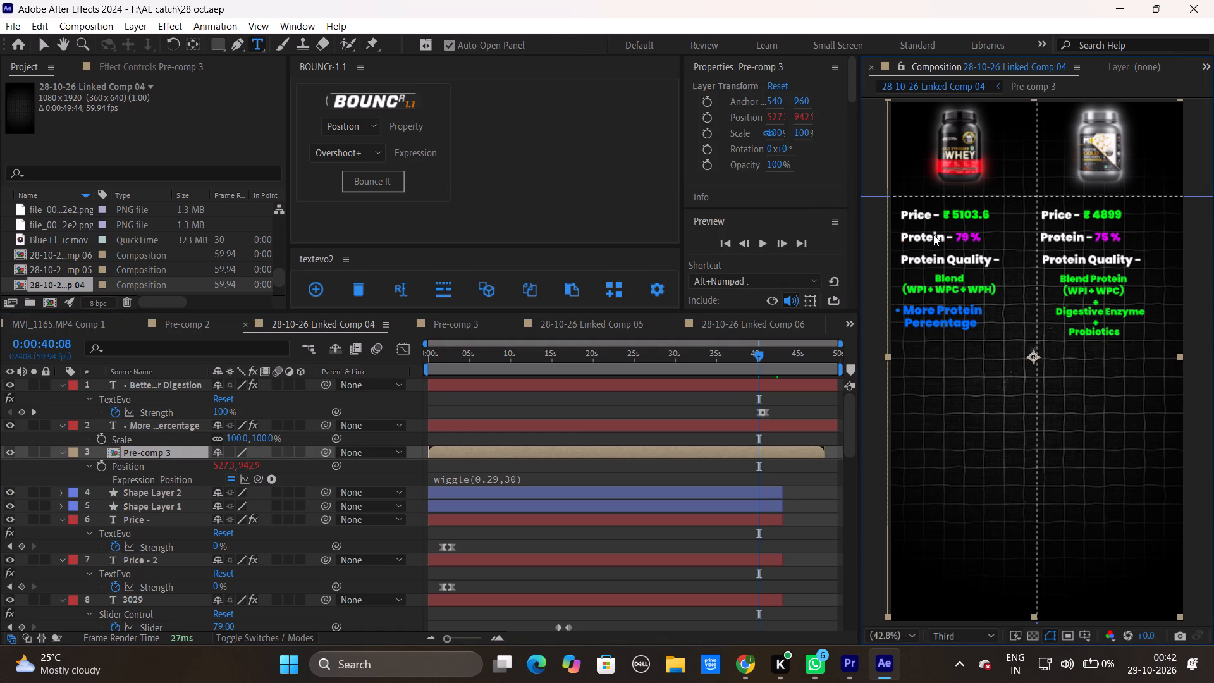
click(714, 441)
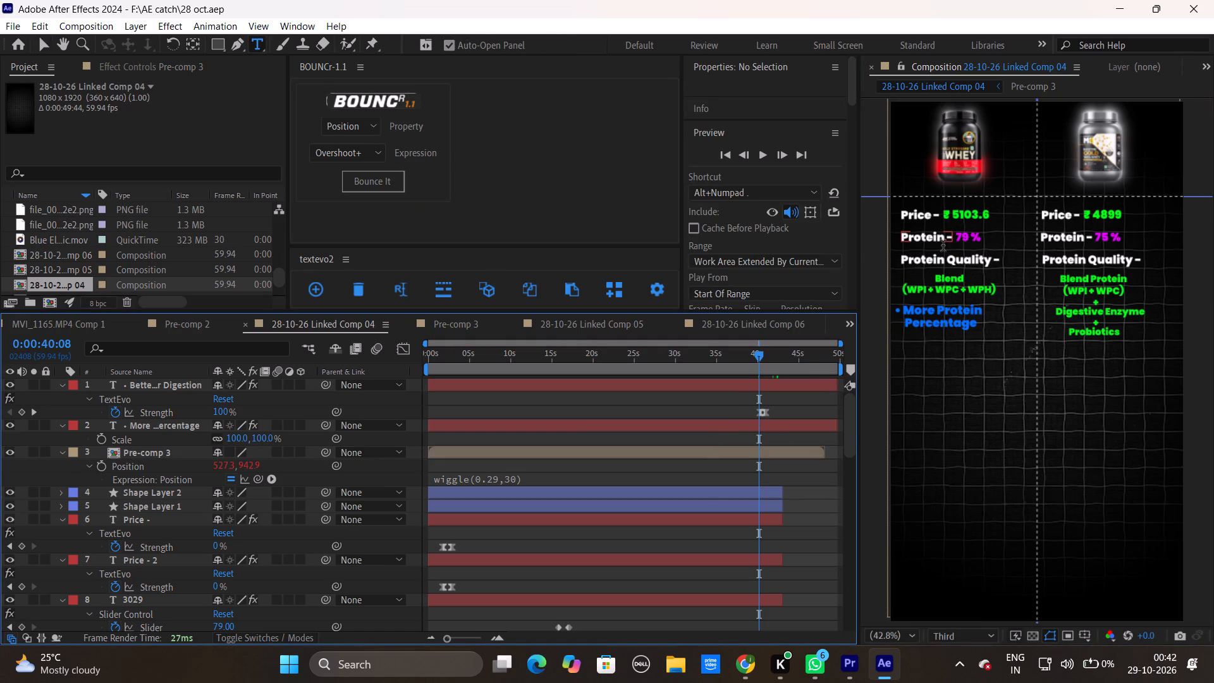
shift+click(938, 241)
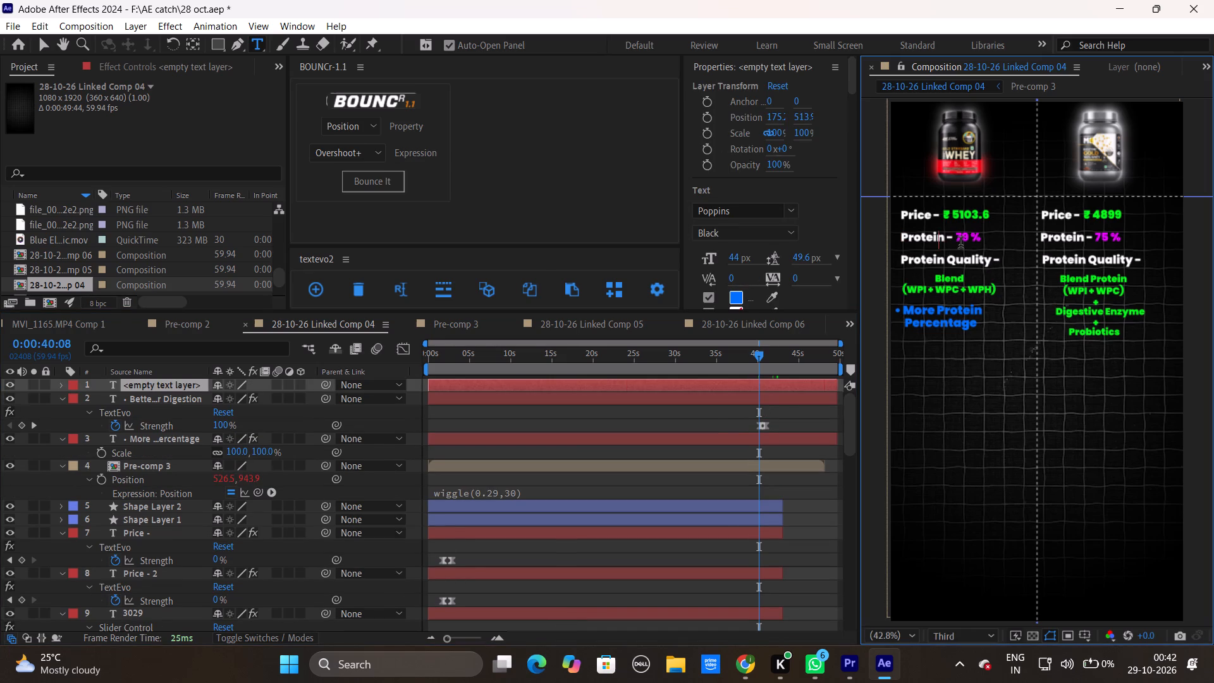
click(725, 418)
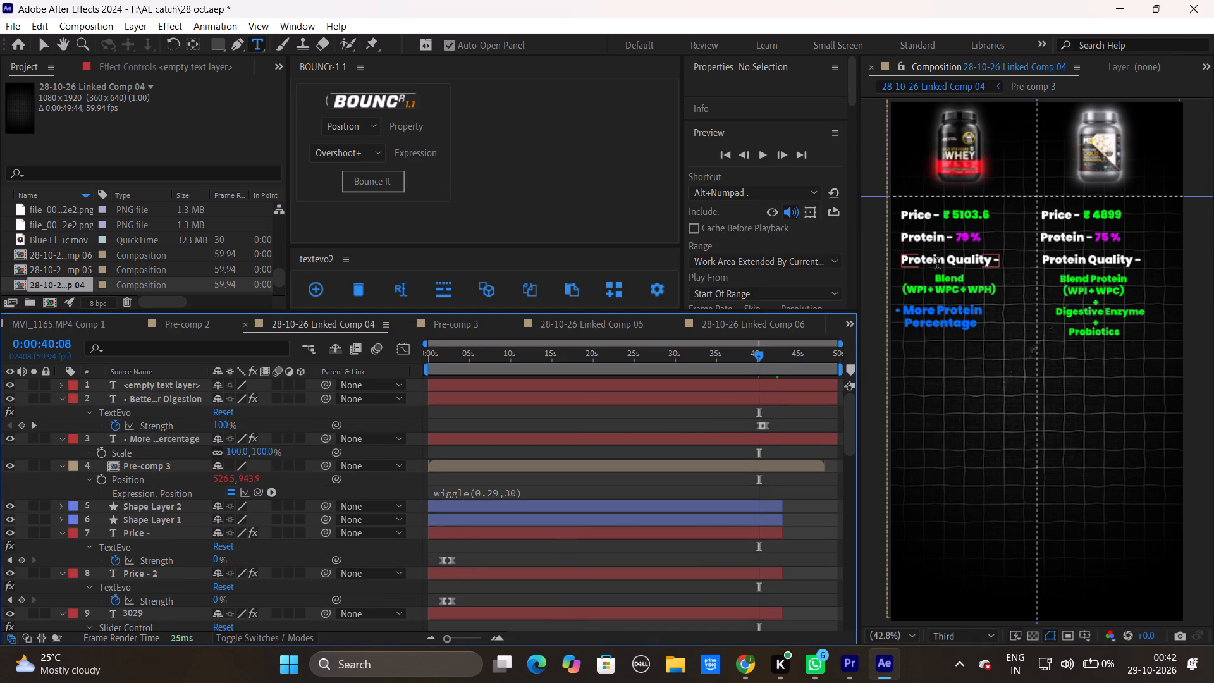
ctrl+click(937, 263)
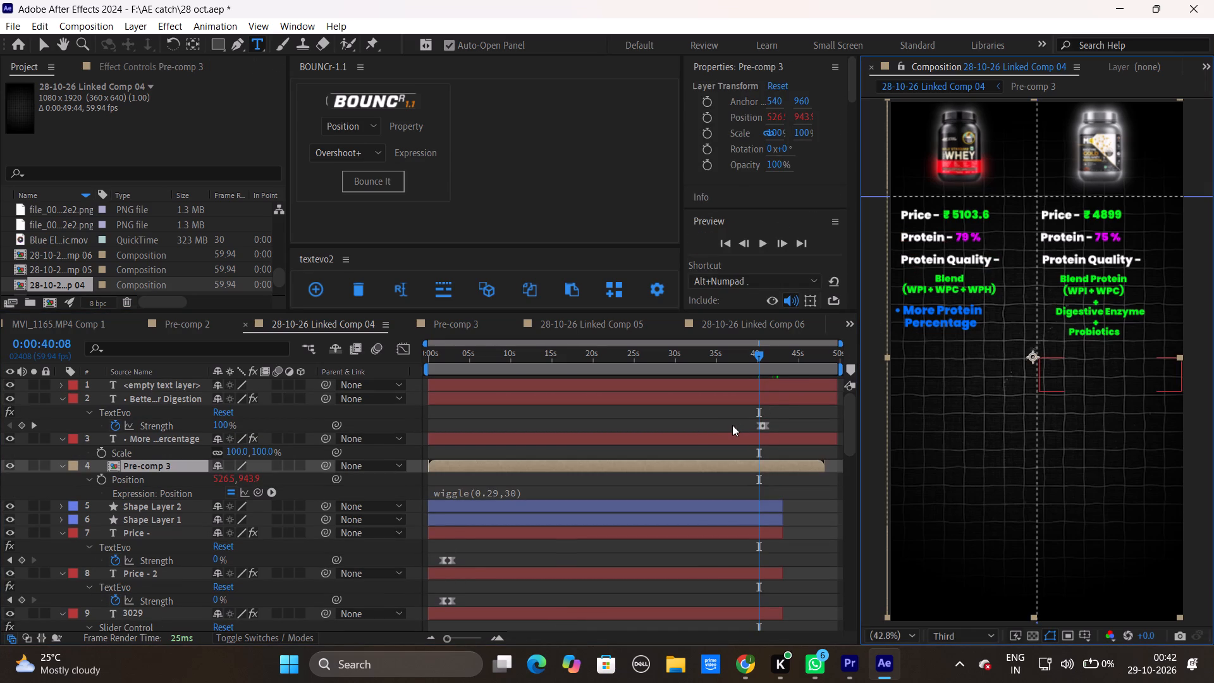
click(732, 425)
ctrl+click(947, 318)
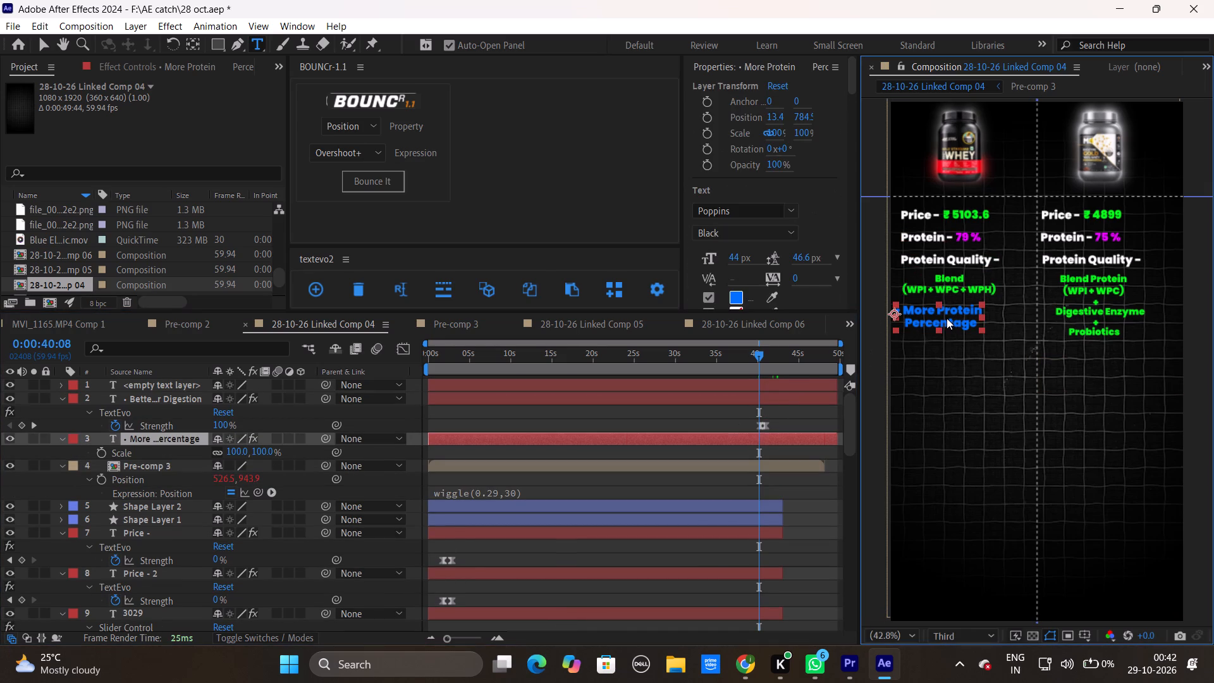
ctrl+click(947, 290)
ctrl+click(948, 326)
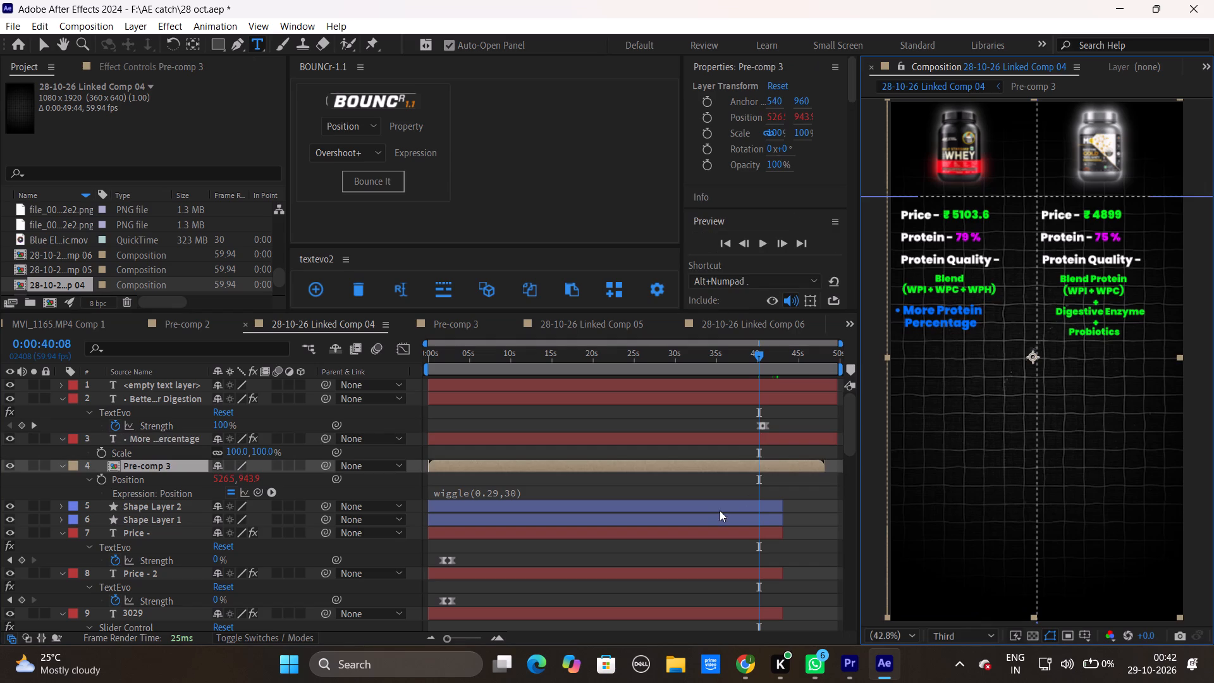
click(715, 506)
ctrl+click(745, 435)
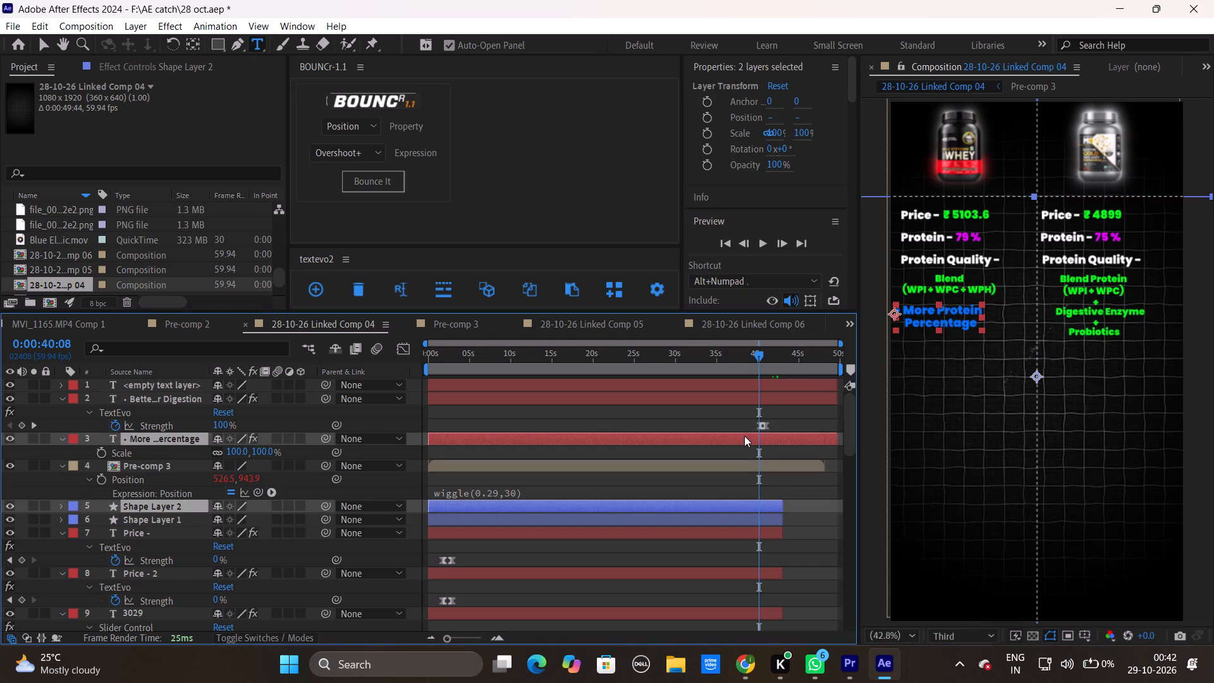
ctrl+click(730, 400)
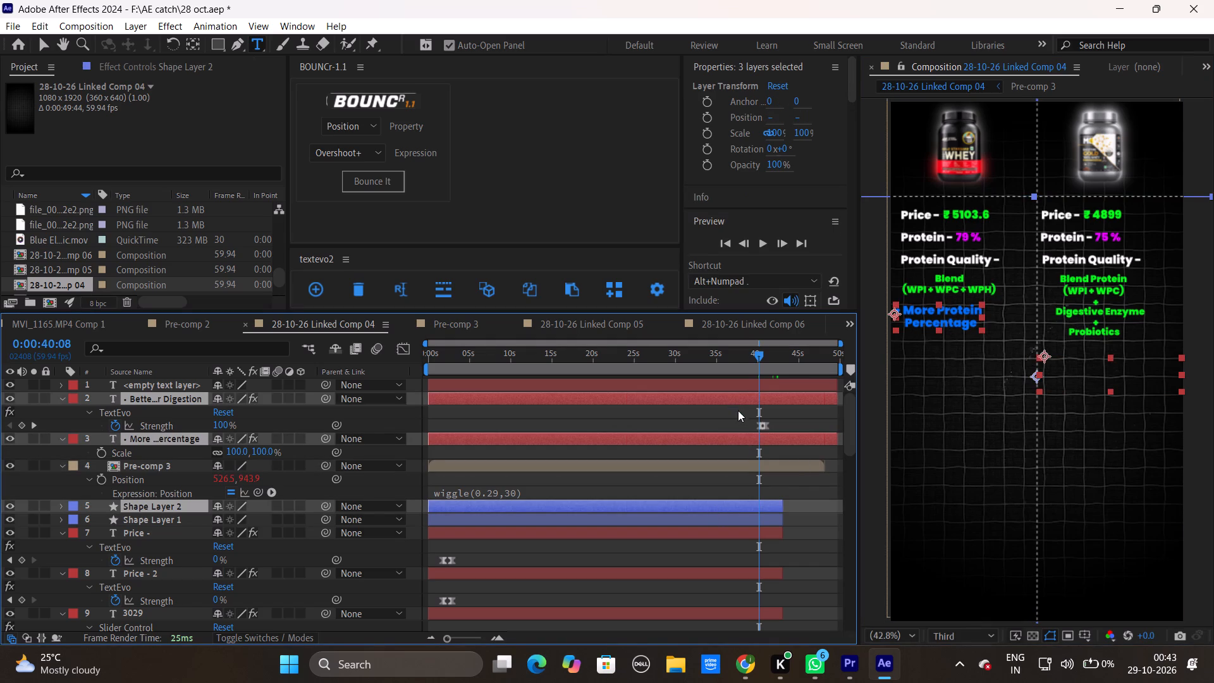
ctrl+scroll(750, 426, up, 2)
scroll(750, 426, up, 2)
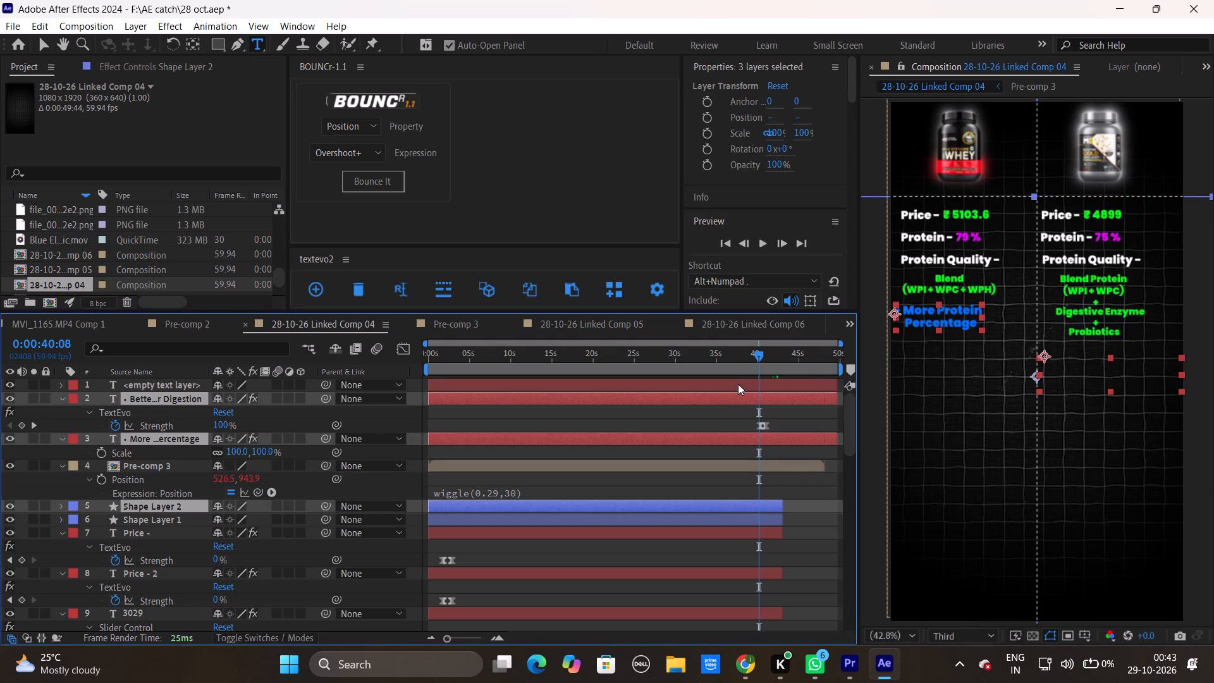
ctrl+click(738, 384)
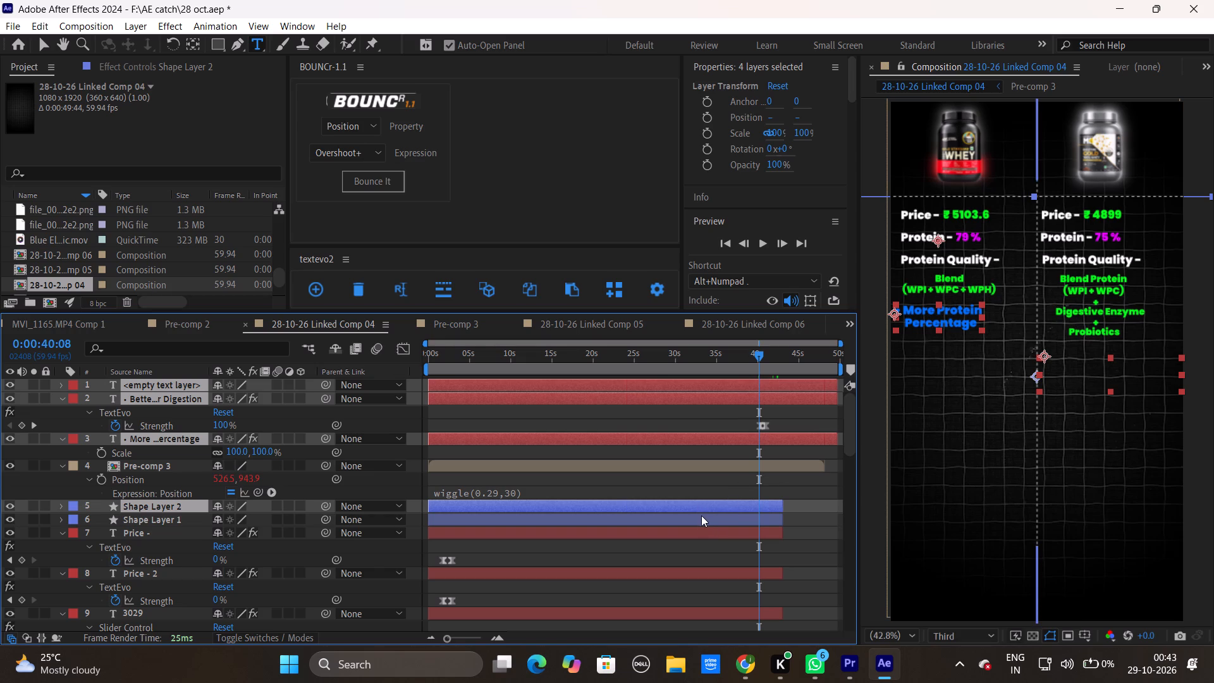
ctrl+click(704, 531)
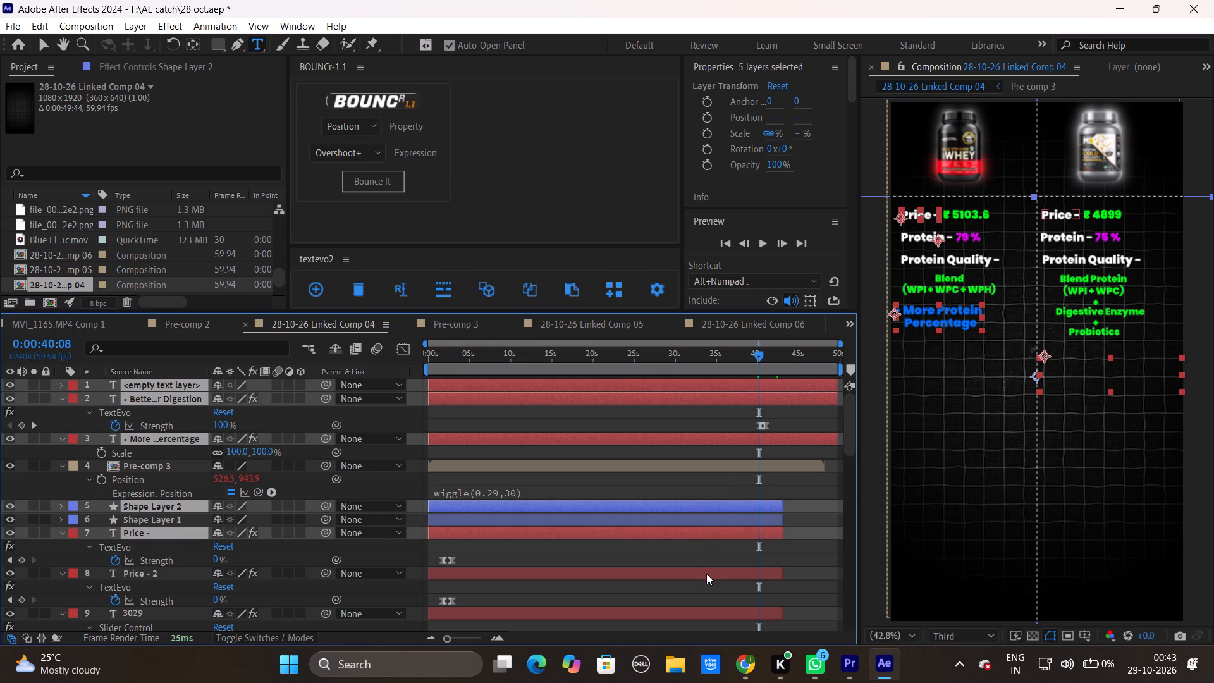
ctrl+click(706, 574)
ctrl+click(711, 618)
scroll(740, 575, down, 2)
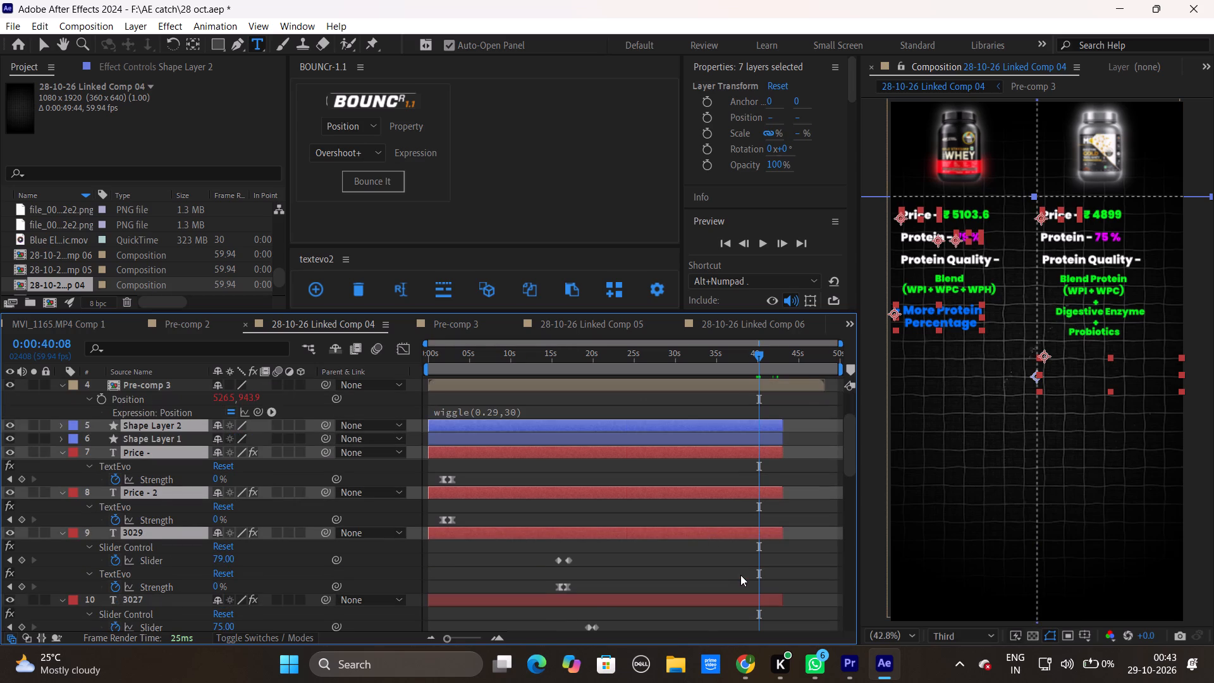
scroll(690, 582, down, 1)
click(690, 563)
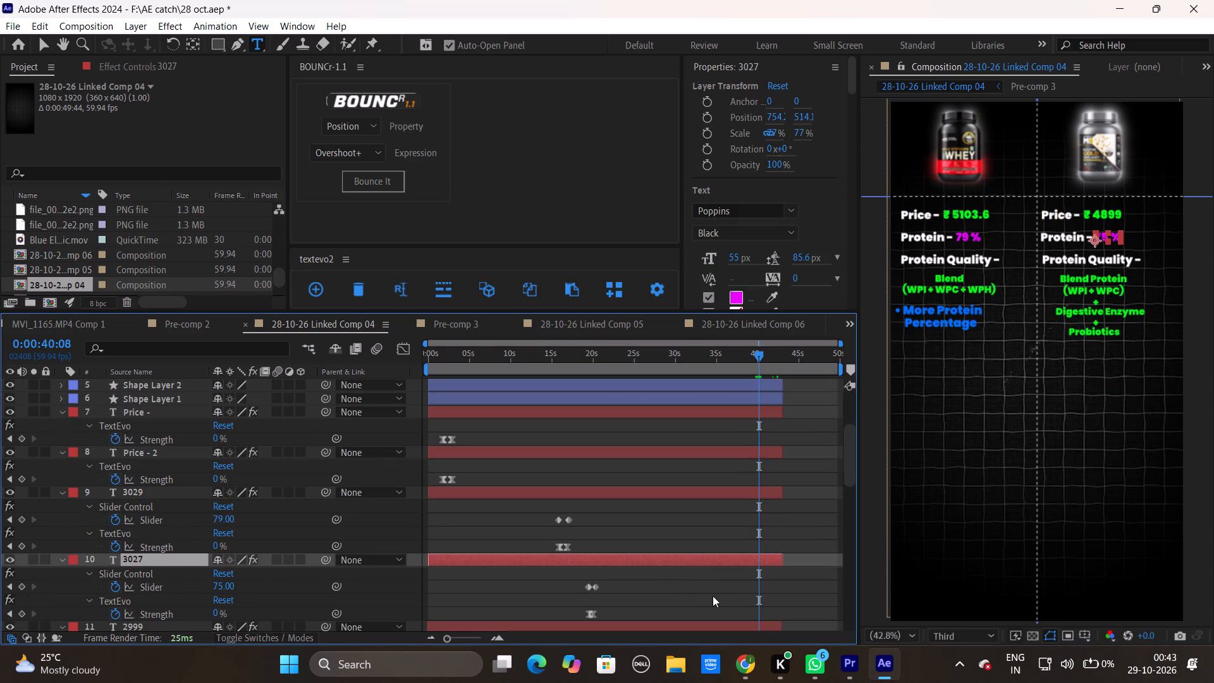
Move all text below the price lines, including both blue benefit lines, down 39 px together, placing More Protein Percentage at Y 823.5.
scroll(714, 589, up, 2)
scroll(714, 589, down, 11)
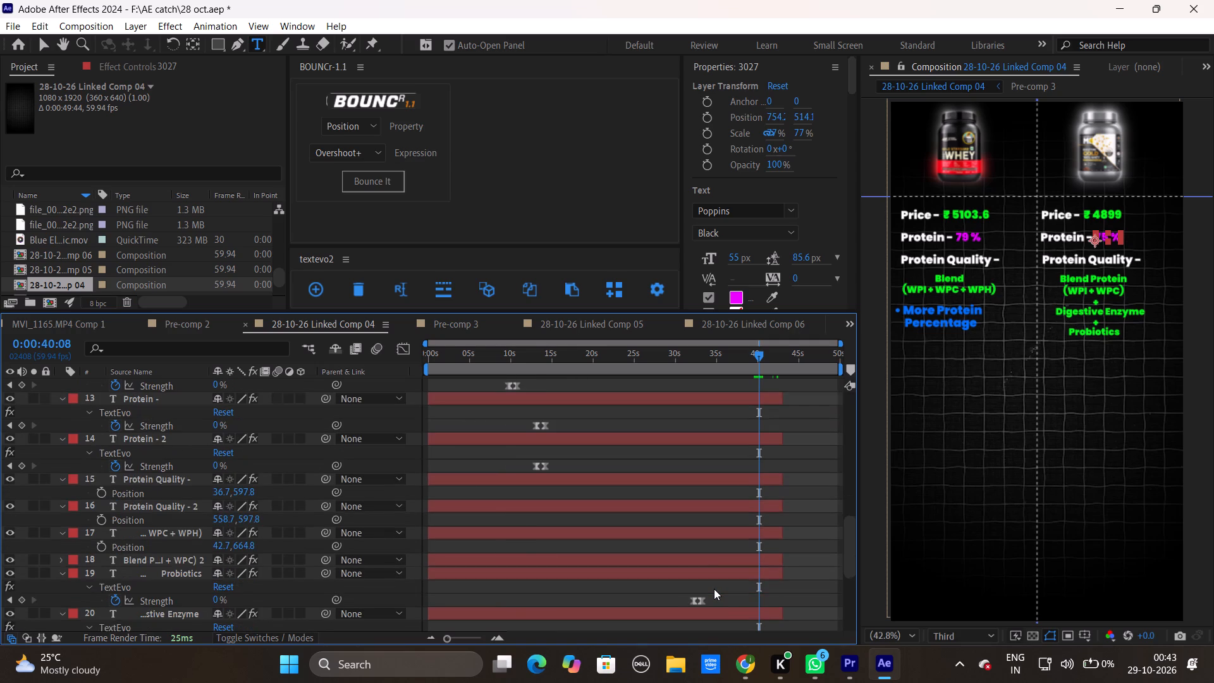
scroll(714, 589, down, 2)
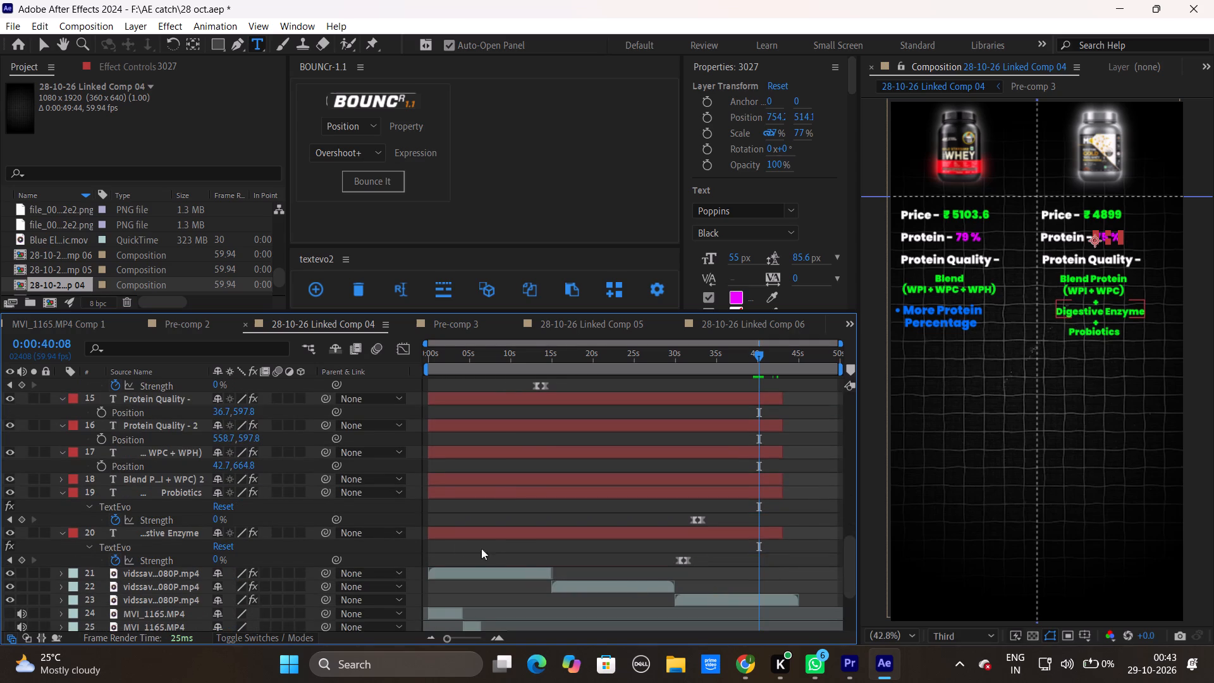
drag(416, 535, 418, 524)
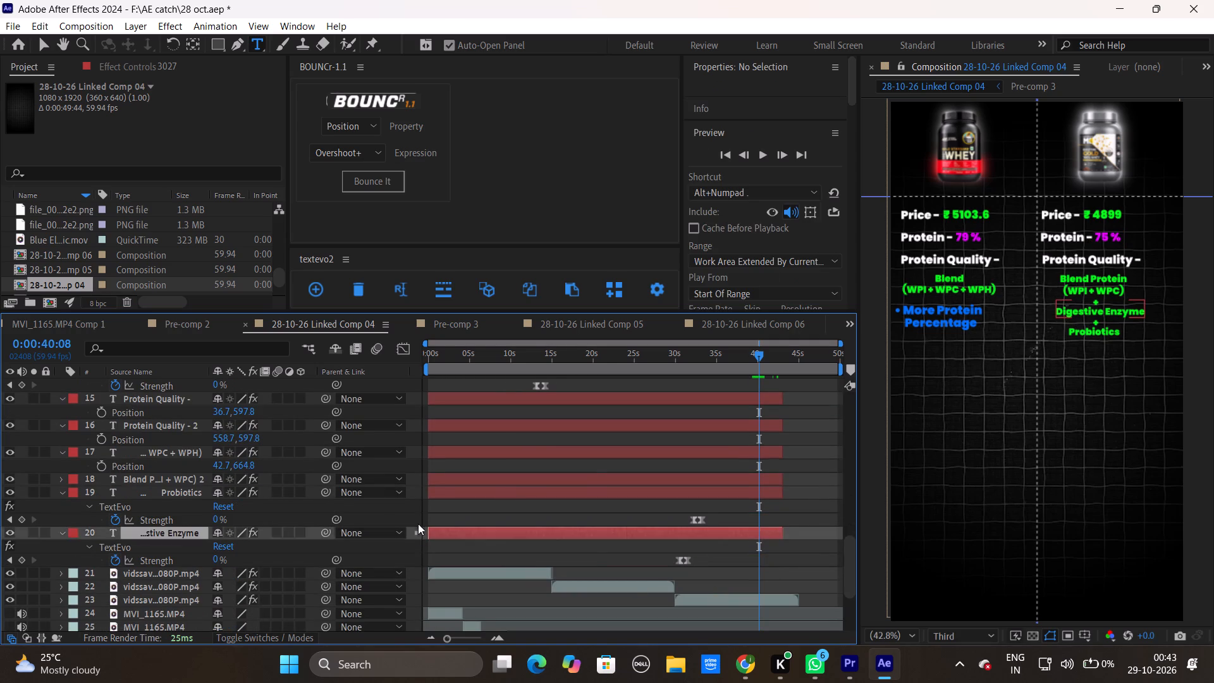
drag(418, 524, 423, 417)
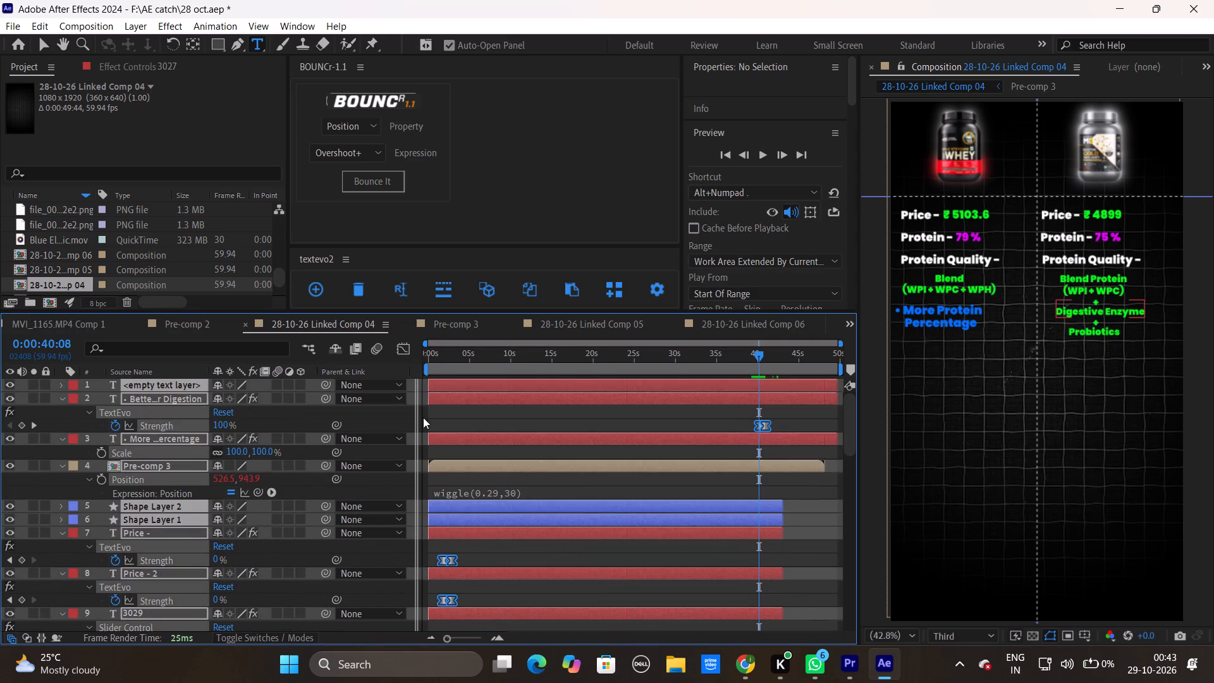
drag(423, 417, 420, 528)
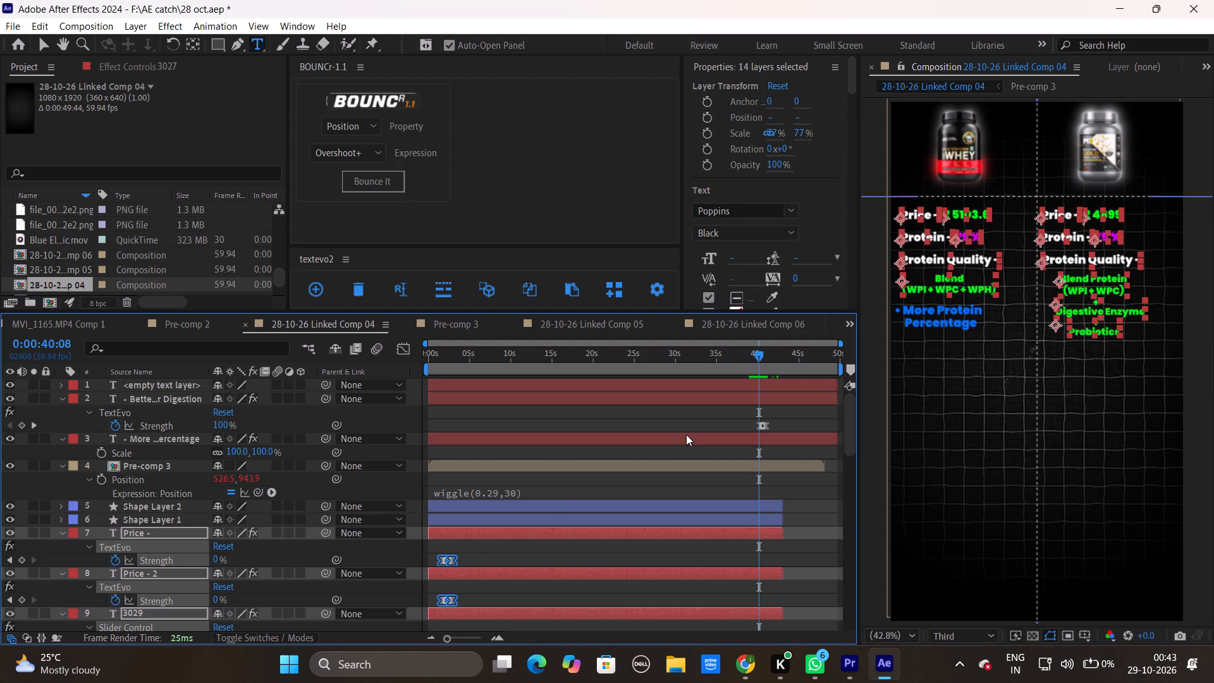
ctrl+shift+click(948, 216)
ctrl+shift+click(926, 213)
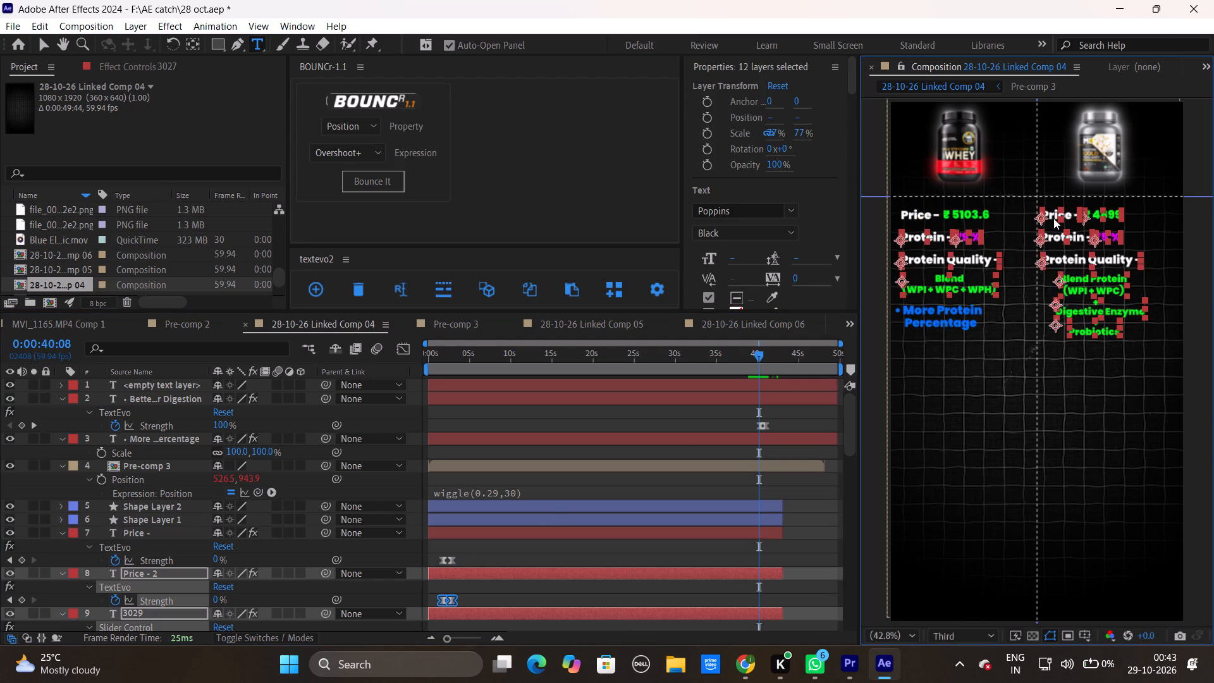
ctrl+shift+click(1060, 218)
ctrl+shift+click(1119, 218)
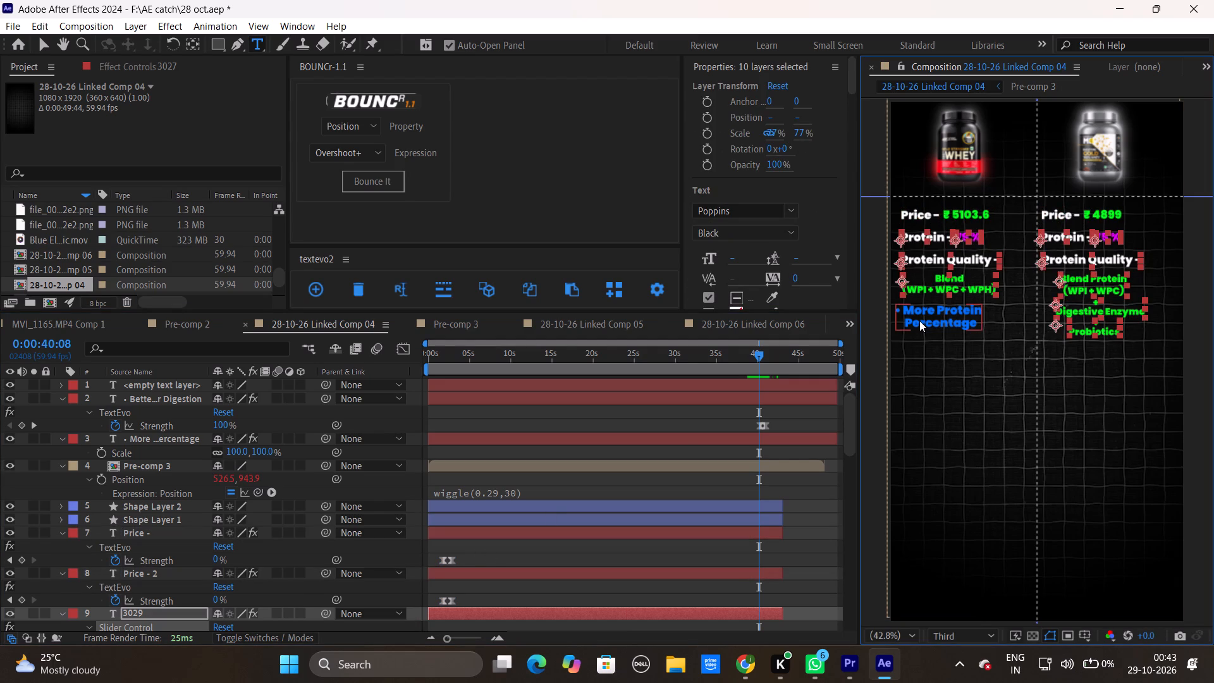
ctrl+shift+click(919, 321)
drag(758, 353, 766, 353)
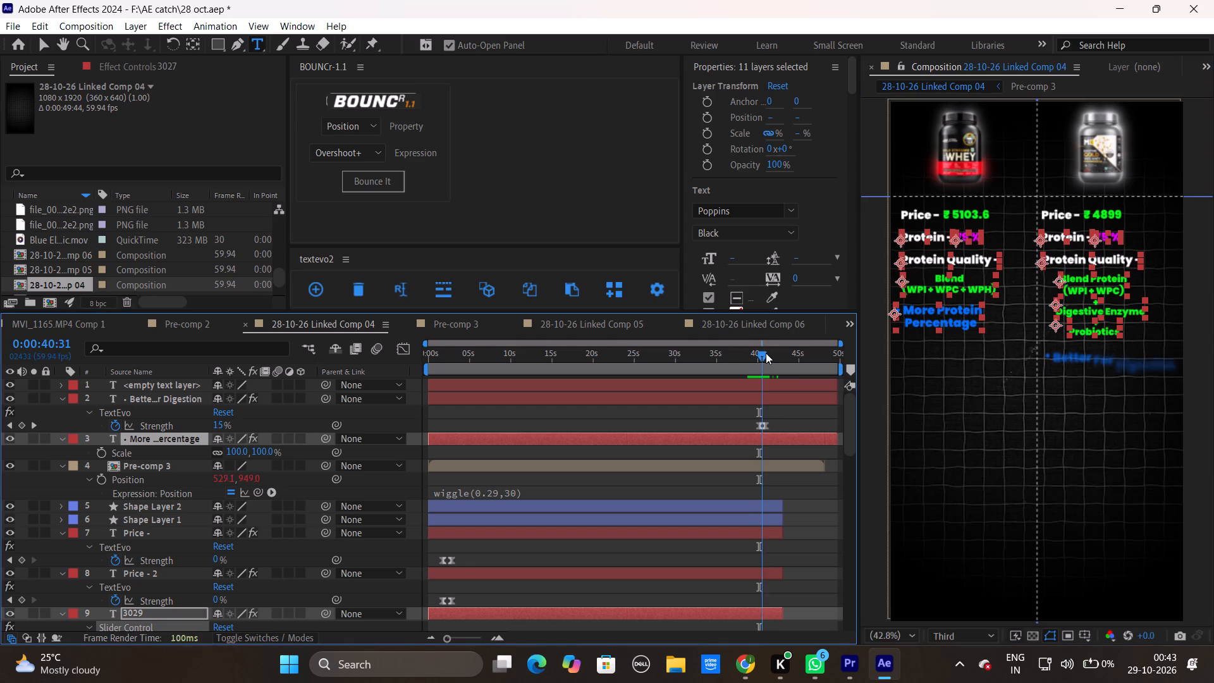
drag(766, 353, 768, 353)
ctrl+shift+click(1098, 354)
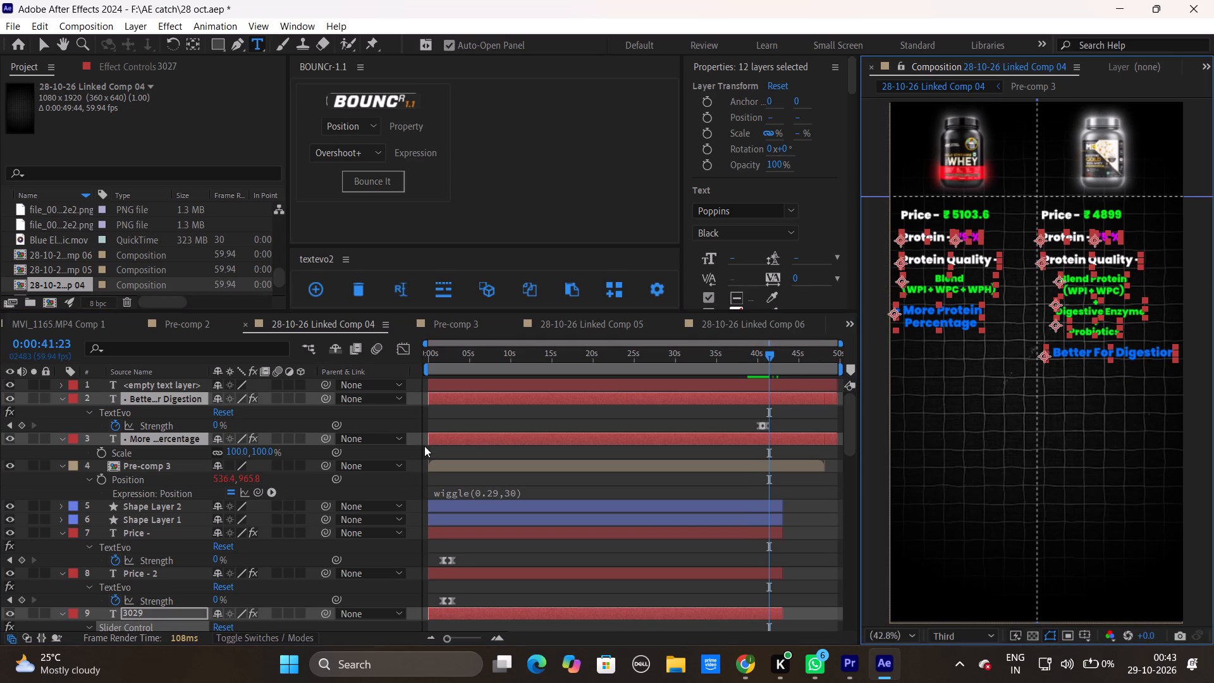
key(p)
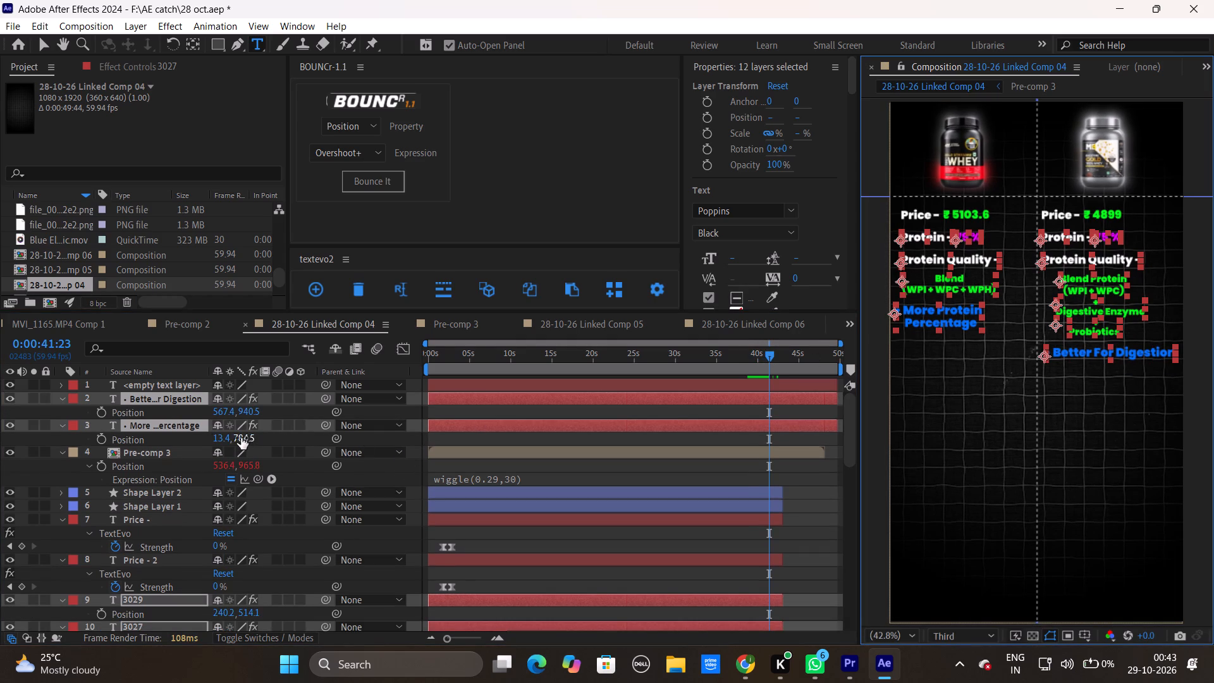
drag(241, 438, 270, 439)
click(575, 536)
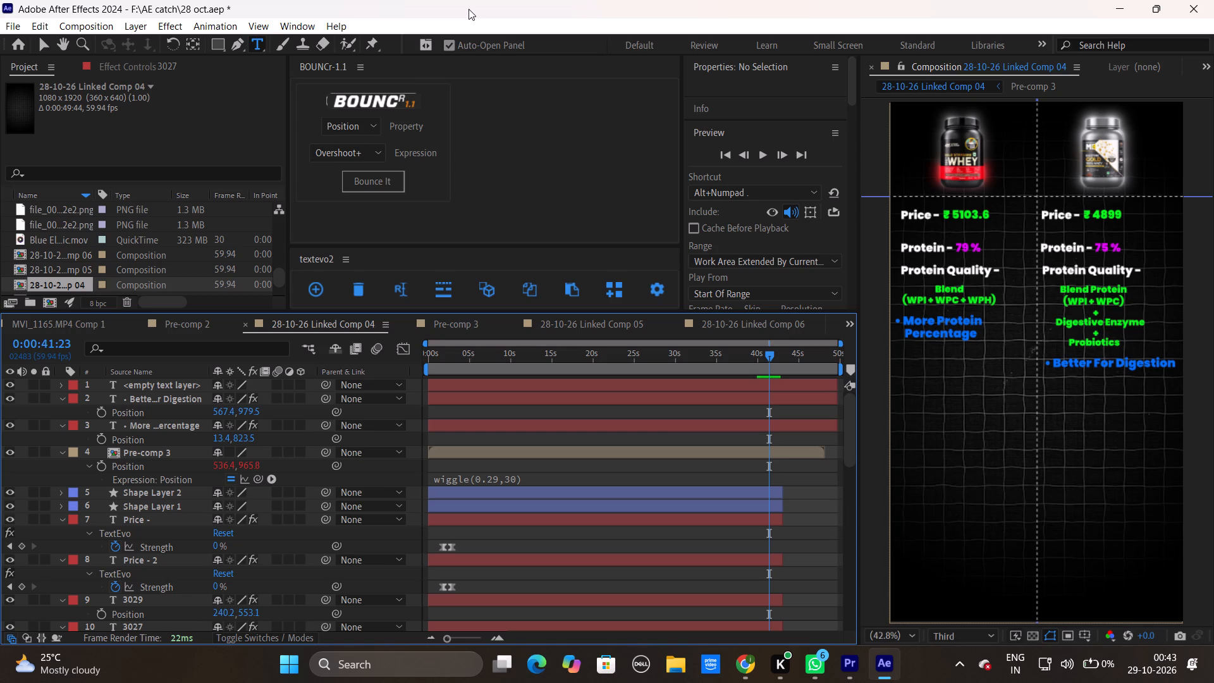
Duplicate the left product's green ₹ 5103.6 price text layer.
key(plus)
click(975, 212)
scroll(682, 383, up, 4)
scroll(689, 435, down, 4)
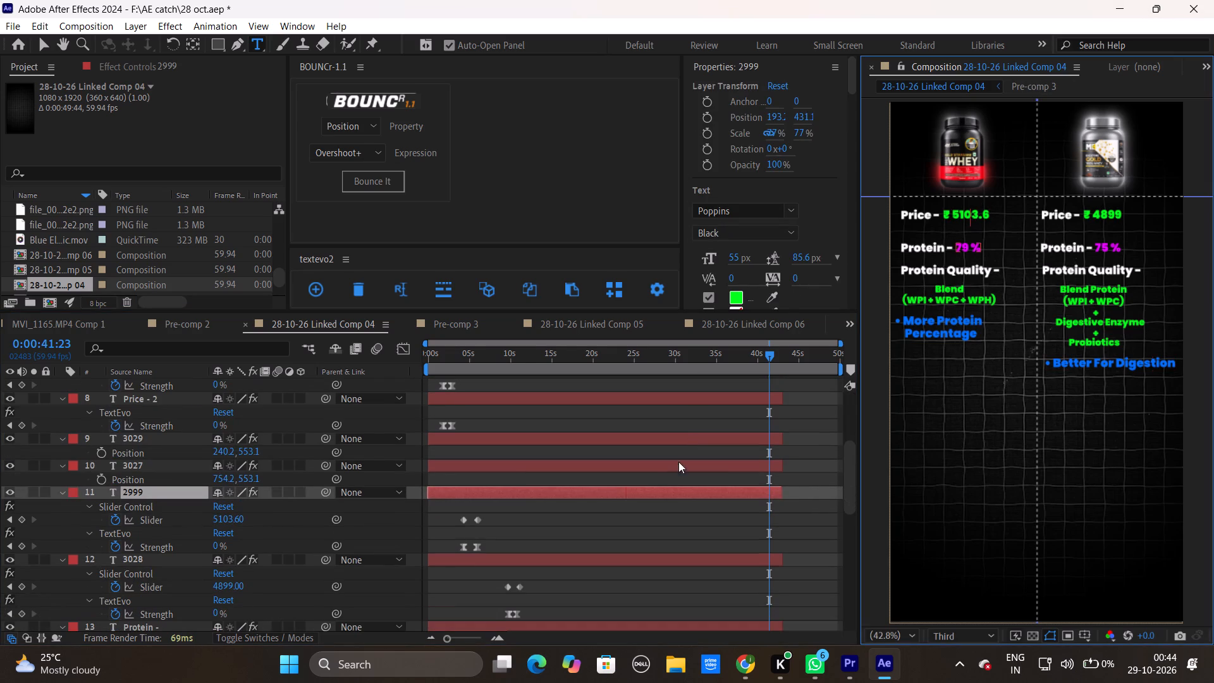
click(623, 496)
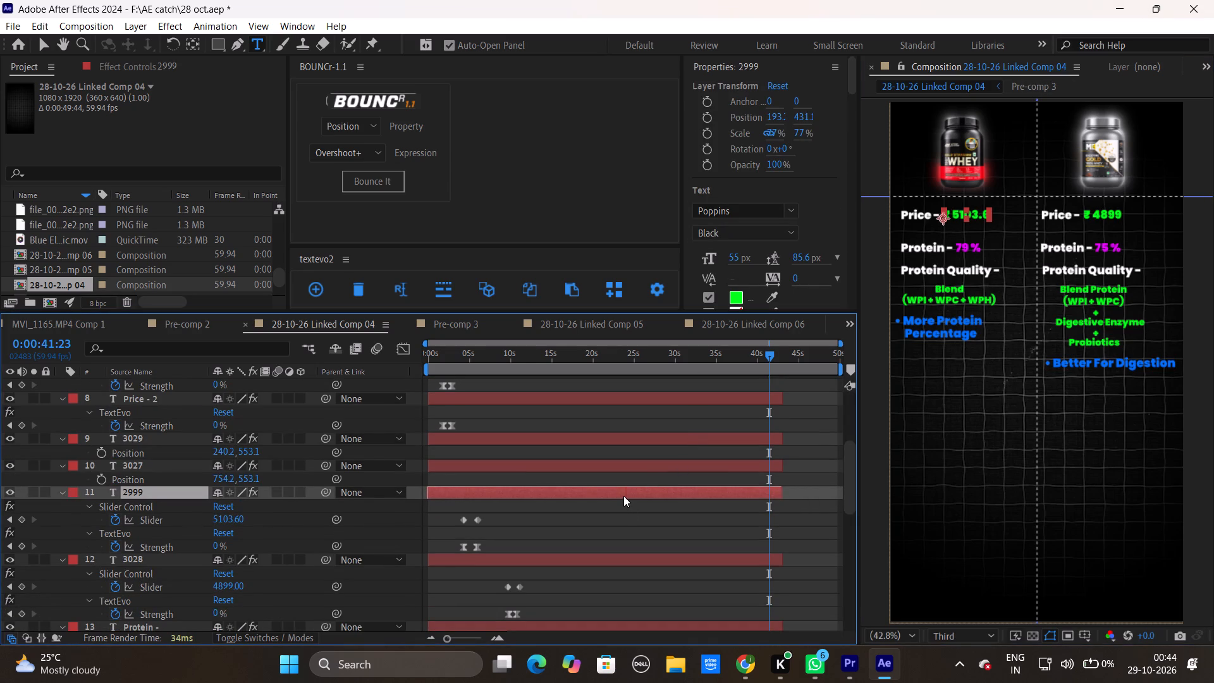
key(ctrl+d)
click(623, 496)
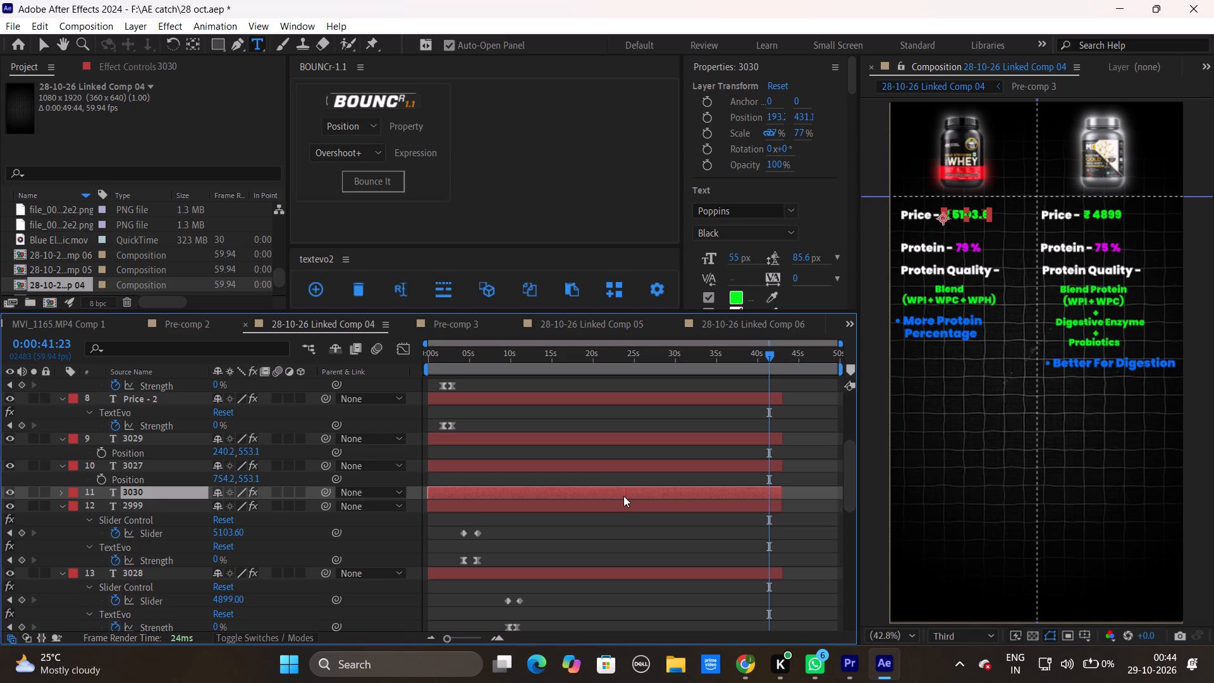
Place the duplicated price on its own line beneath the left price, at Position 71.2, 482.1.
key(p)
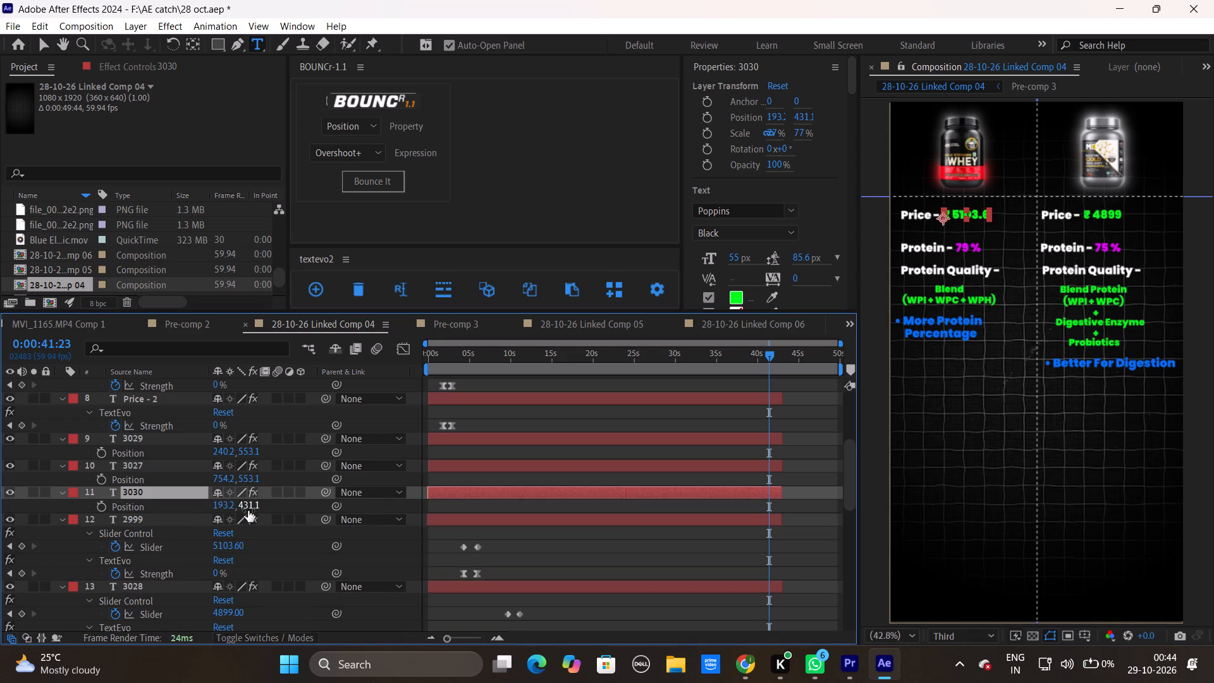
drag(250, 508, 294, 503)
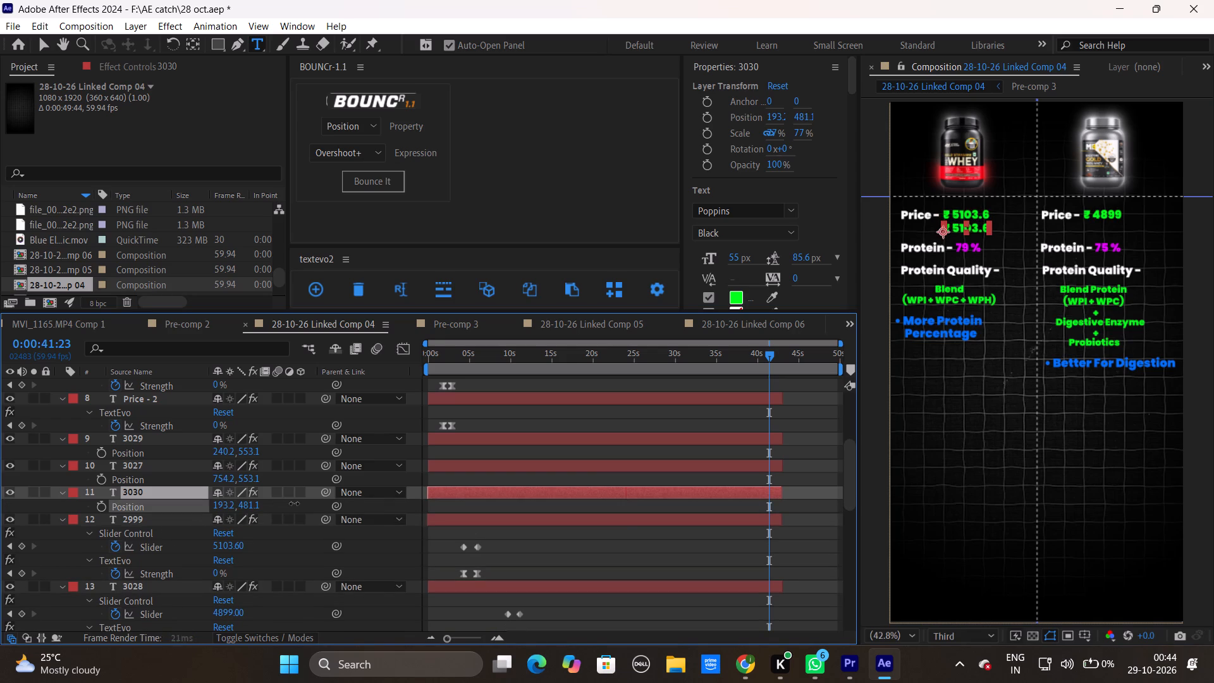
drag(294, 503, 295, 503)
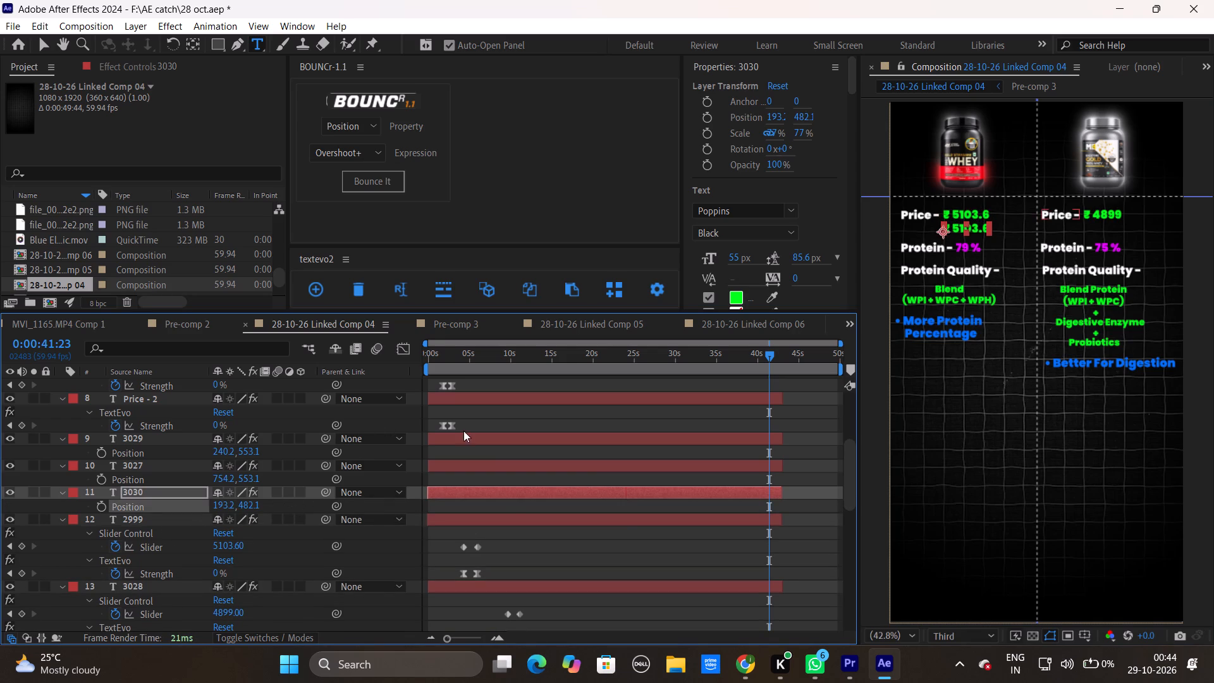
click(496, 491)
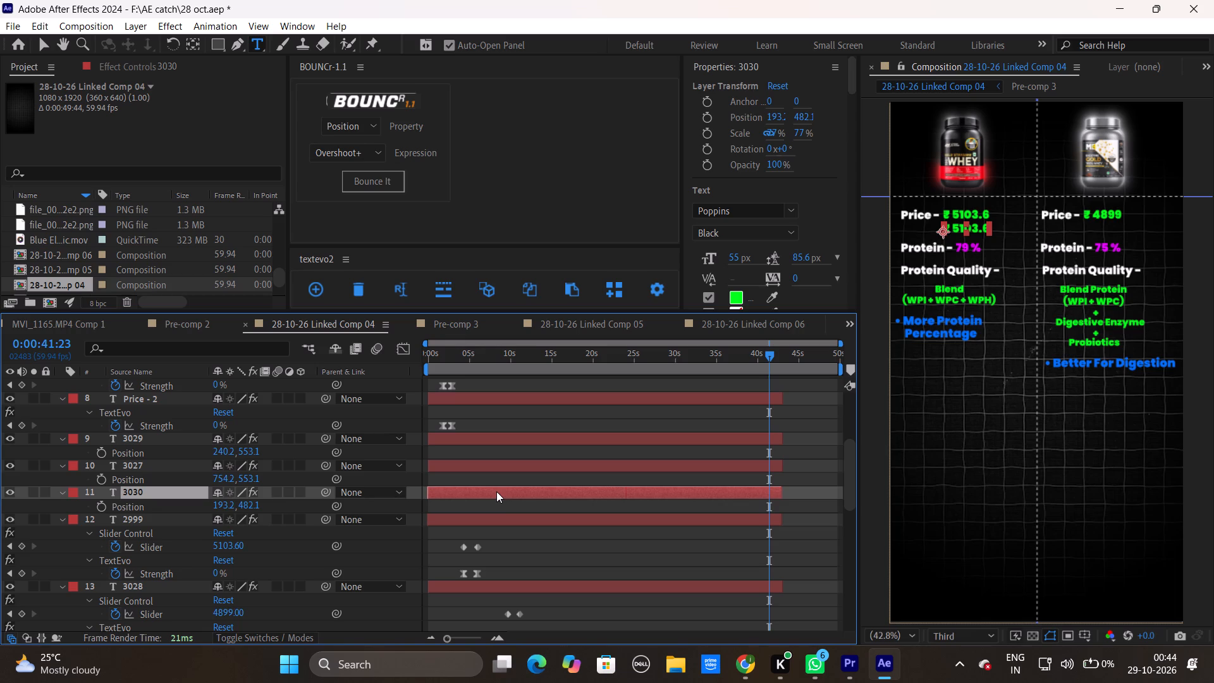
key(p)
key(p)
drag(231, 509, 230, 509)
drag(230, 509, 129, 505)
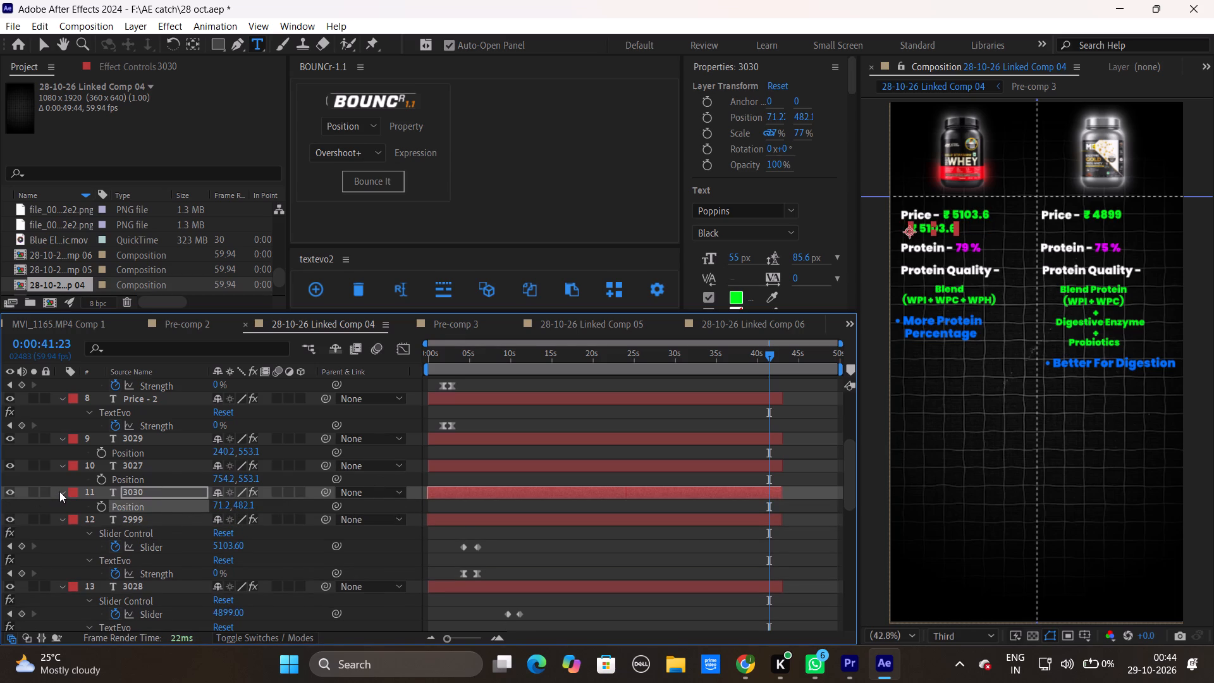
Change the duplicated price's Source Text expression to toFixed(0) so the amount shows no decimals.
click(59, 491)
click(60, 491)
click(72, 505)
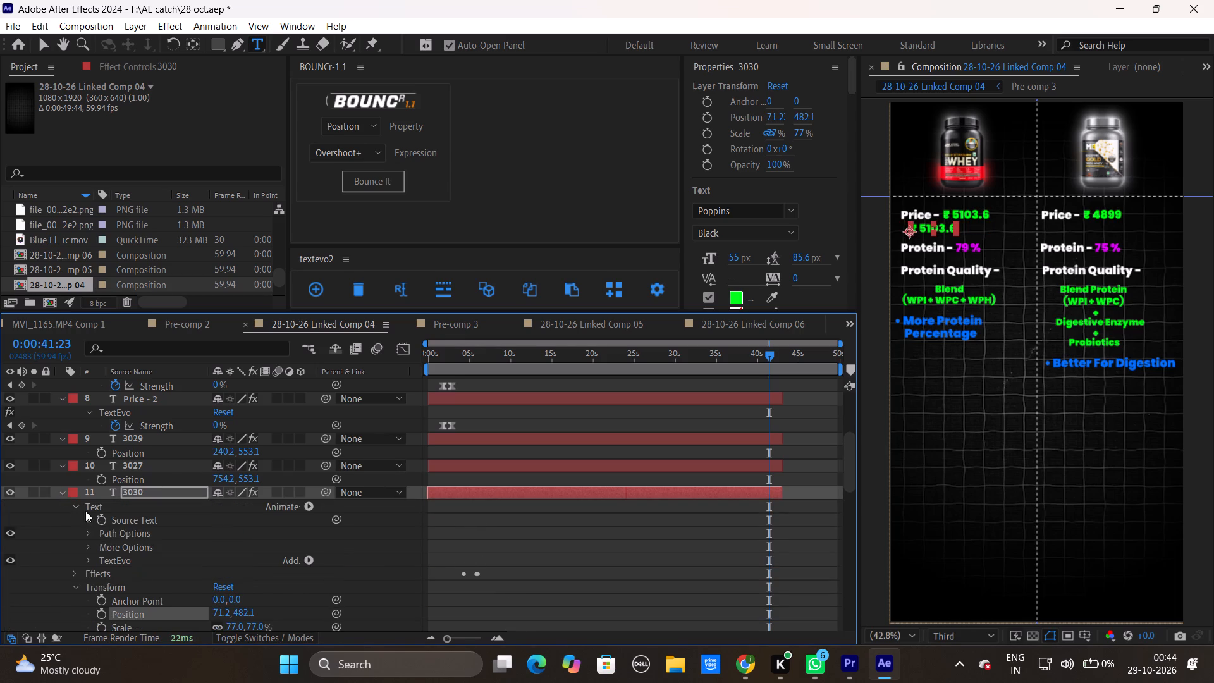
click(87, 522)
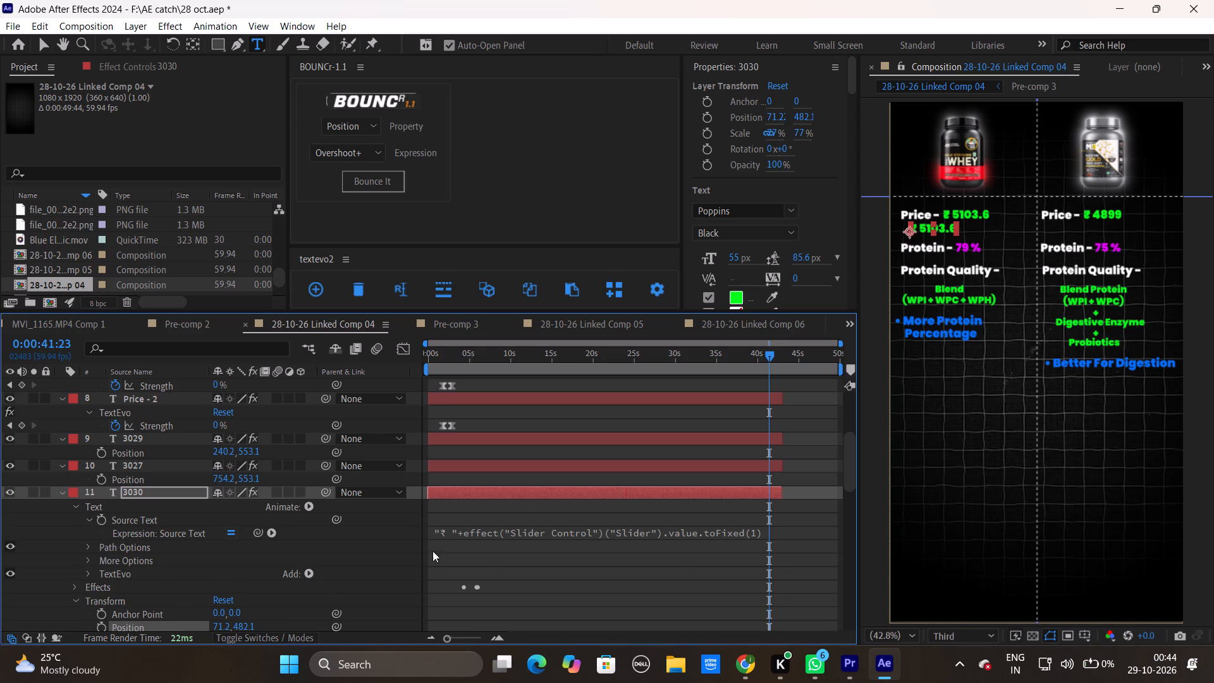
click(753, 532)
click(778, 531)
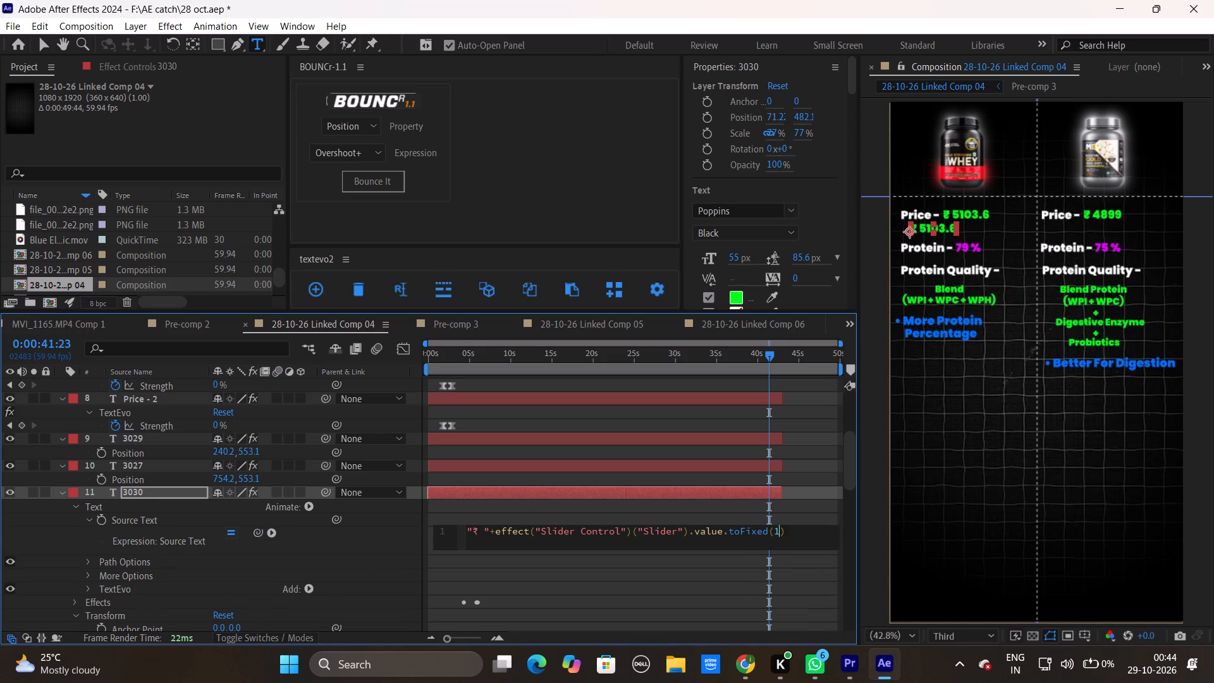
key(BackSpace)
key(0)
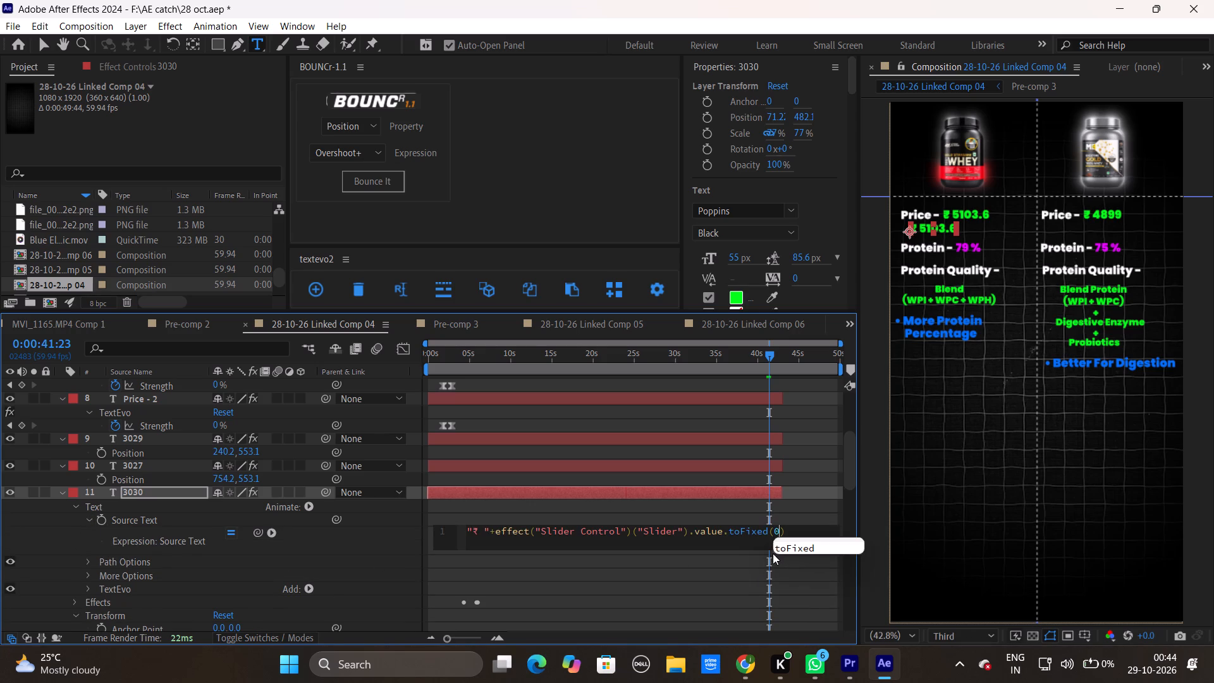
click(748, 570)
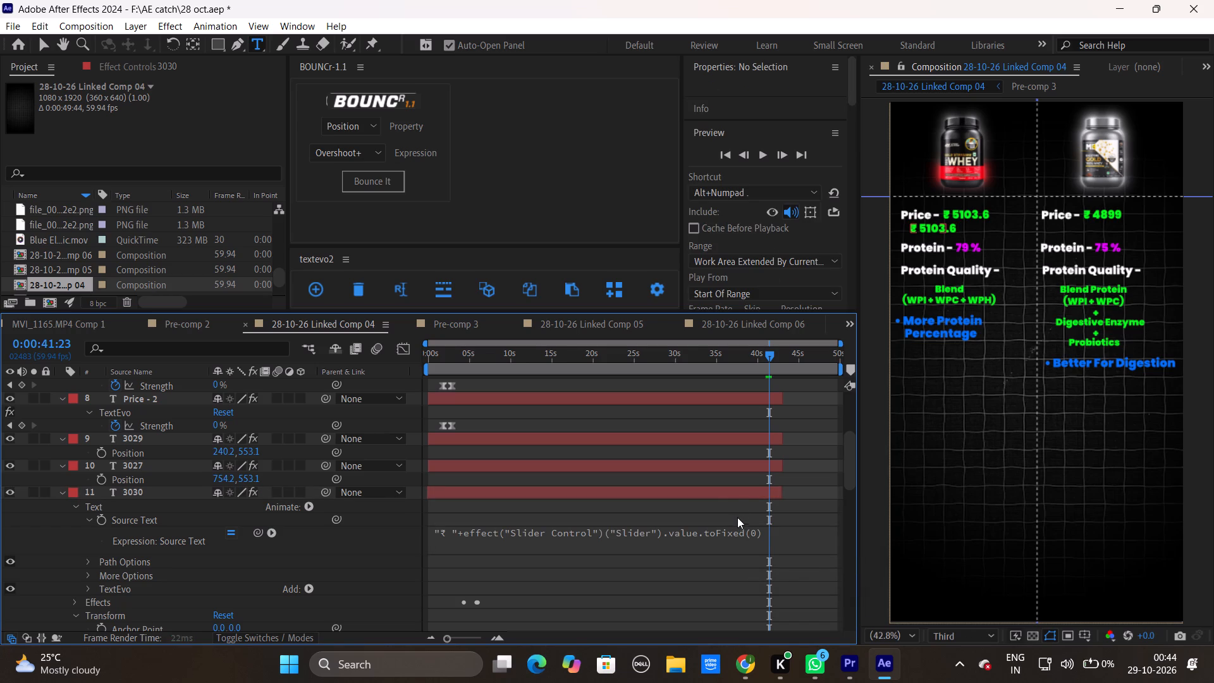
Replace the duplicated price's final Slider keyframe at 0:00:05:57 with one valued 4629.
click(735, 498)
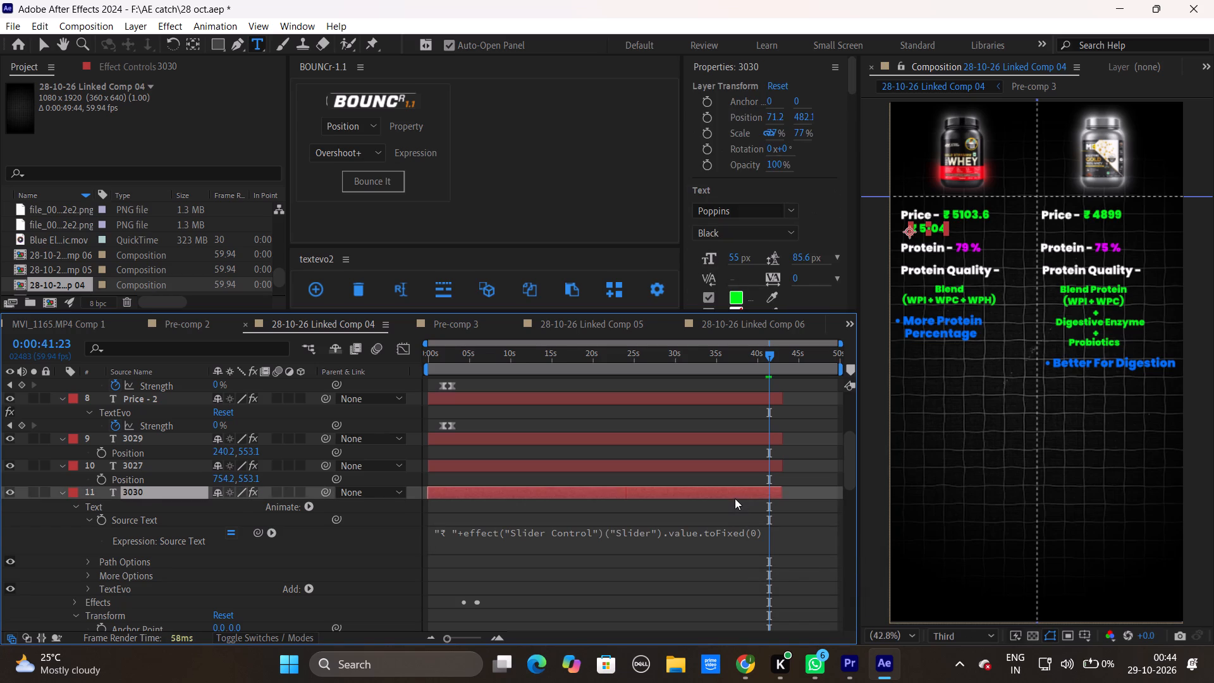
key(u)
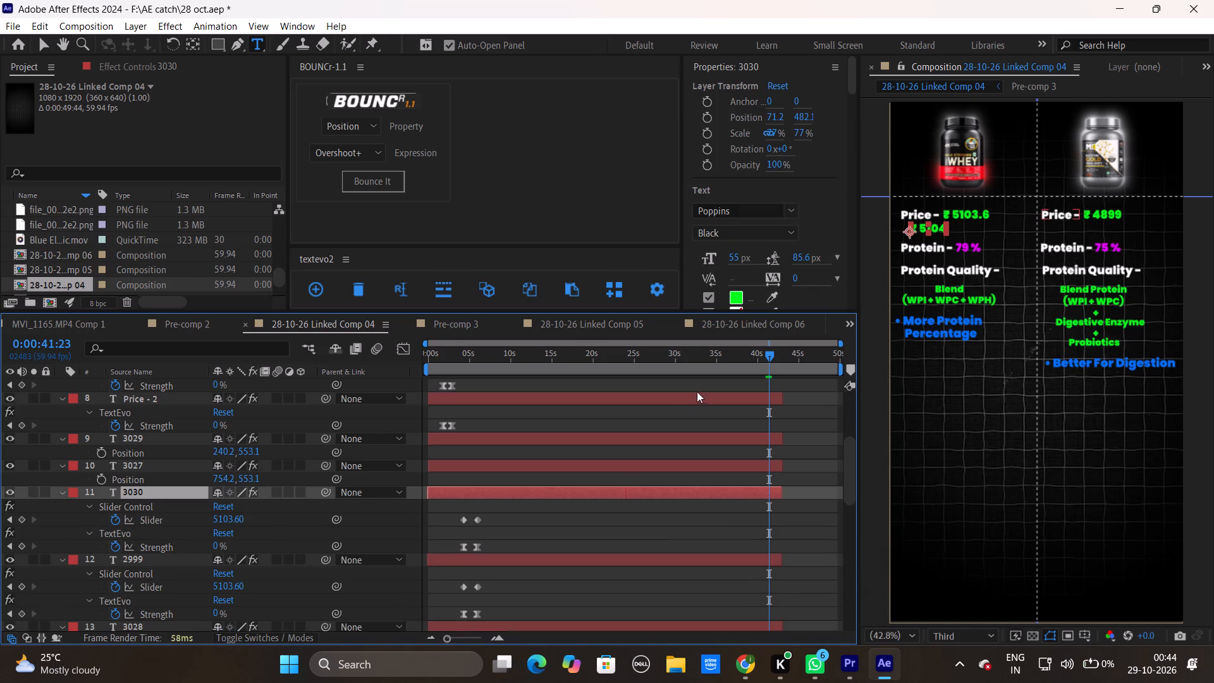
drag(754, 359, 732, 364)
drag(639, 372, 479, 407)
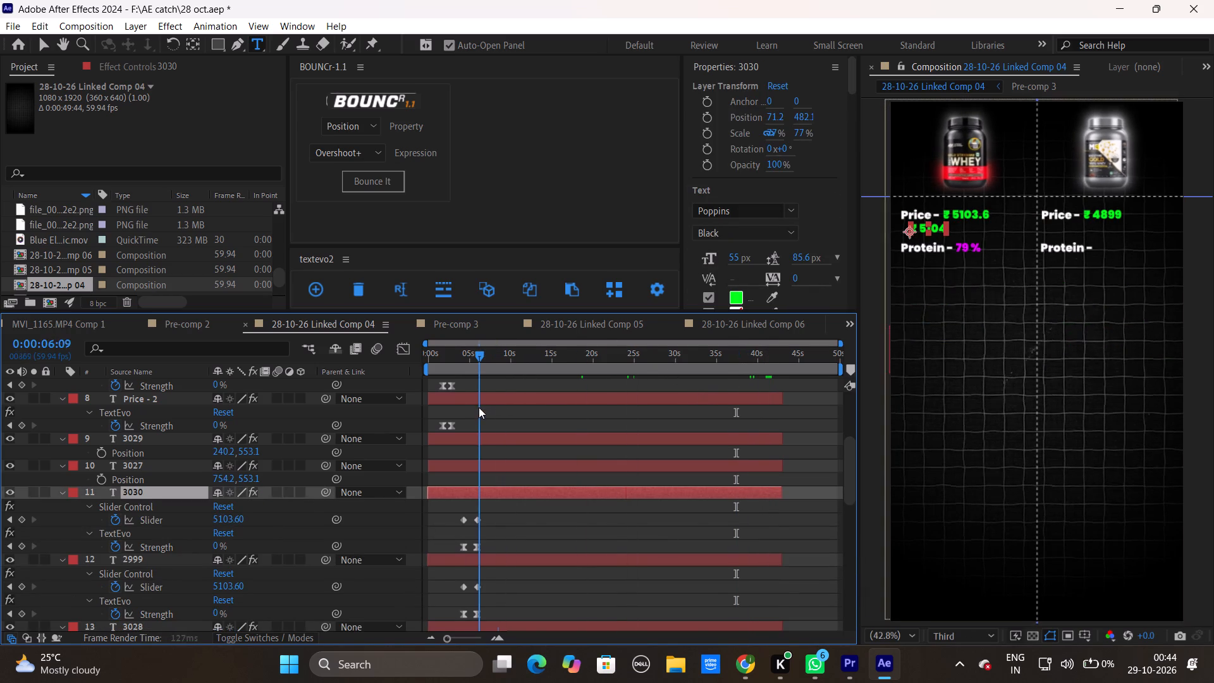
drag(479, 407, 476, 409)
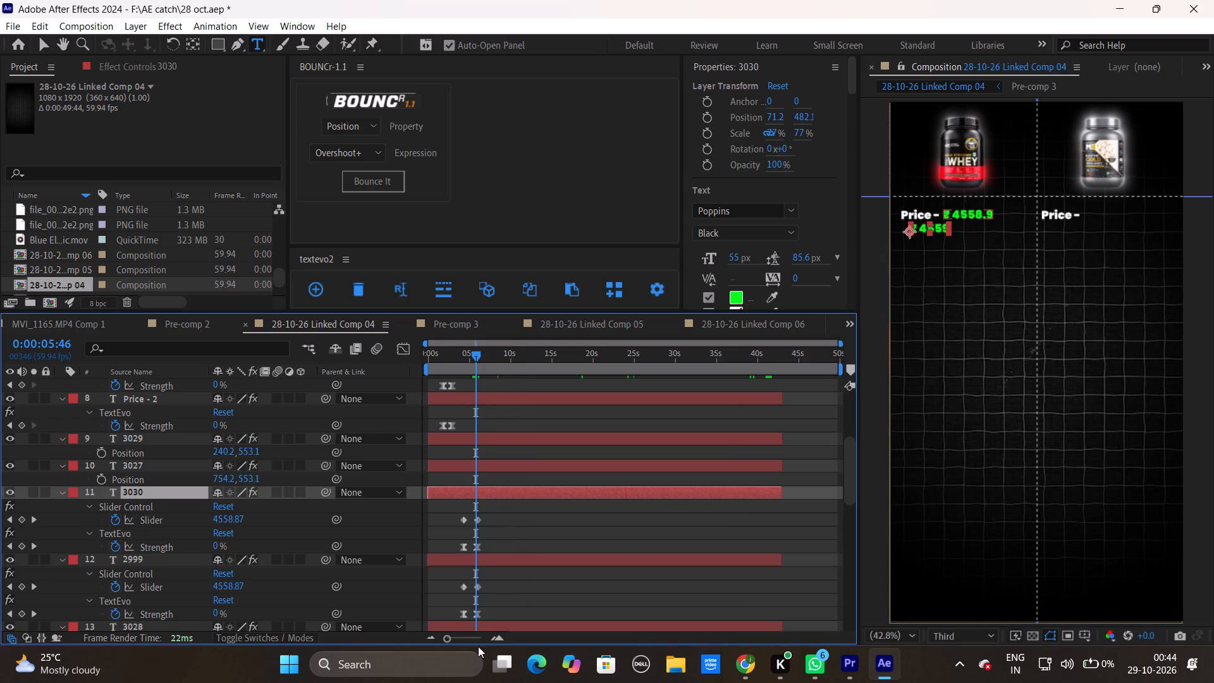
drag(444, 637, 476, 638)
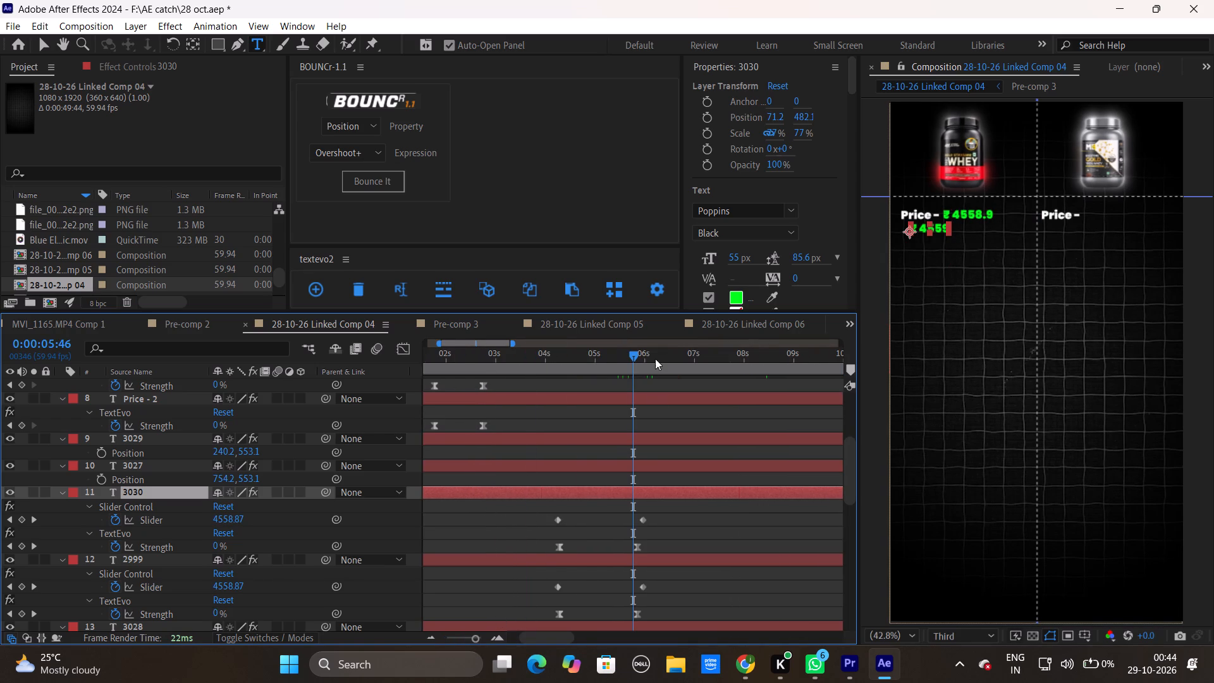
drag(635, 352, 645, 354)
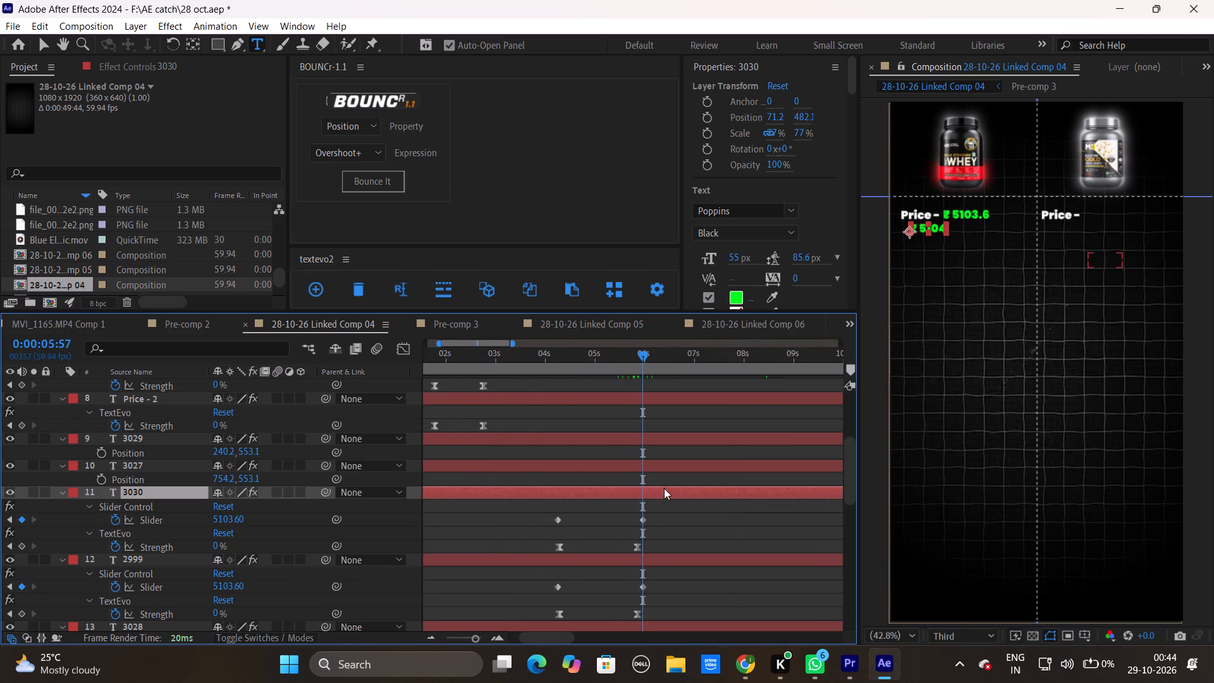
click(644, 517)
key(Delete)
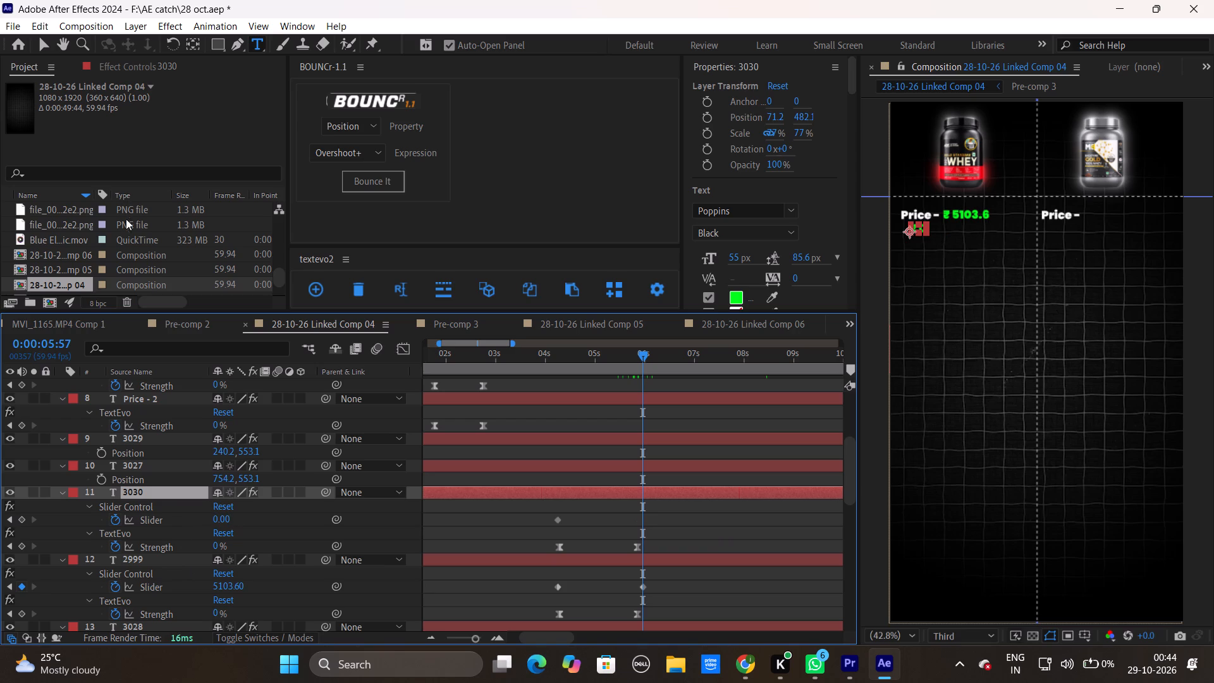
click(169, 69)
click(164, 119)
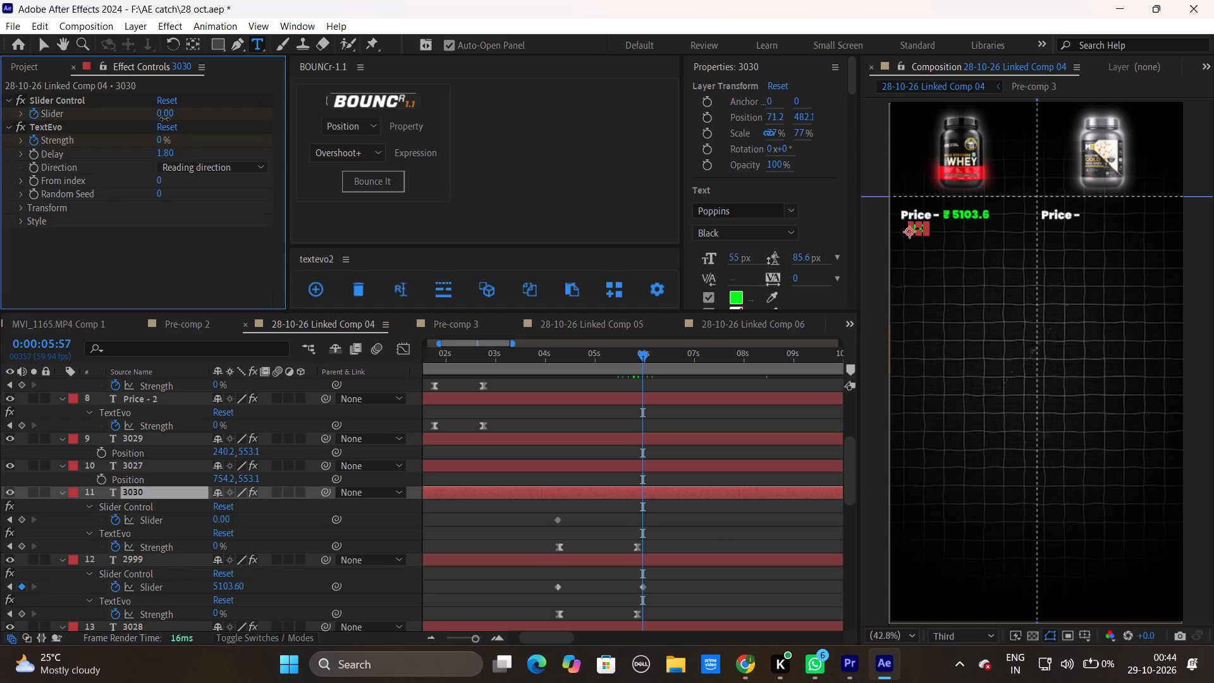
text(4629)
key(Return)
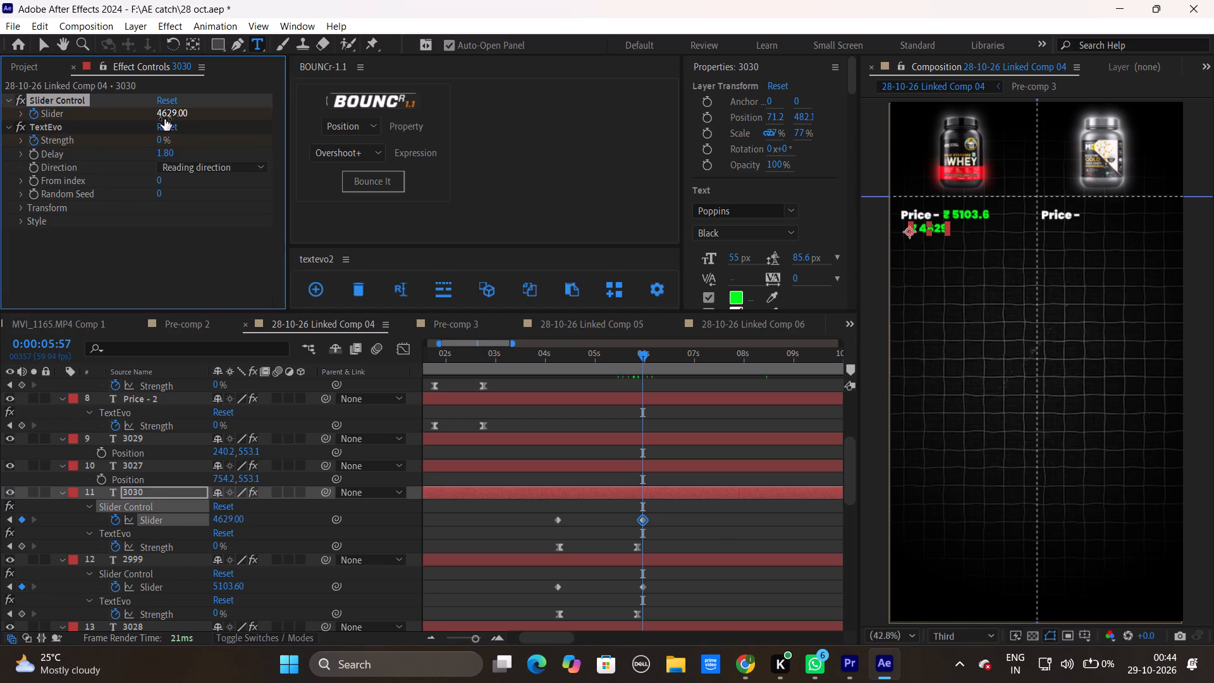
Add an opening parenthesis before the ₹ sign in the duplicated left price's Source Text expression.
click(506, 516)
click(520, 496)
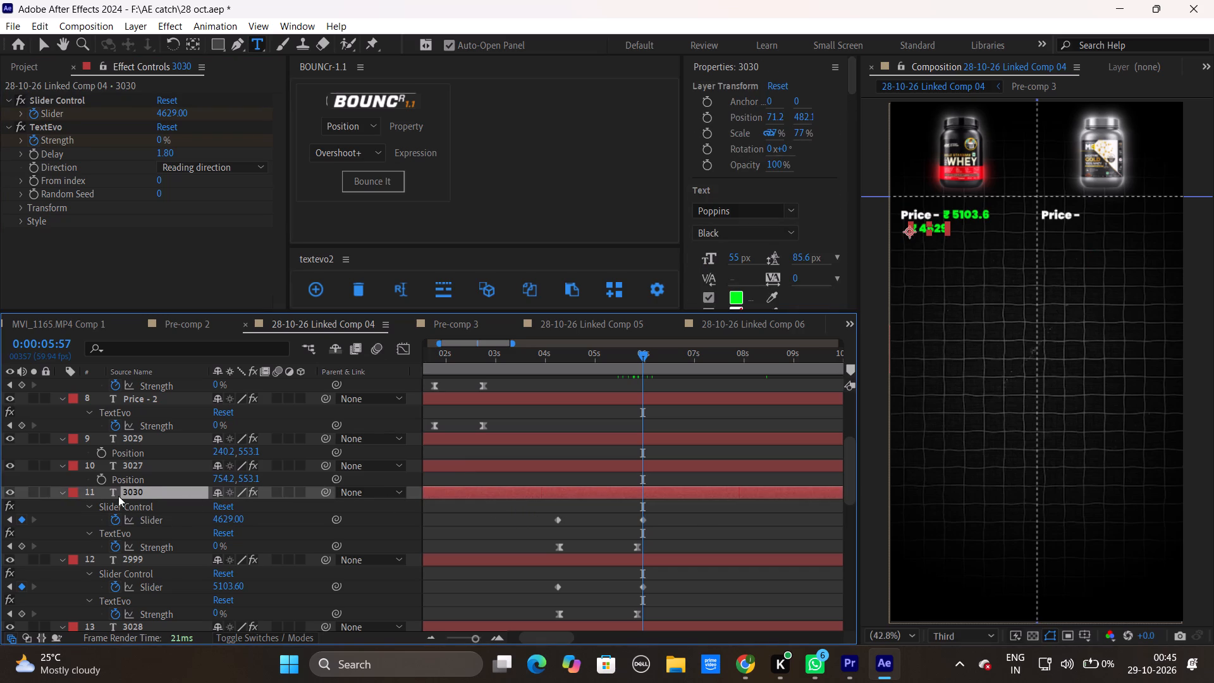
click(65, 495)
click(65, 495)
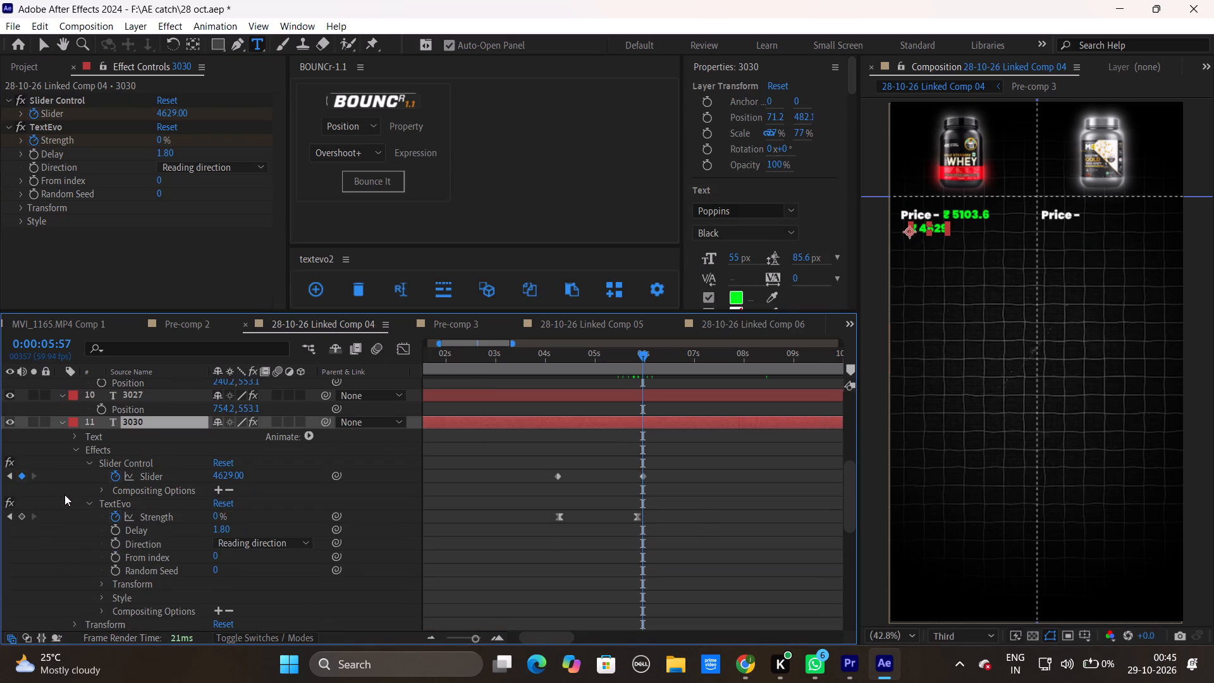
click(78, 440)
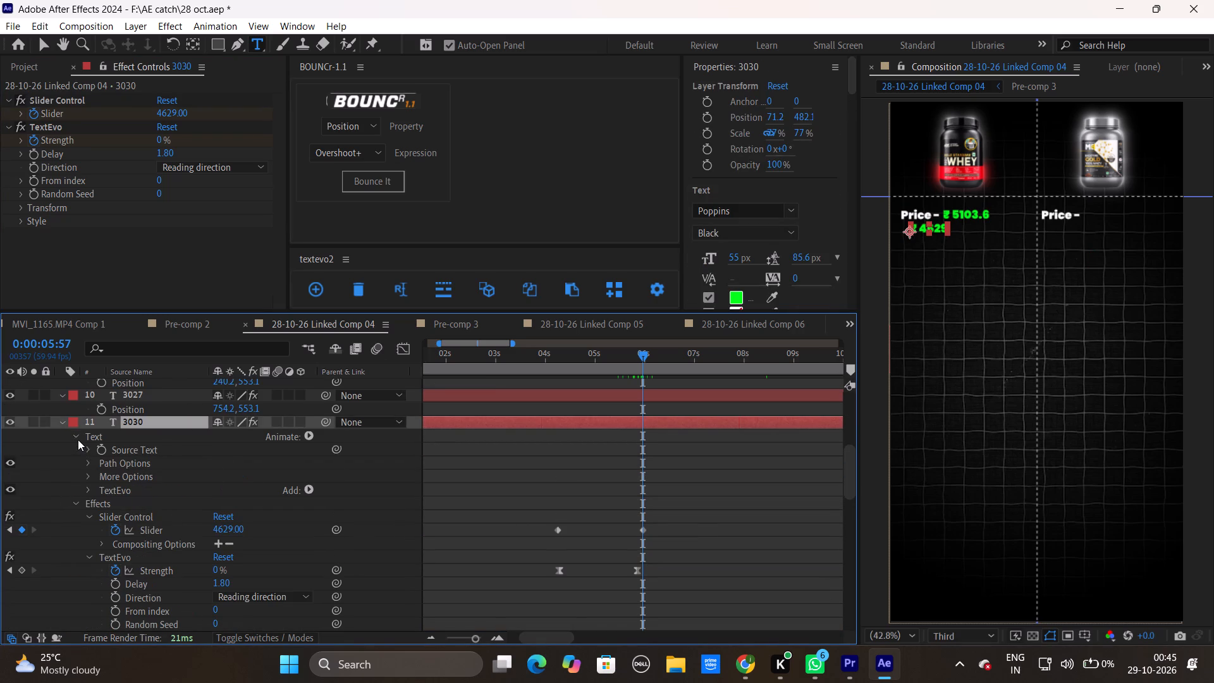
click(88, 449)
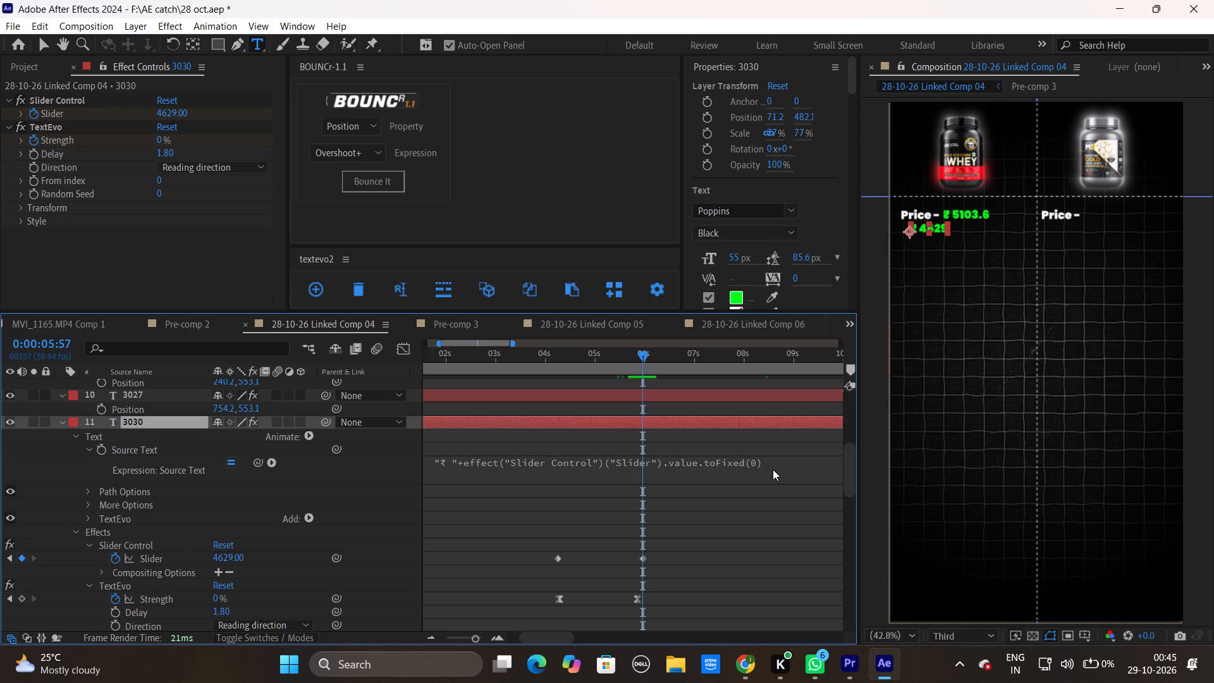
click(773, 464)
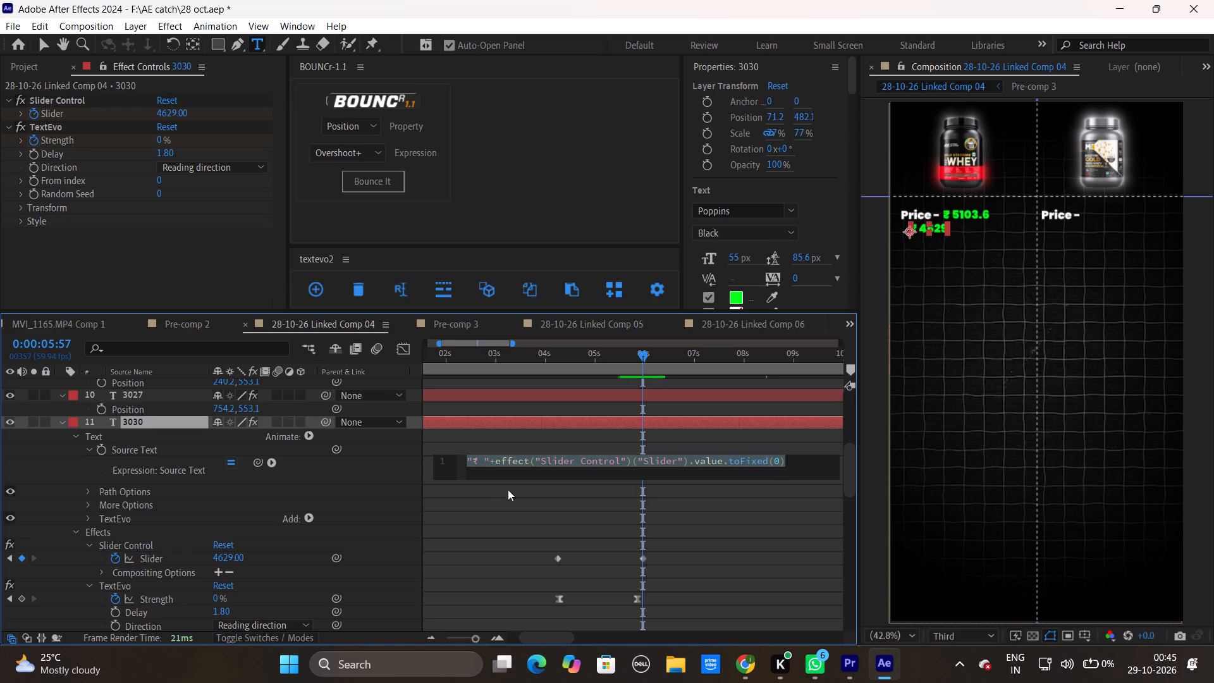
click(473, 463)
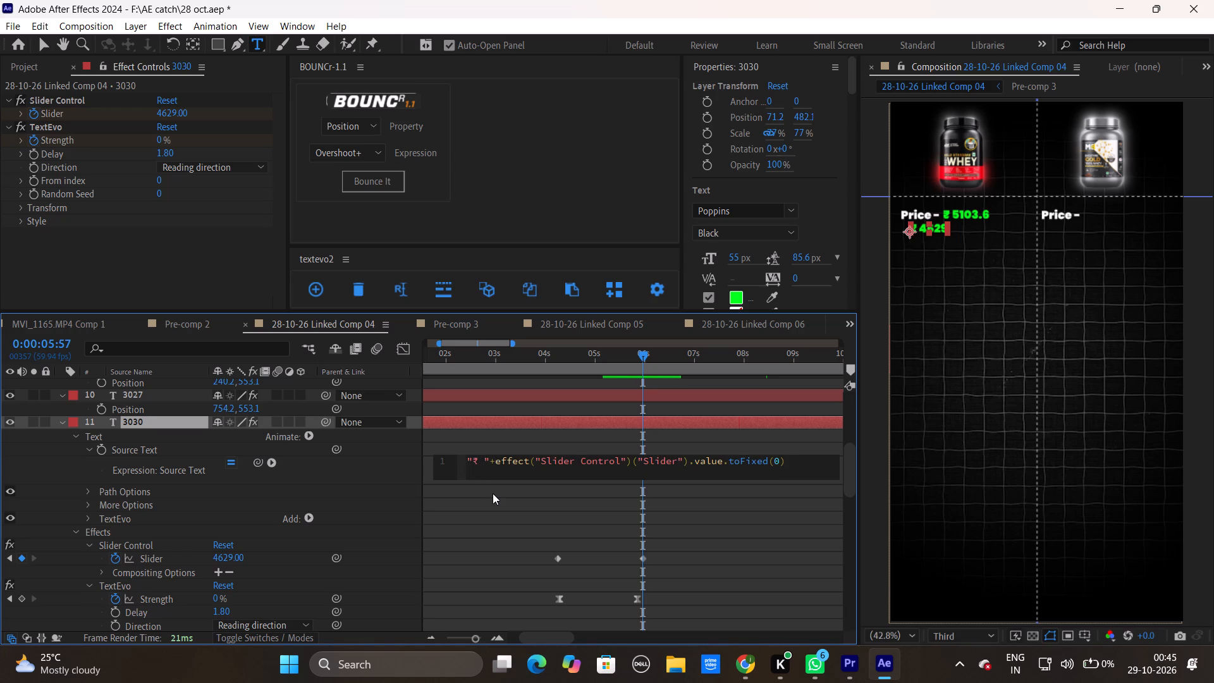
key(shift+parenleft)
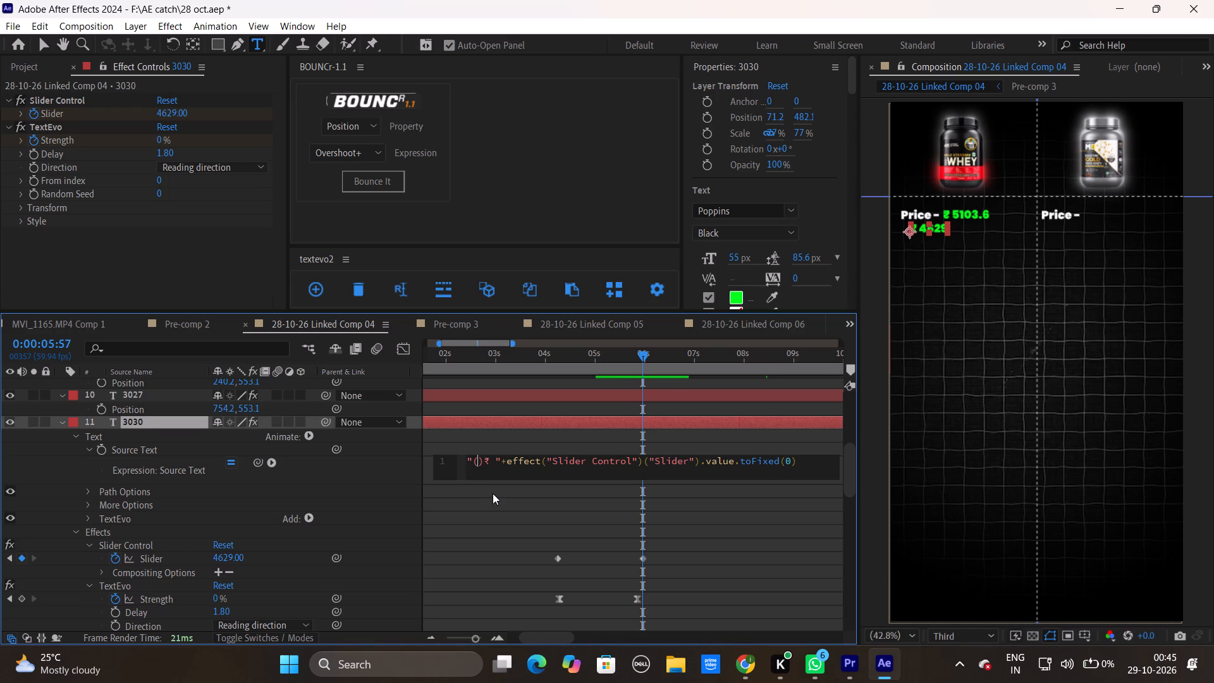
key(Right)
key(BackSpace)
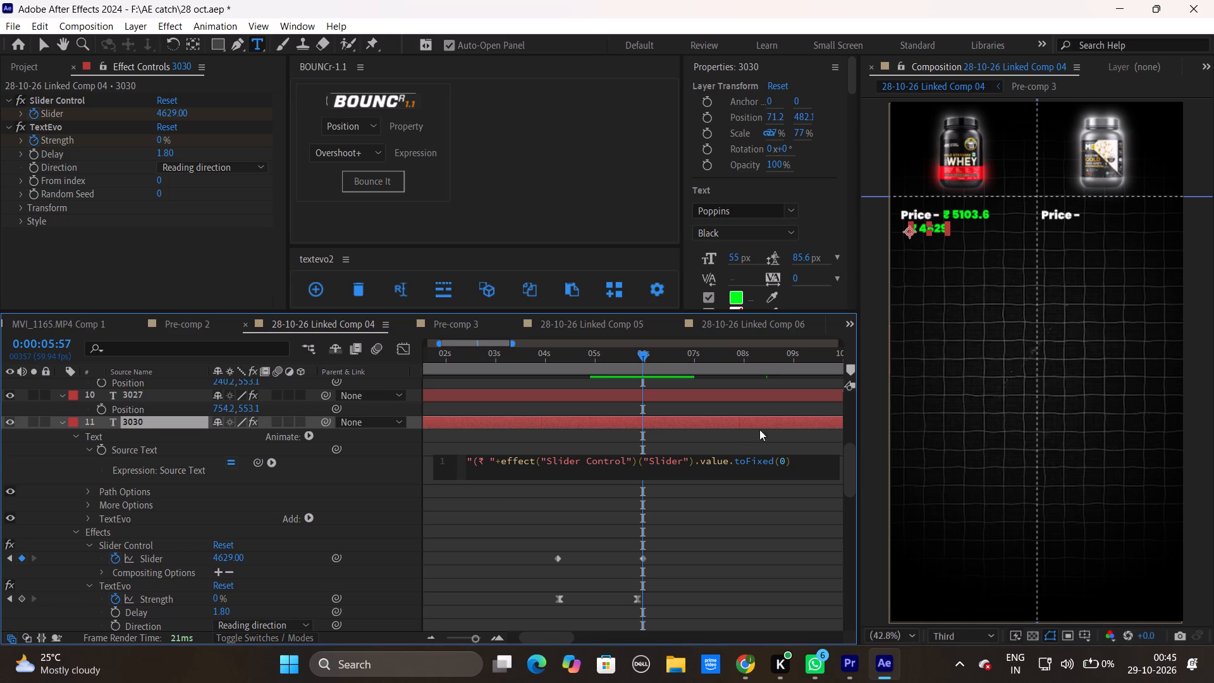
Append + " - 907g)" to the end of the duplicated price's Source Text expression.
click(805, 459)
key(plus)
key(space)
key(shift+quotedbl)
key(Right)
key(BackSpace)
key(space)
text(-)
key(space)
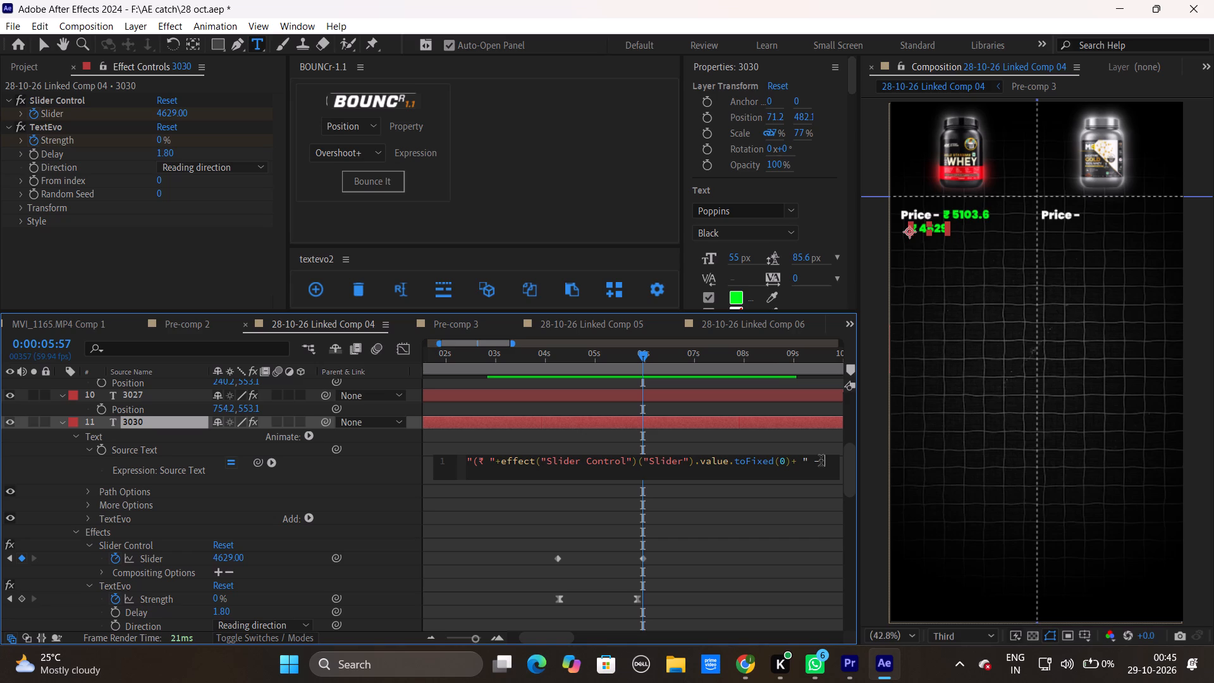
text(907)
key(g)
key(shift+parenright)
key(shift+quotedbl)
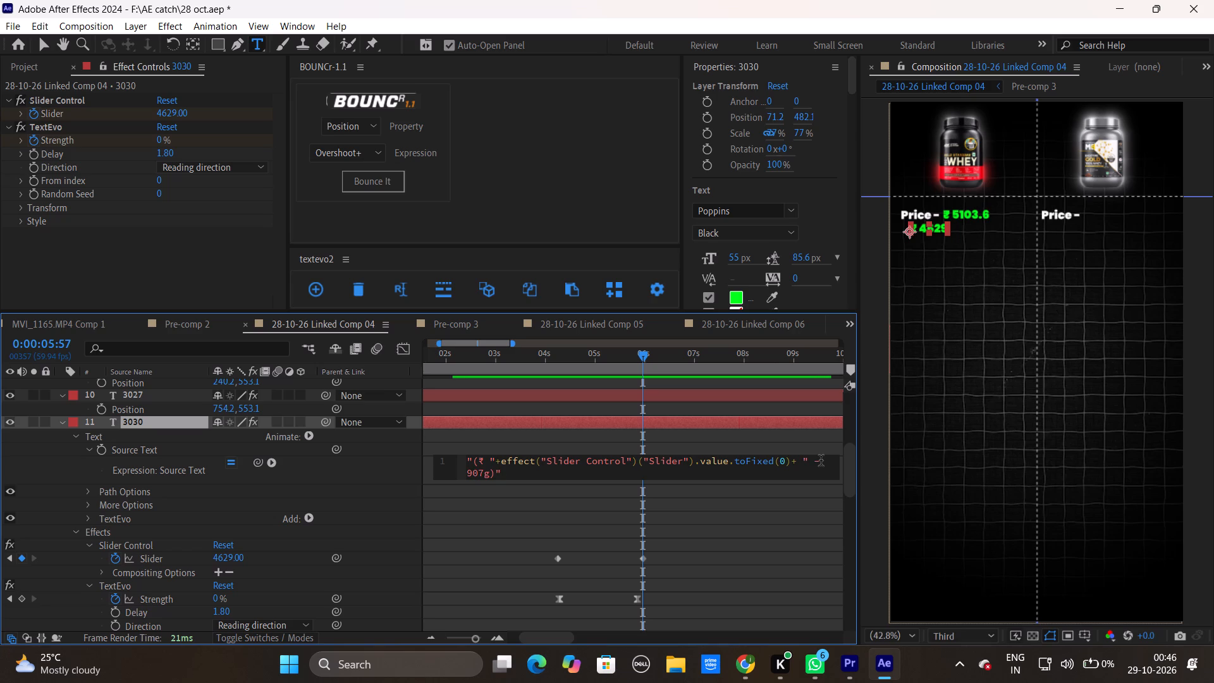
click(821, 460)
click(575, 496)
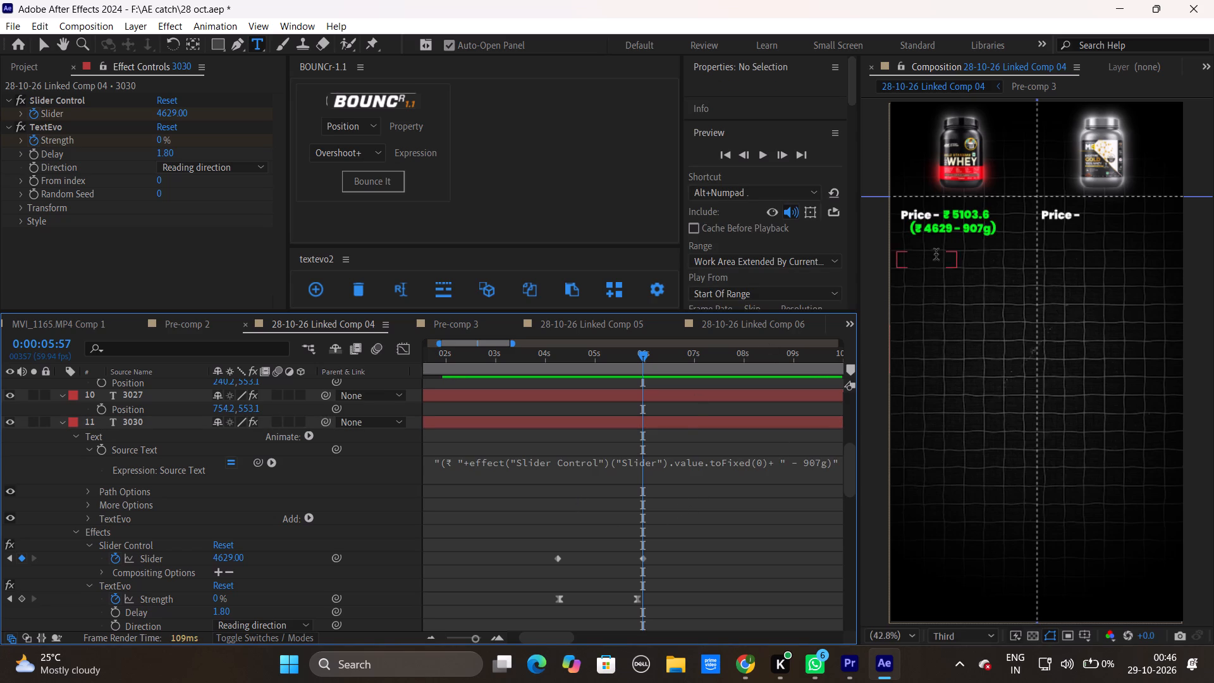
Lower the parenthesised price line slightly to Position 71.2, 488.1.
click(623, 426)
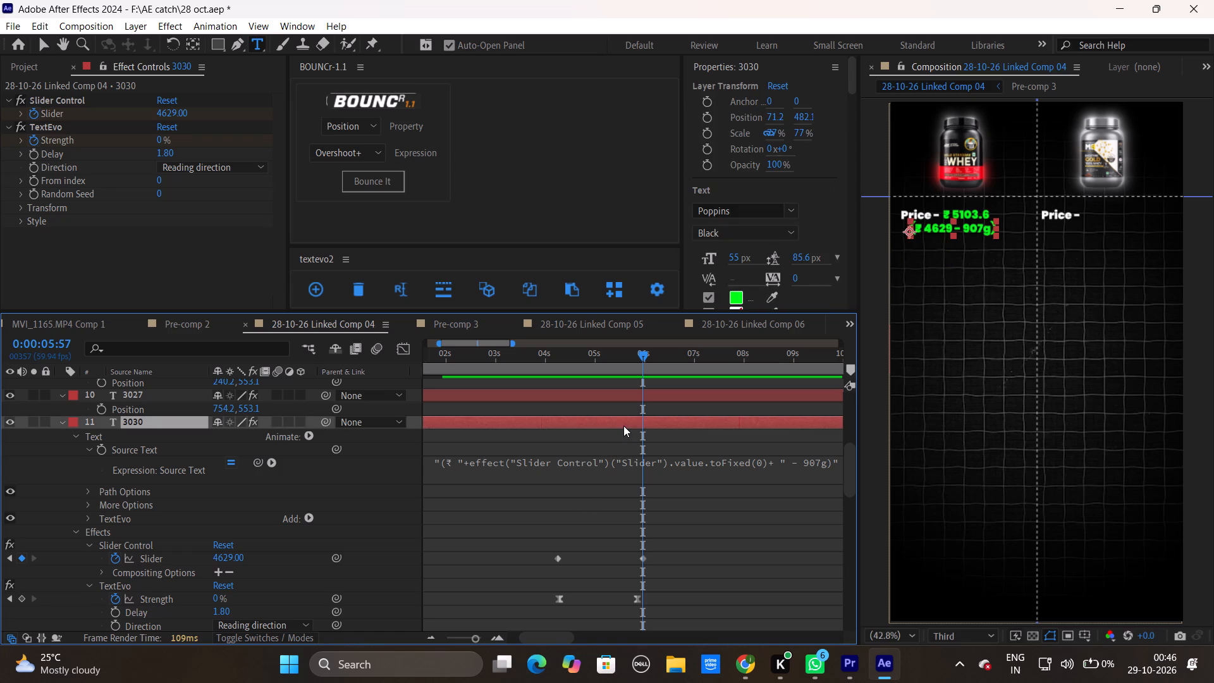
key(p)
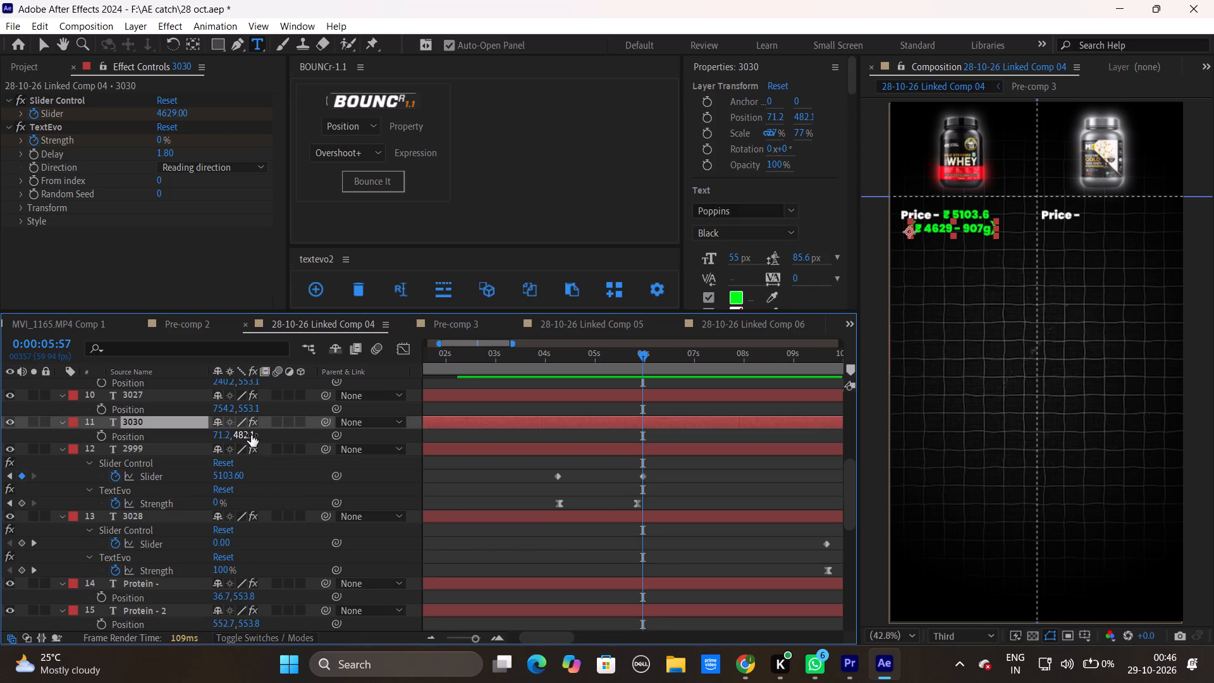
click(250, 434)
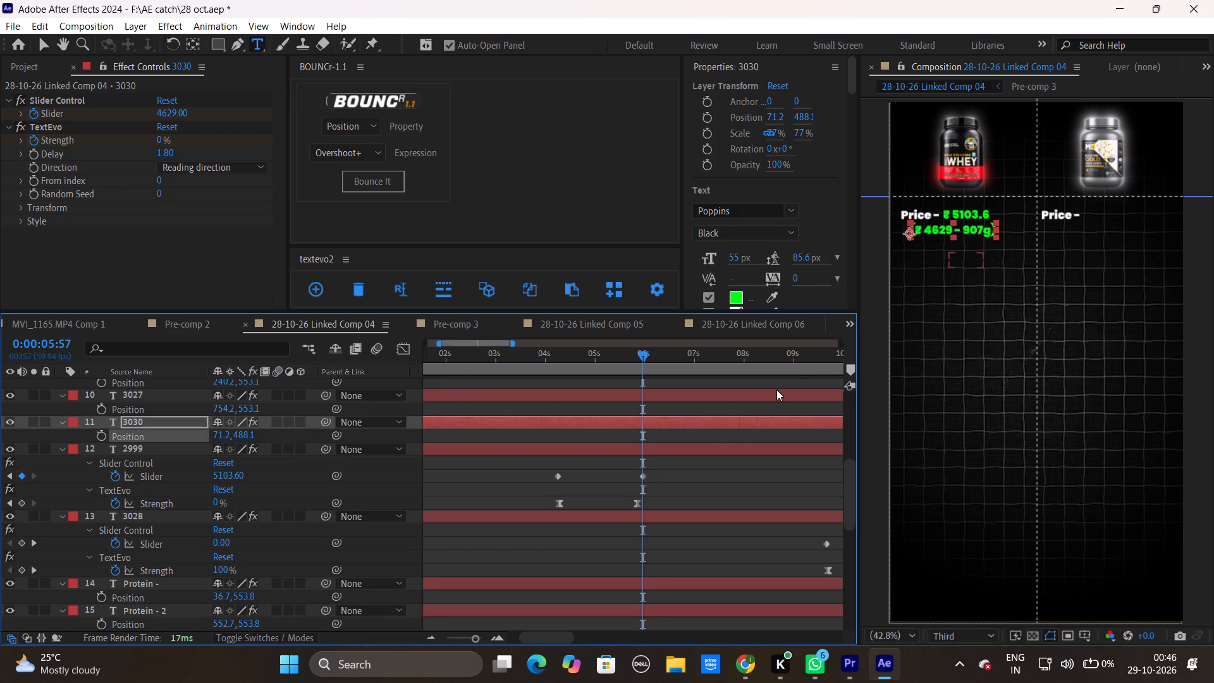
click(708, 435)
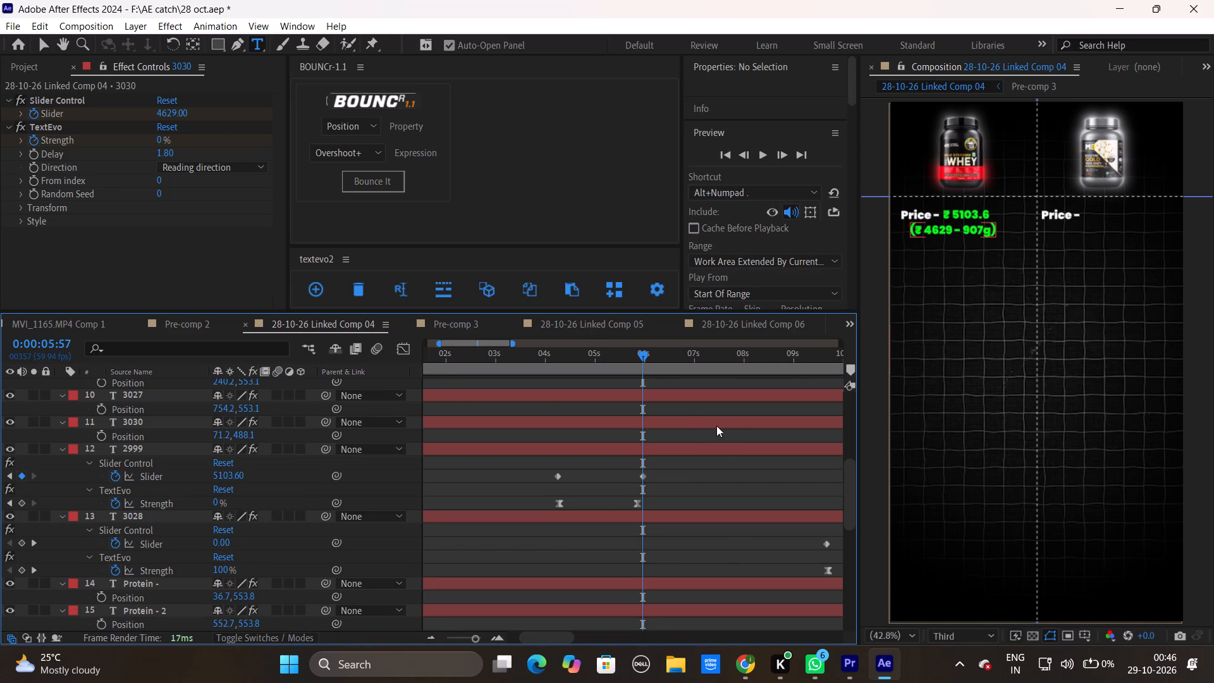
Recolour the parenthesised price blue by sampling the "More Protein Percentage" text around 0:00:40:43.
click(702, 426)
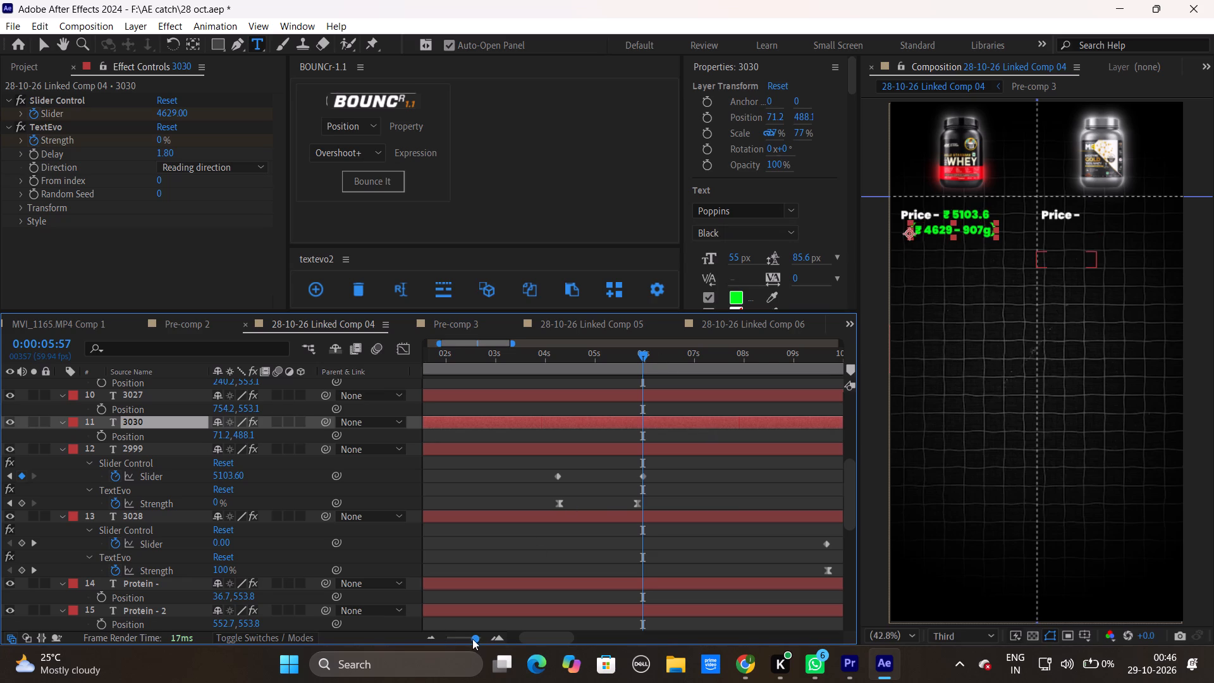
drag(472, 638, 410, 643)
drag(497, 348, 739, 372)
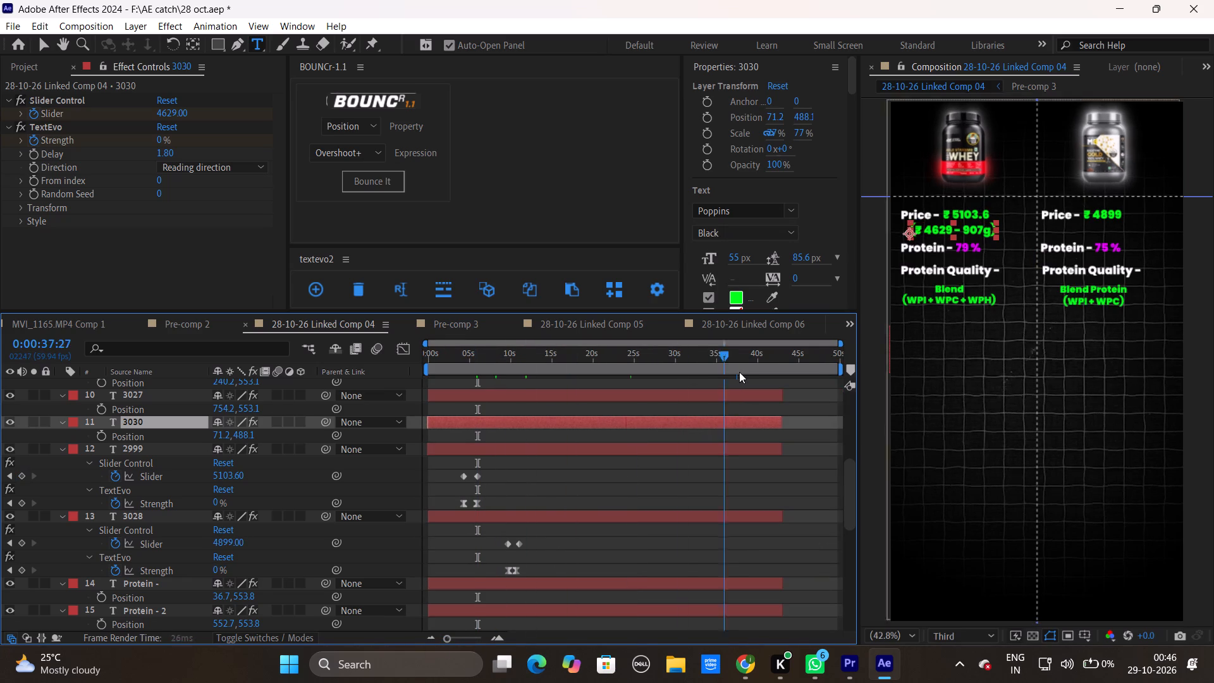
drag(739, 372, 764, 371)
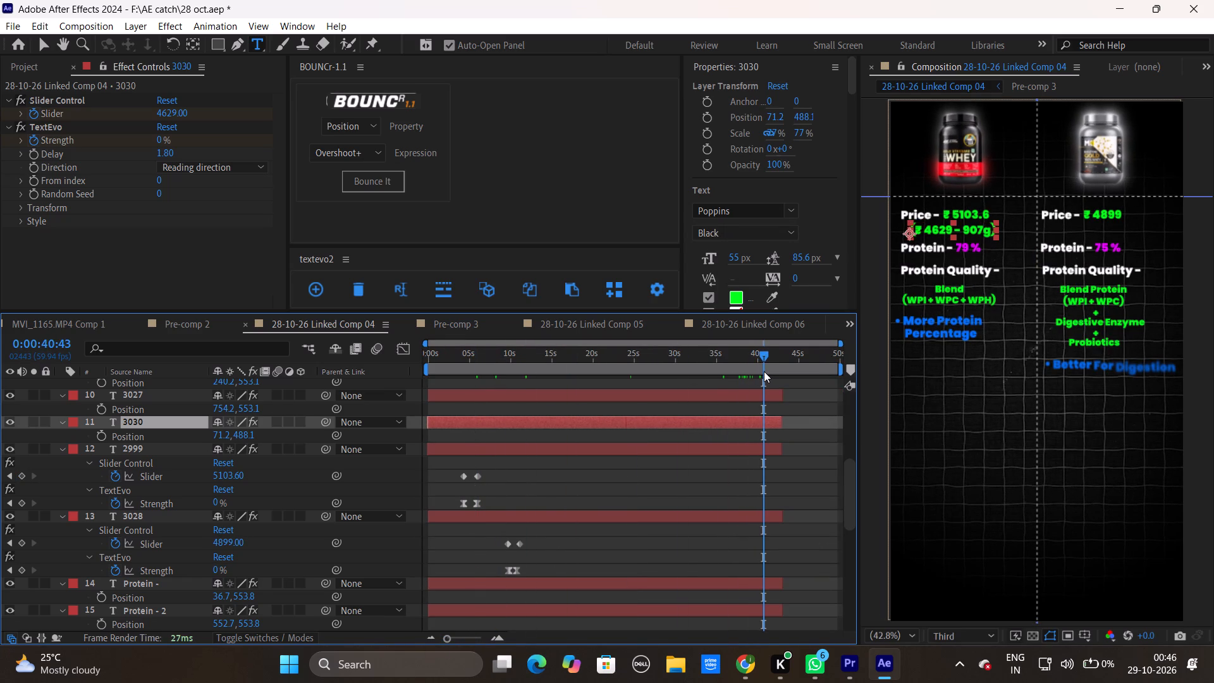
click(772, 299)
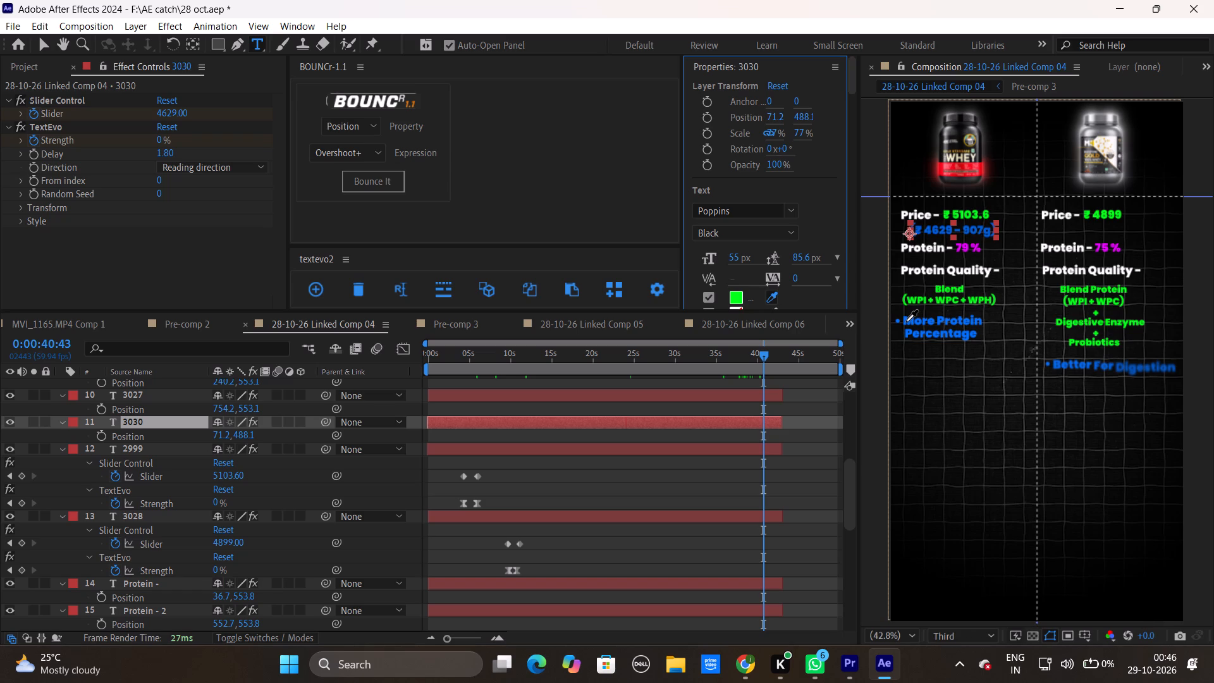
click(906, 322)
click(713, 433)
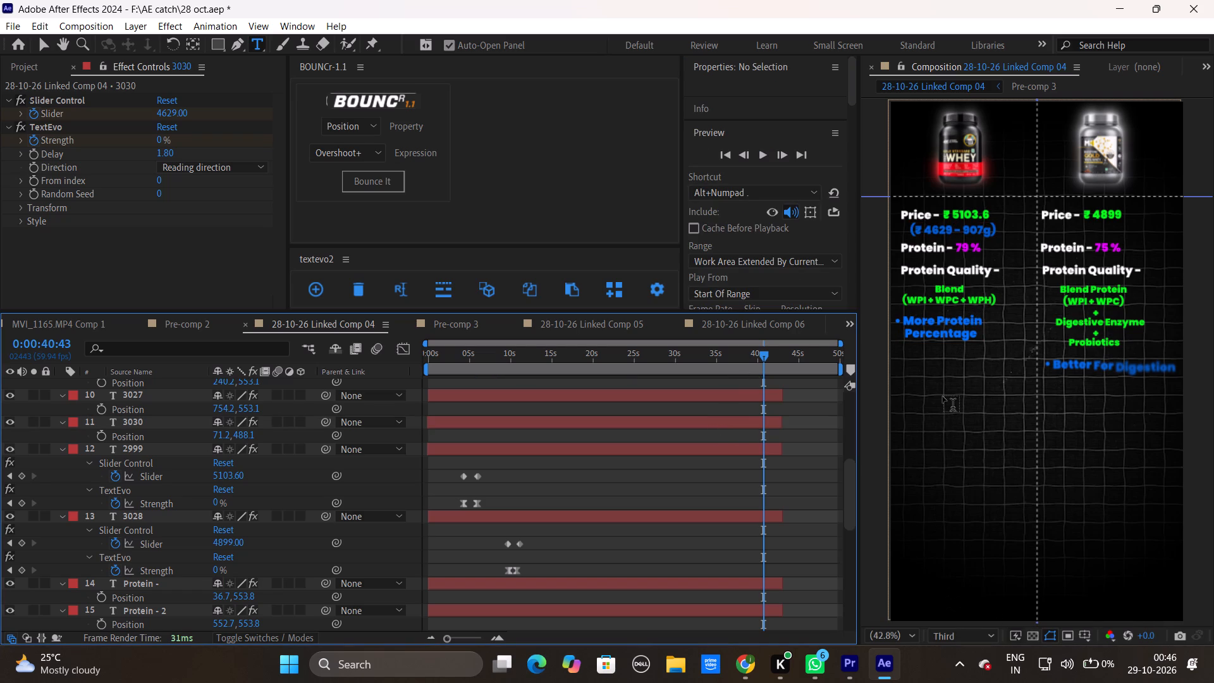
Set the composition preview resolution to Full.
alt+scroll(945, 376, up, 3)
alt+scroll(945, 376, down, 2)
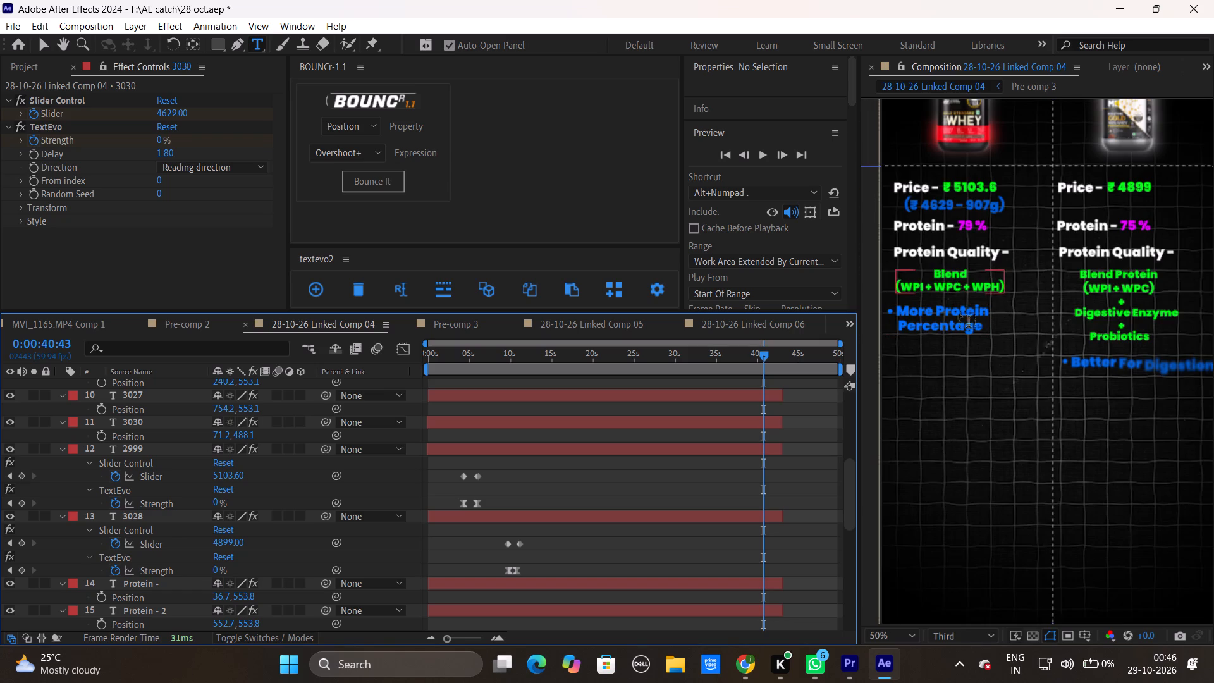
click(982, 637)
click(989, 539)
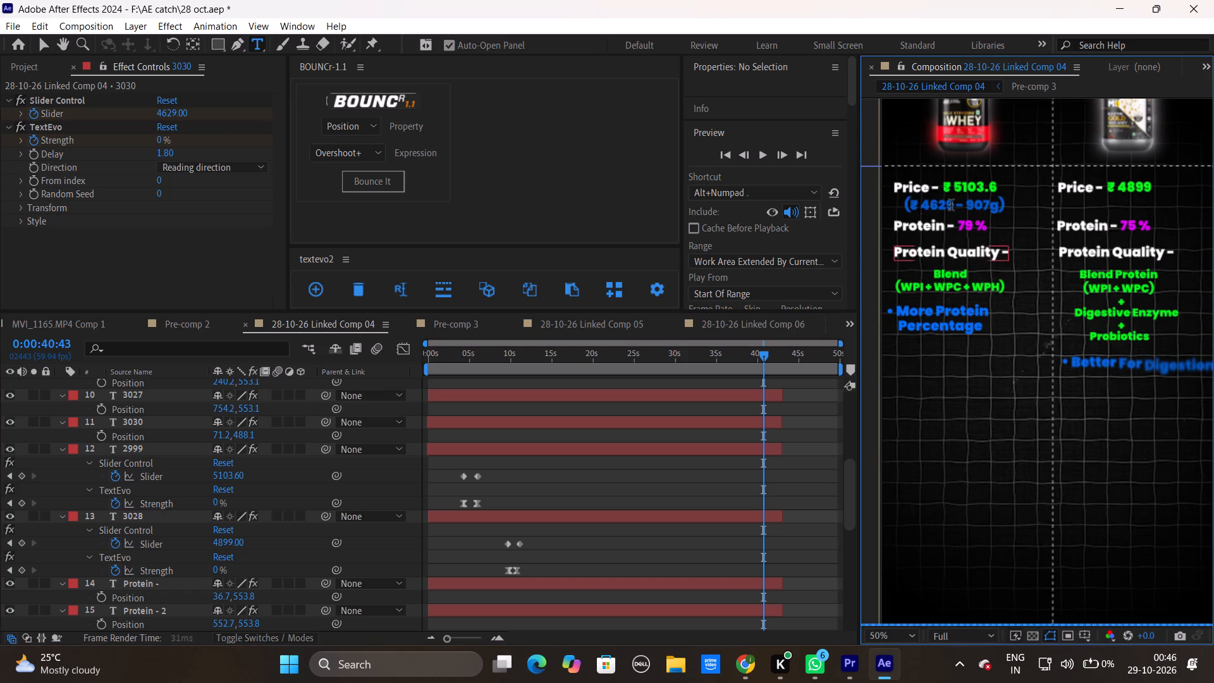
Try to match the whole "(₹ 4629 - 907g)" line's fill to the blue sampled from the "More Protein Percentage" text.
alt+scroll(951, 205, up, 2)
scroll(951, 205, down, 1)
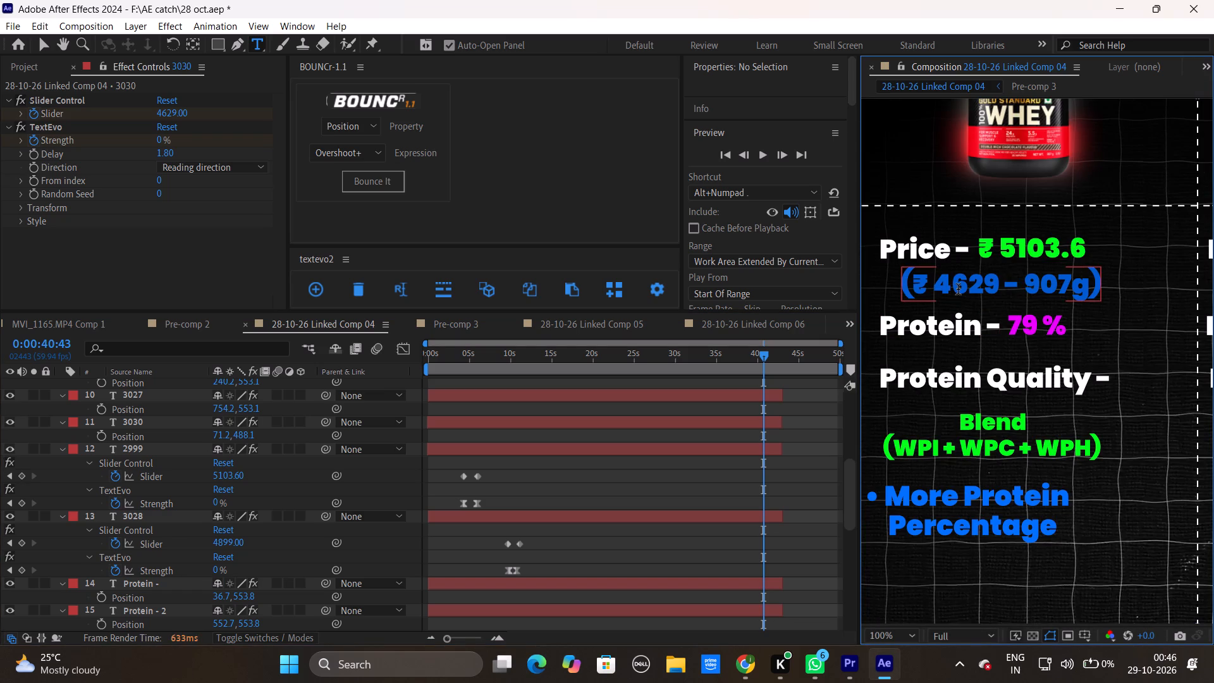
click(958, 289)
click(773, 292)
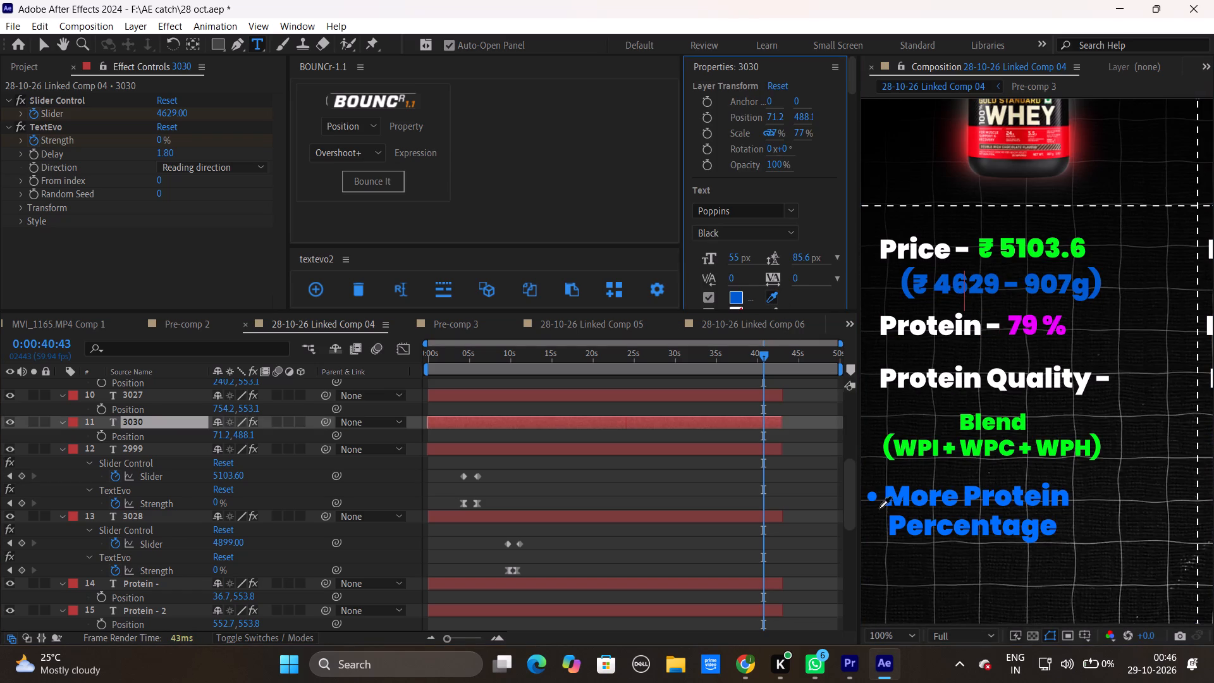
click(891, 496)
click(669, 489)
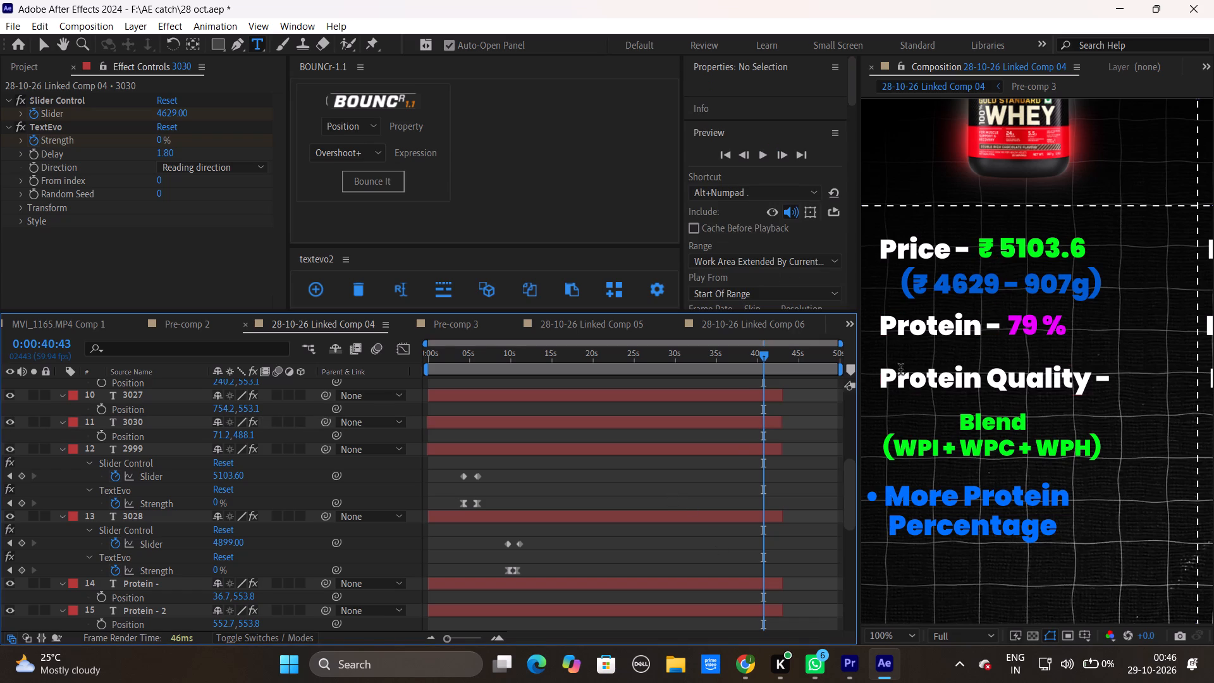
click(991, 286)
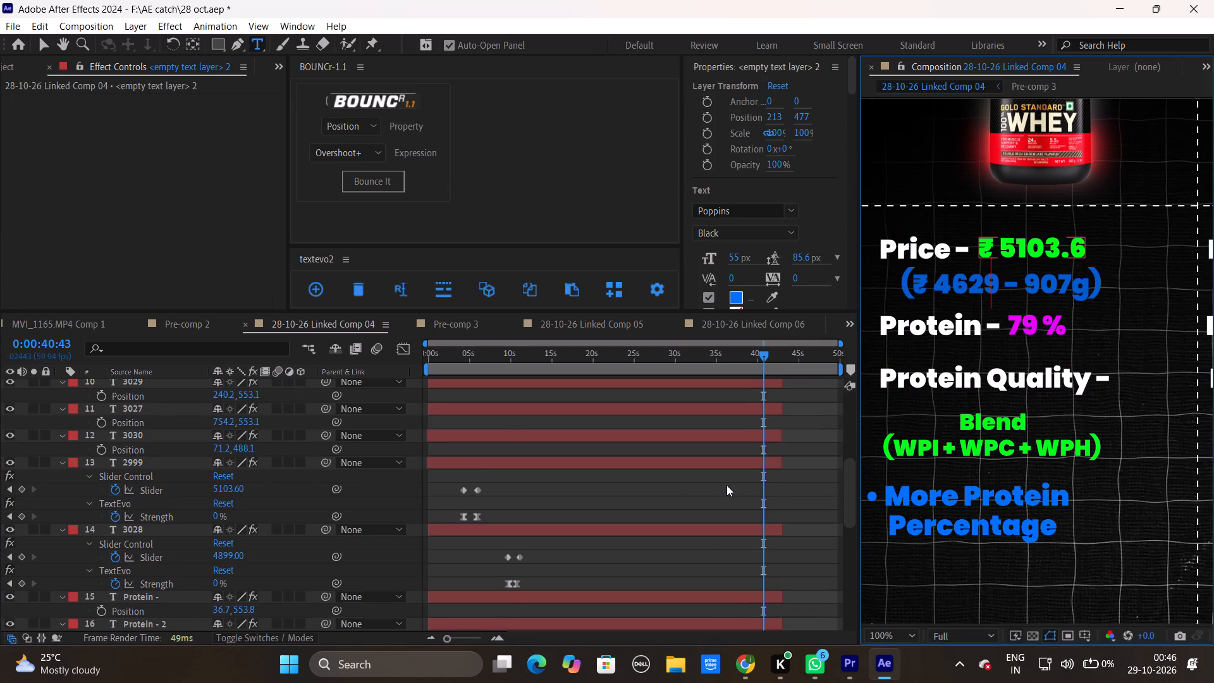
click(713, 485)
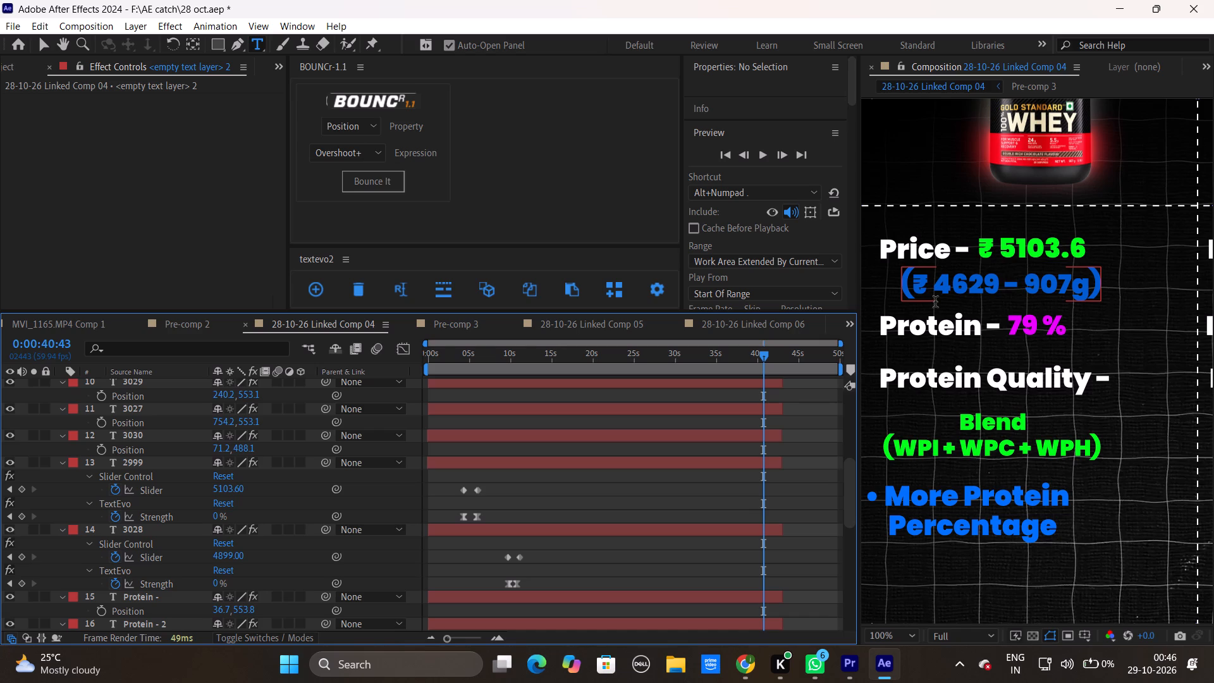
Select the characters of the "(₹ 4629 - 907g)" line and recolour them with the blue sampled from the "More Protein Percentage" text.
drag(907, 283, 1213, 278)
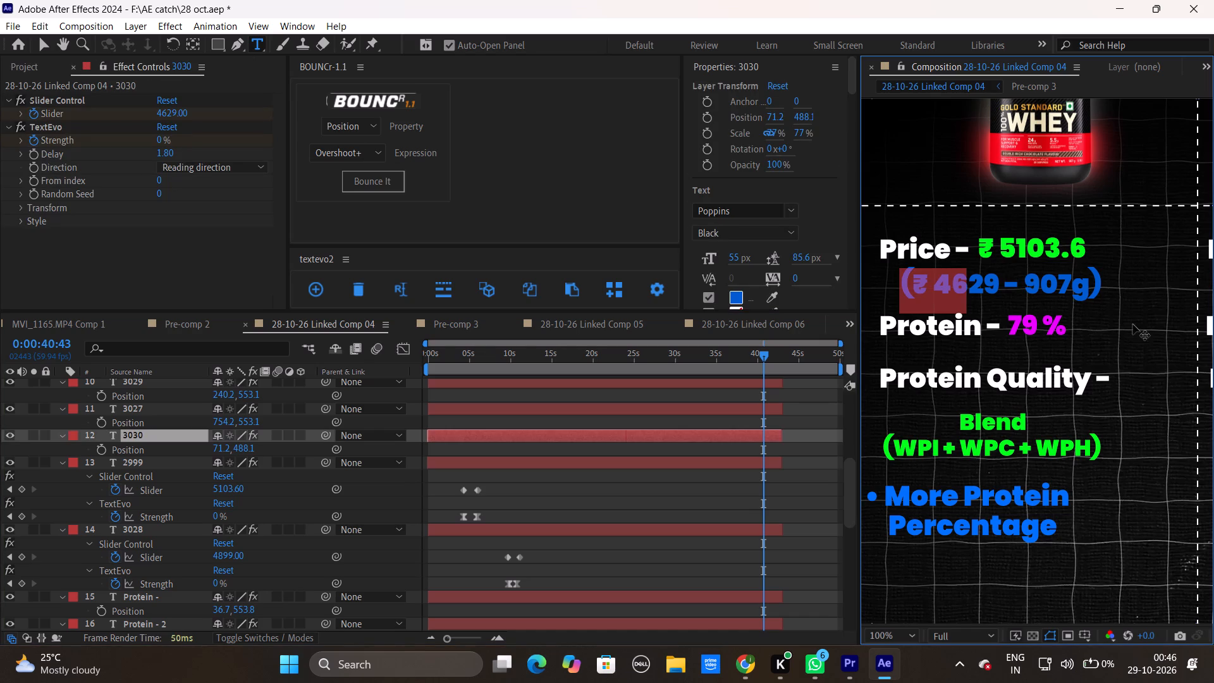
click(767, 298)
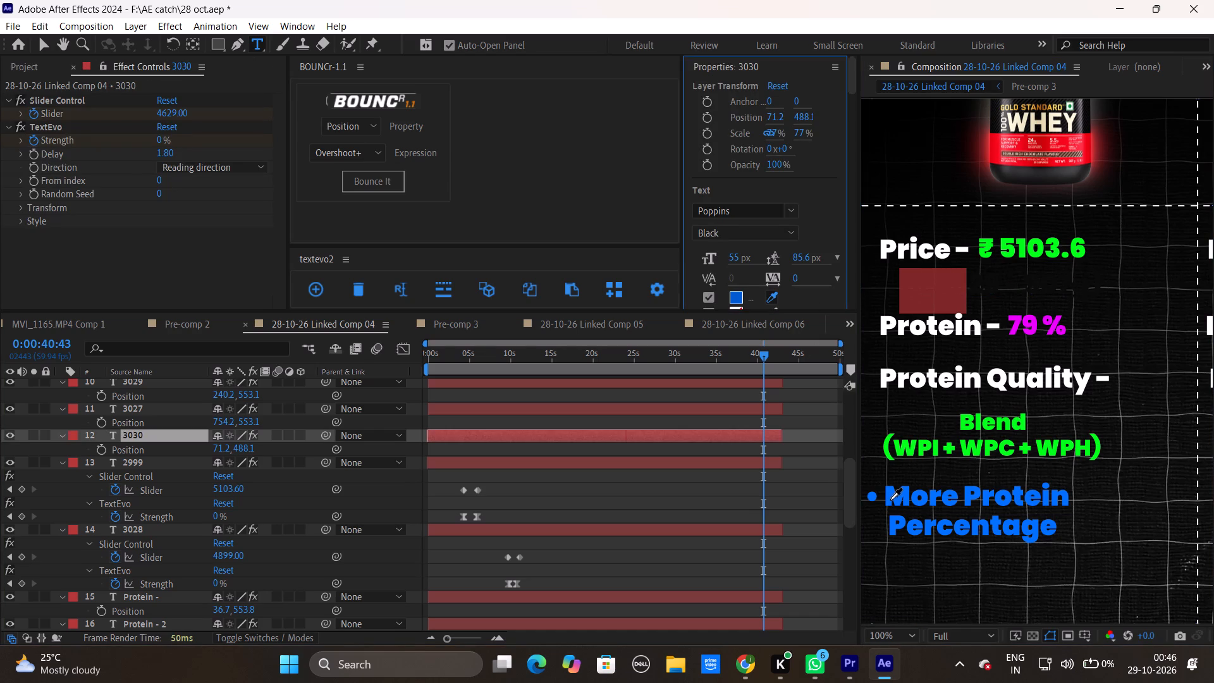
click(891, 500)
click(628, 559)
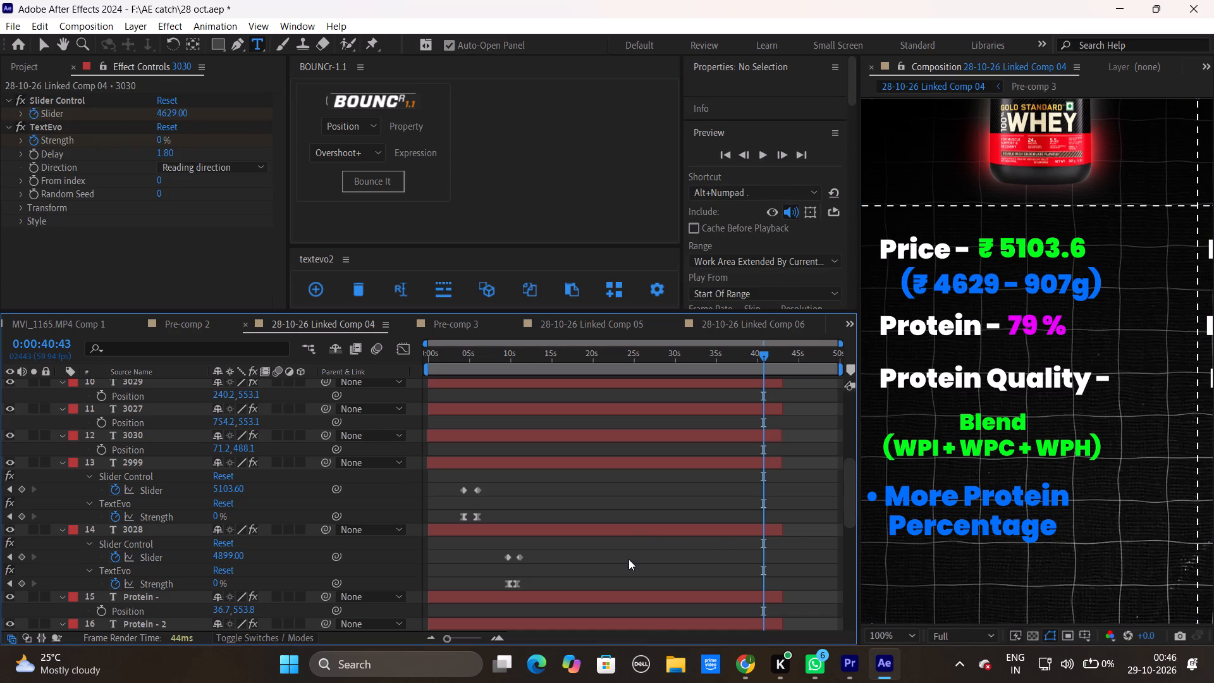
Set the composition viewer's magnification to Fit up to 100%.
click(898, 639)
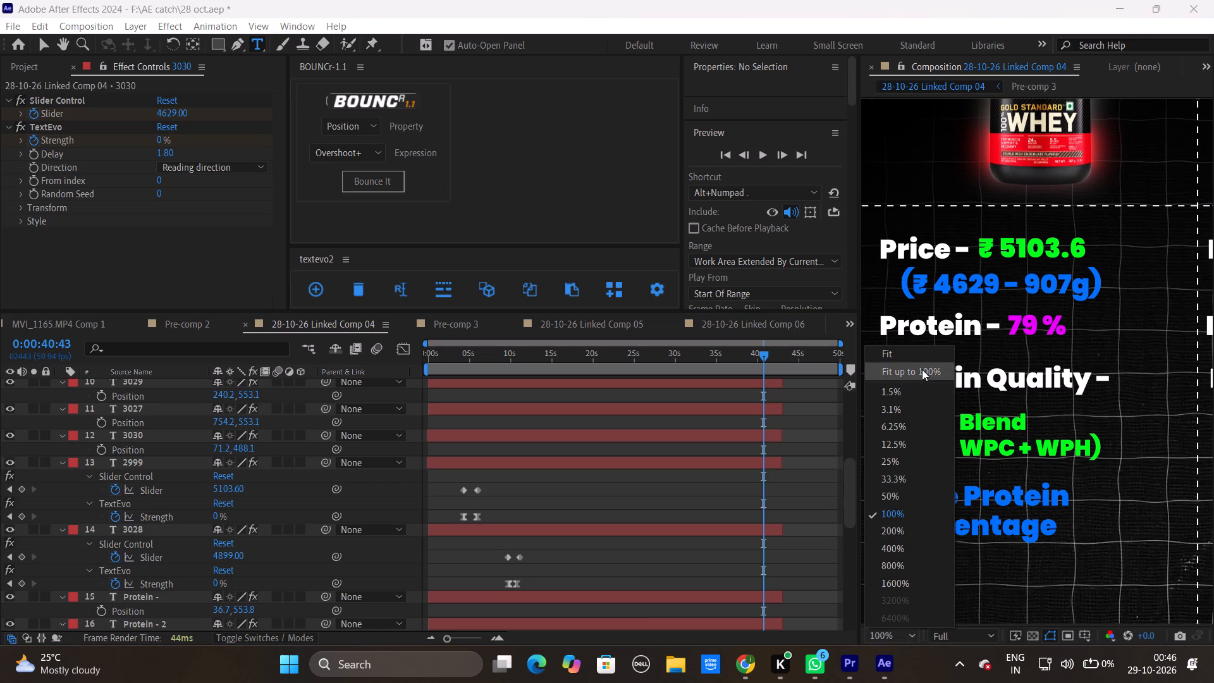
click(922, 369)
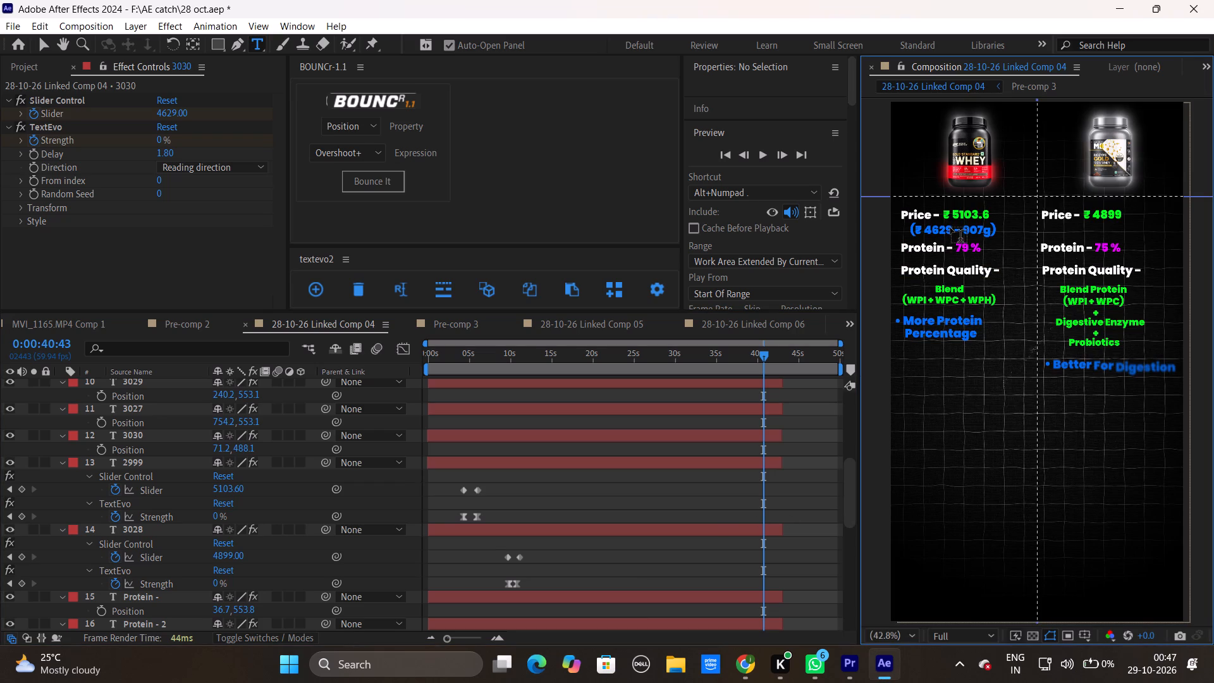
click(742, 415)
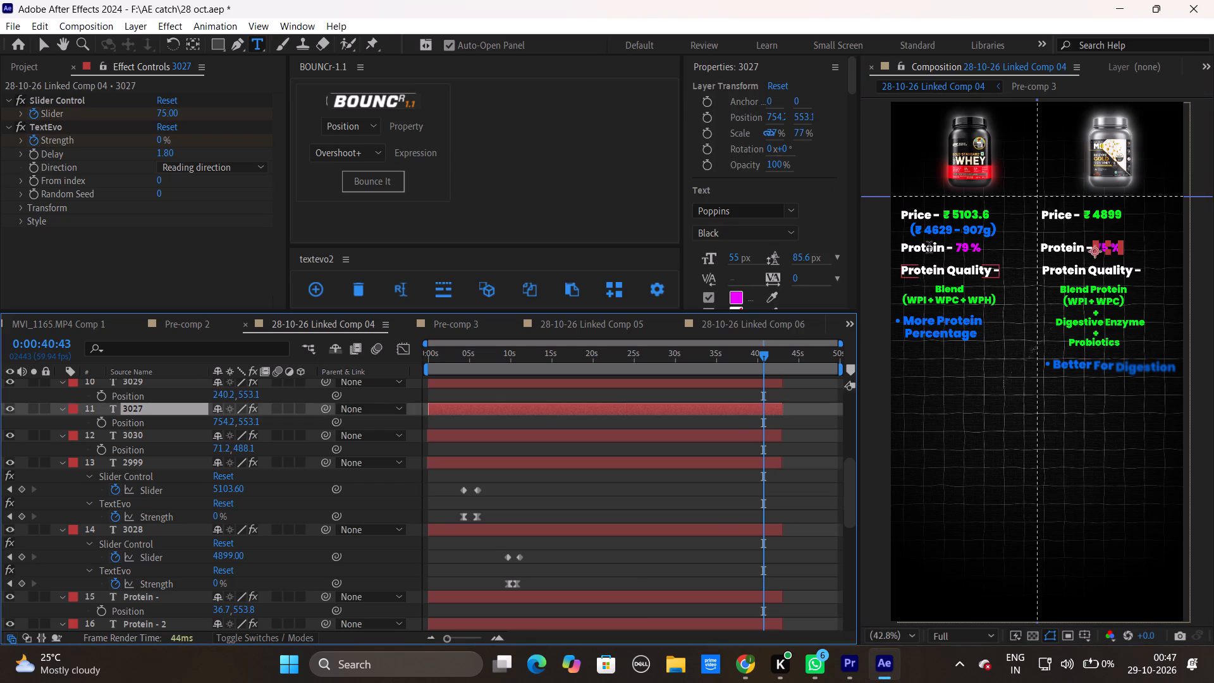
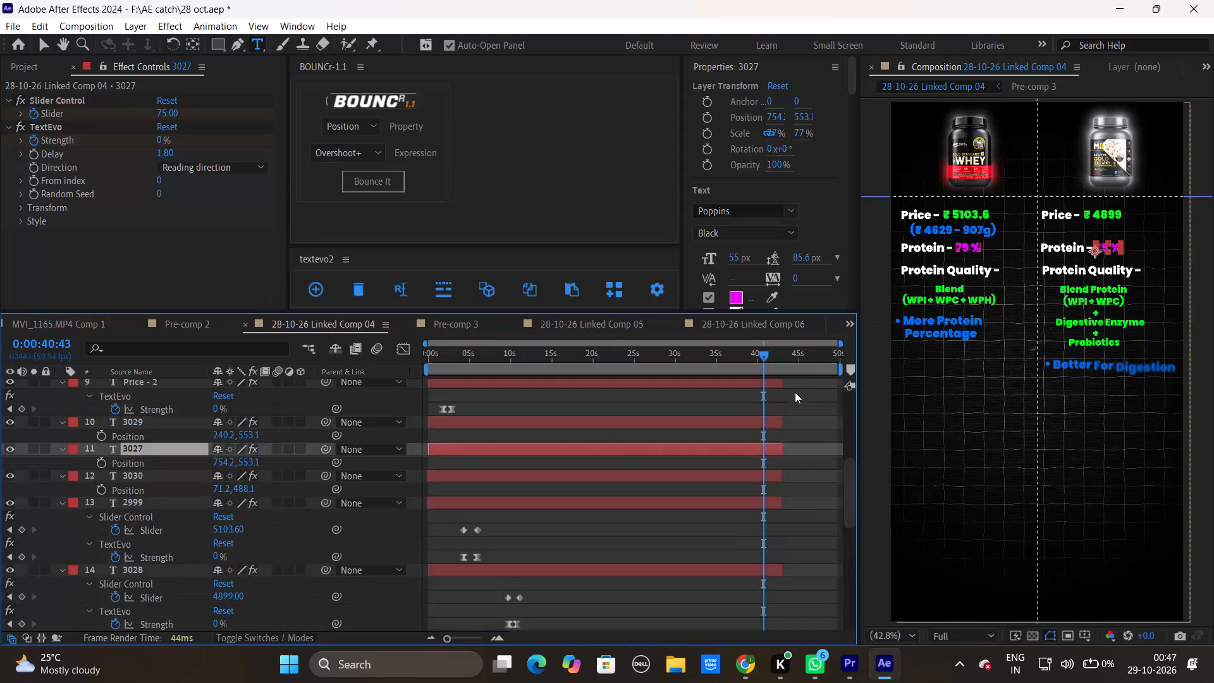
Shift the "(₹ 4629 - 907g)" text layer slightly left, to X position 60.2.
scroll(795, 392, up, 2)
click(772, 458)
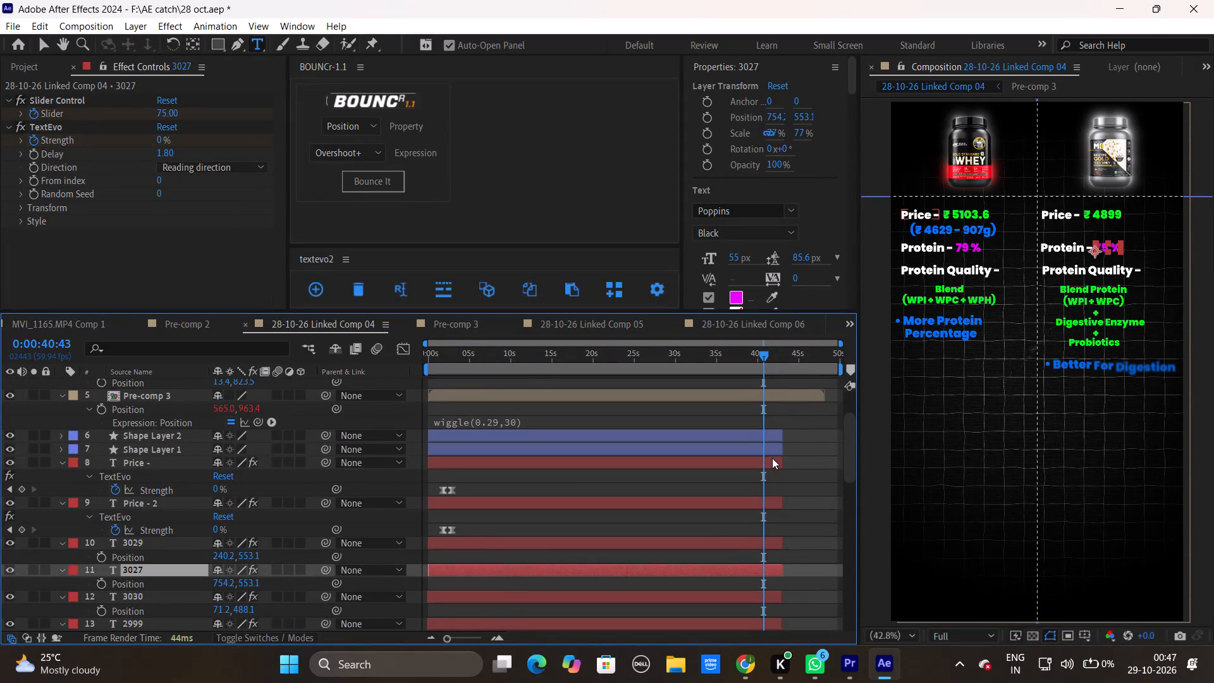
click(44, 48)
click(958, 230)
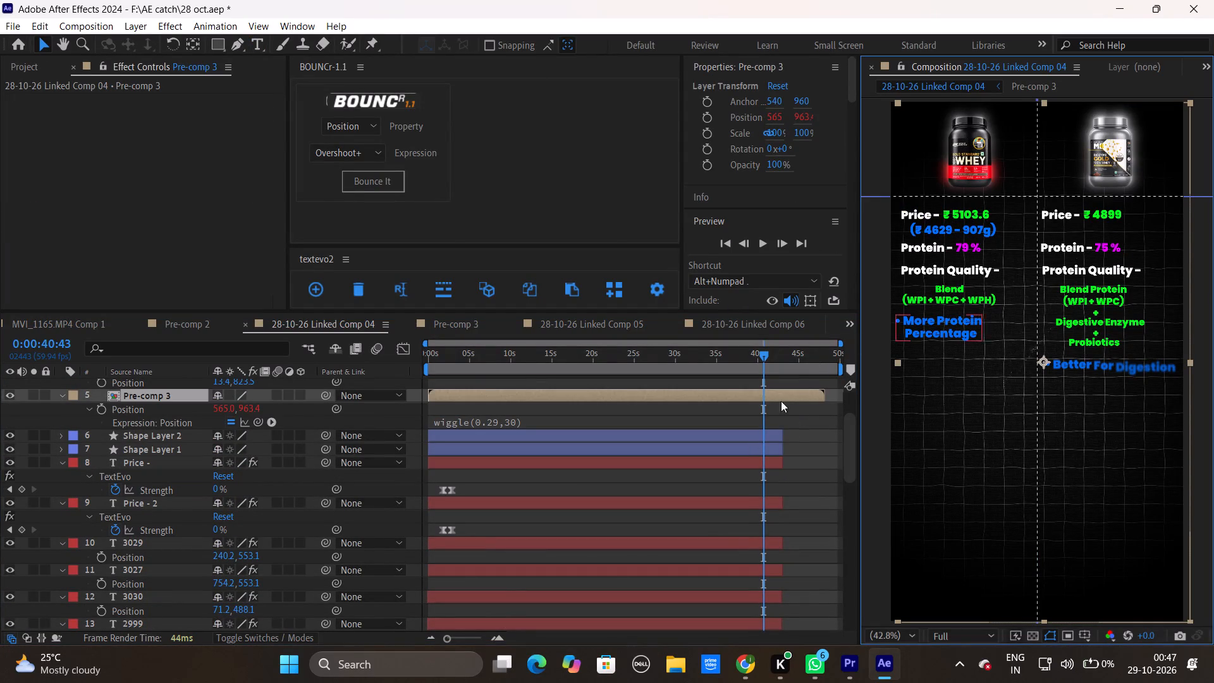
click(732, 459)
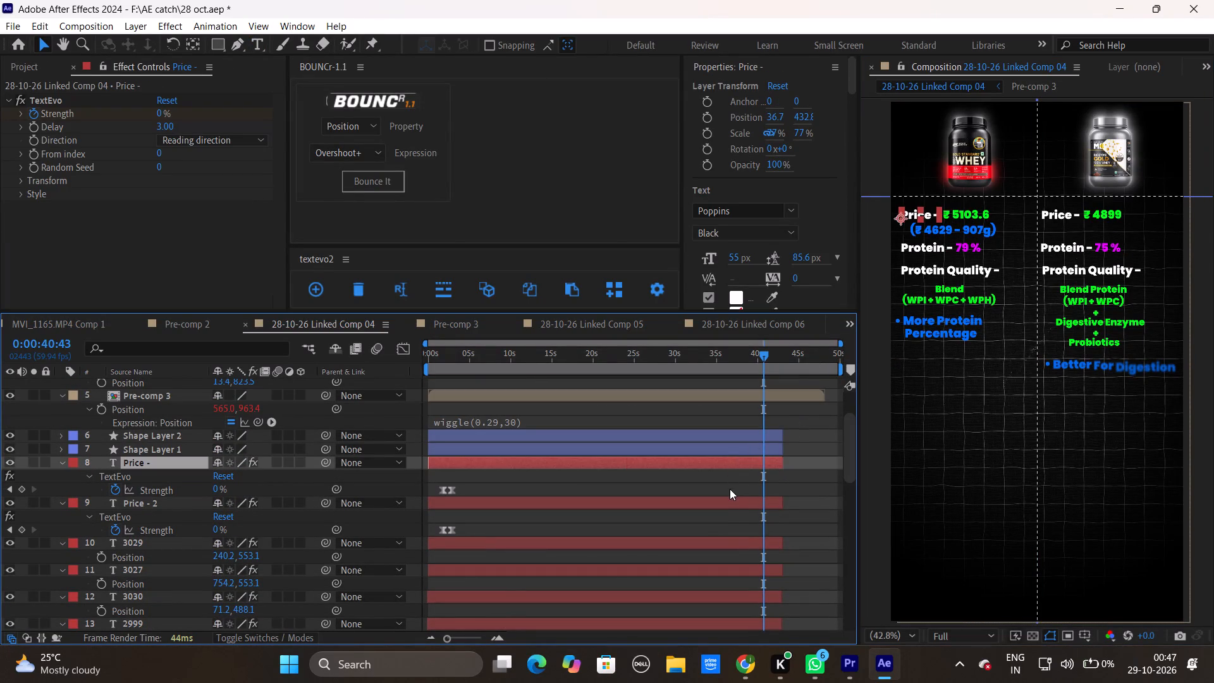
click(733, 506)
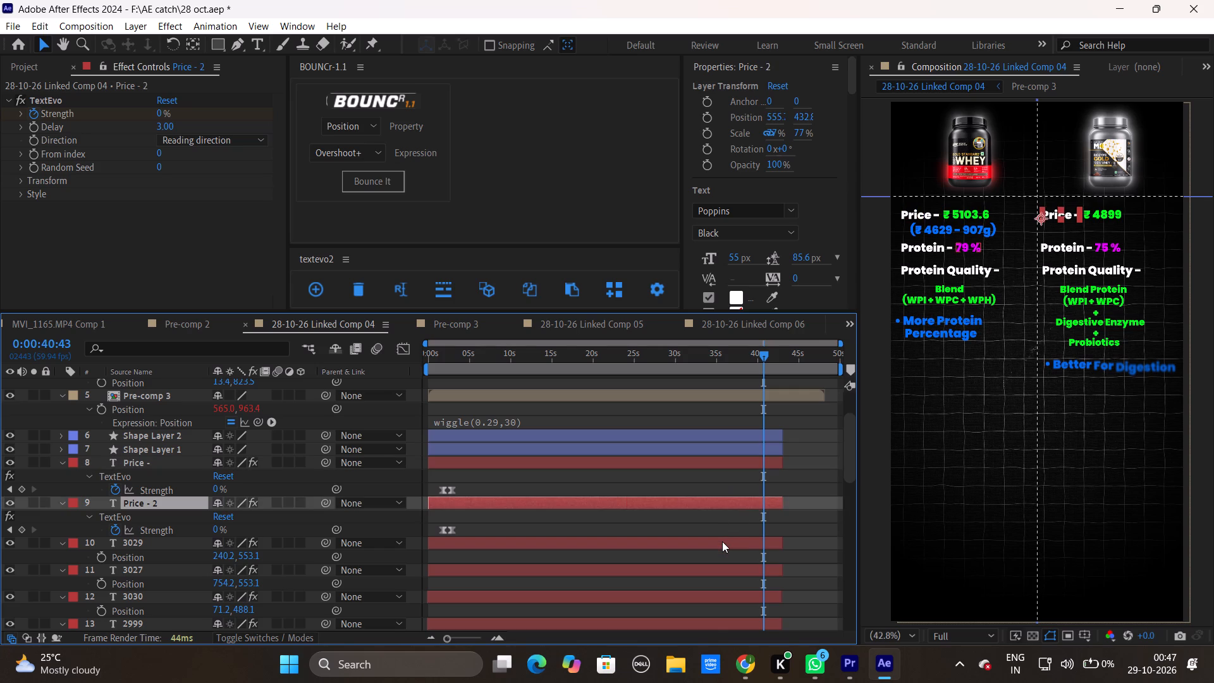
click(720, 543)
scroll(720, 545, up, 2)
scroll(720, 545, down, 3)
click(720, 545)
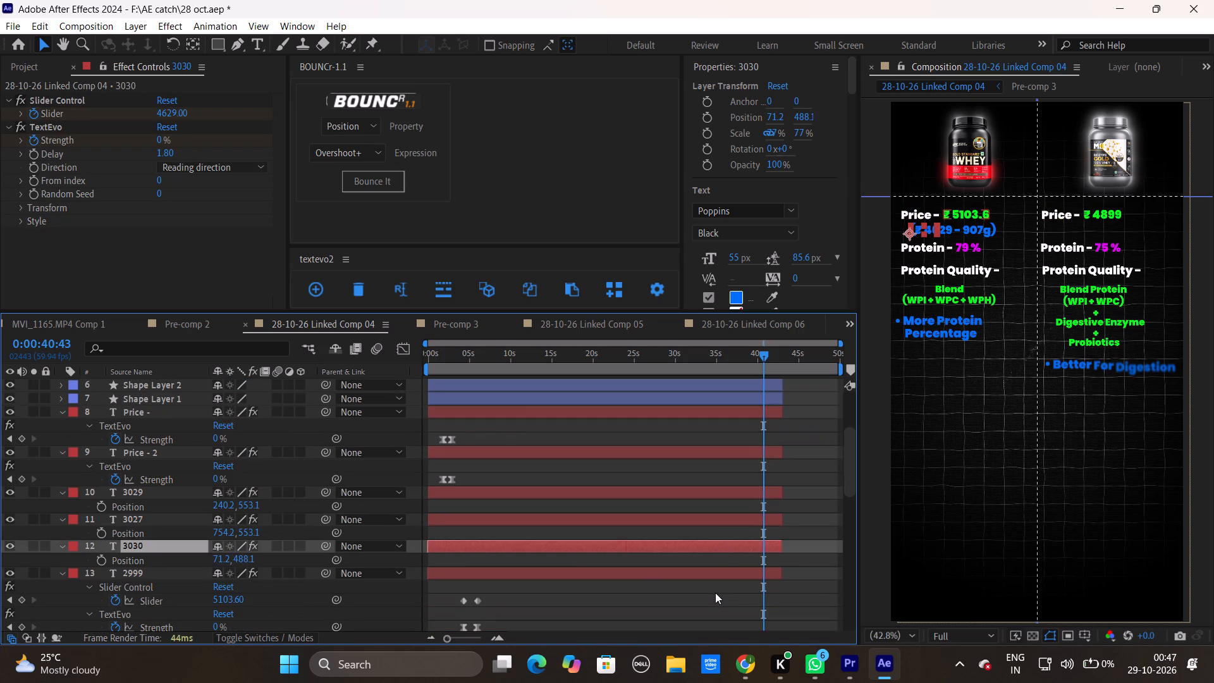
drag(220, 557, 216, 557)
drag(216, 557, 211, 557)
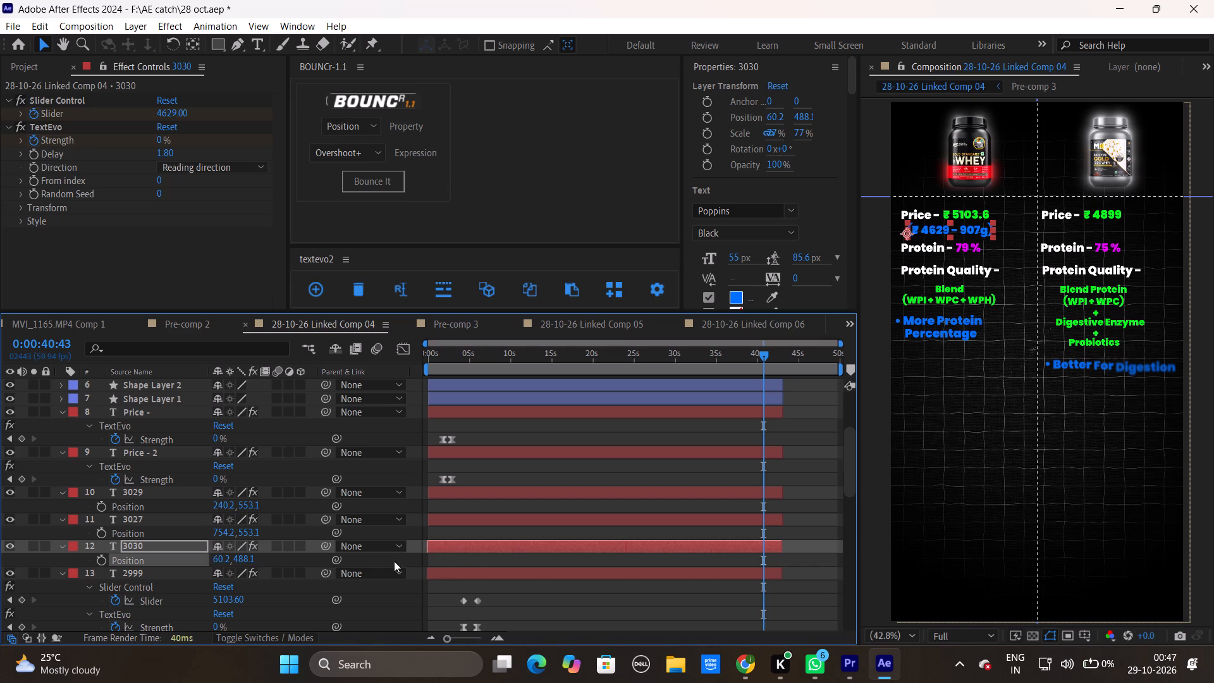
click(541, 593)
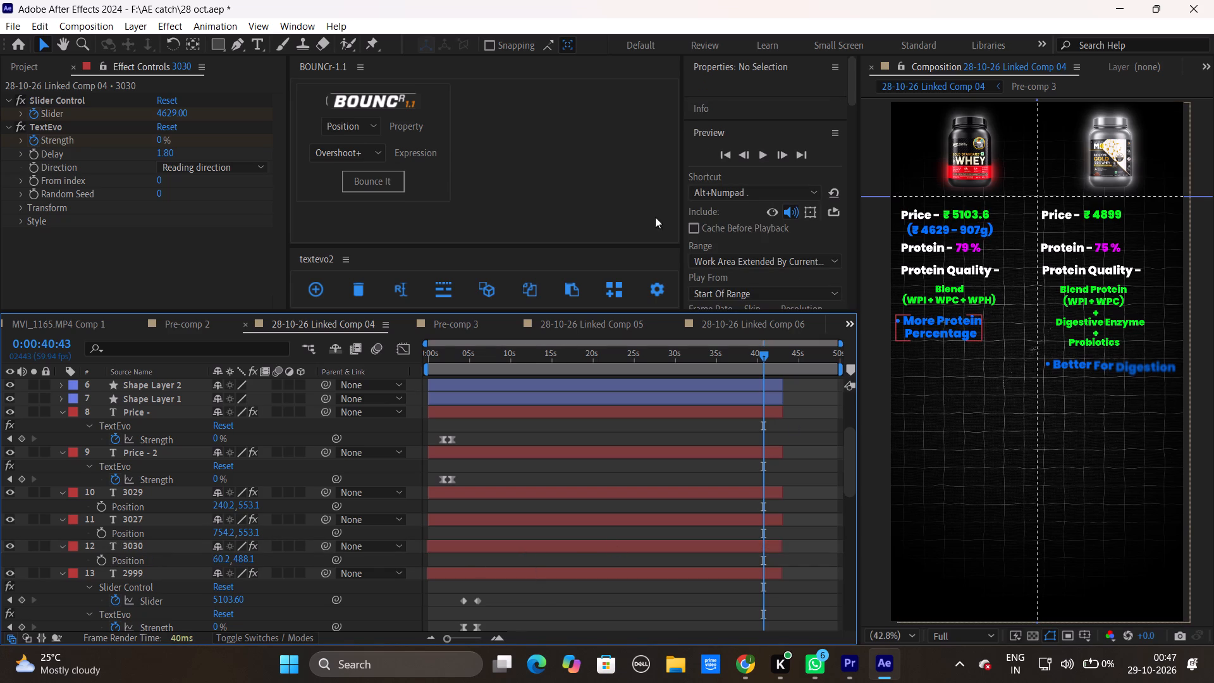
click(580, 505)
Show the composition rulers and add a horizontal guide just below the "Better For Digestion" line.
click(956, 327)
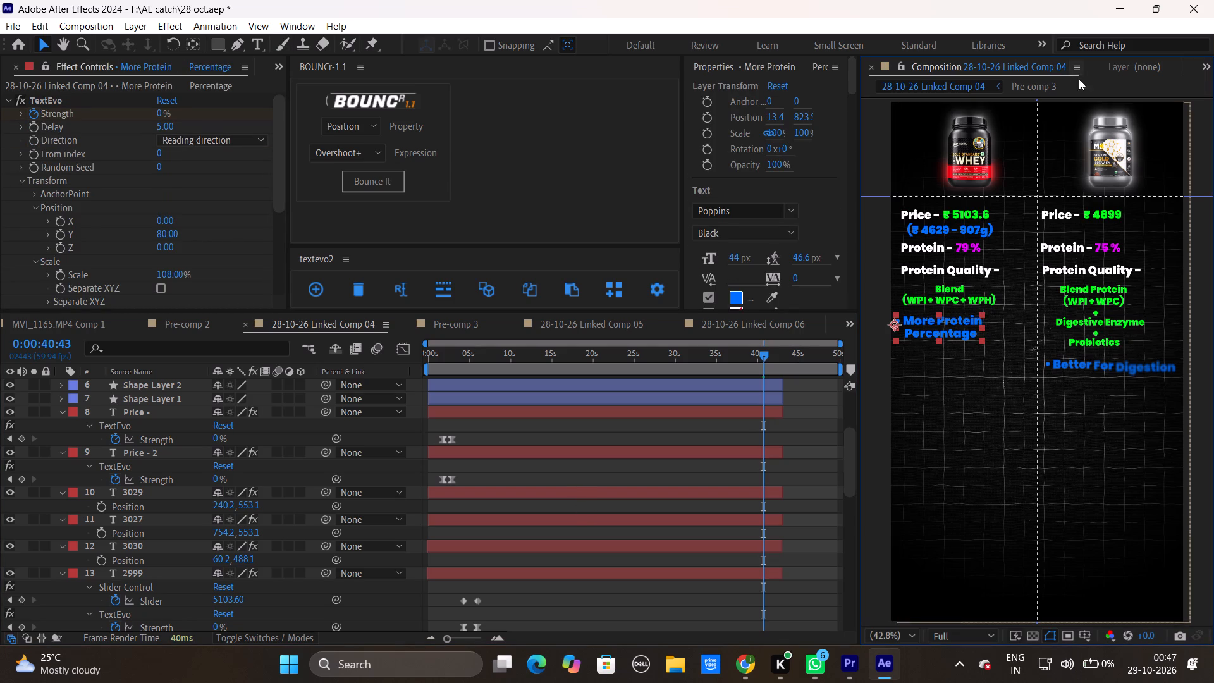
click(1081, 635)
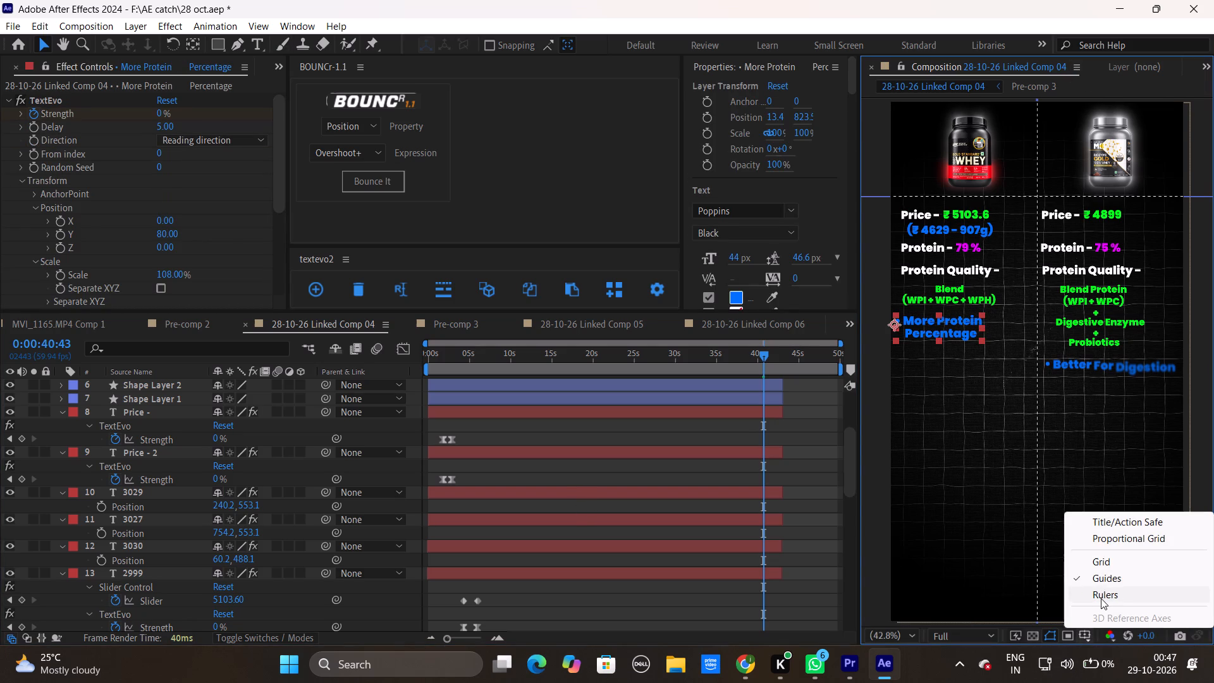
click(1101, 598)
drag(1051, 106, 1061, 409)
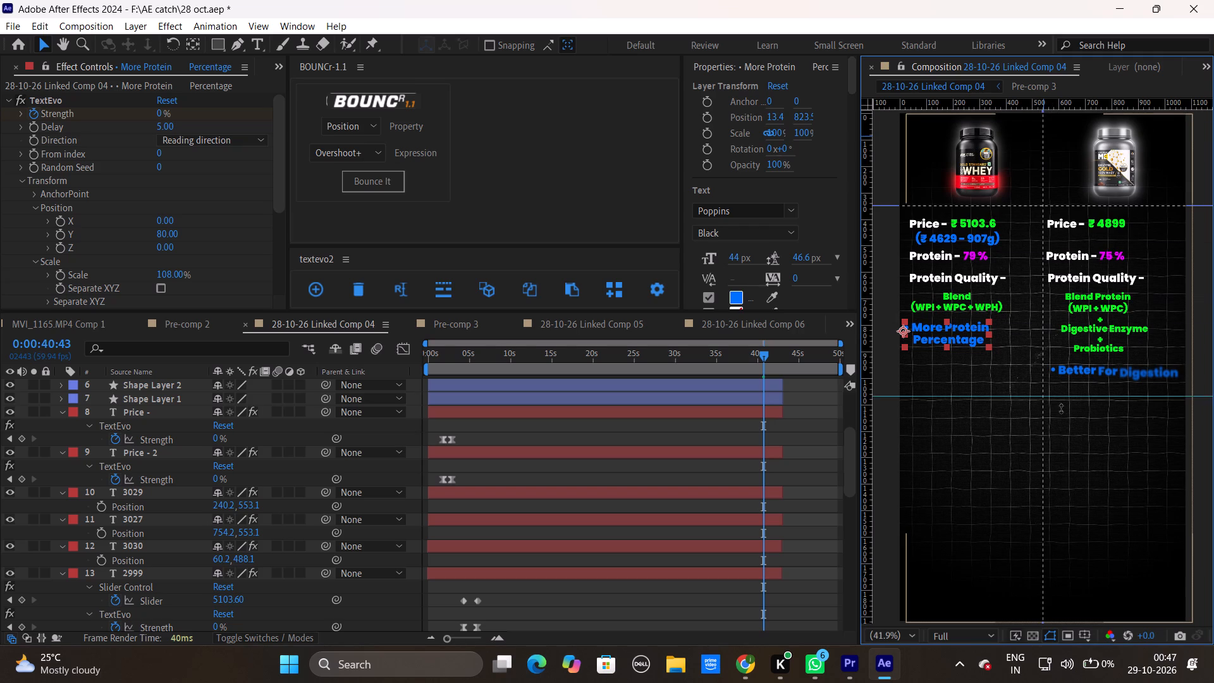
drag(1061, 409, 1064, 391)
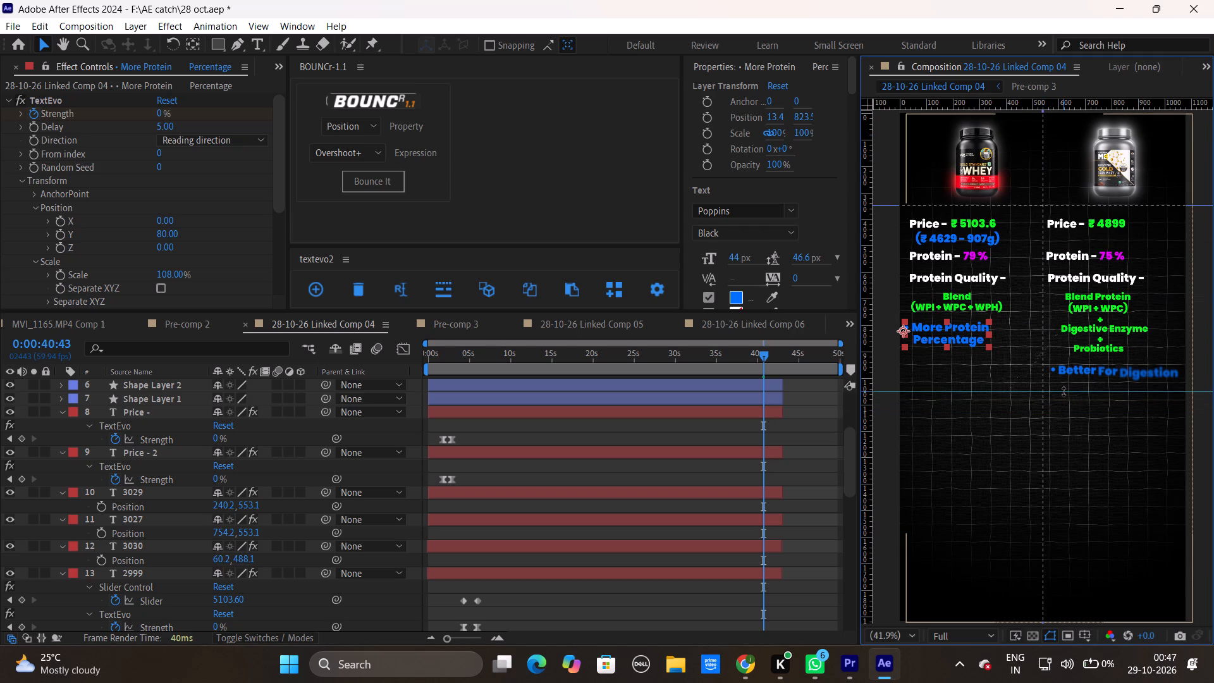
Move the "Better For Digestion" text down onto the new guide, to Y position 1048.5, checking it at 0:00:42:15.
click(1091, 368)
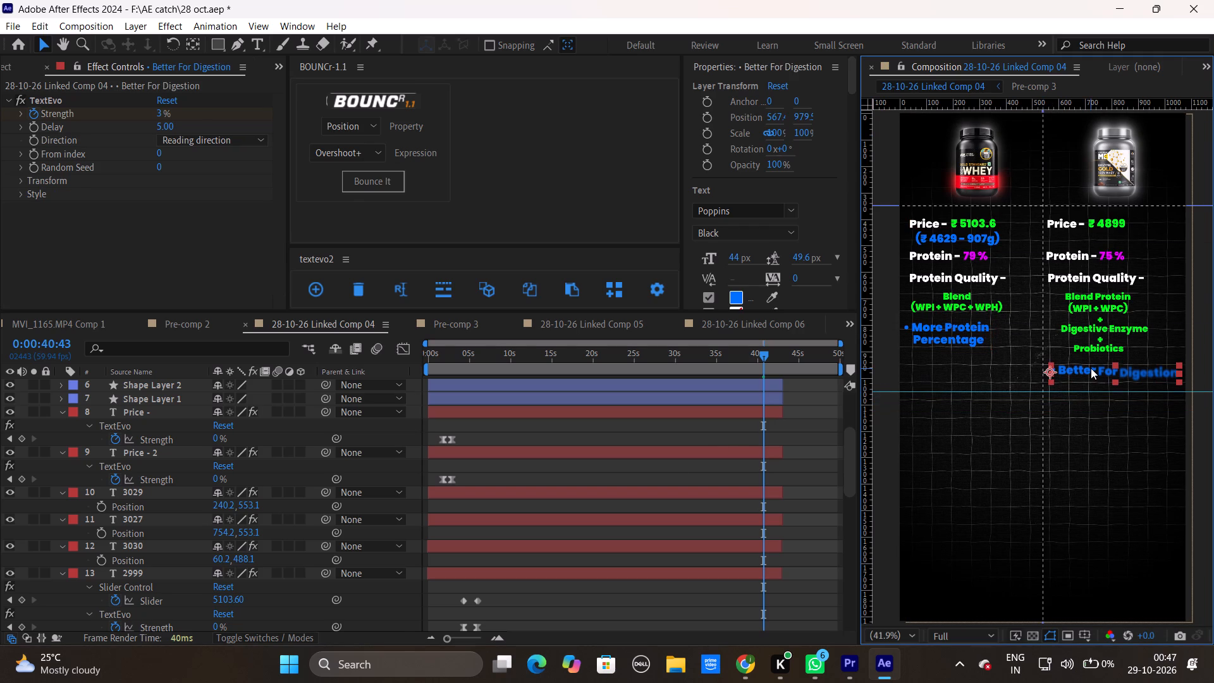
key(p)
key(p)
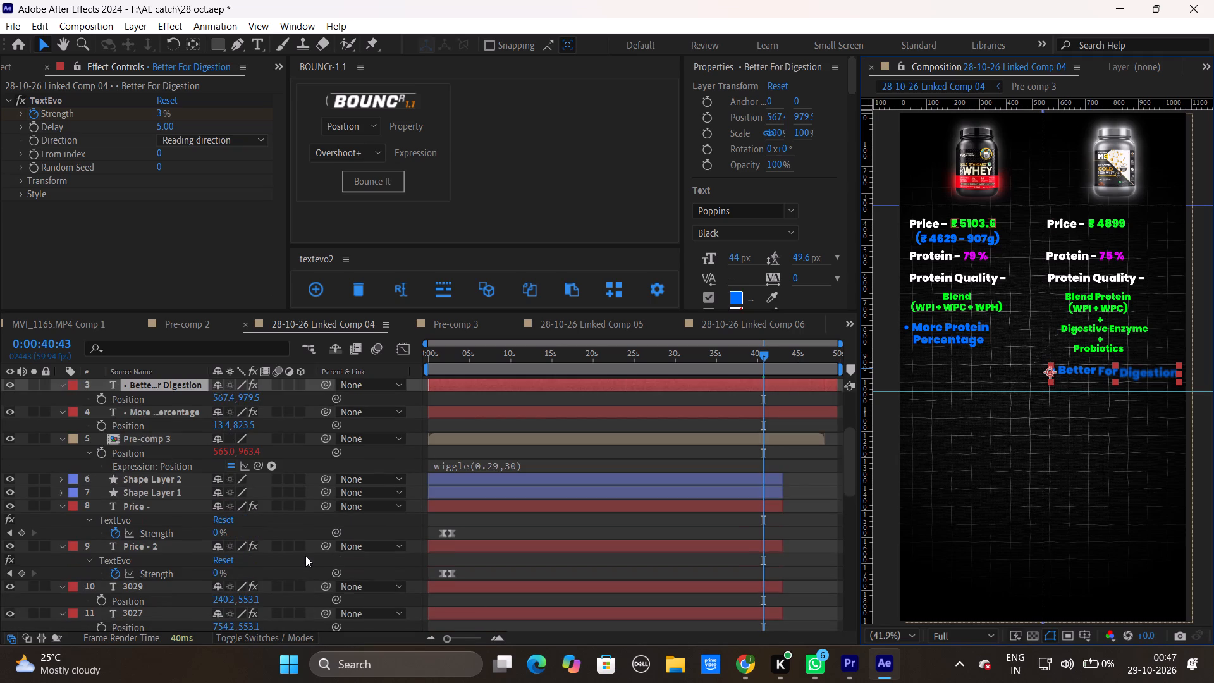
drag(249, 397, 280, 401)
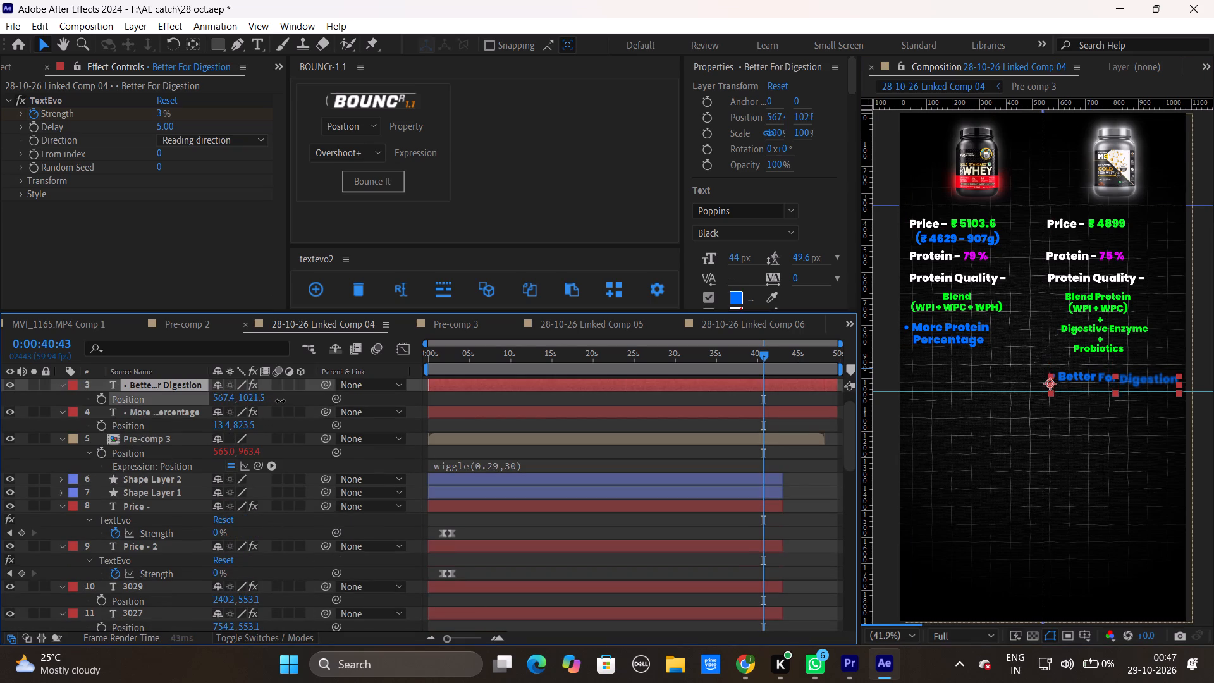
drag(280, 401, 293, 402)
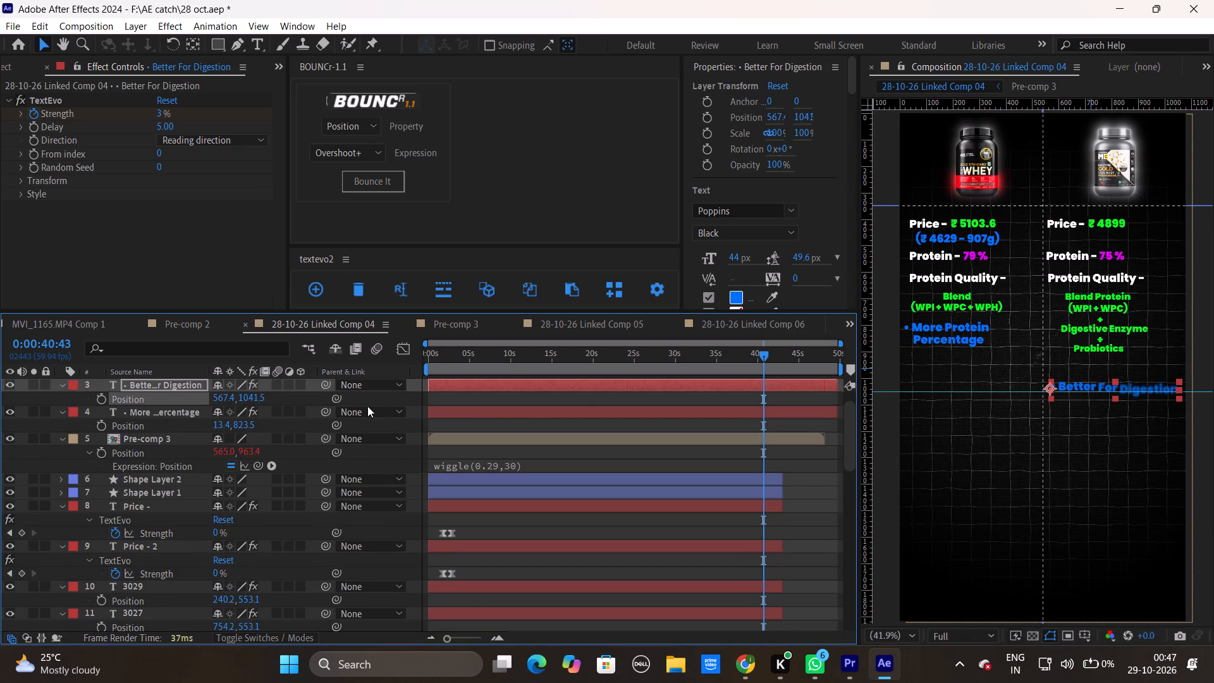
click(773, 357)
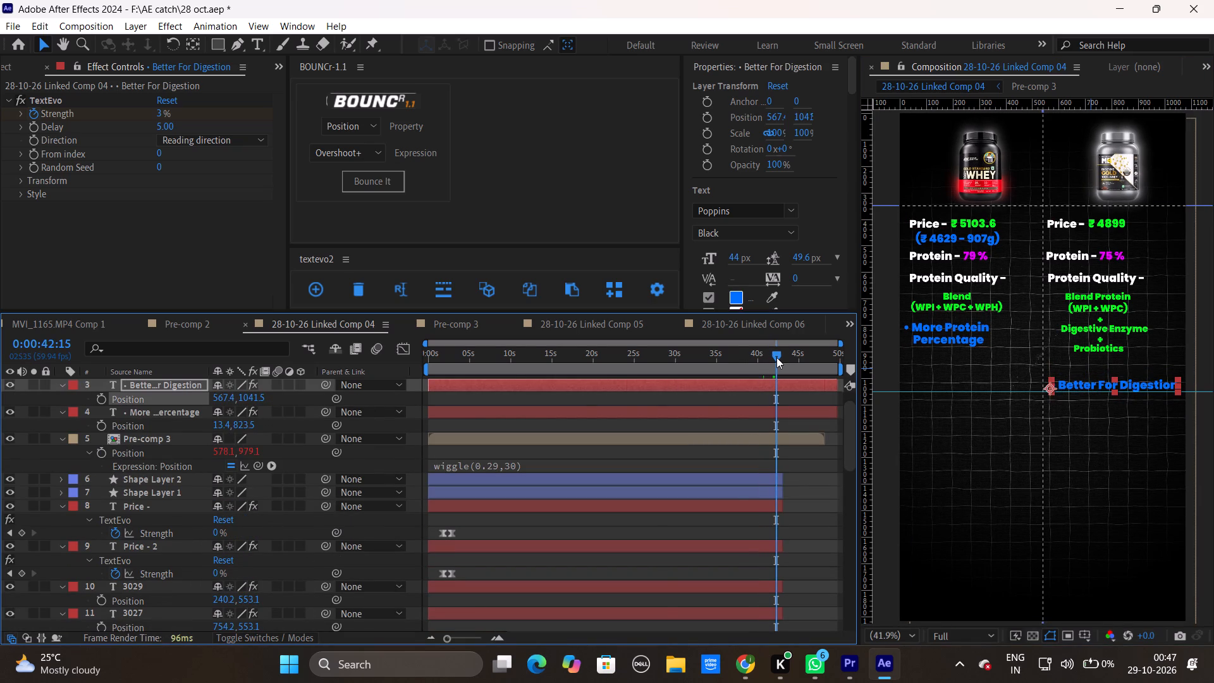
click(247, 399)
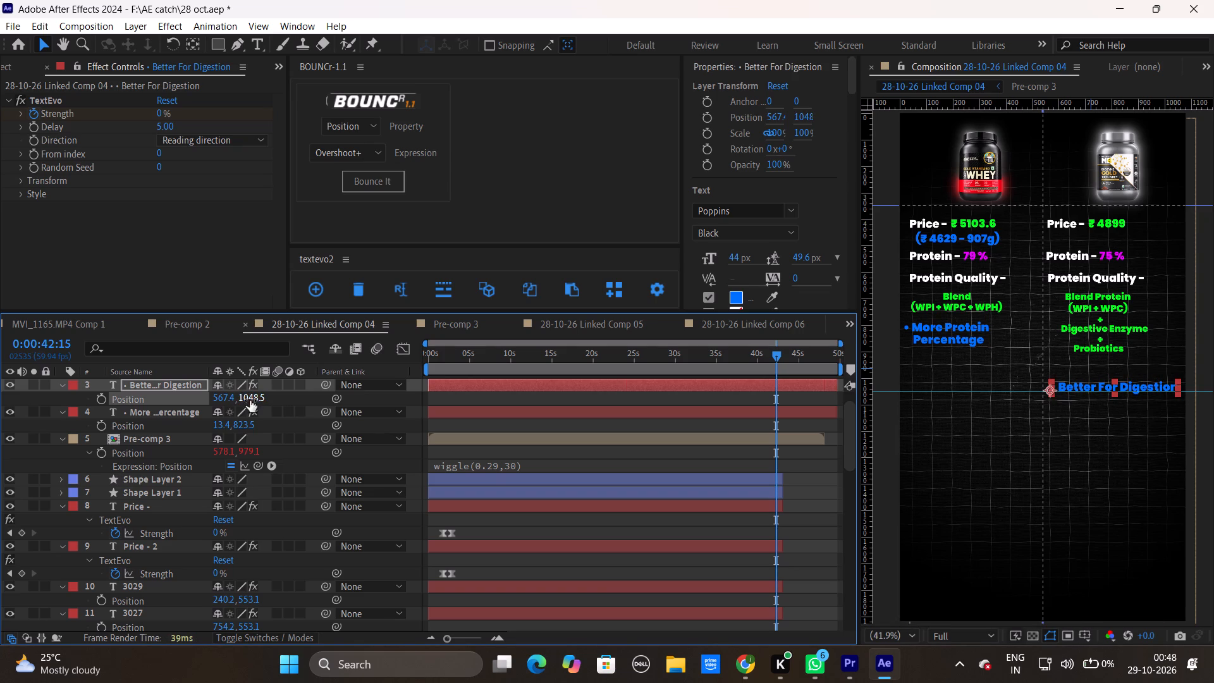
Move the "More Protein Percentage" text down to Y position 1048.5, level with "Better For Digestion".
click(931, 329)
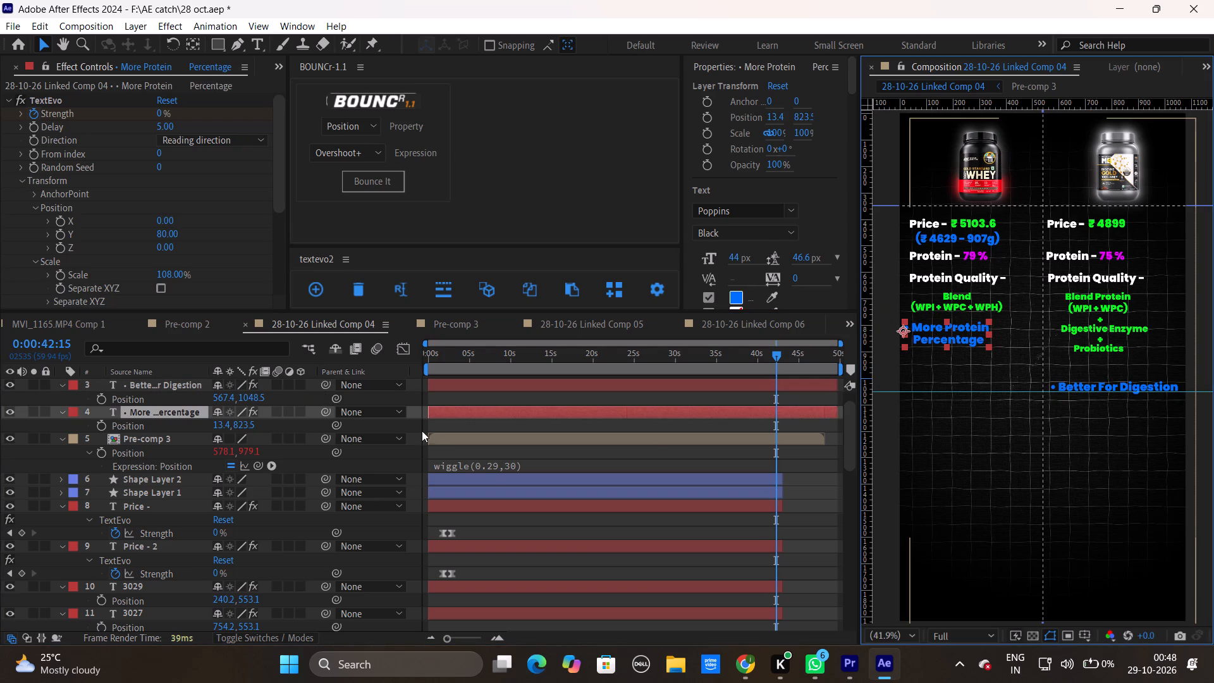
drag(243, 429, 350, 432)
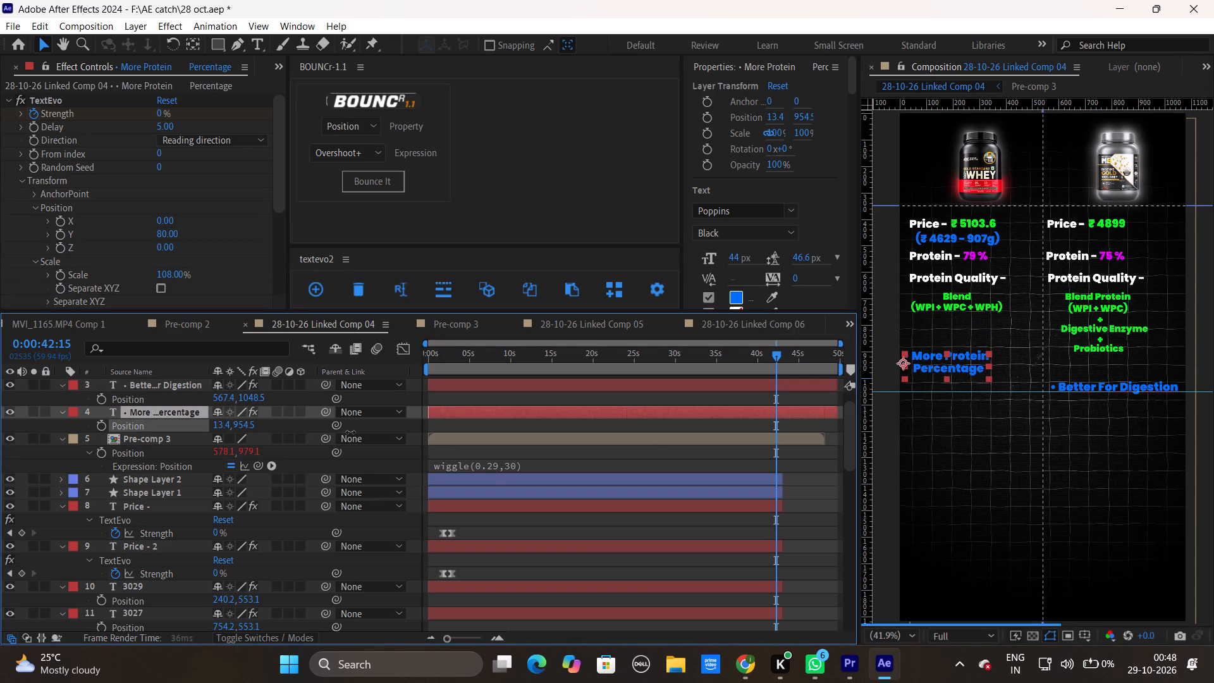
drag(350, 432, 417, 432)
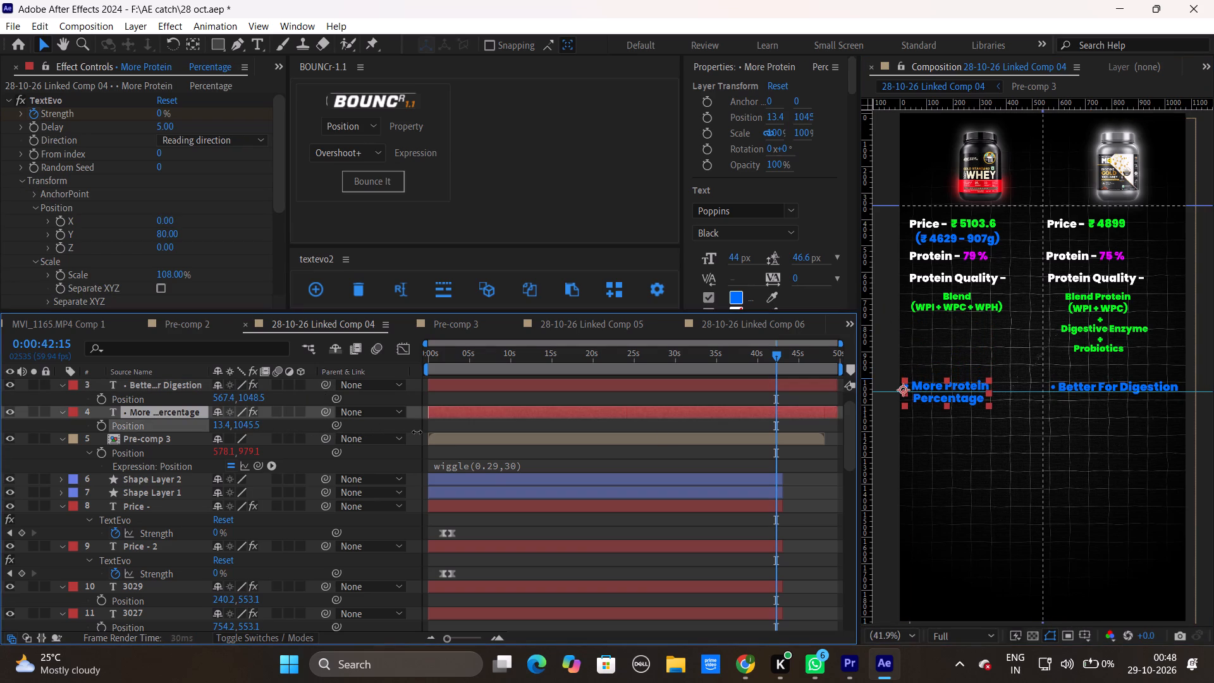
drag(417, 432, 419, 432)
click(641, 446)
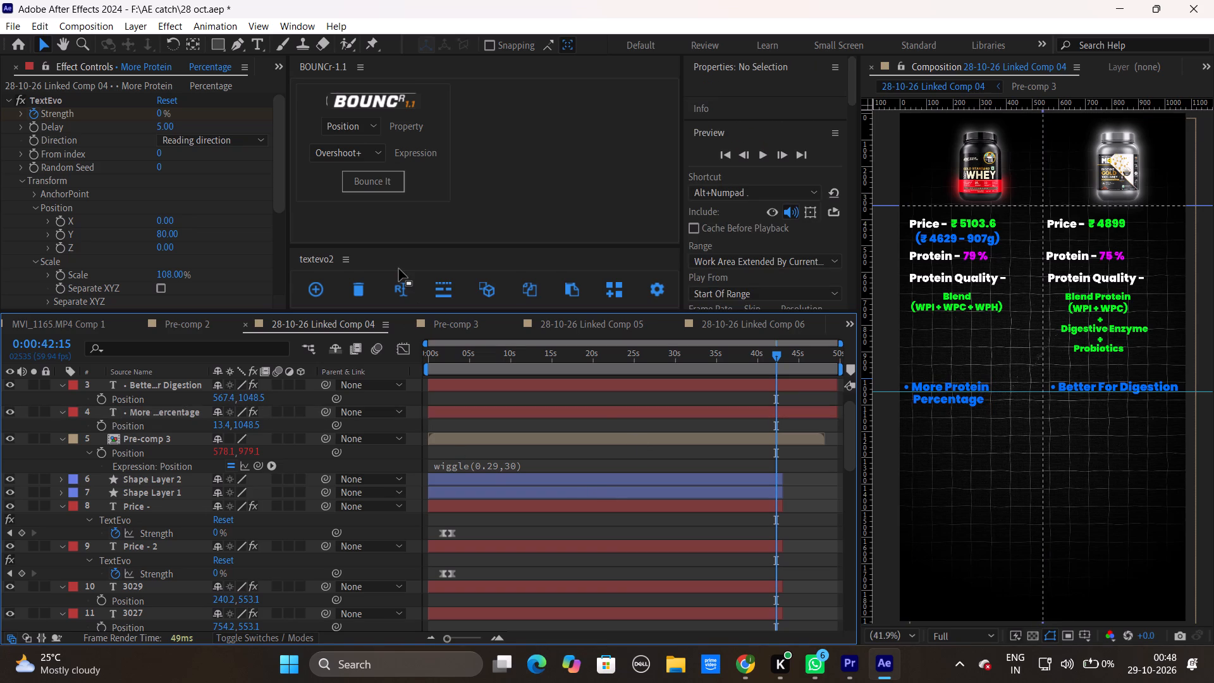
click(692, 378)
click(696, 383)
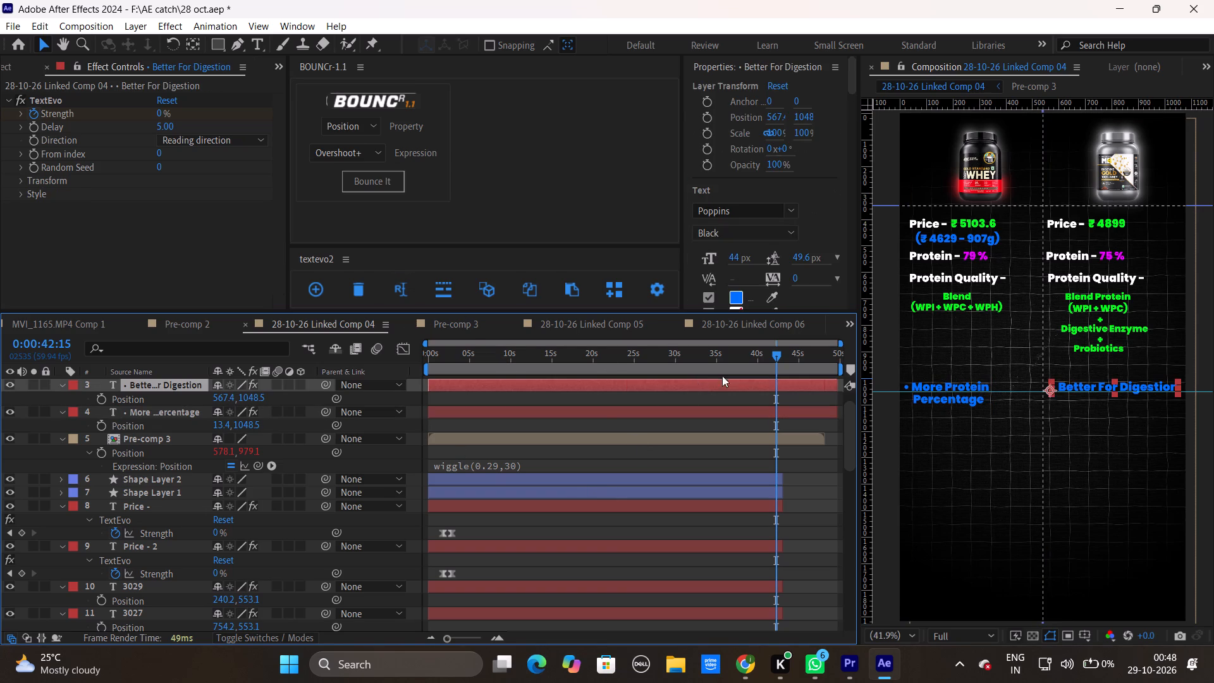
click(667, 452)
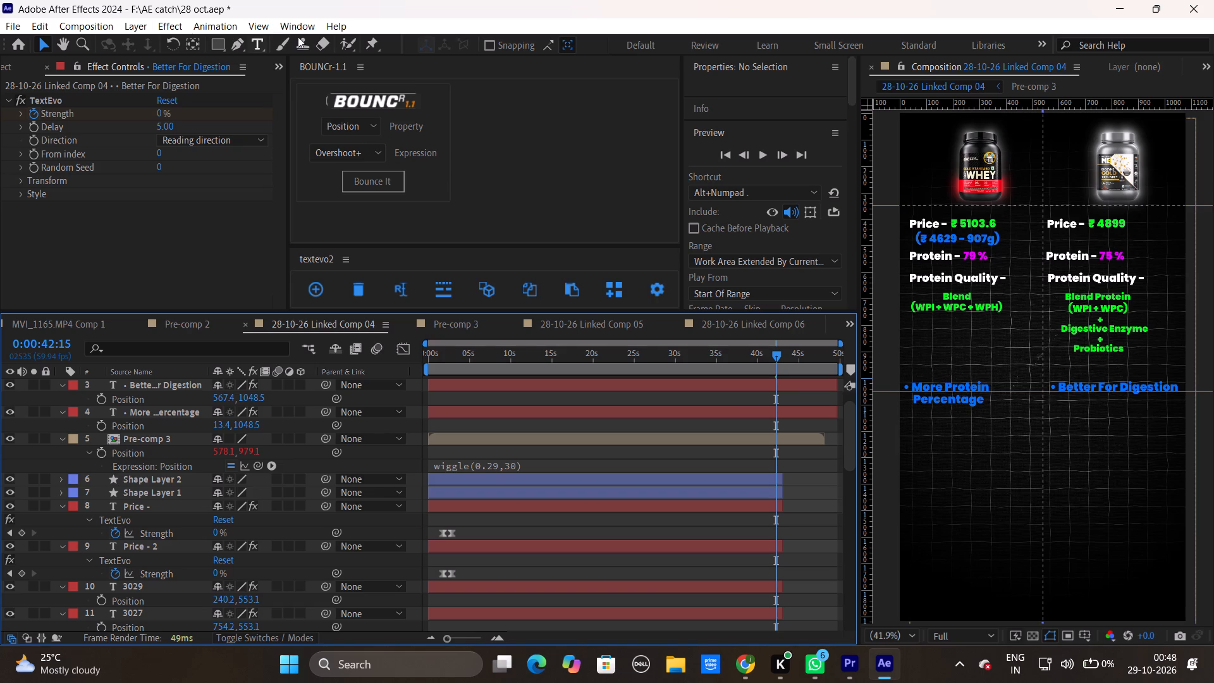
Duplicate the first product's "Protein Quality -" text layer and move the copy down to Y position 993.8, above "More Protein Percentage".
click(254, 46)
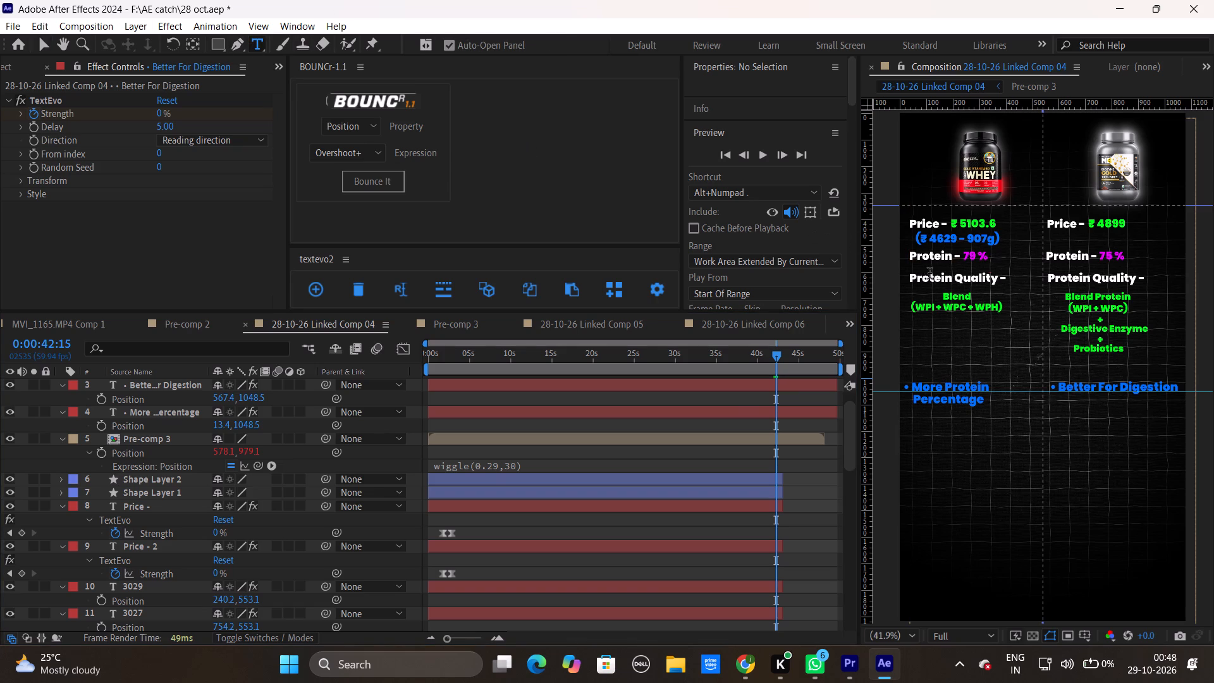
click(935, 279)
scroll(581, 457, up, 4)
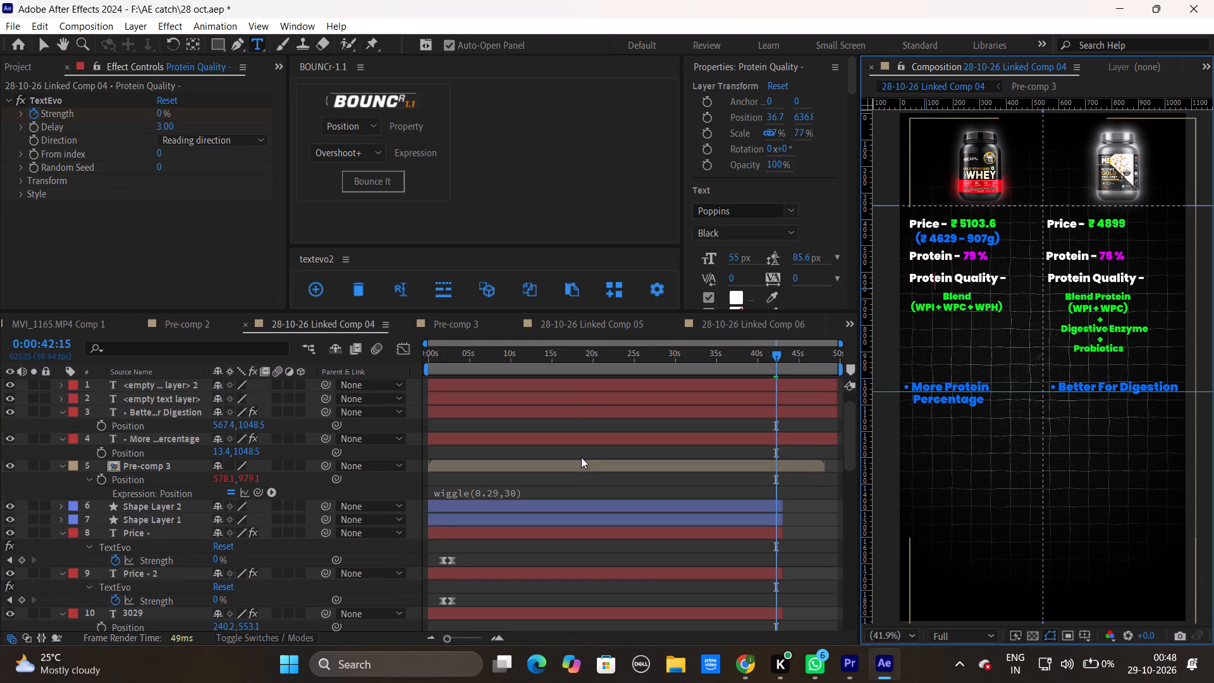
scroll(581, 457, down, 4)
scroll(581, 457, up, 1)
scroll(581, 457, down, 5)
click(520, 558)
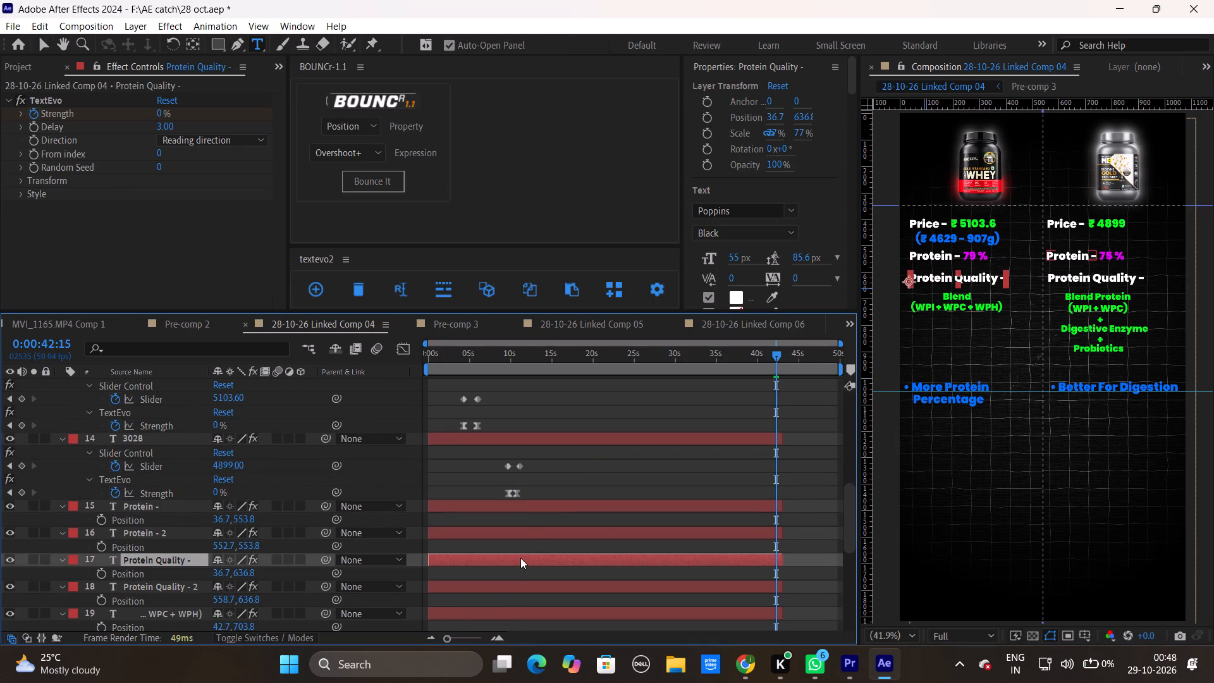
key(ctrl+d)
click(520, 558)
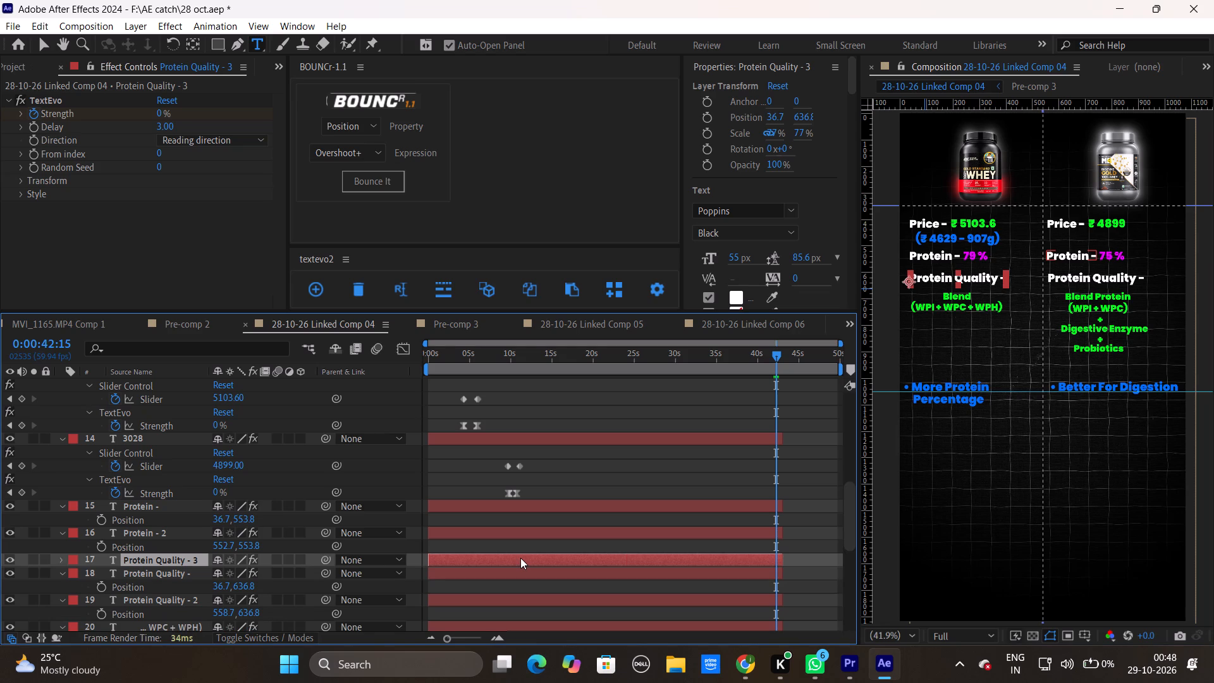
key(p)
drag(243, 576, 321, 580)
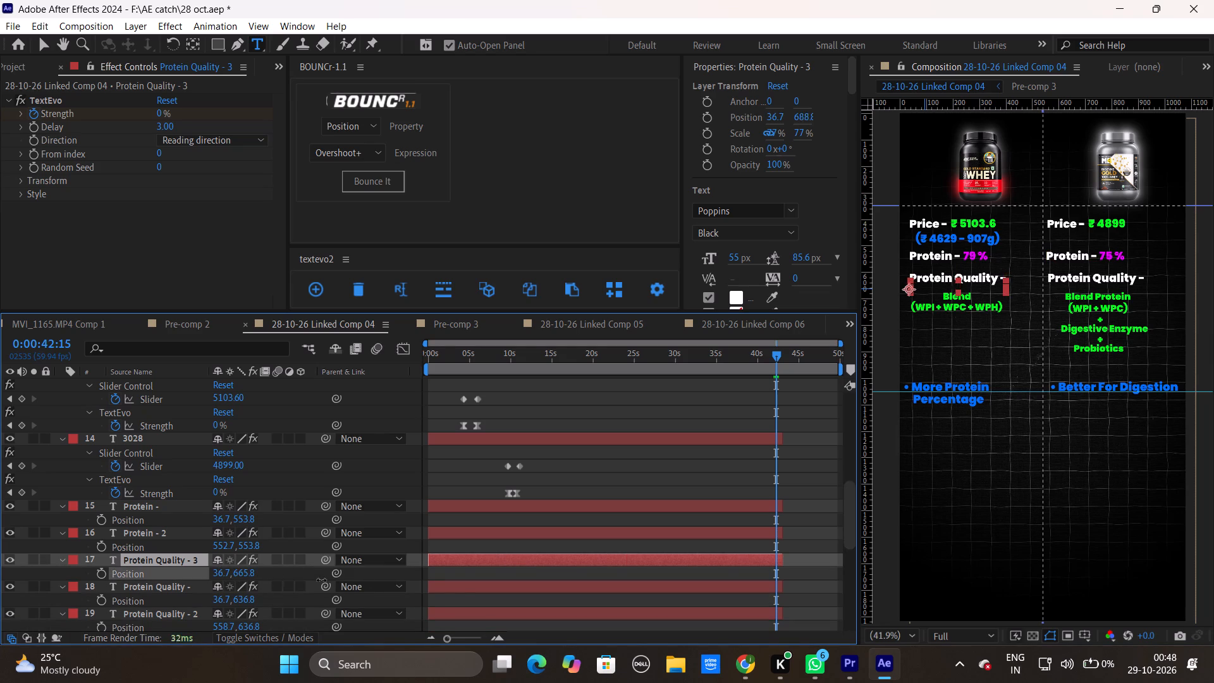
drag(321, 580, 508, 586)
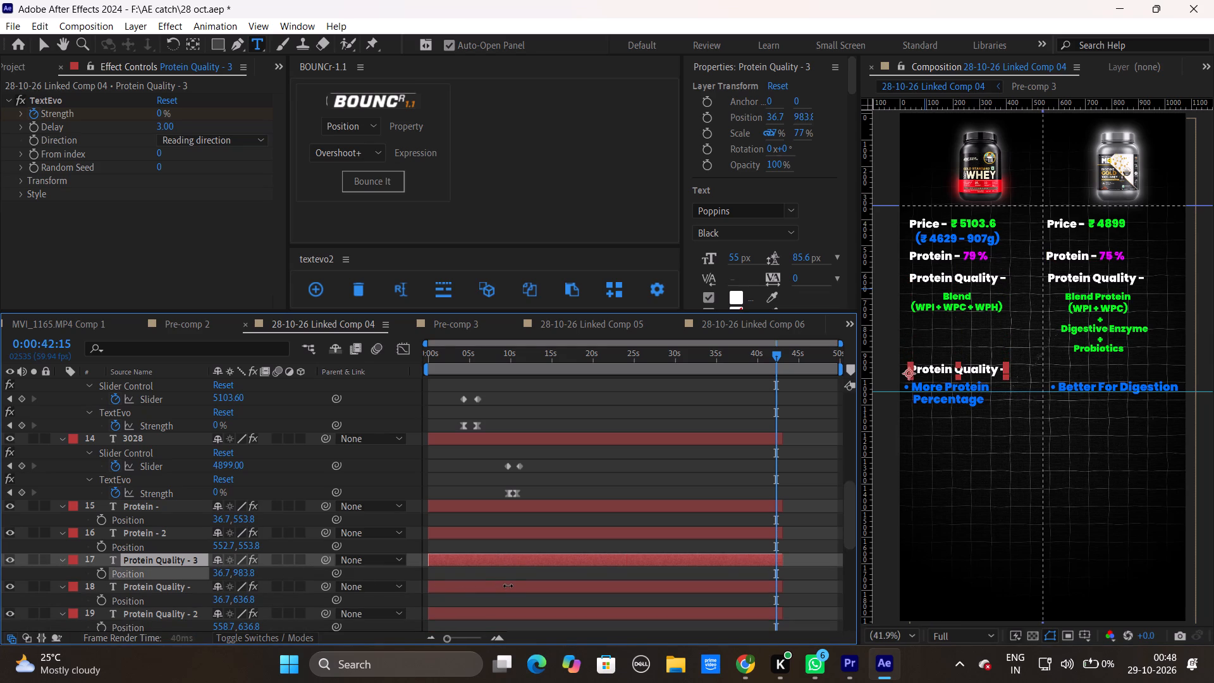
drag(508, 586, 515, 585)
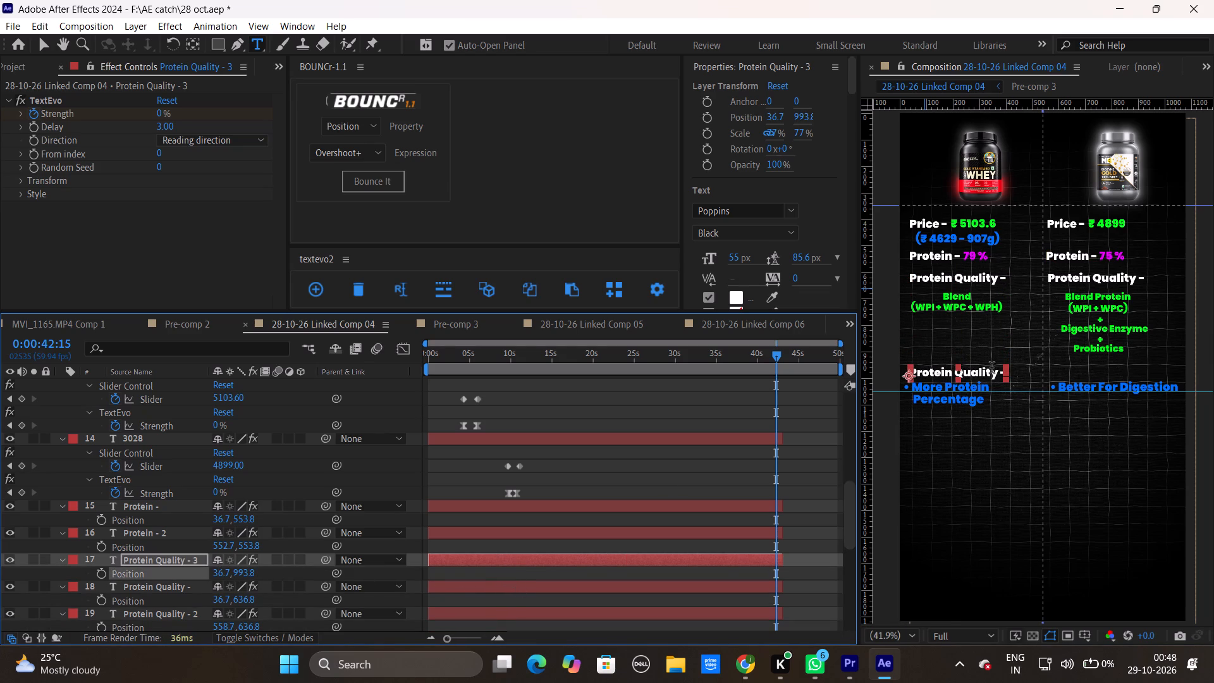
Shorten the duplicated heading above "More Protein Percentage" to read "Pro -".
drag(1000, 369, 934, 369)
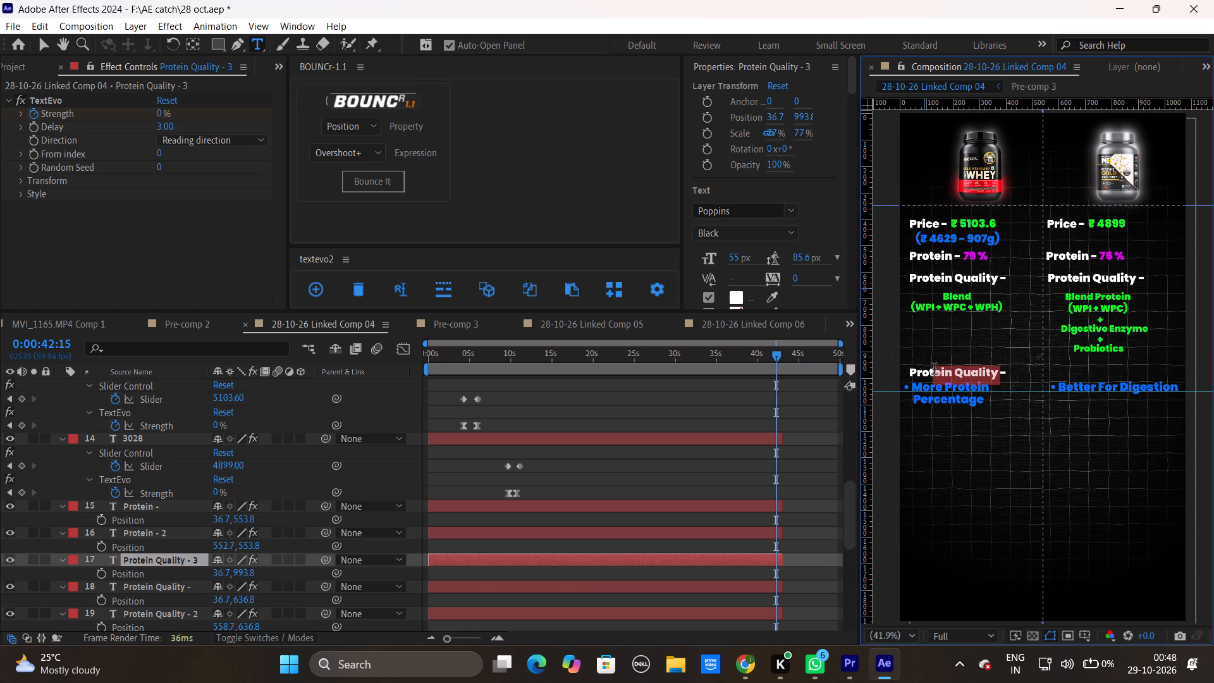
drag(934, 369, 930, 369)
key(BackSpace)
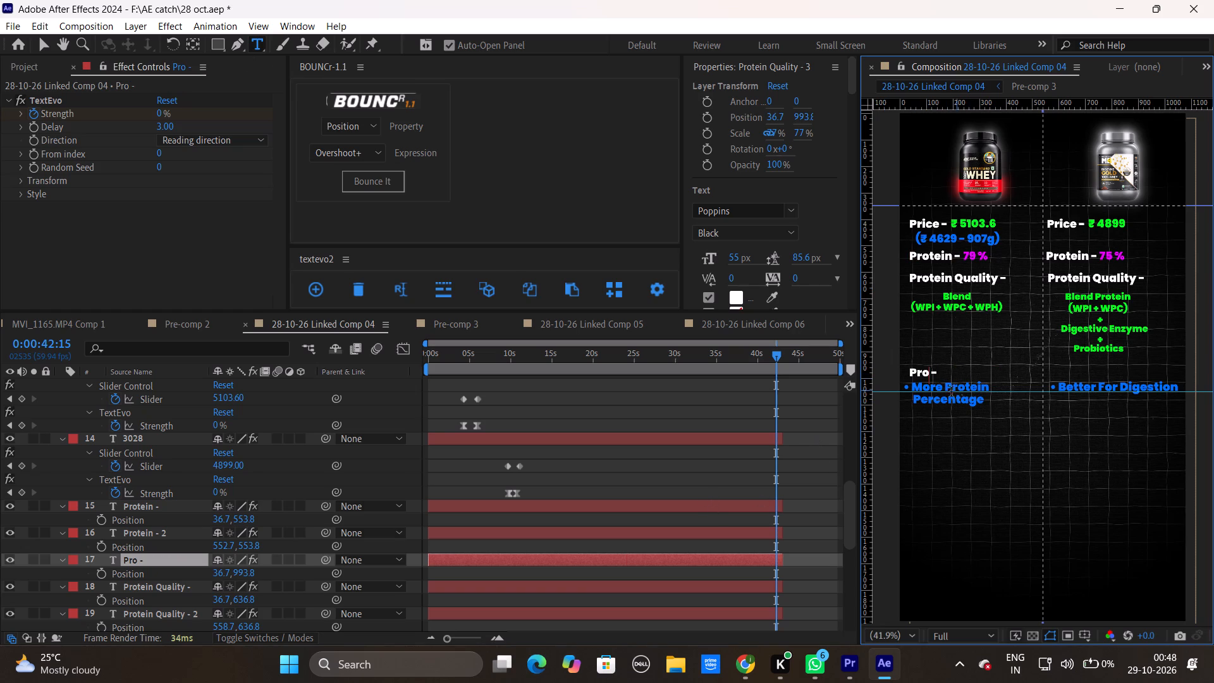
click(711, 443)
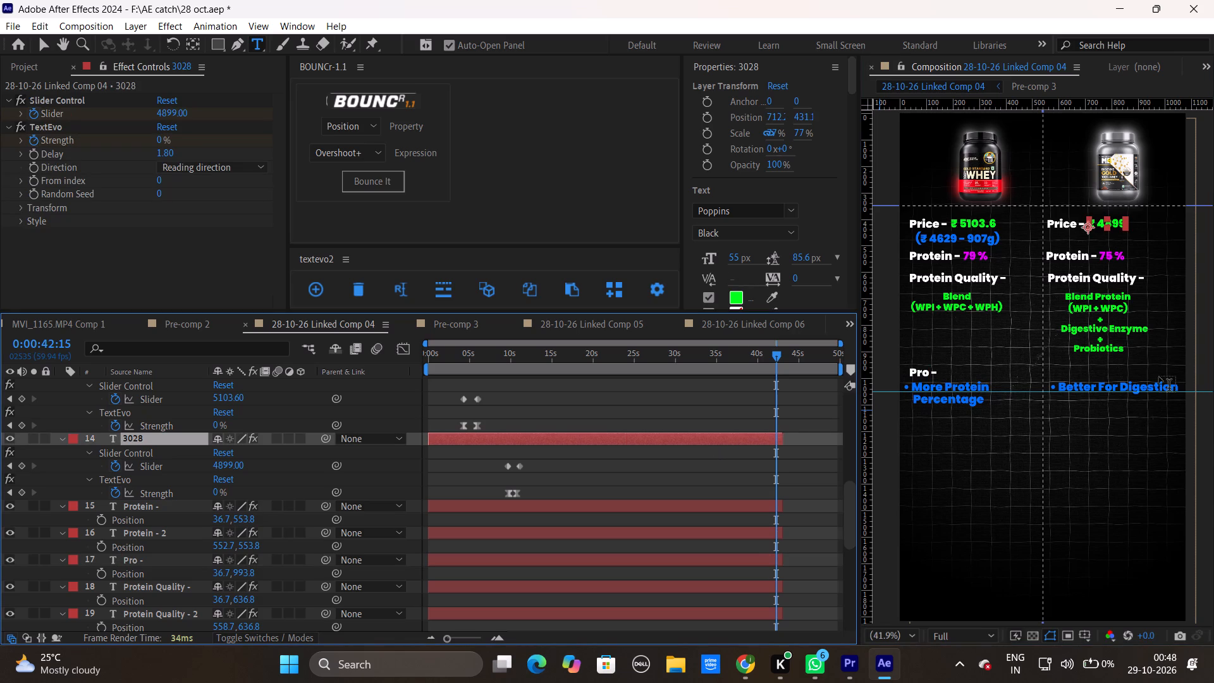
click(712, 469)
click(718, 437)
Duplicate the first product's "Pro -" text layer and move the copy across to the second product's column, at X position 596.7.
click(49, 42)
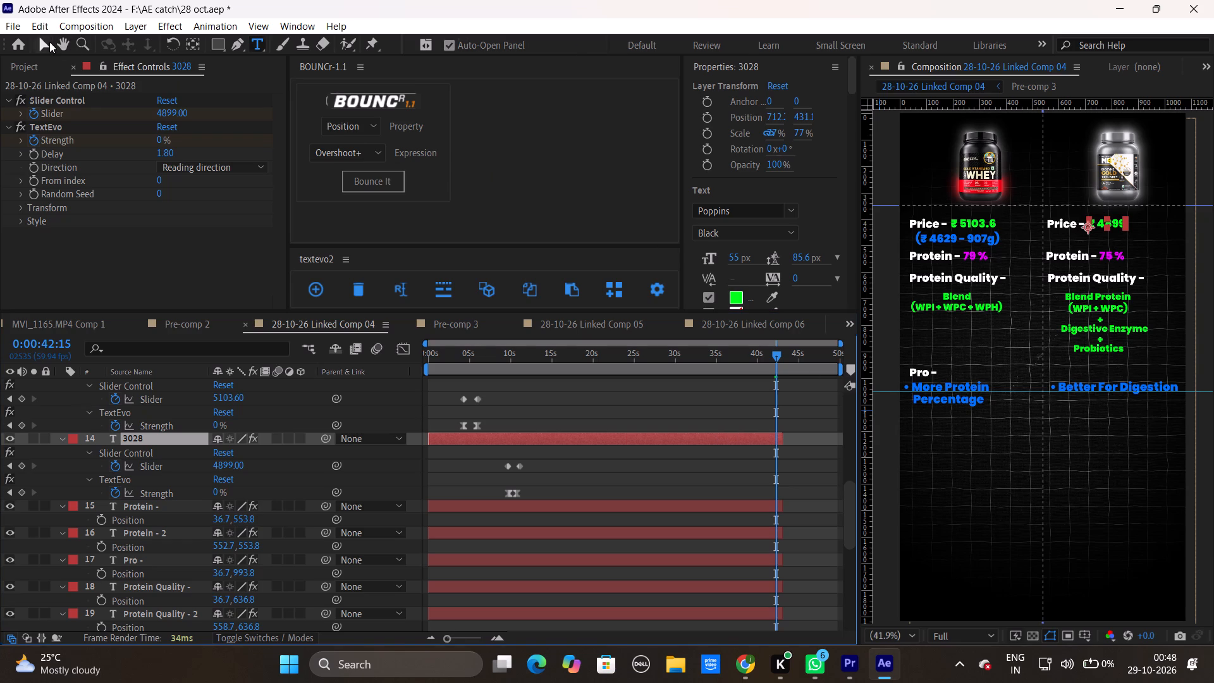
click(917, 371)
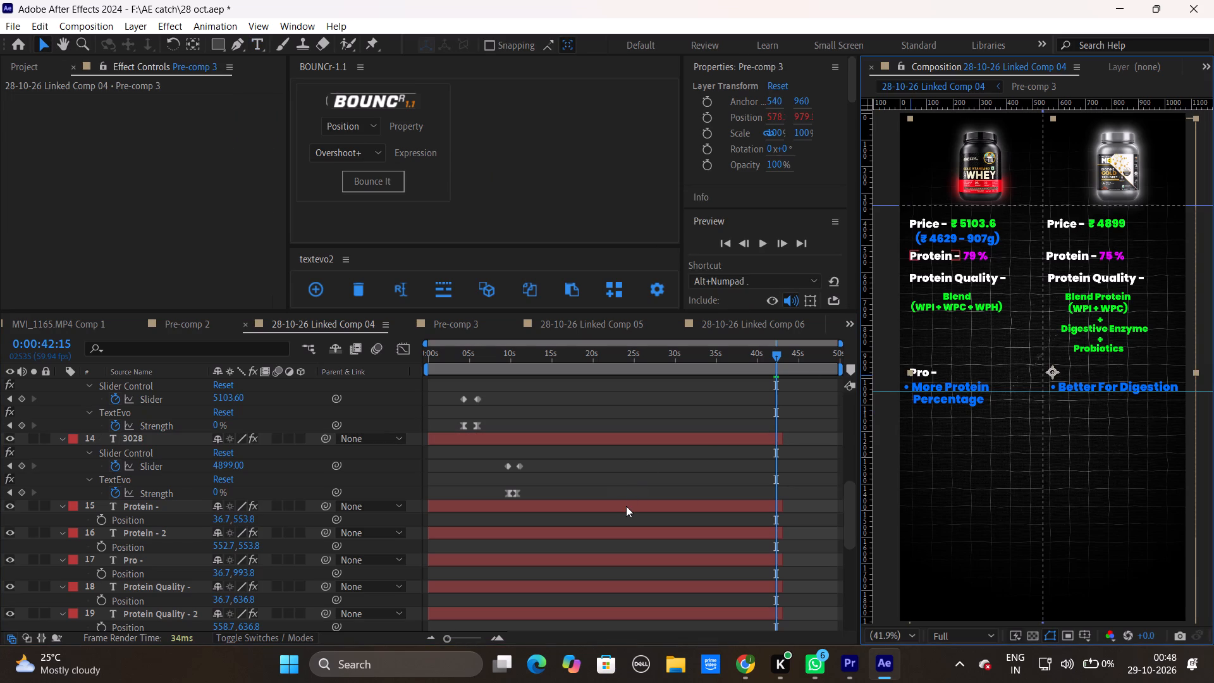
click(626, 506)
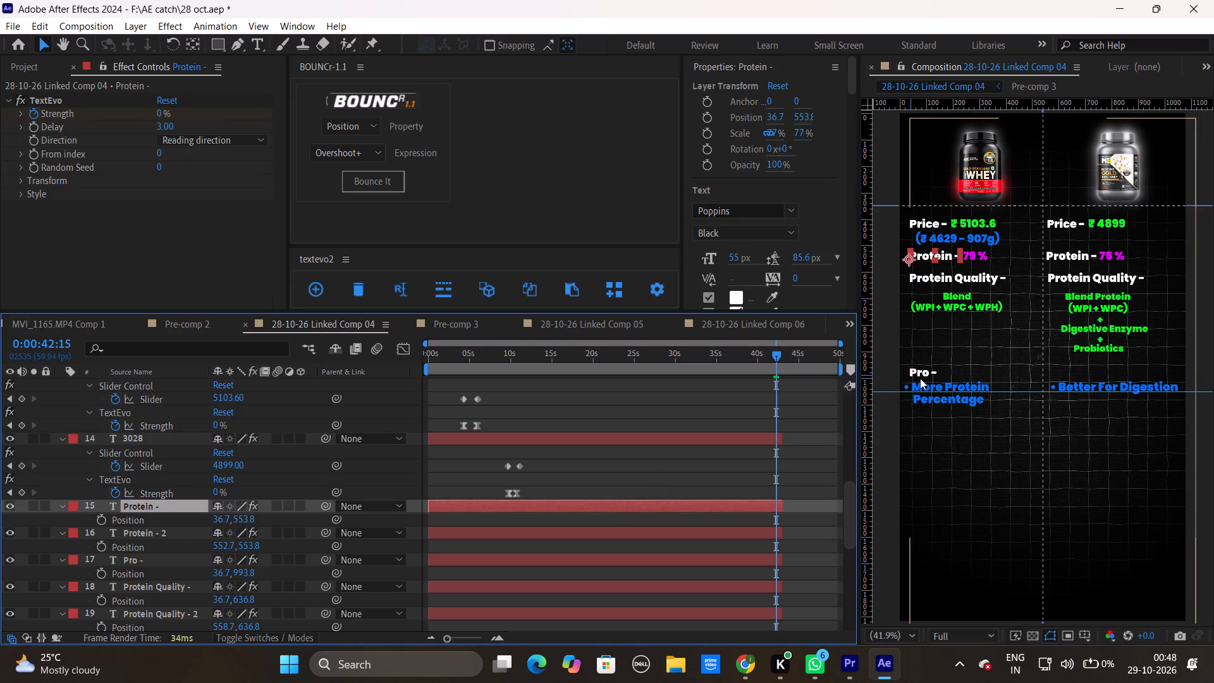
click(254, 46)
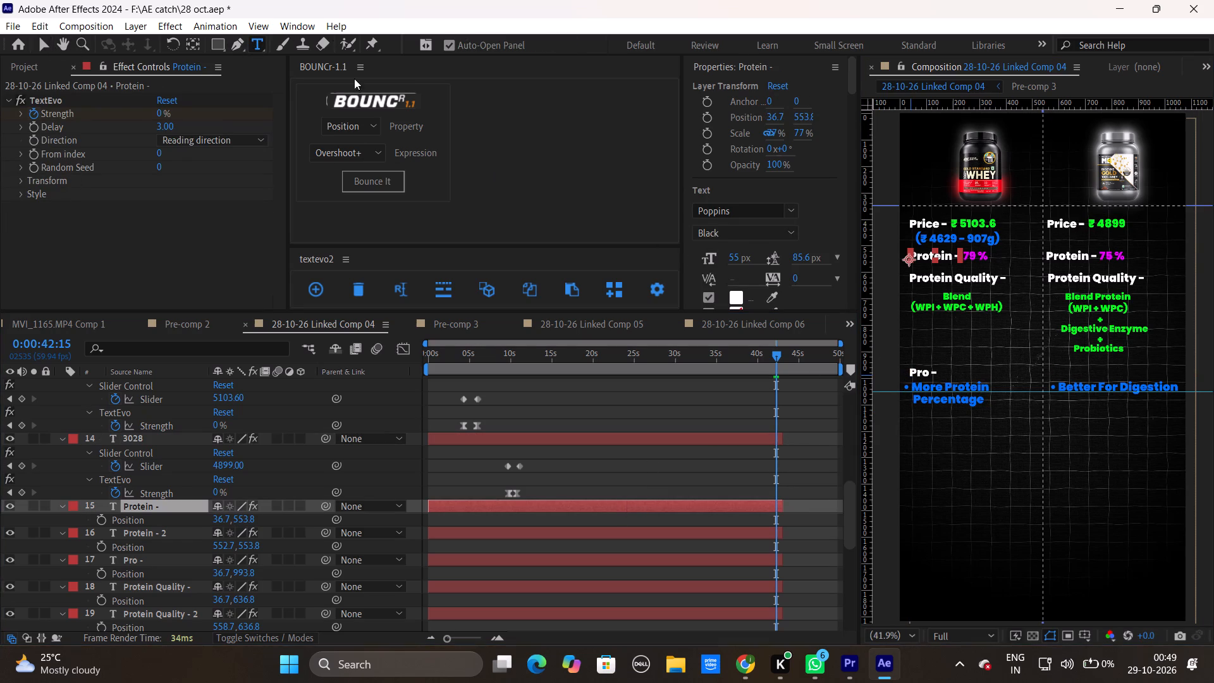
click(919, 372)
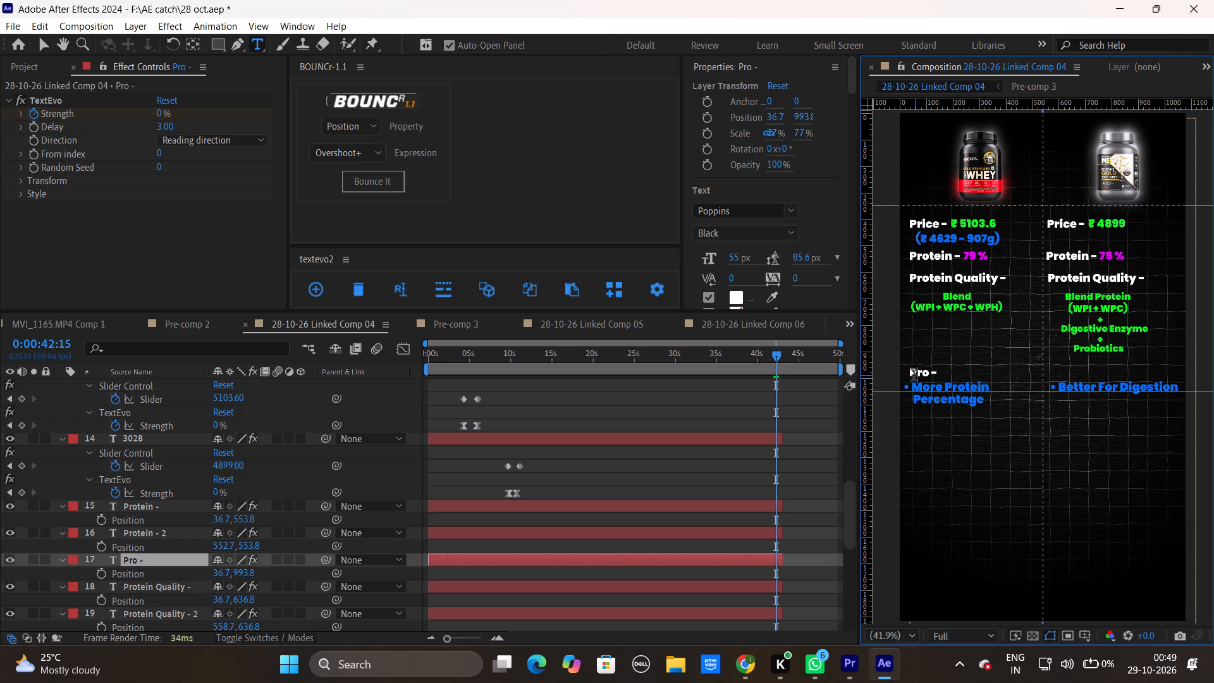
click(651, 558)
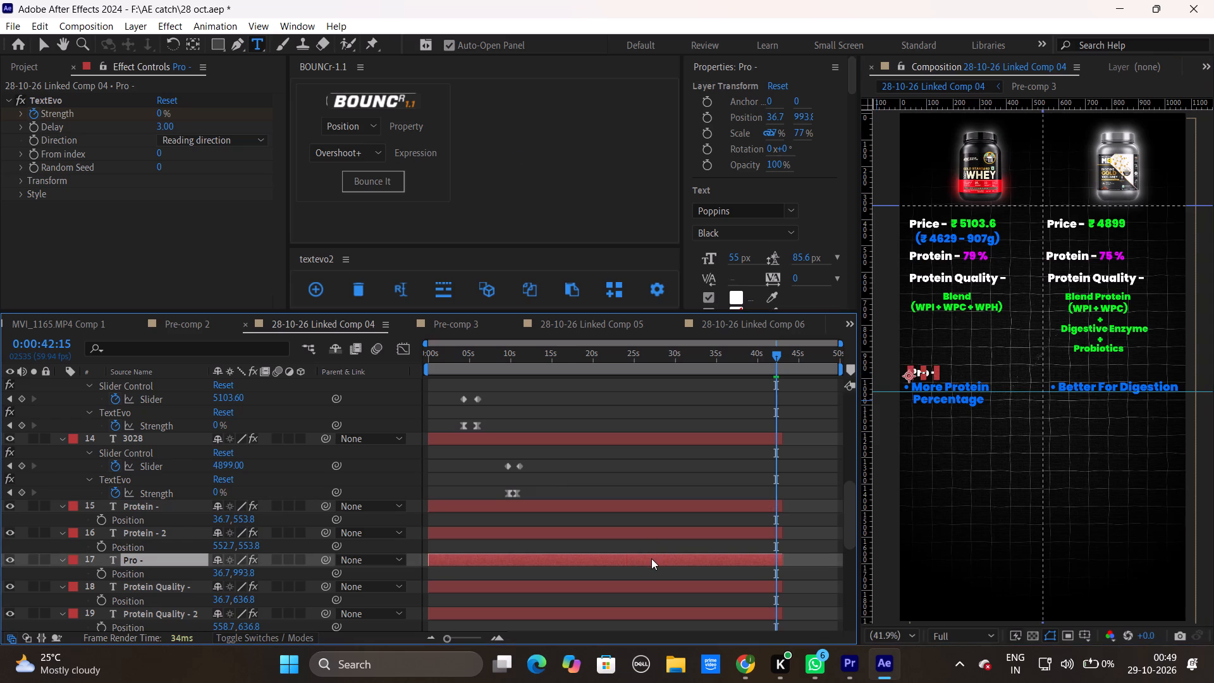
key(ctrl+d)
click(651, 558)
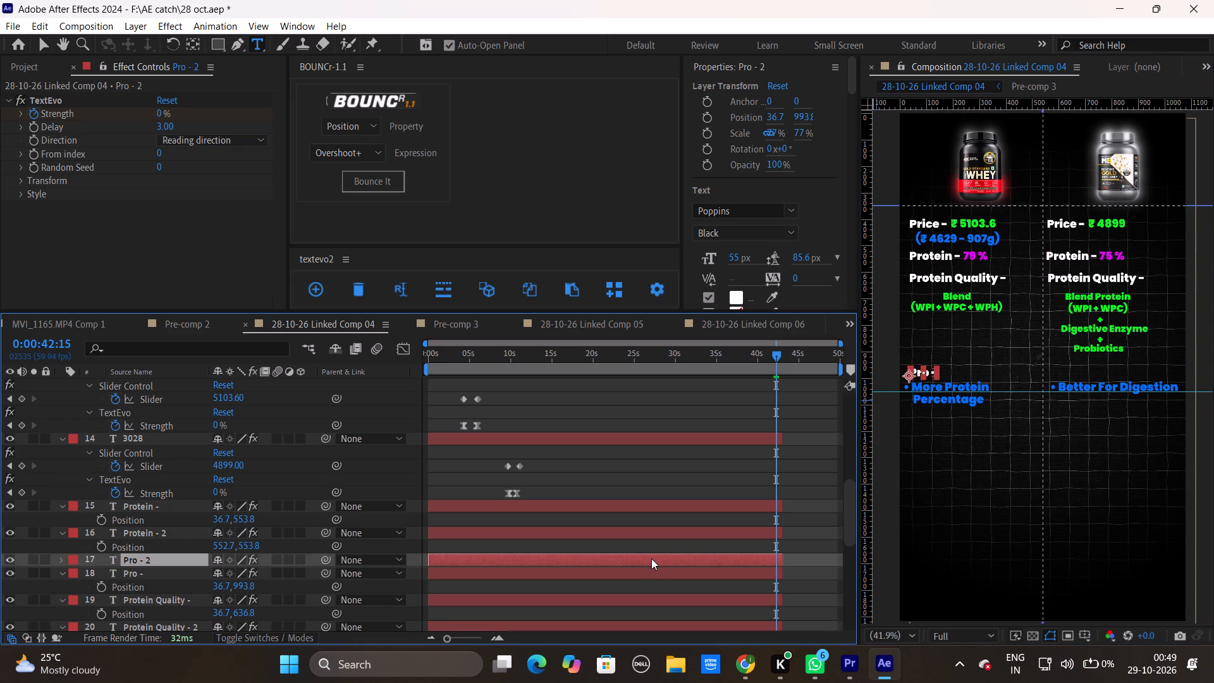
key(p)
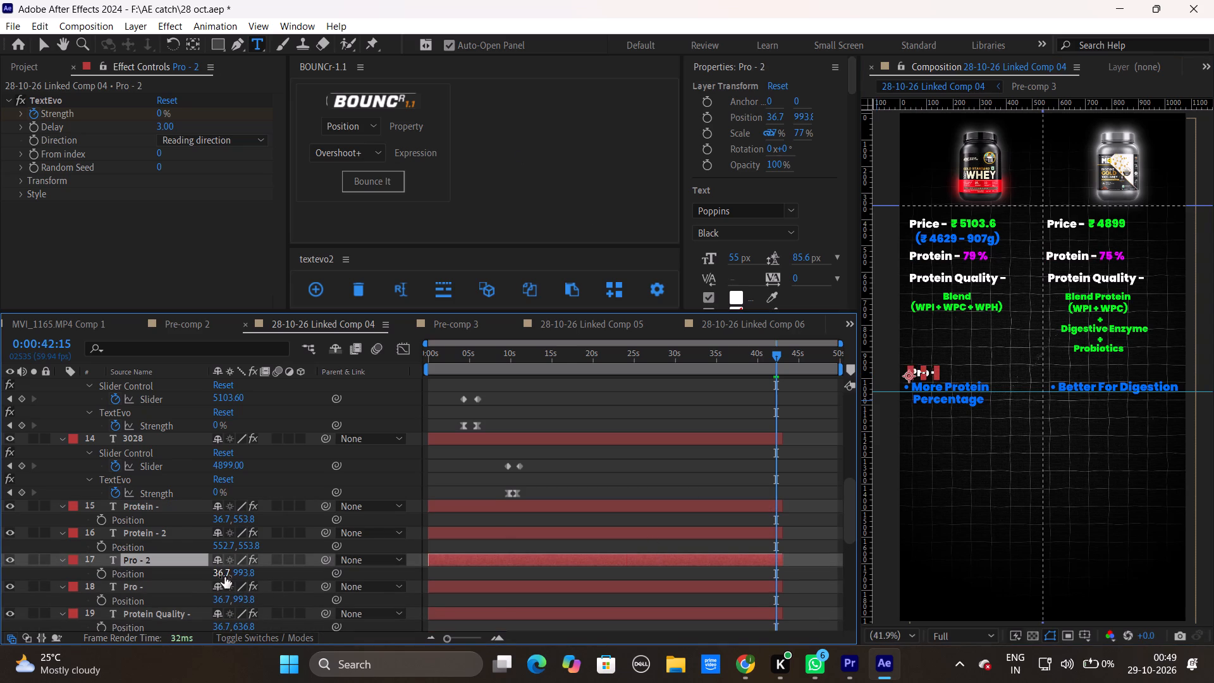
drag(224, 576, 630, 567)
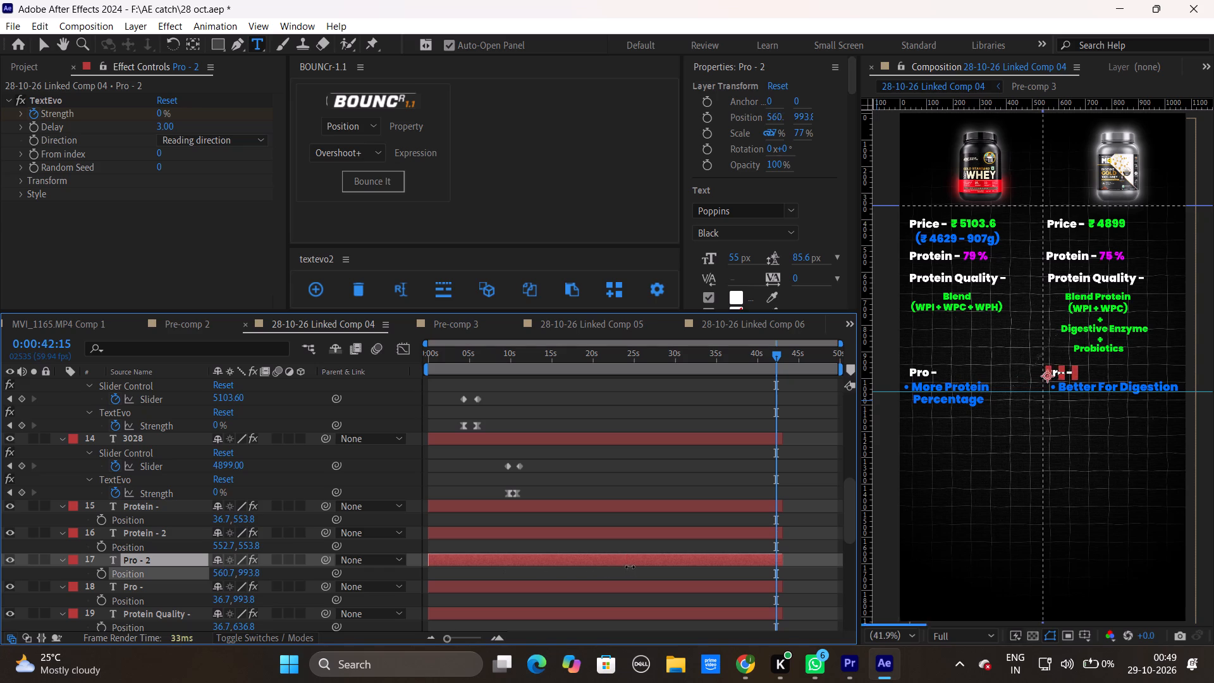
drag(630, 567, 653, 565)
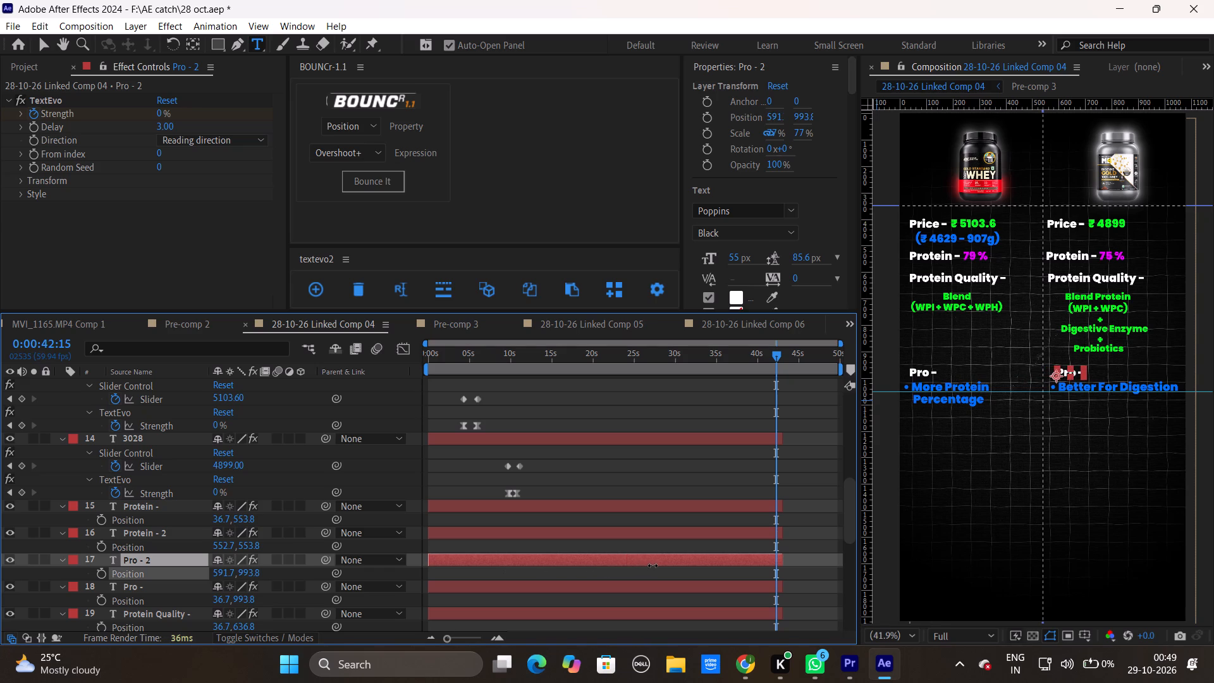
drag(653, 565, 656, 565)
click(695, 574)
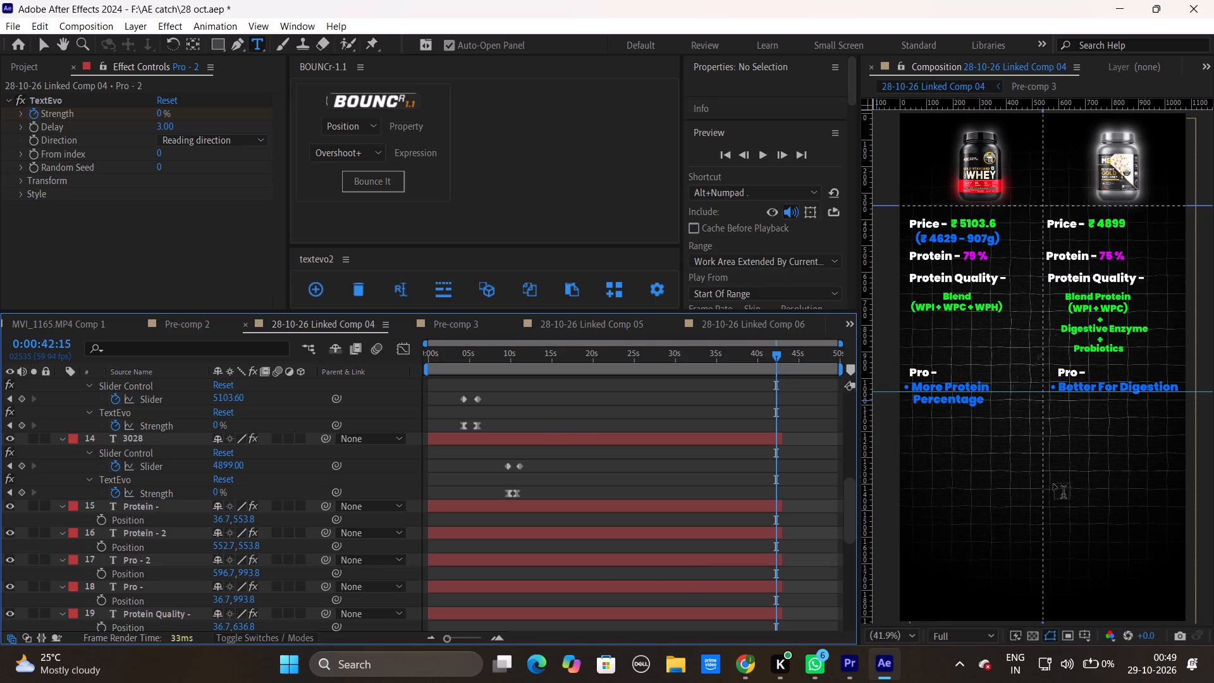
Shift the second product's "Pro -" heading back to X position 571.7, lining it up above "Better For Digestion".
click(1077, 373)
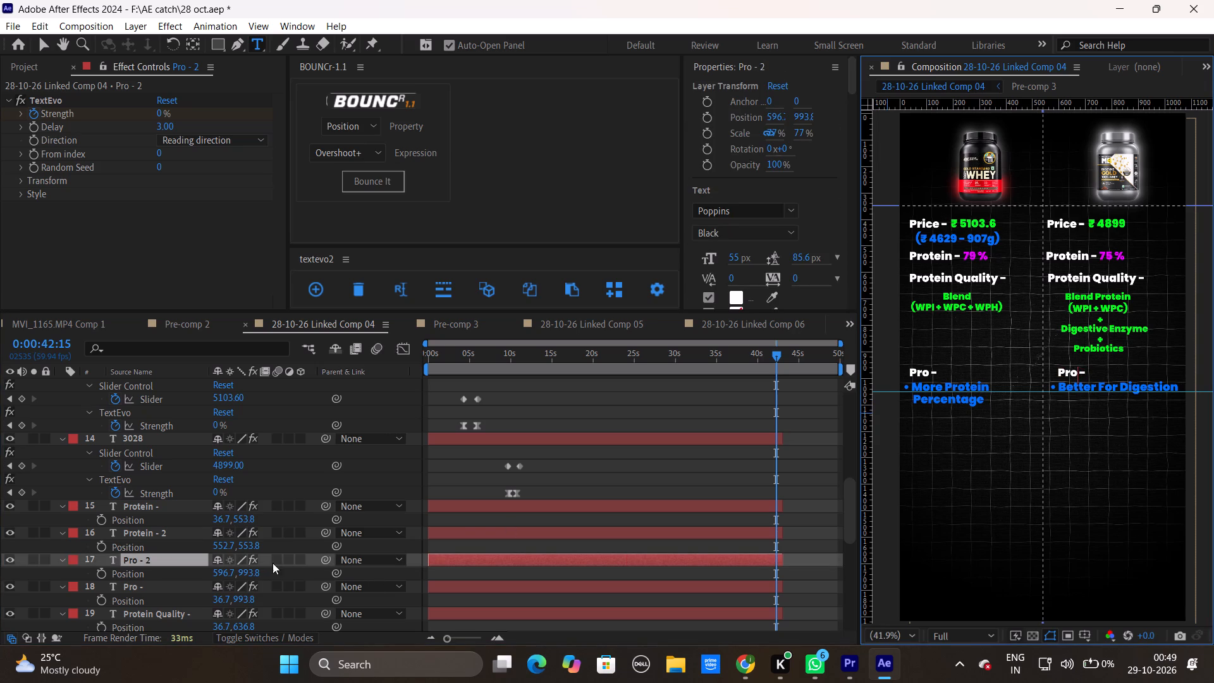
drag(225, 571, 218, 572)
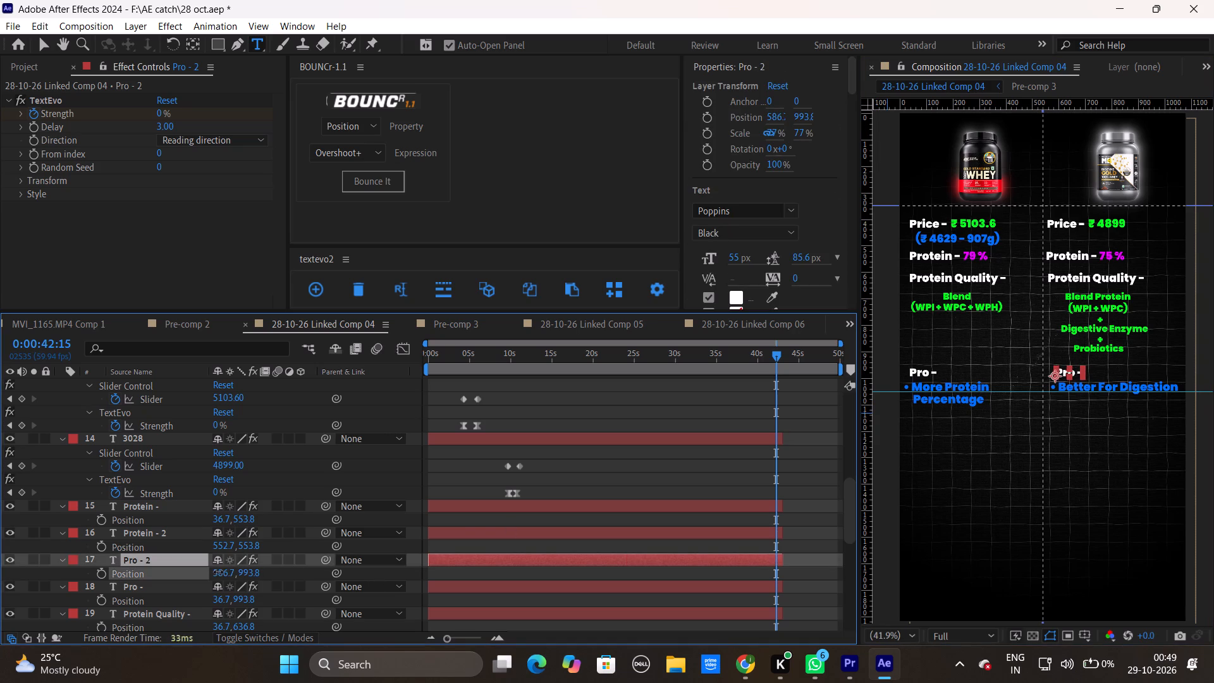
drag(218, 572, 211, 572)
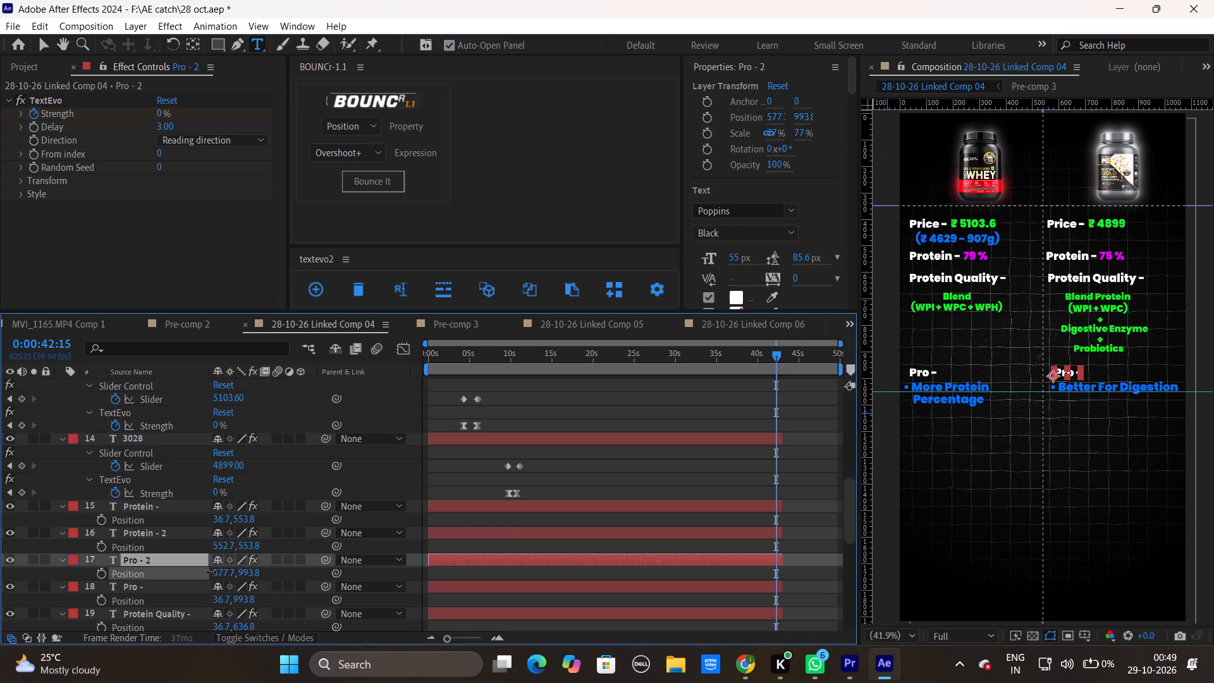
drag(211, 572, 206, 572)
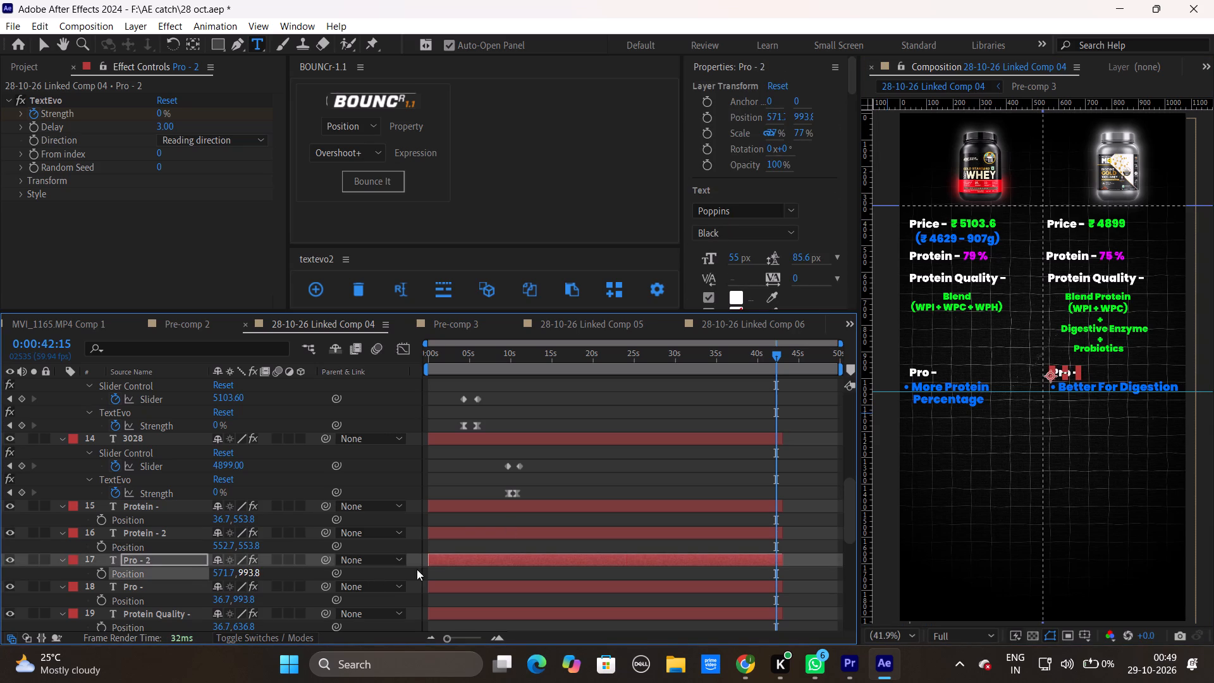
click(454, 570)
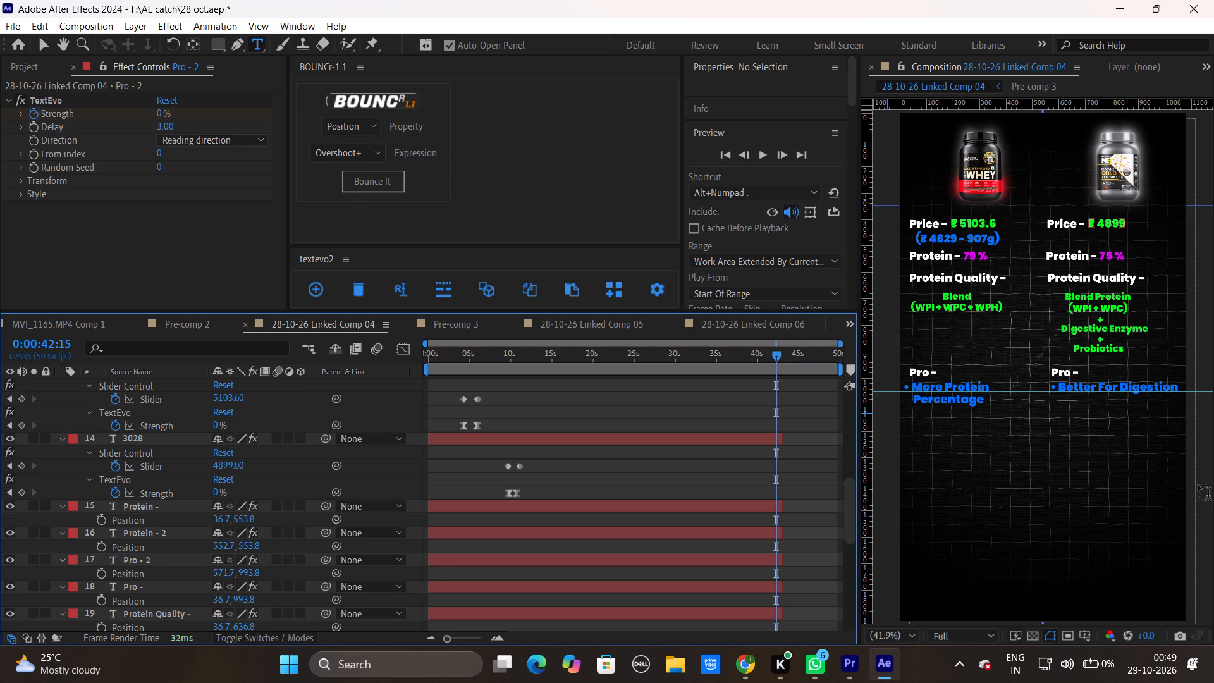
Change the fill colour of the whole "More Protein Percentage" text to orange.
drag(905, 387, 917, 386)
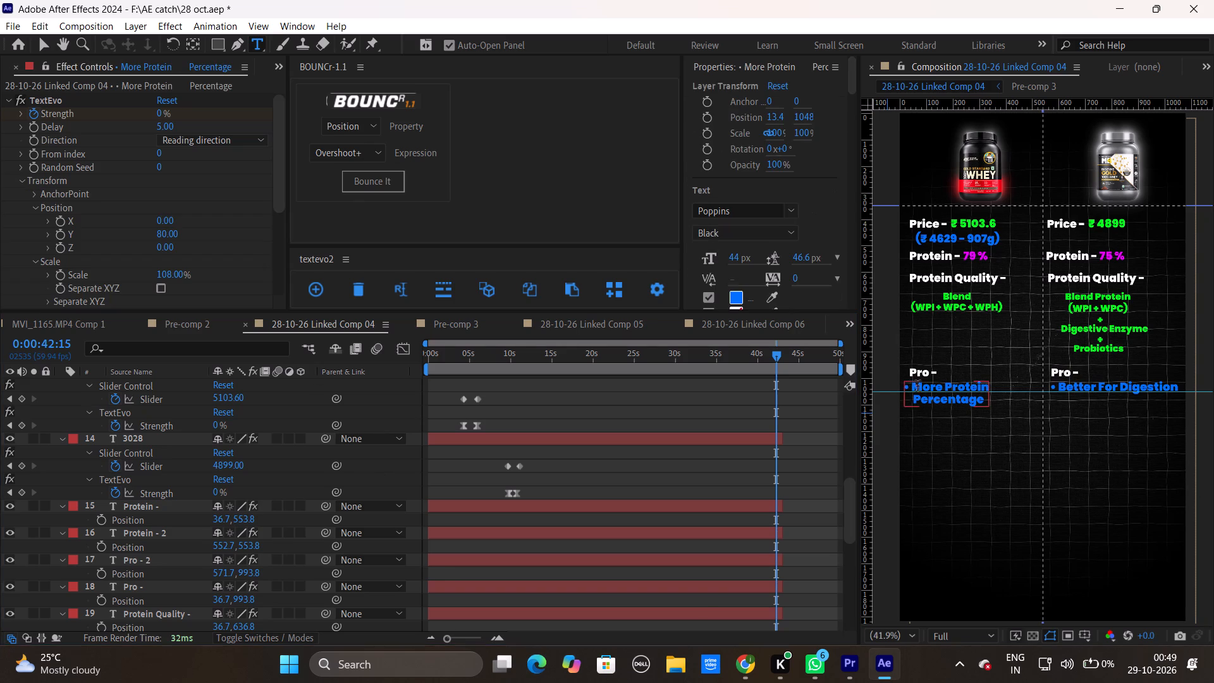
drag(917, 386, 1009, 429)
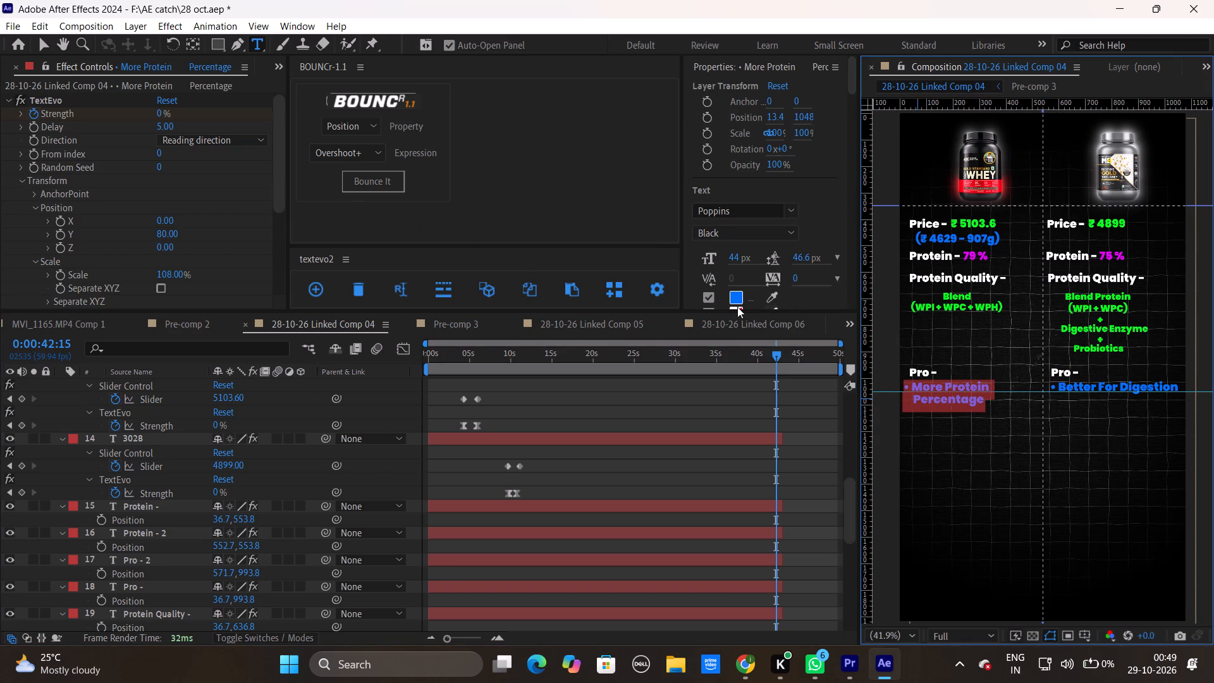
click(736, 295)
drag(637, 394, 637, 396)
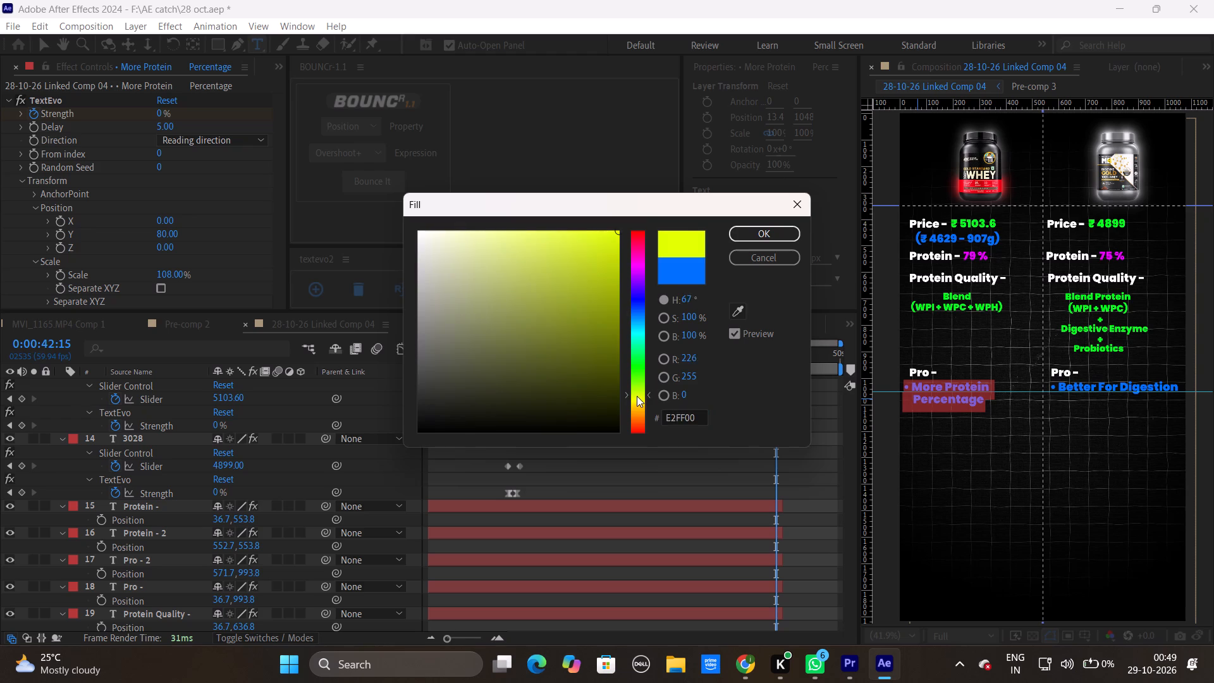
drag(637, 396, 632, 409)
click(765, 235)
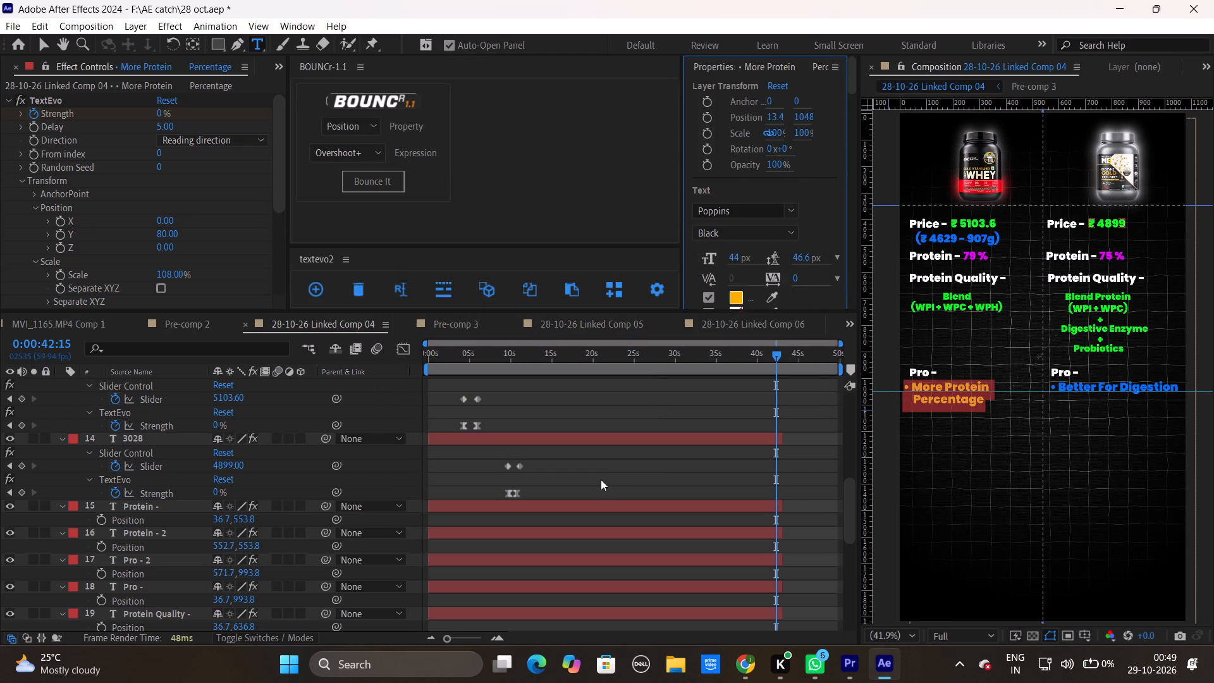
click(601, 479)
Recolour the whole "Better For Digestion" text by sampling the orange fill from "More Protein Percentage".
drag(1054, 386, 1063, 386)
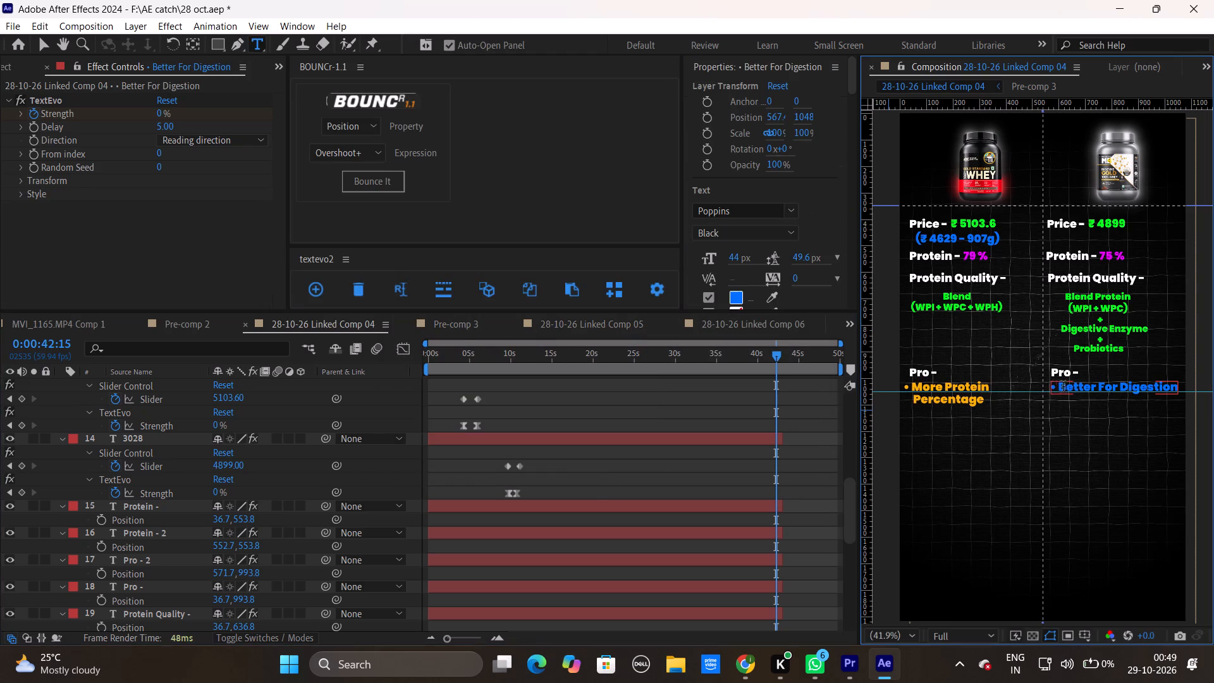
drag(1063, 386, 1084, 386)
drag(1052, 383, 1213, 397)
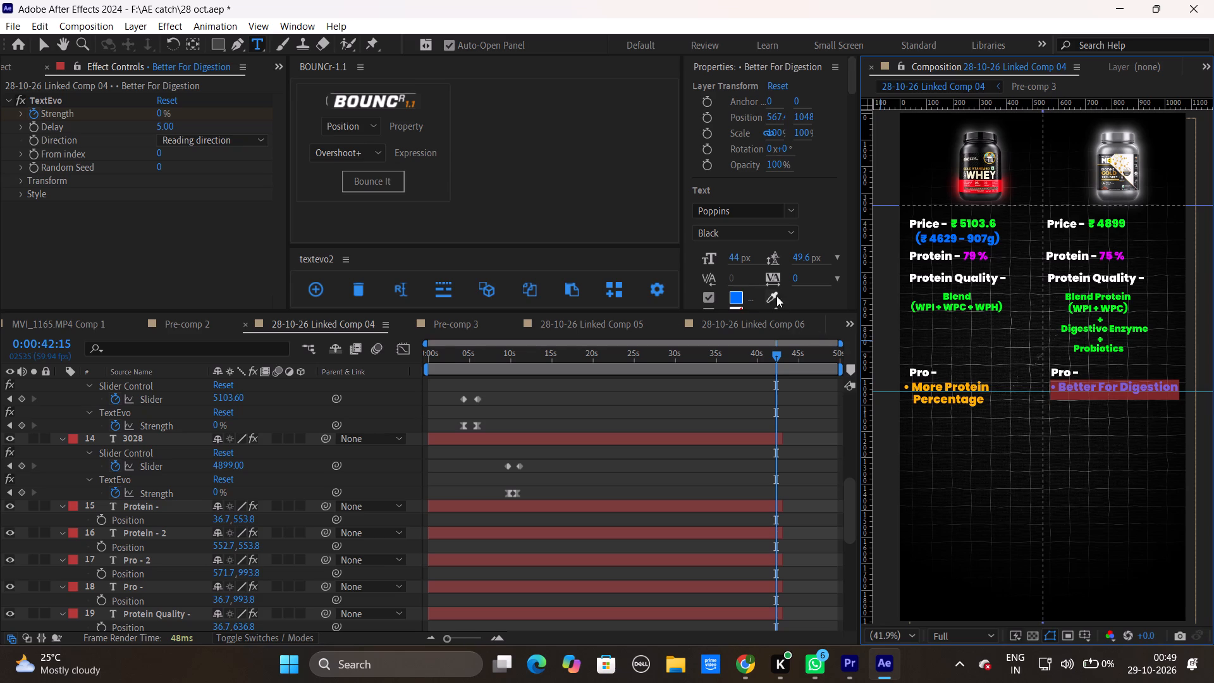
click(772, 293)
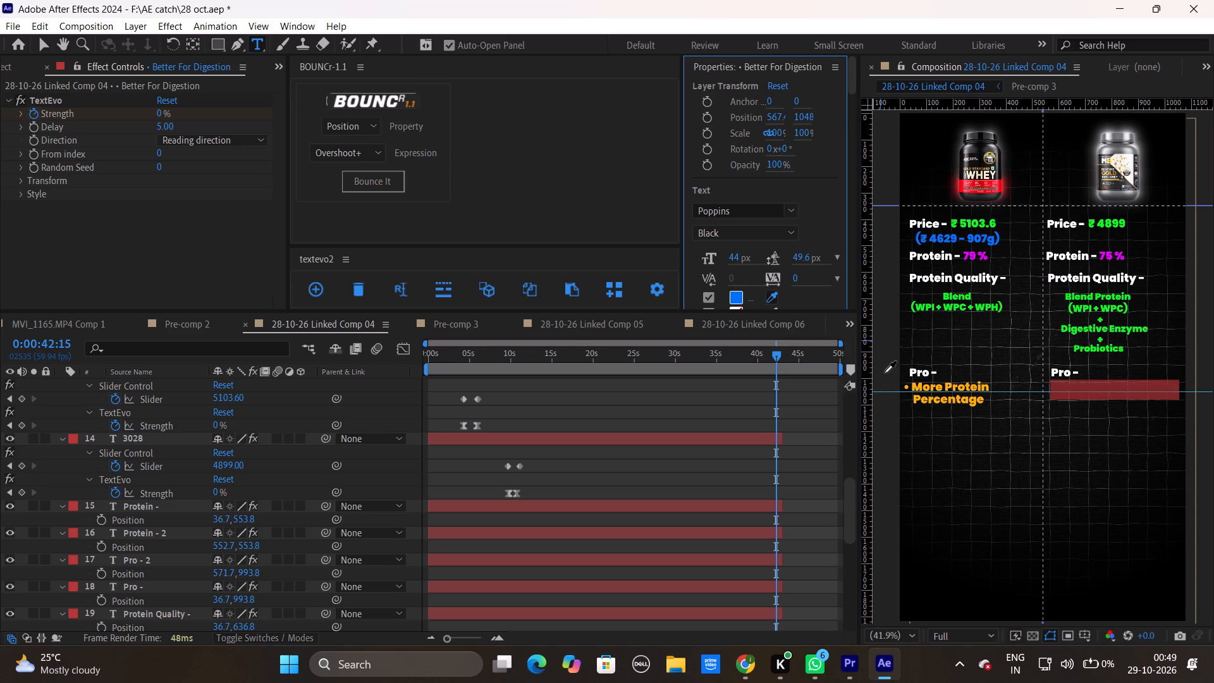
alt+scroll(885, 373, up, 3)
click(916, 388)
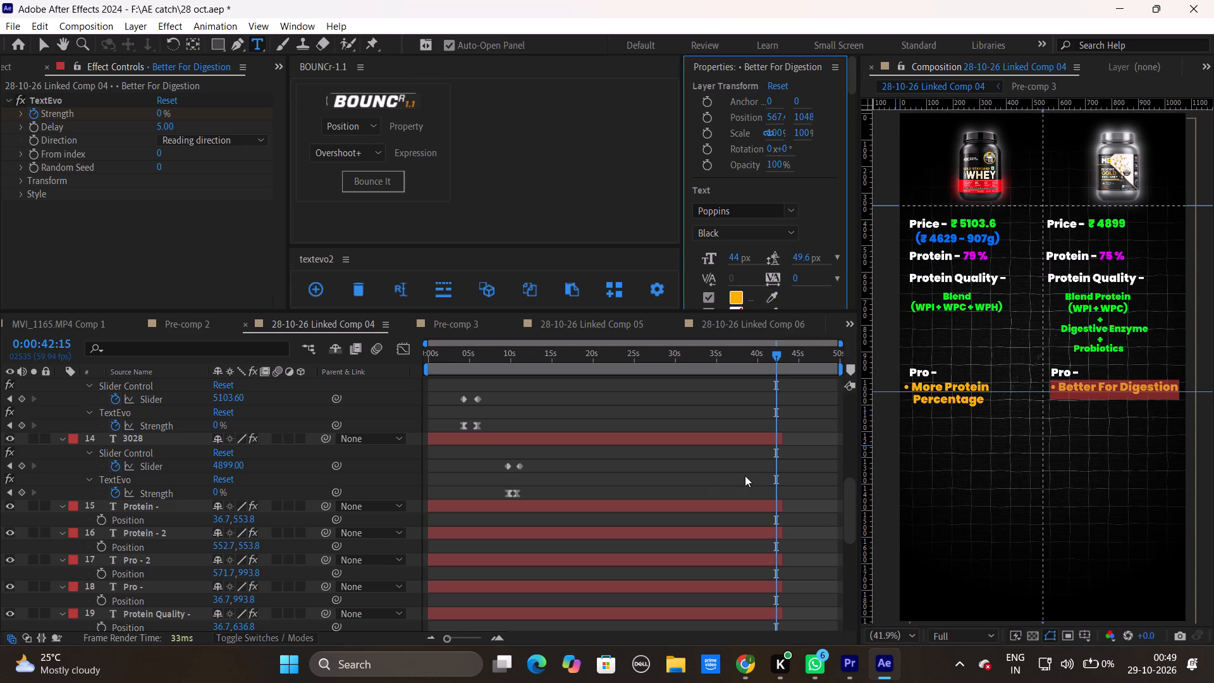
click(702, 476)
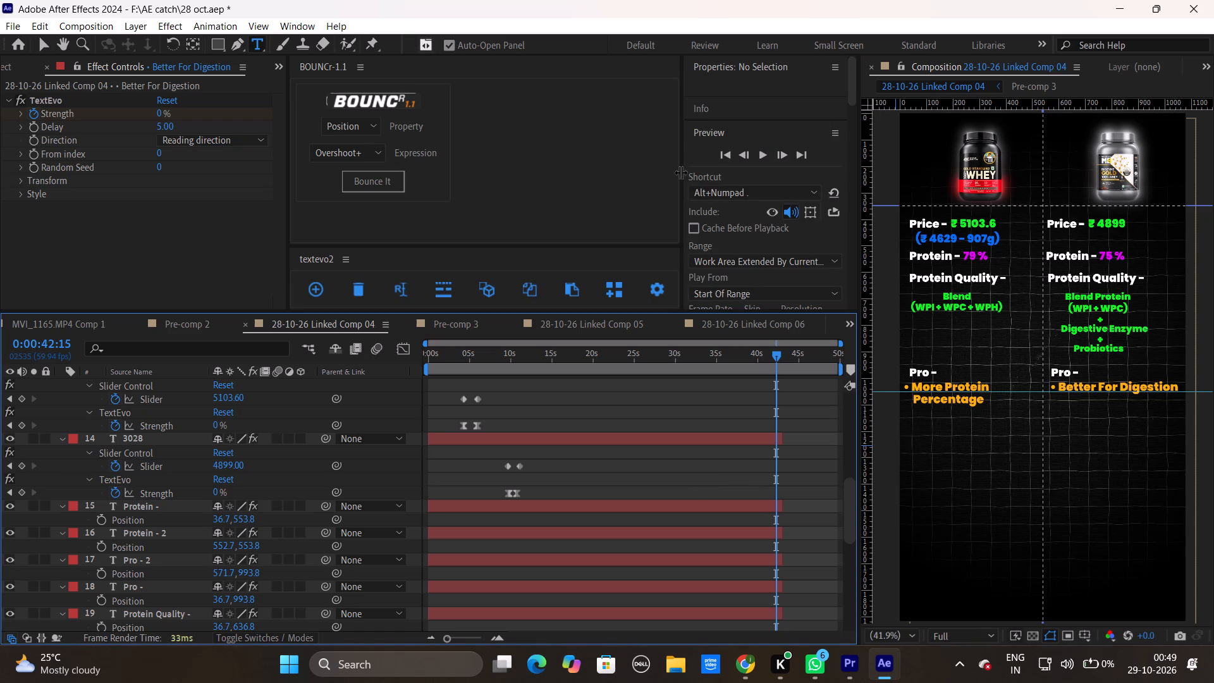
Search the effects for "light swee" and apply CC Light Sweep to the "More Protein Percentage" text.
scroll(810, 245, down, 2)
scroll(812, 247, up, 1)
scroll(812, 247, down, 3)
scroll(812, 247, up, 1)
scroll(812, 247, down, 5)
scroll(828, 289, up, 1)
scroll(828, 289, down, 1)
click(728, 176)
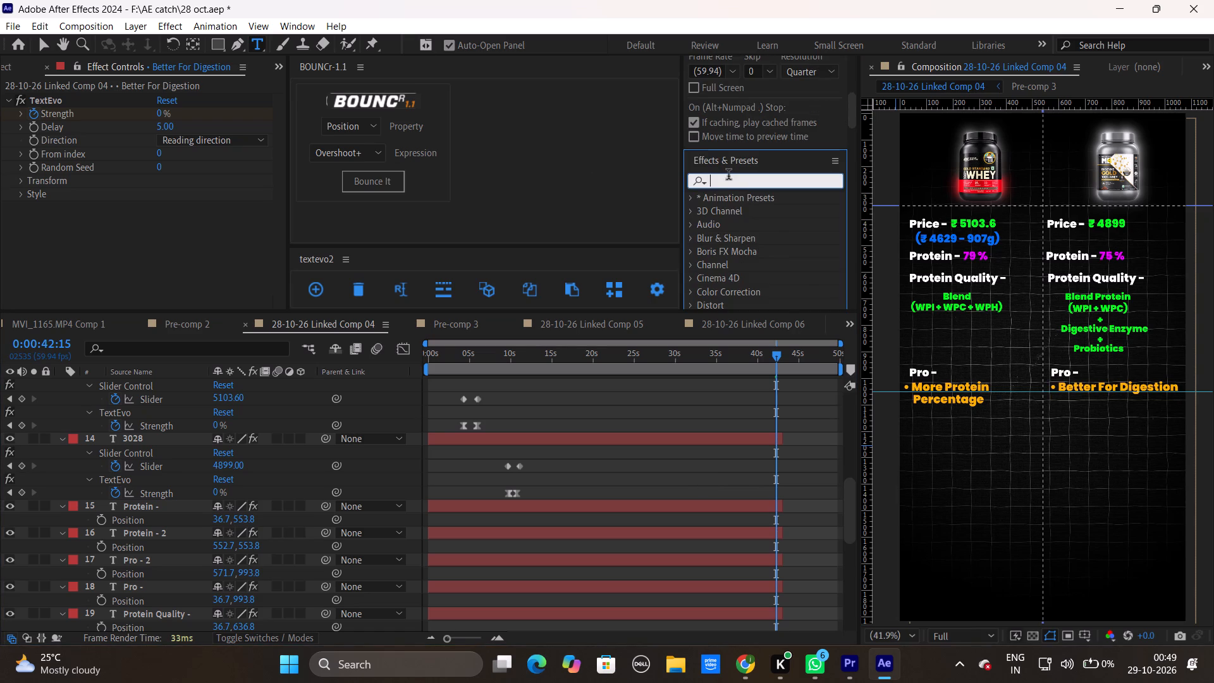
text(light)
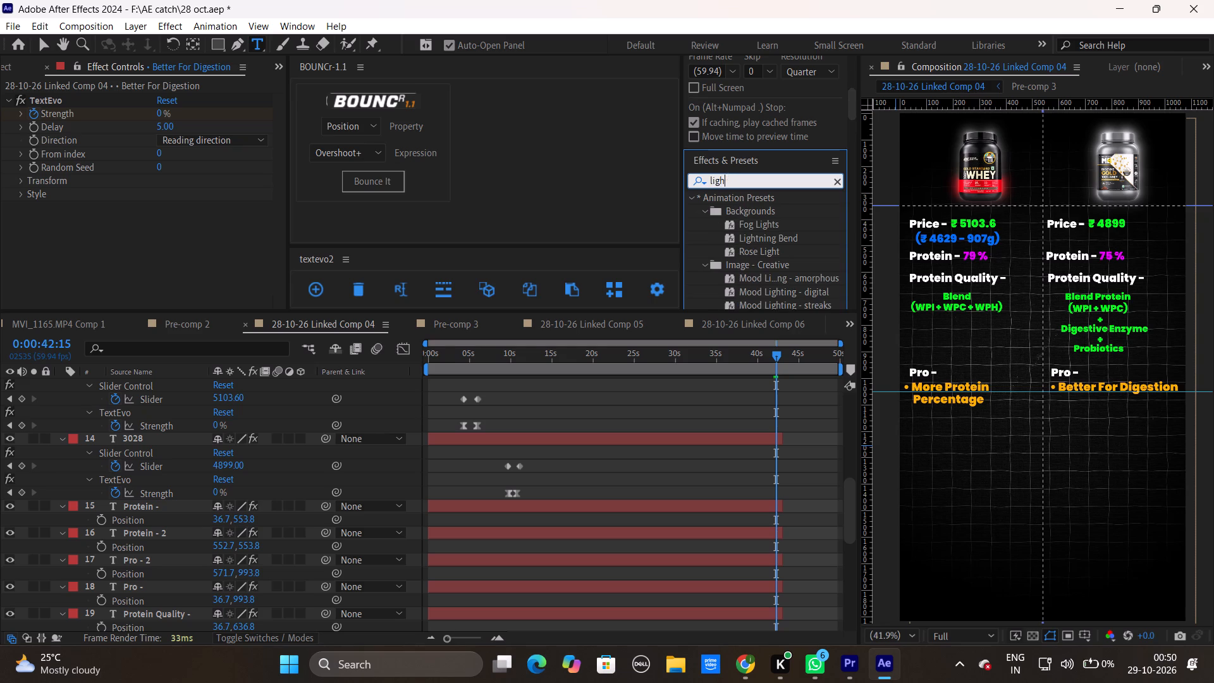
key(space)
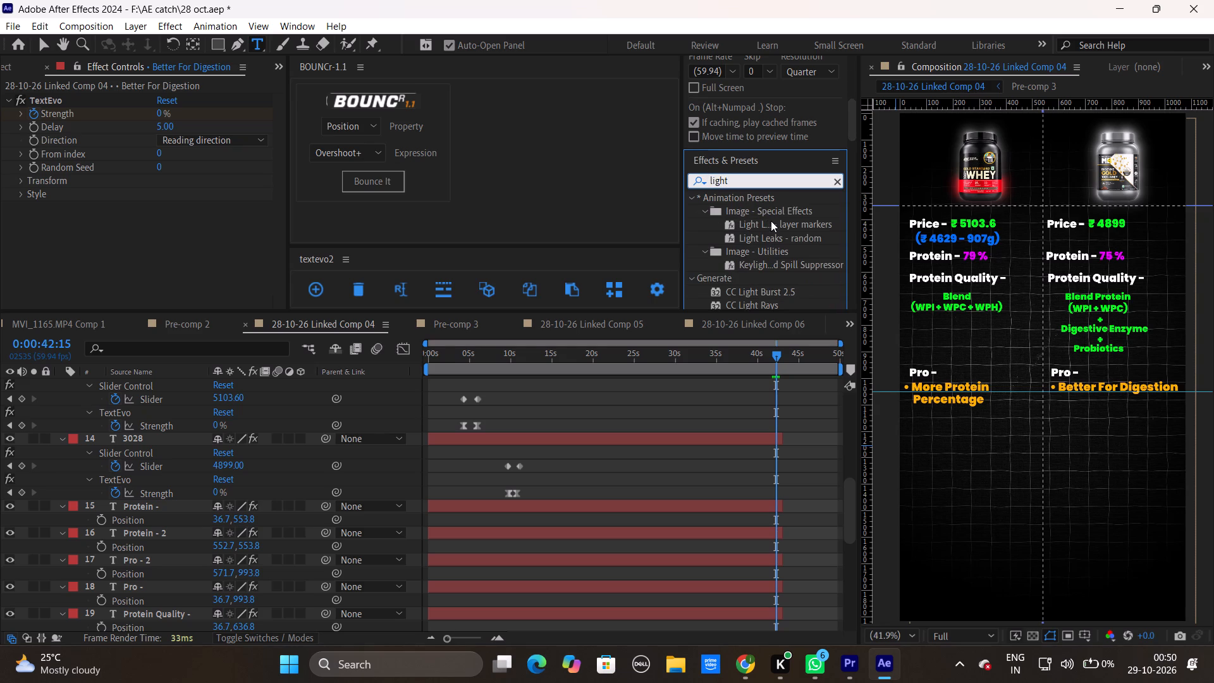
text(swee)
drag(768, 212, 947, 381)
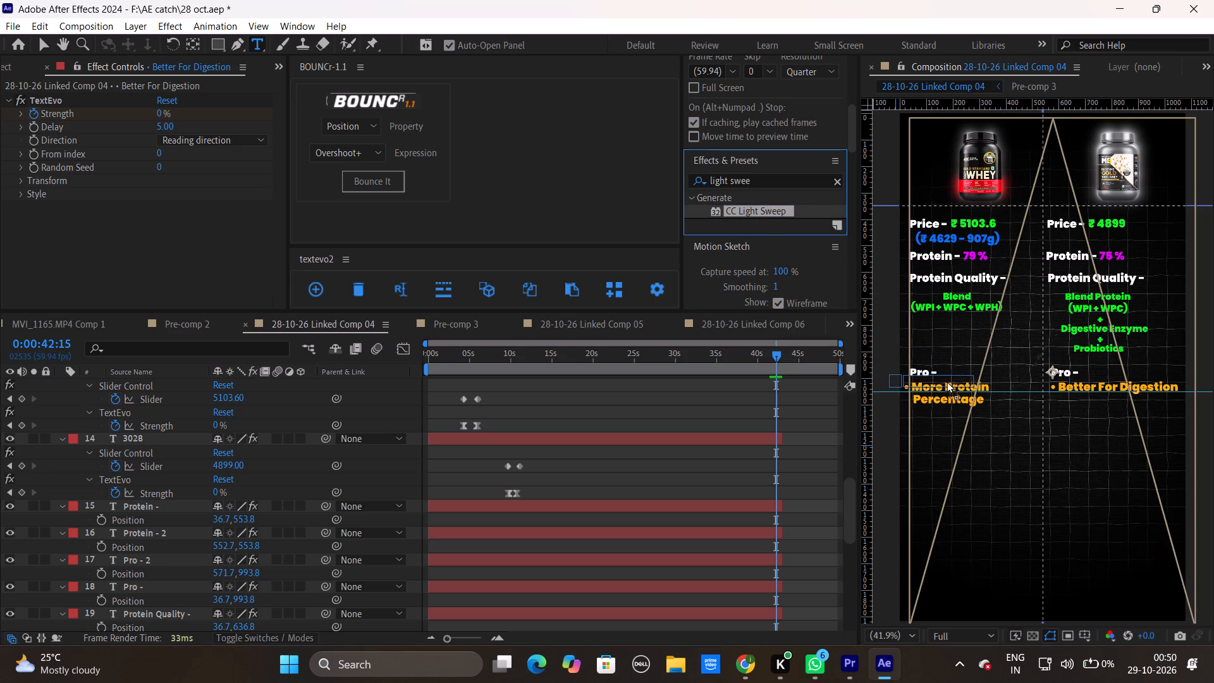
drag(947, 381, 947, 382)
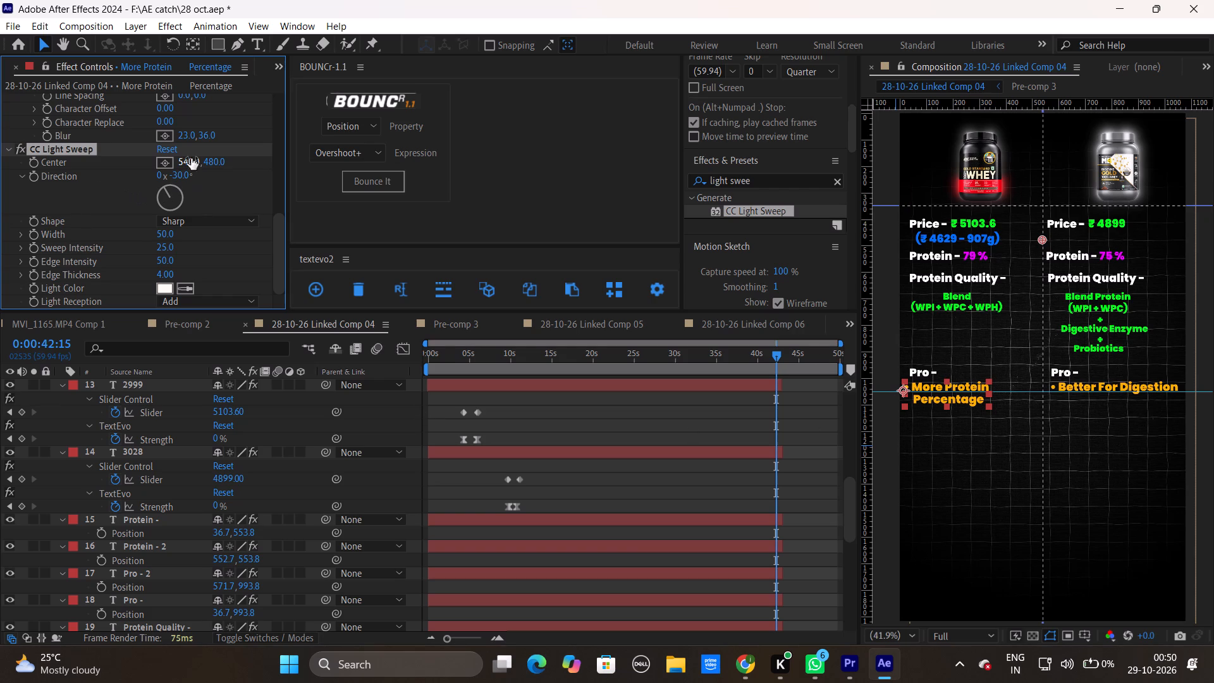
Place the CC Light Sweep center on "More Protein Percentage" at about 123.2, 983.9 and widen the sweep to 118.
drag(191, 158, 204, 219)
drag(1026, 238, 925, 372)
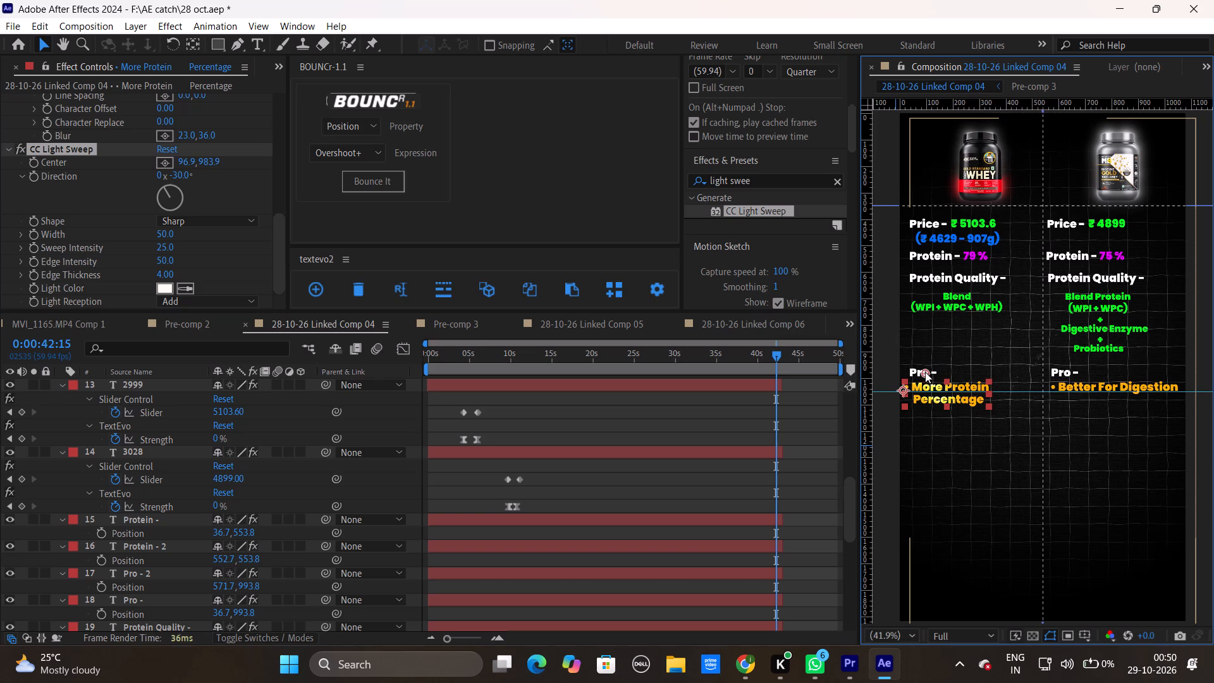
drag(925, 372, 926, 372)
drag(926, 372, 931, 372)
drag(931, 372, 932, 372)
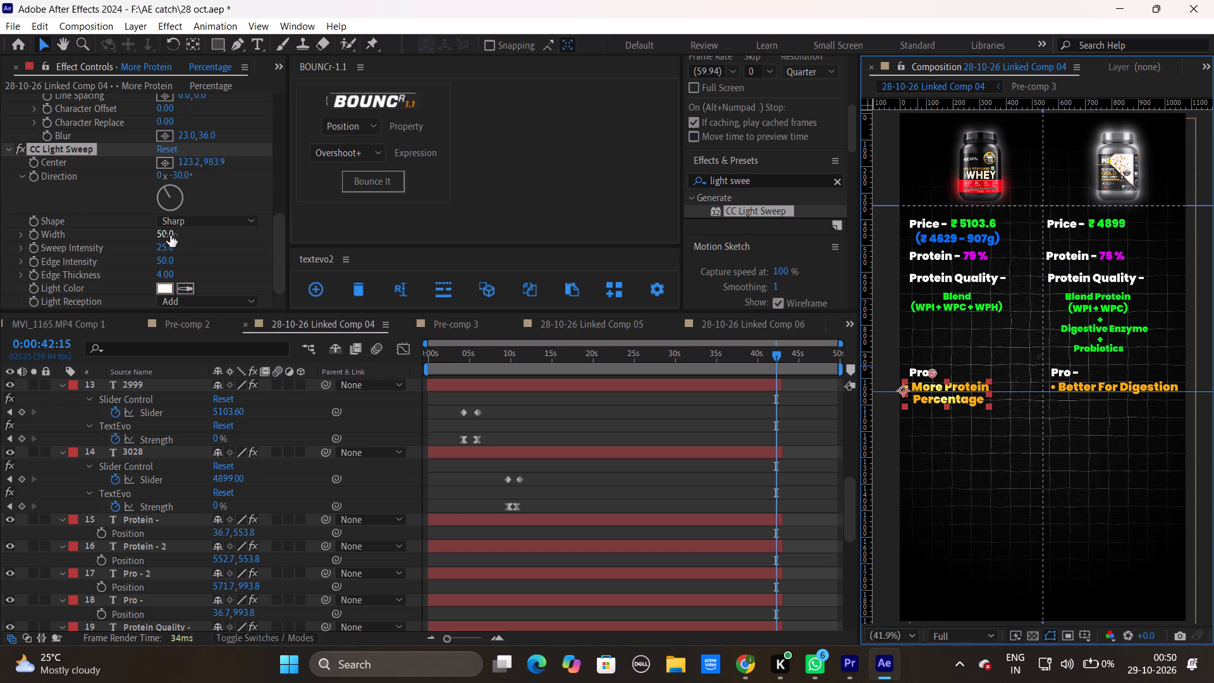
drag(170, 235, 233, 237)
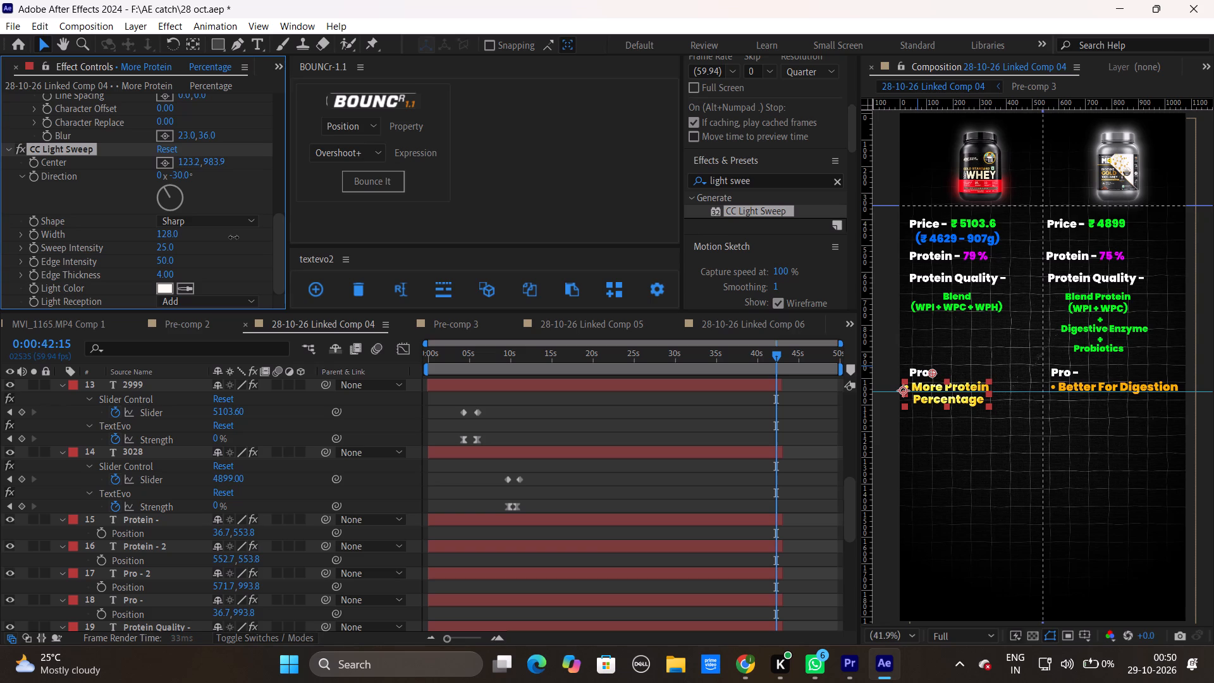
drag(233, 237, 226, 238)
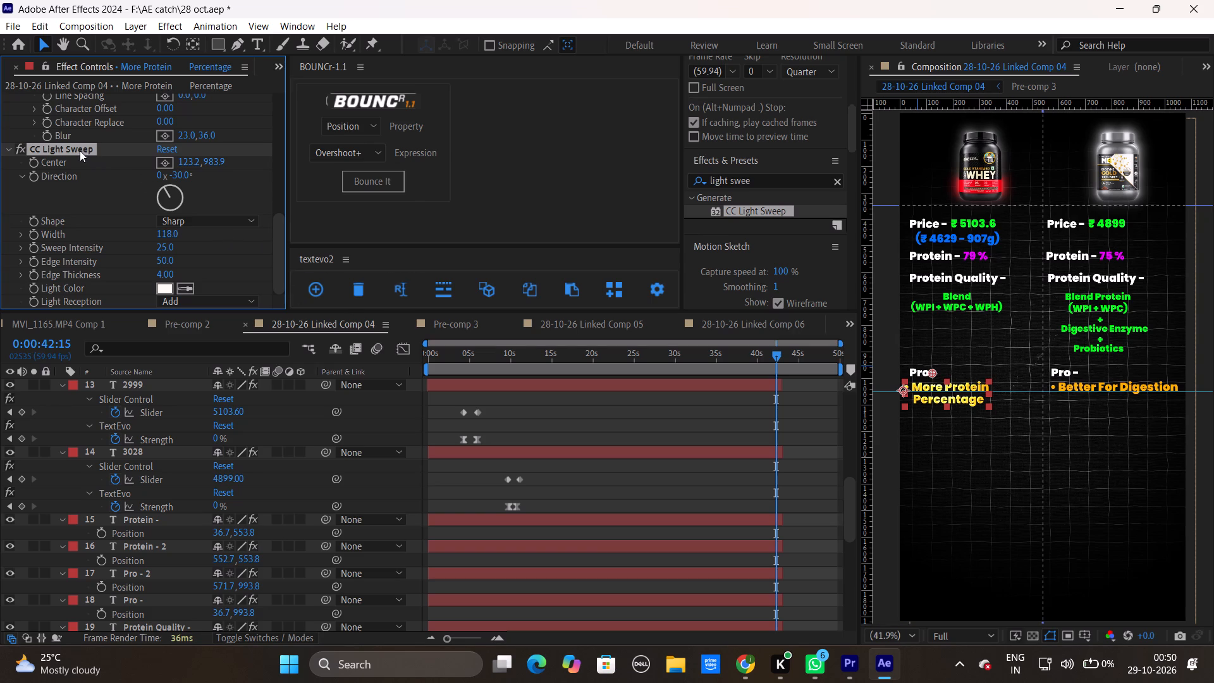
Copy the CC Light Sweep onto the "Better For Digestion" text and move its center to about 717.4, 897.9.
right_click(79, 149)
click(130, 195)
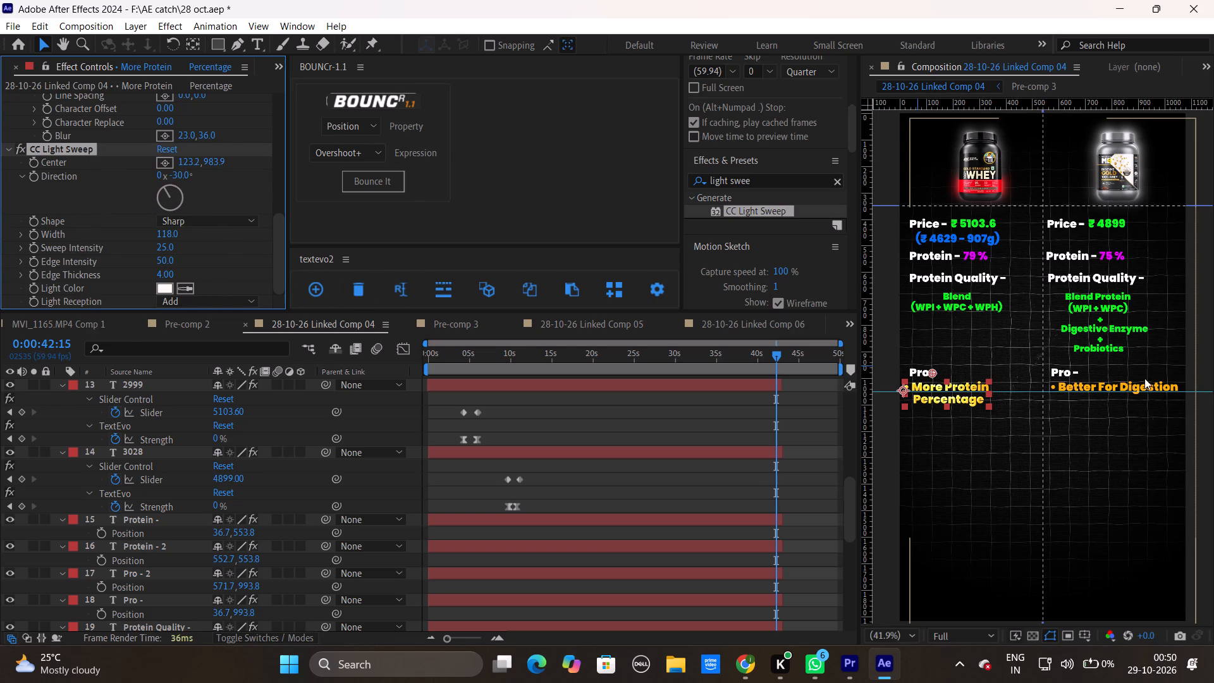
click(1126, 389)
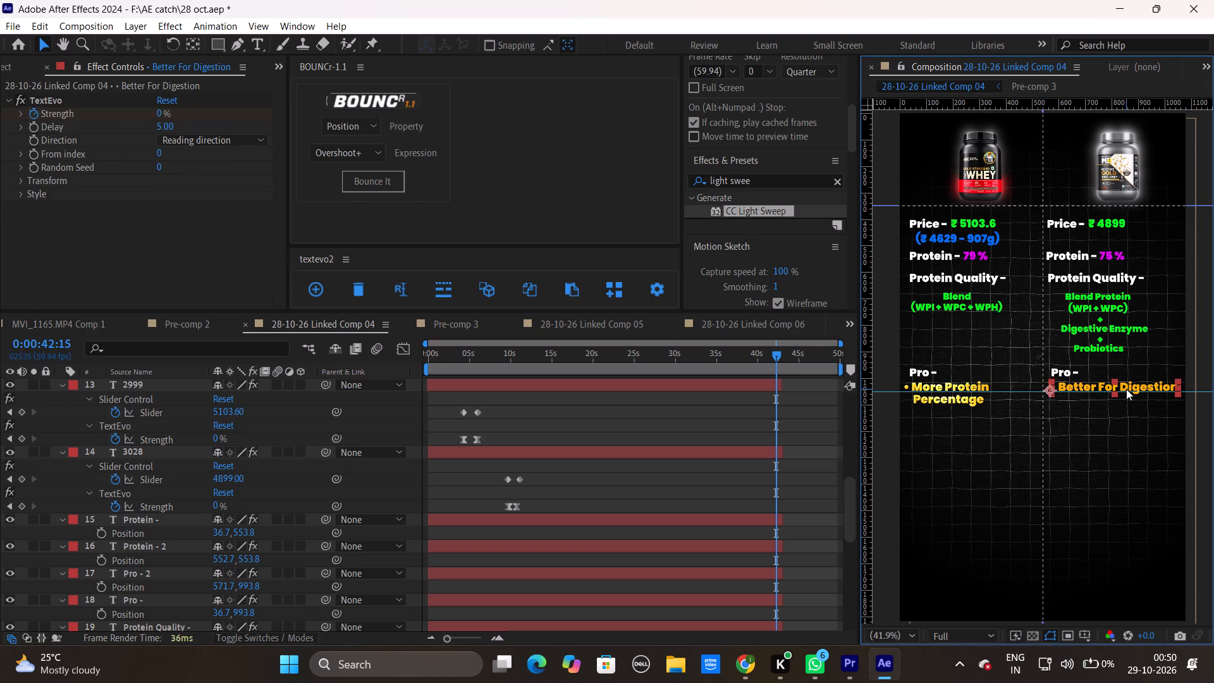
key(ctrl+v)
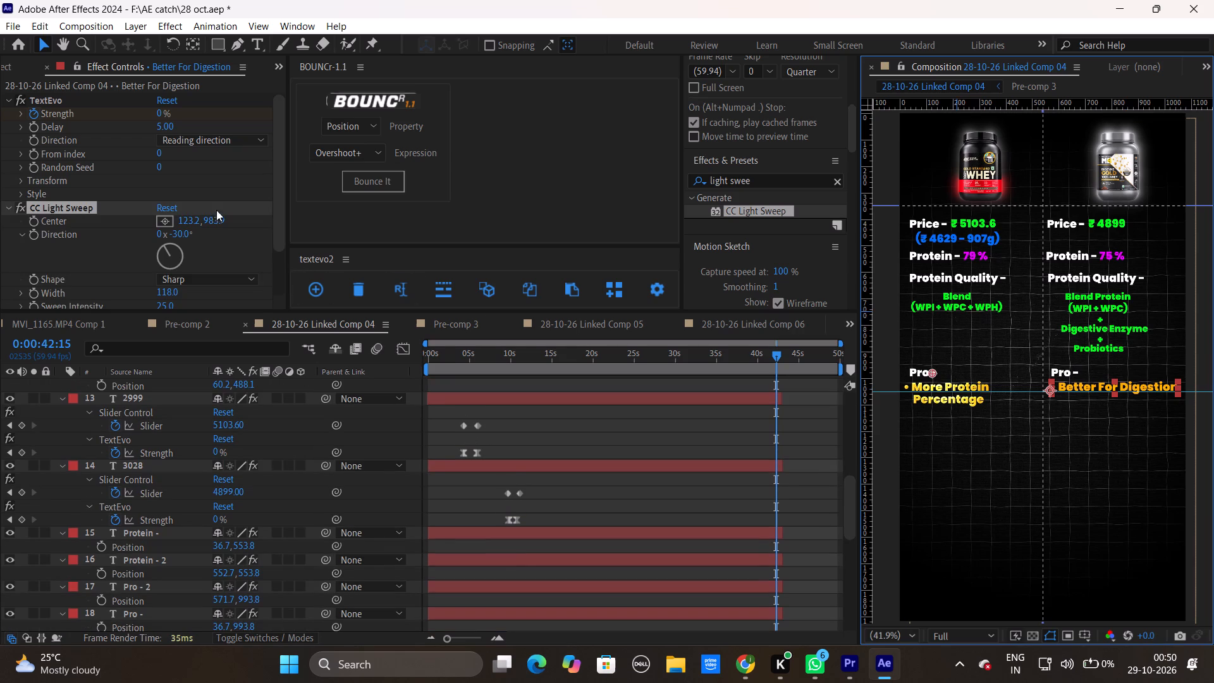
drag(194, 220, 570, 245)
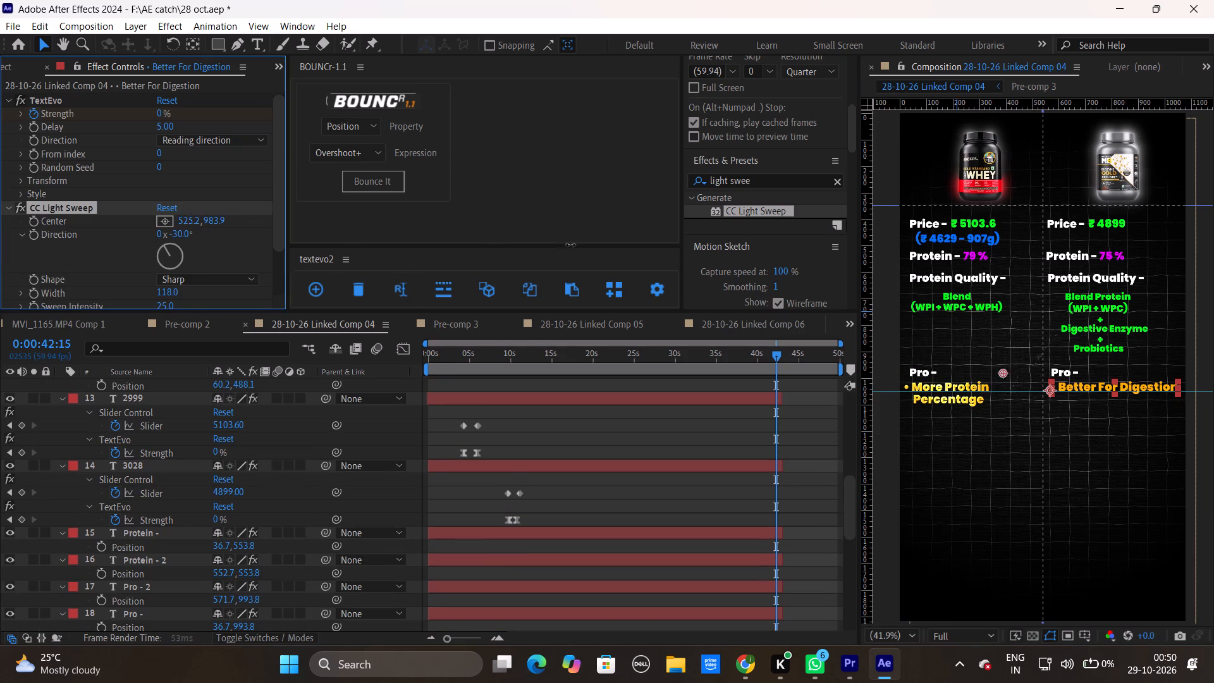
drag(570, 245, 746, 231)
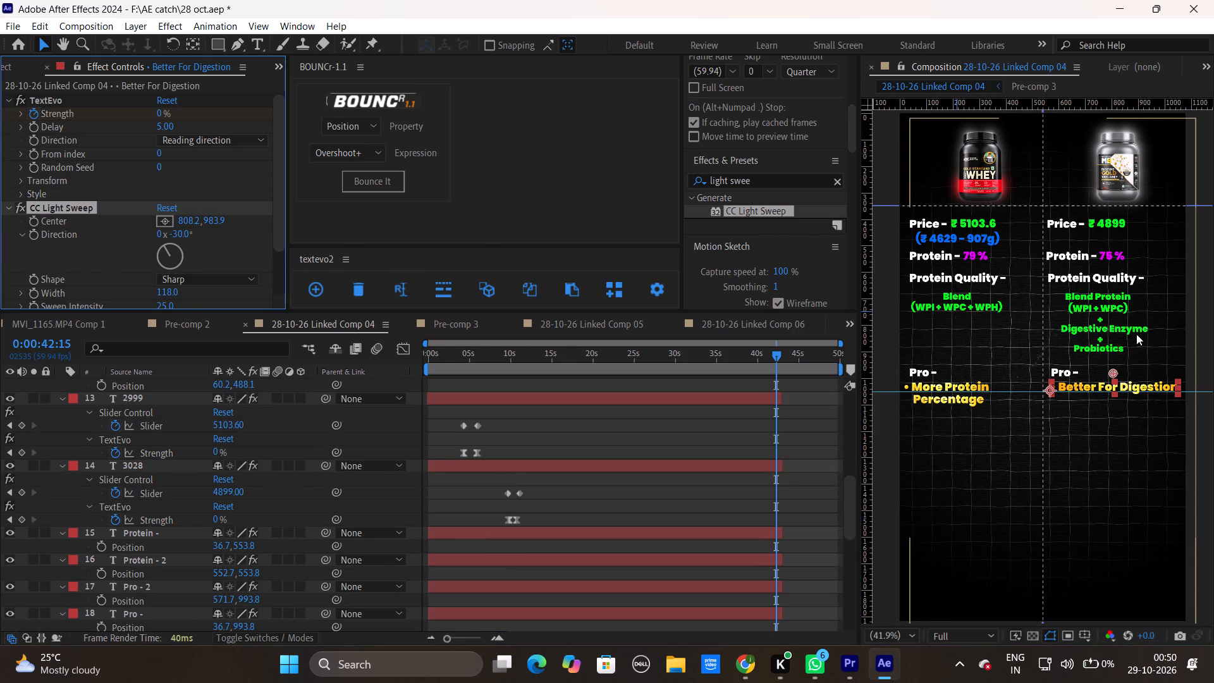
drag(1112, 369, 1087, 349)
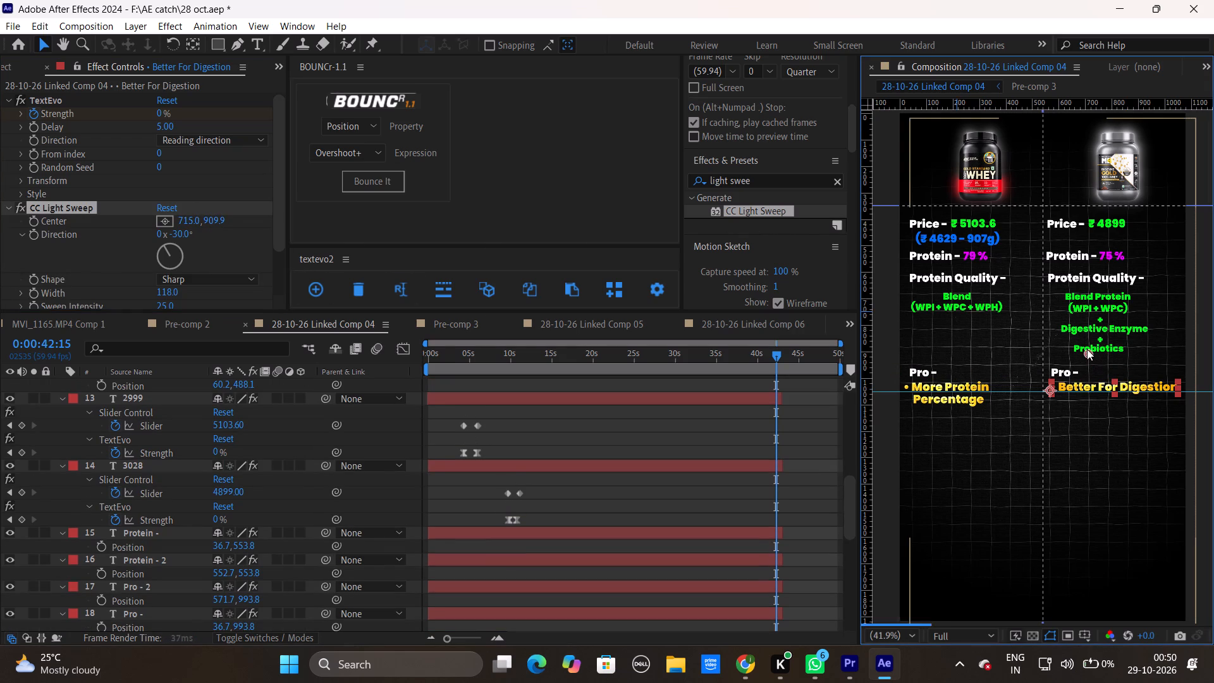
drag(1087, 349, 1096, 347)
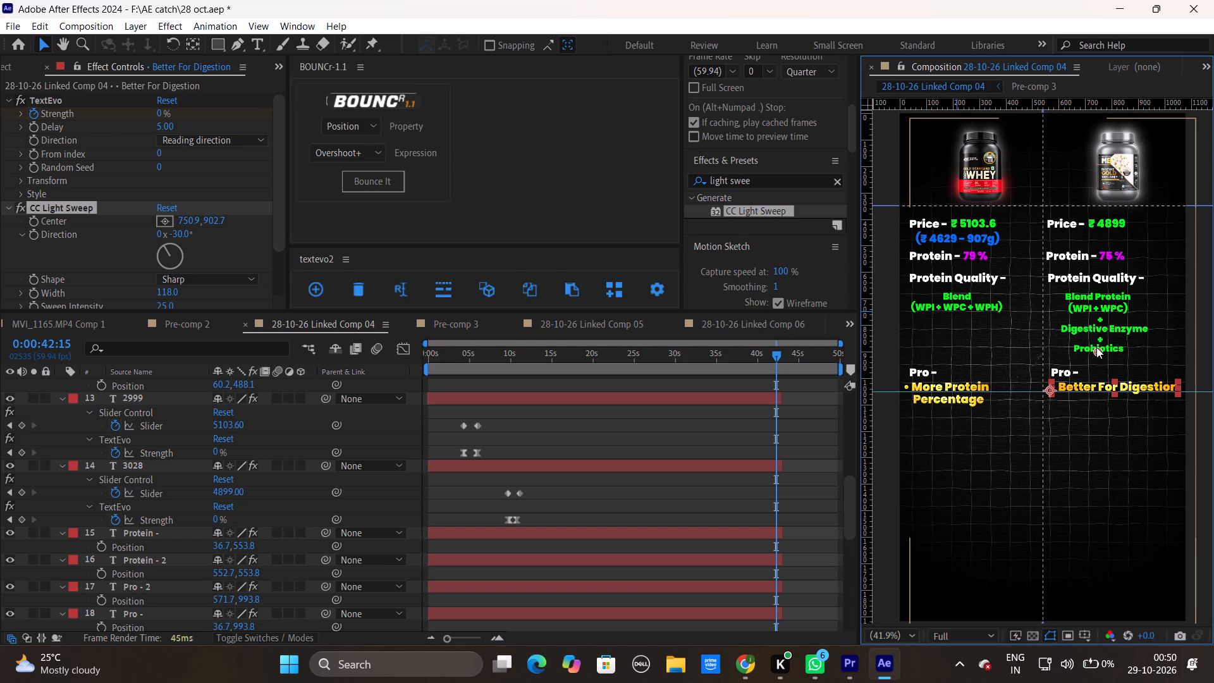
drag(1096, 347, 1083, 346)
drag(1083, 346, 1088, 346)
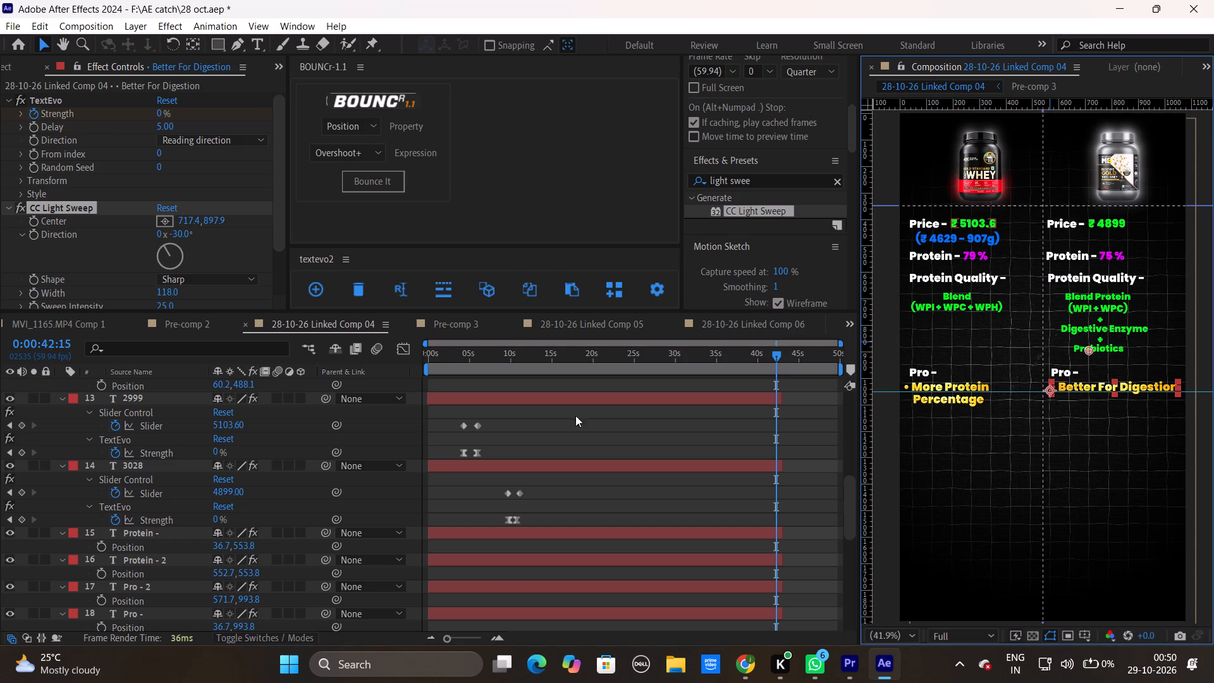
click(704, 488)
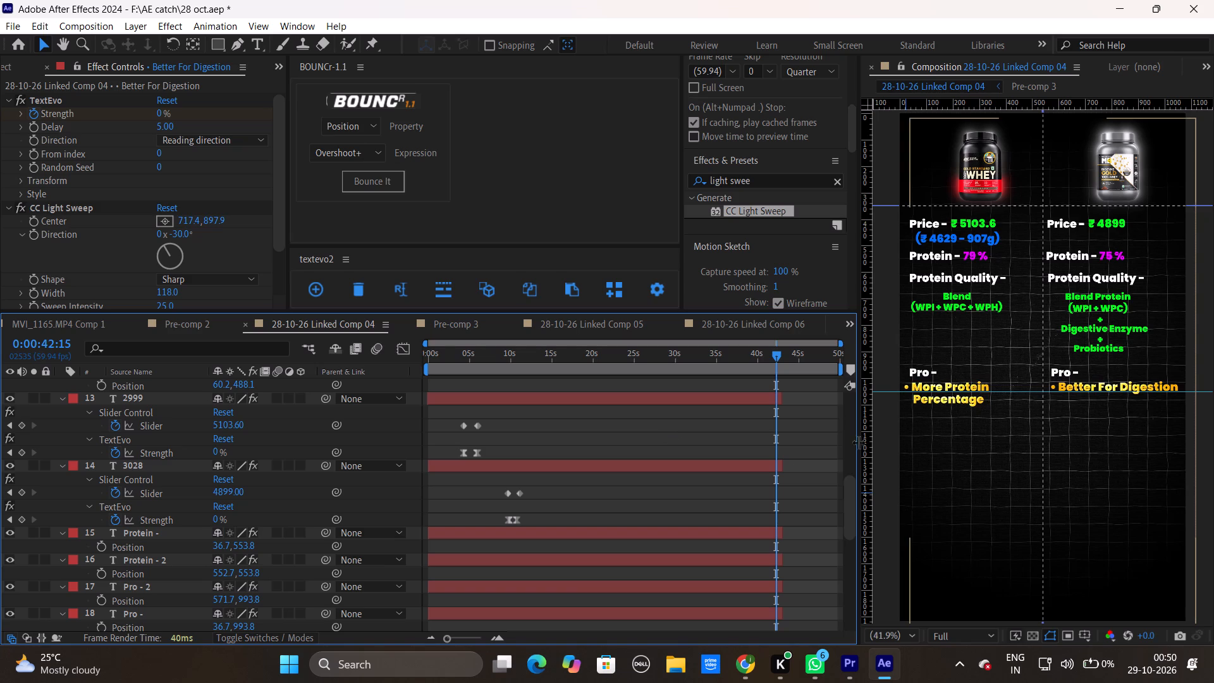
Reveal the first product's "Pro -" keyframes and shift both TextEvo Strength keyframes so the animation starts at about 36.5 seconds.
click(259, 46)
click(919, 368)
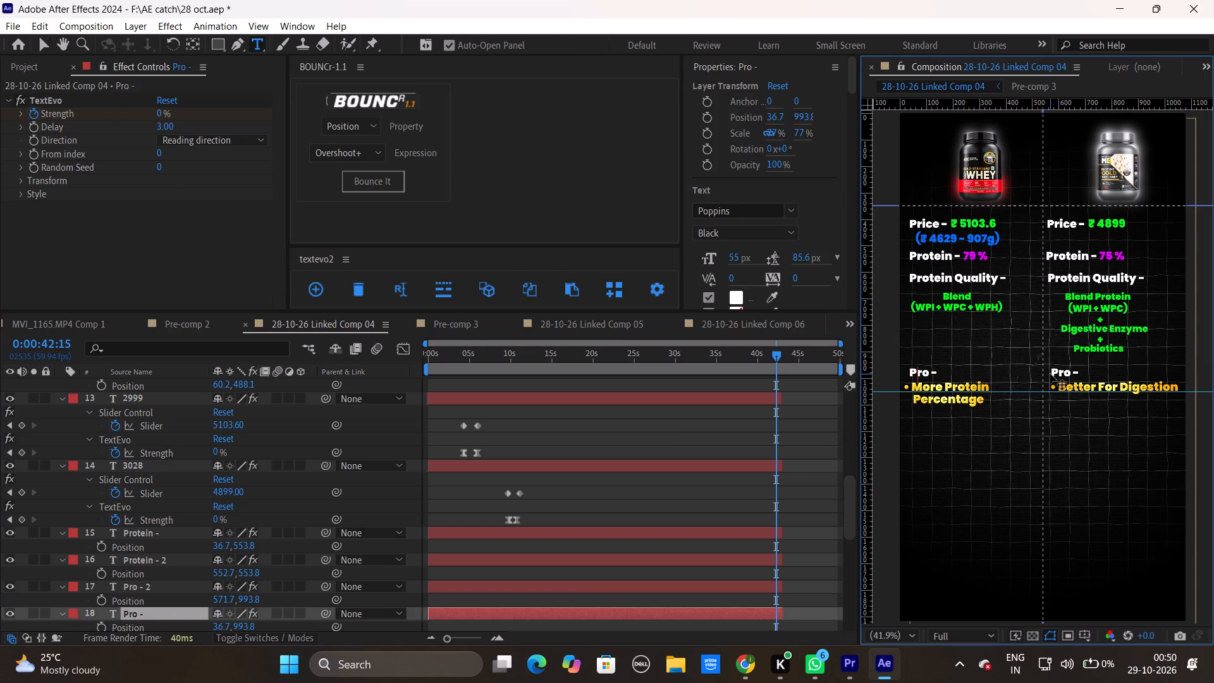
ctrl+click(1060, 374)
scroll(711, 533, down, 3)
click(702, 491)
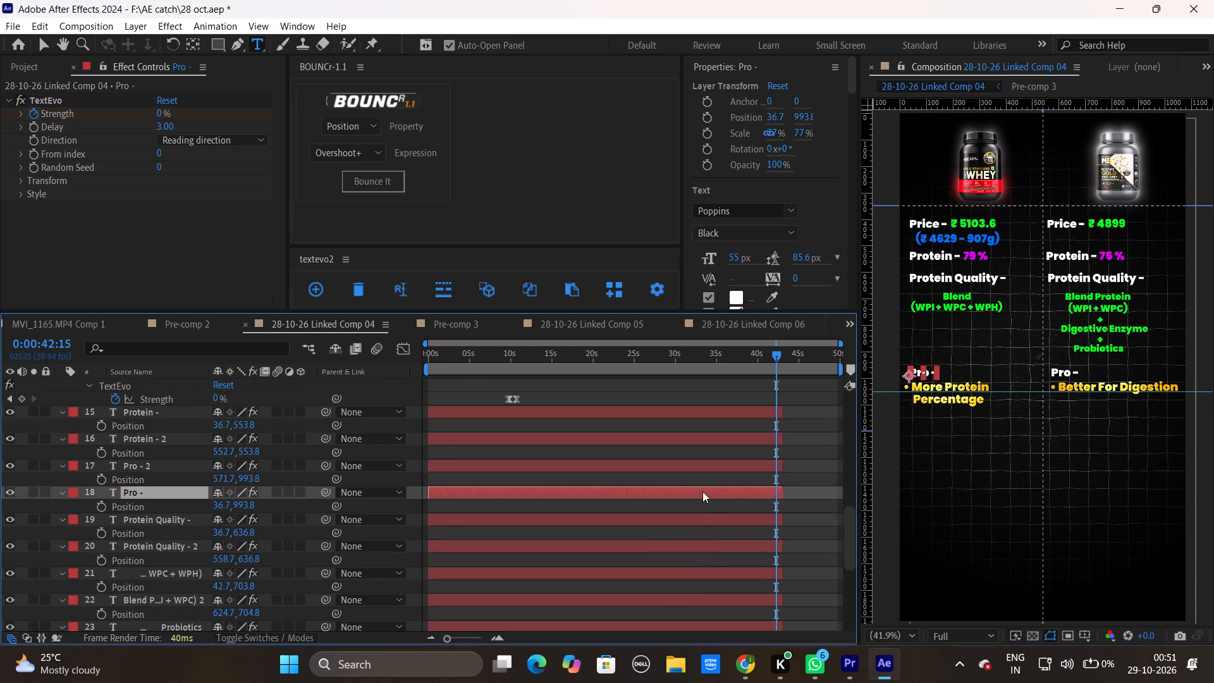
key(u)
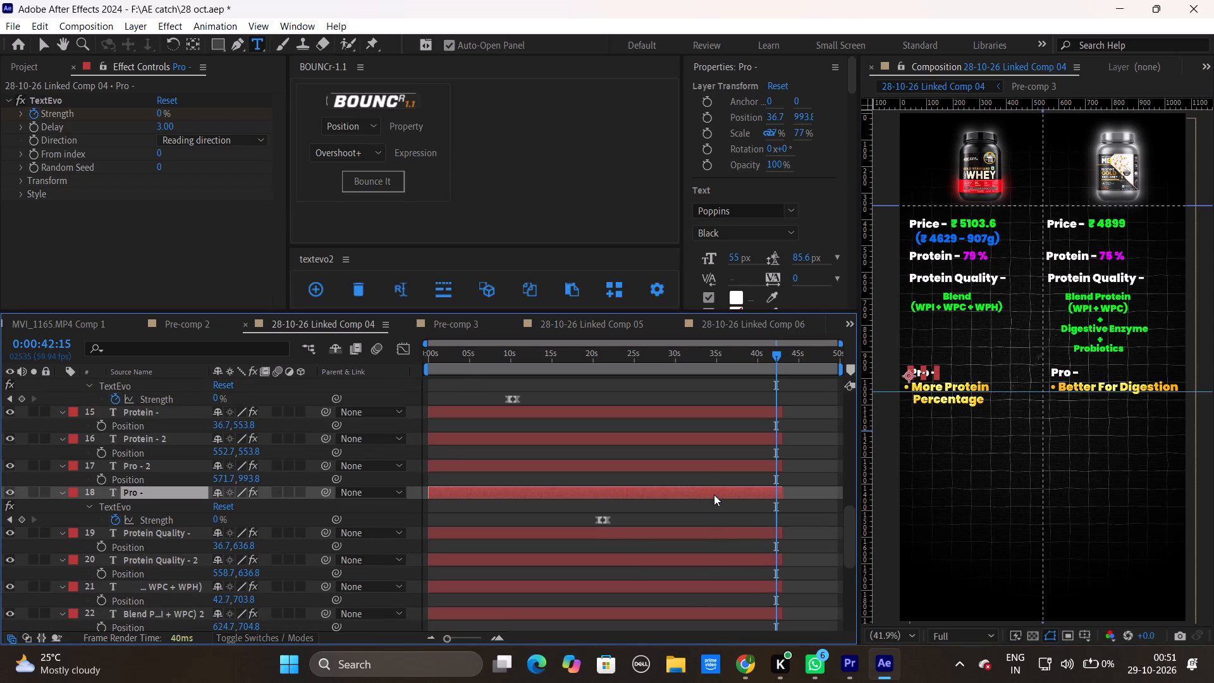
drag(666, 514, 574, 519)
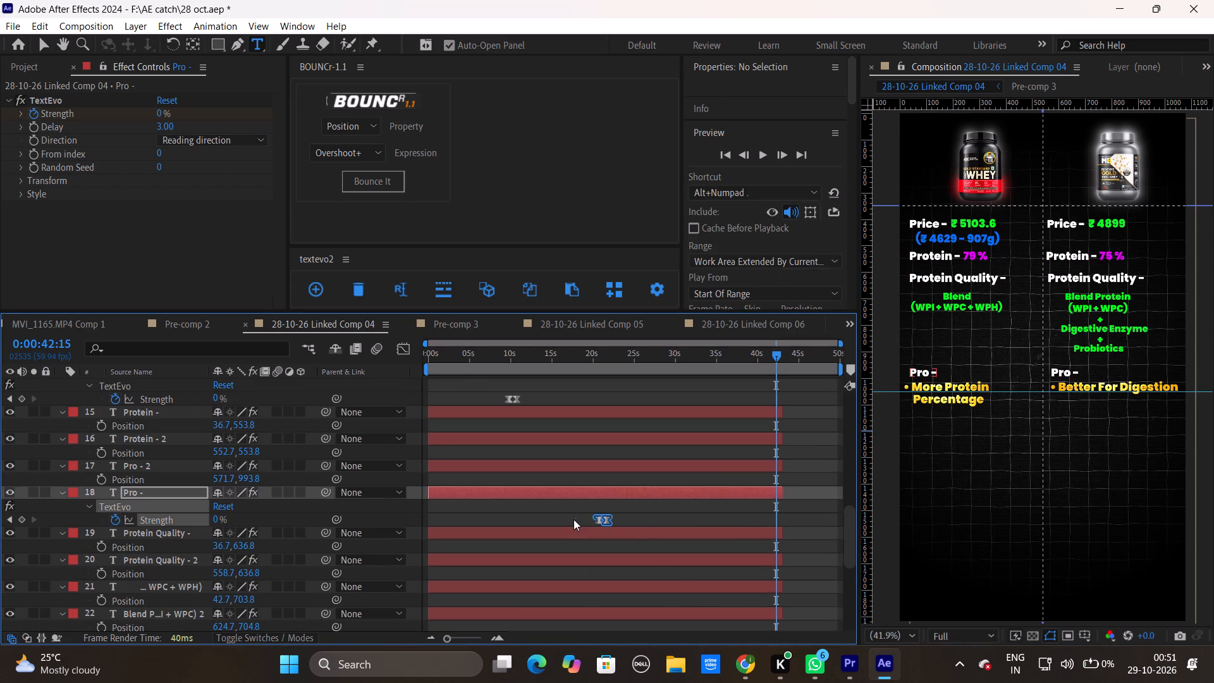
drag(606, 519, 740, 523)
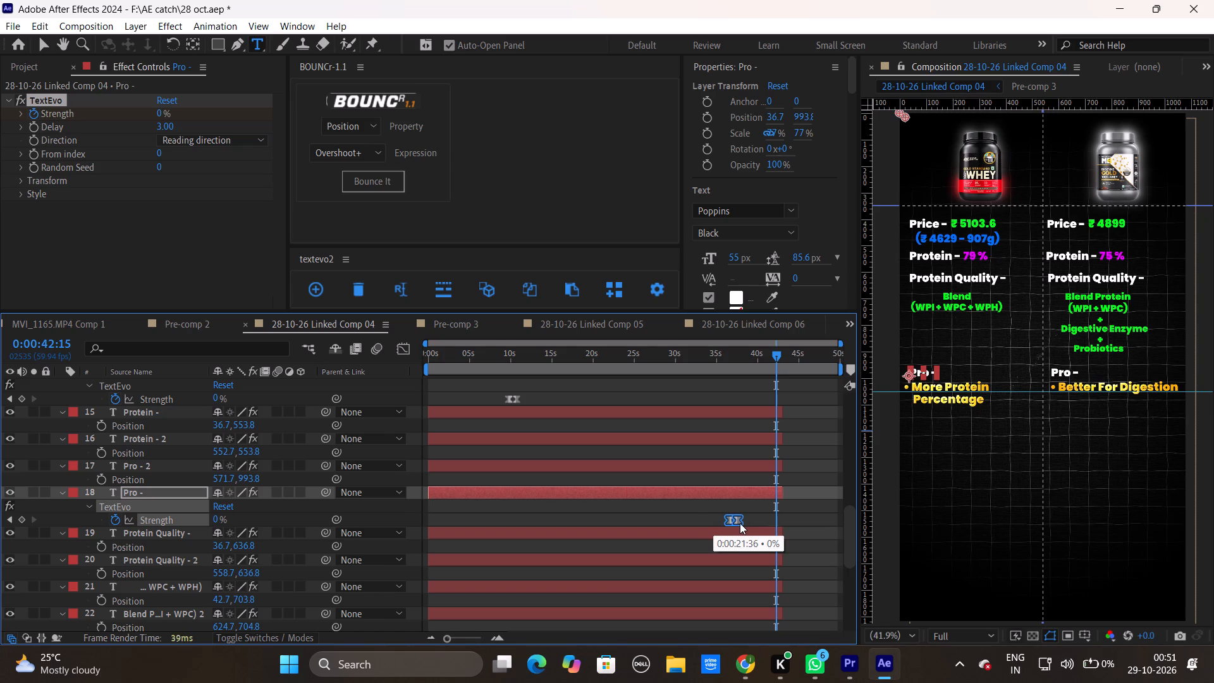
drag(740, 523, 746, 523)
drag(773, 356, 747, 360)
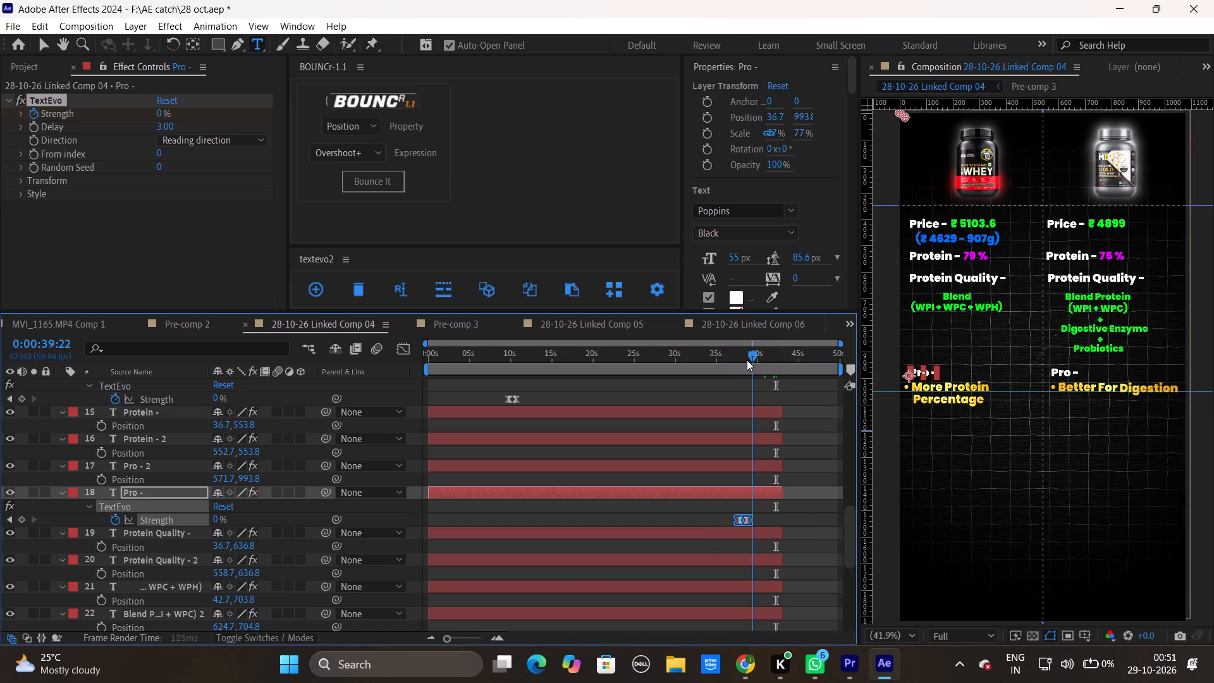
drag(747, 360, 724, 362)
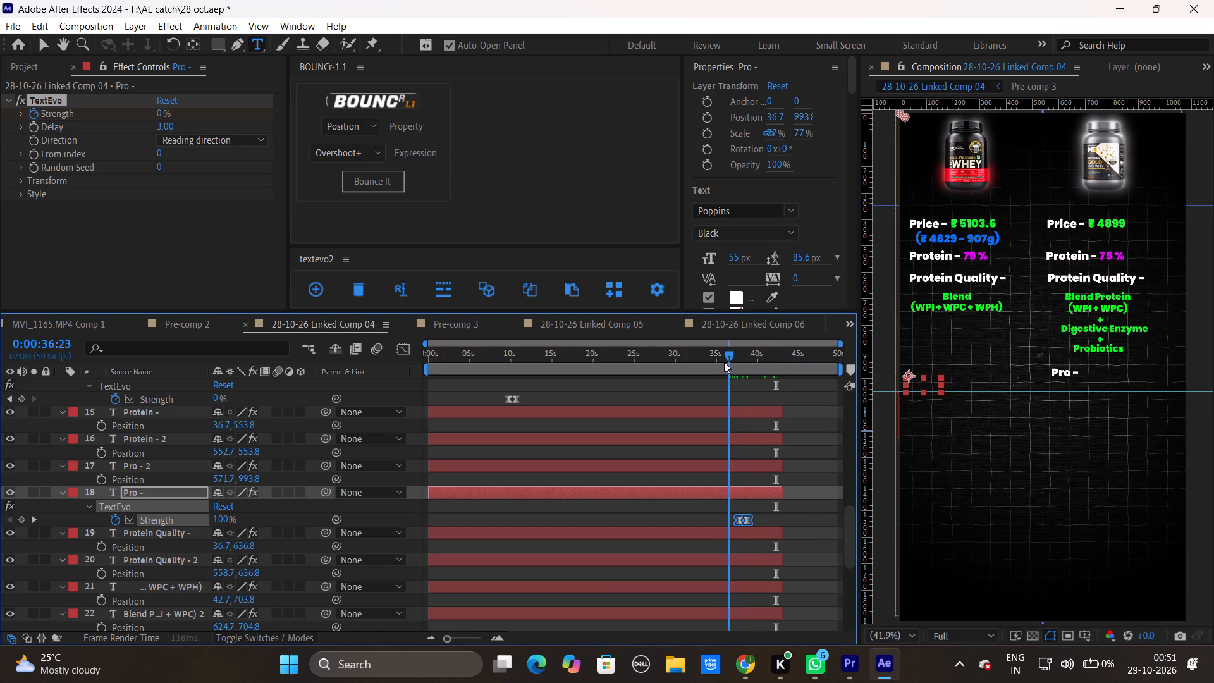
drag(724, 362, 742, 361)
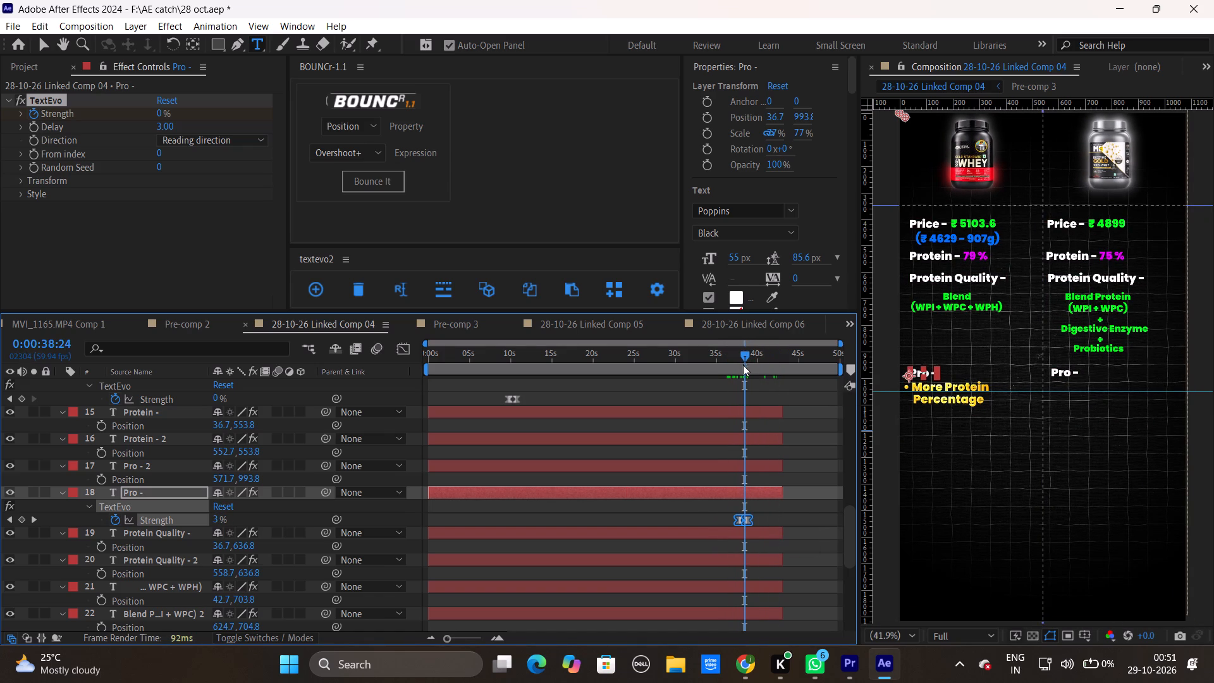
drag(740, 521, 733, 522)
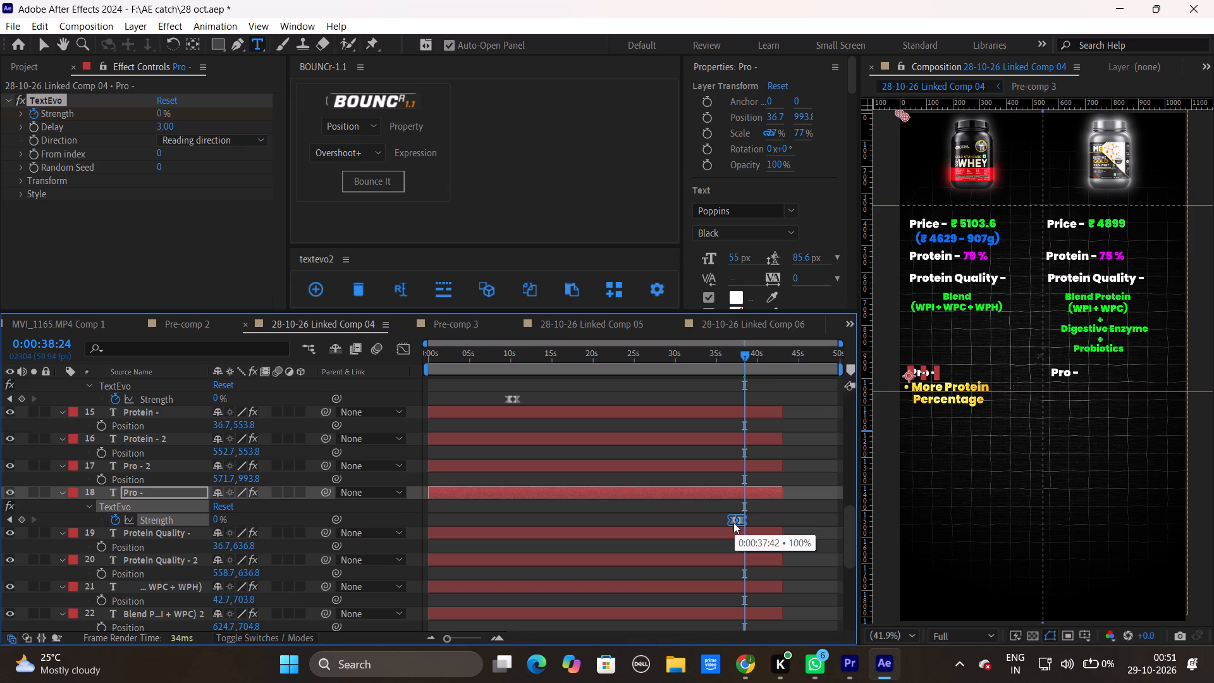
drag(733, 522, 729, 522)
Play back the composition between about 30 and 37 seconds to check when the "Pro -" headings and "More Protein Percentage" animate in.
drag(739, 357, 725, 360)
key(space)
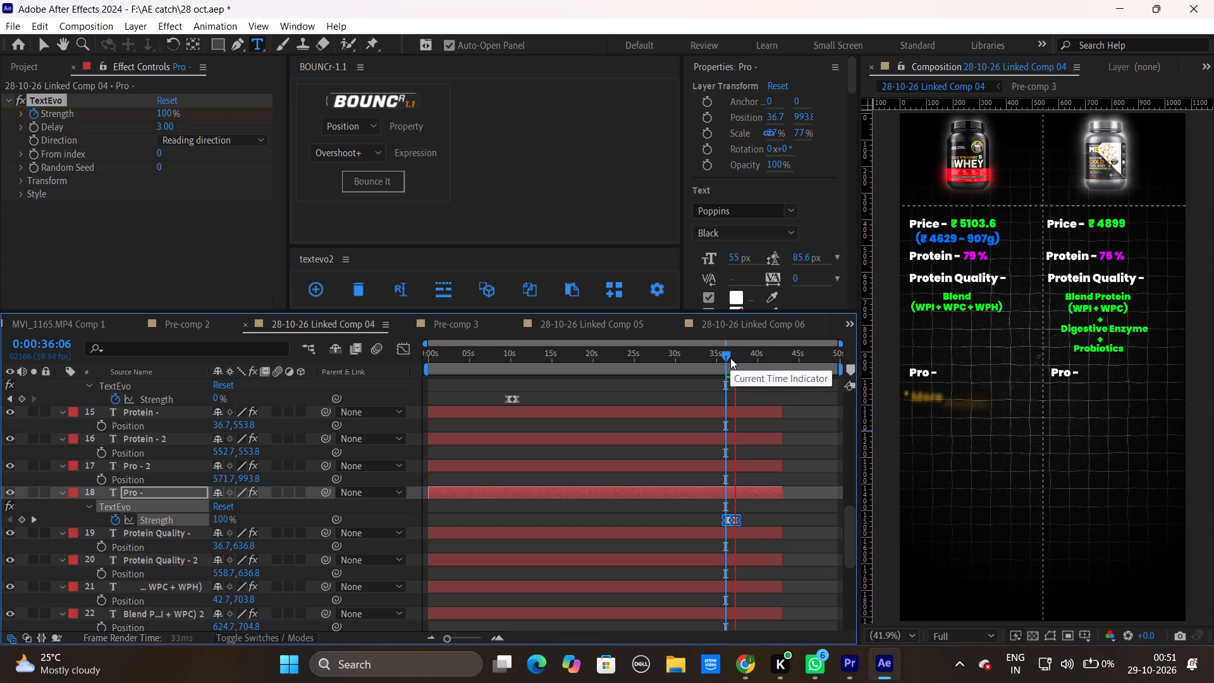
drag(730, 358, 678, 359)
key(space)
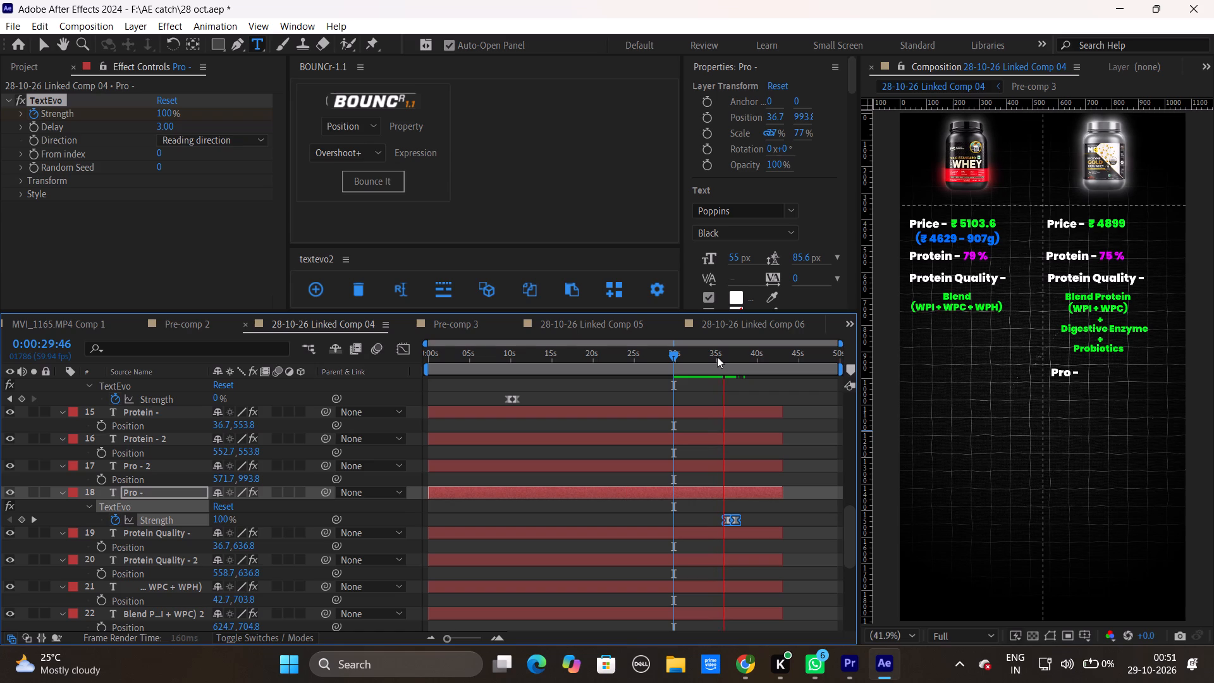
key(space)
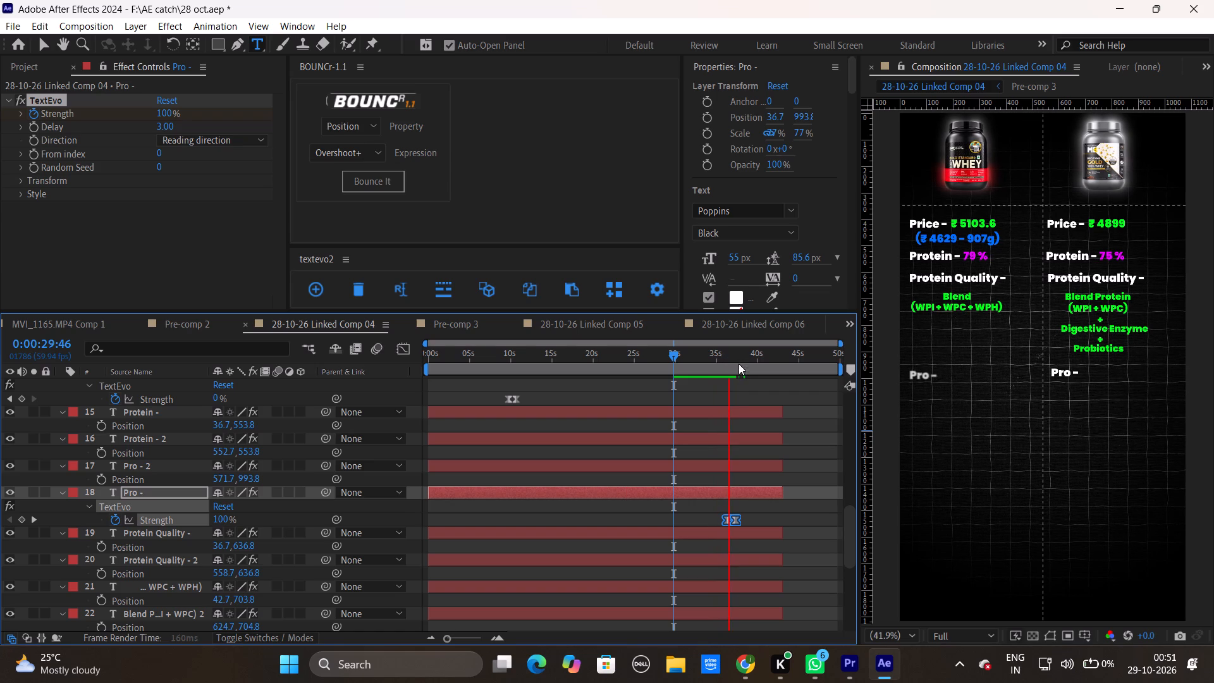
drag(722, 355, 681, 366)
key(space)
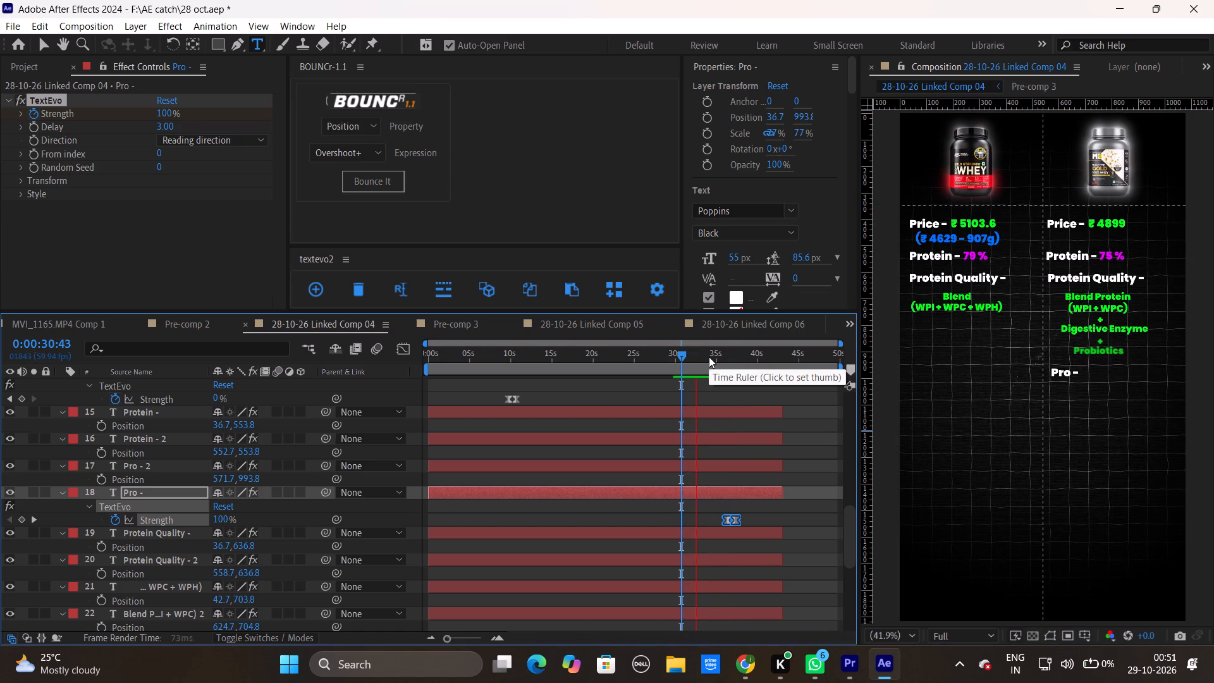
key(space)
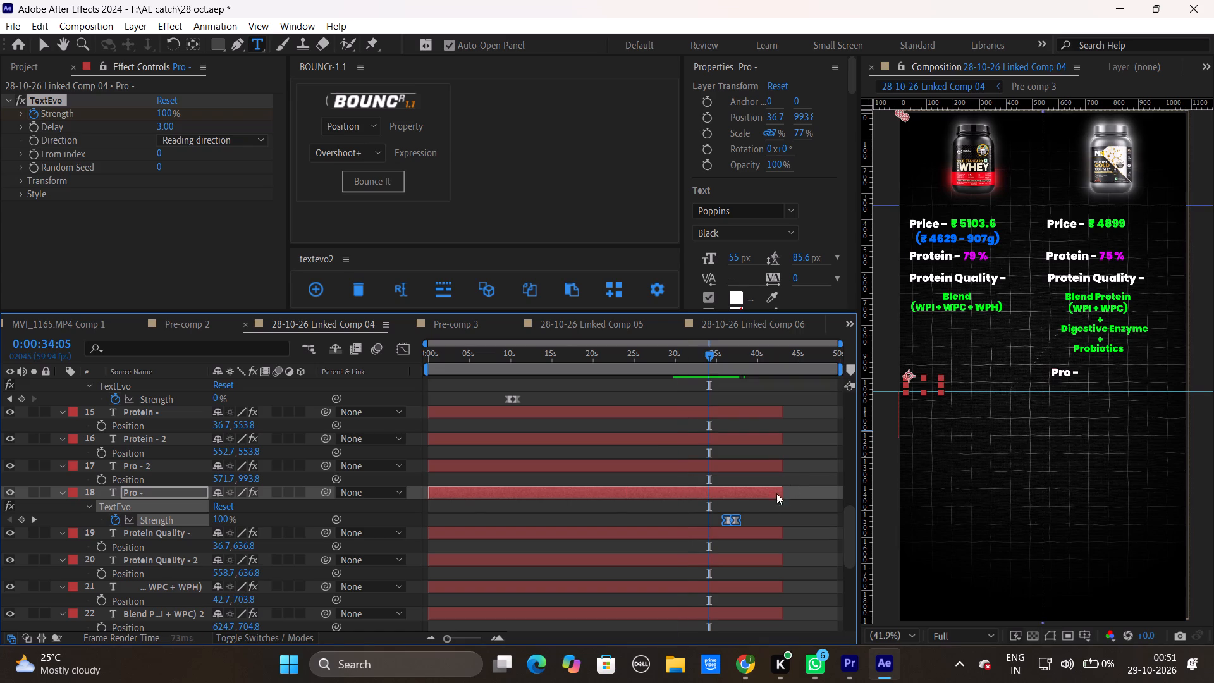
Move both TextEvo Strength keyframes of the first product's "Pro -" heading earlier so the animation starts at about 0:00:34:02.
drag(749, 510, 717, 521)
drag(725, 520, 704, 520)
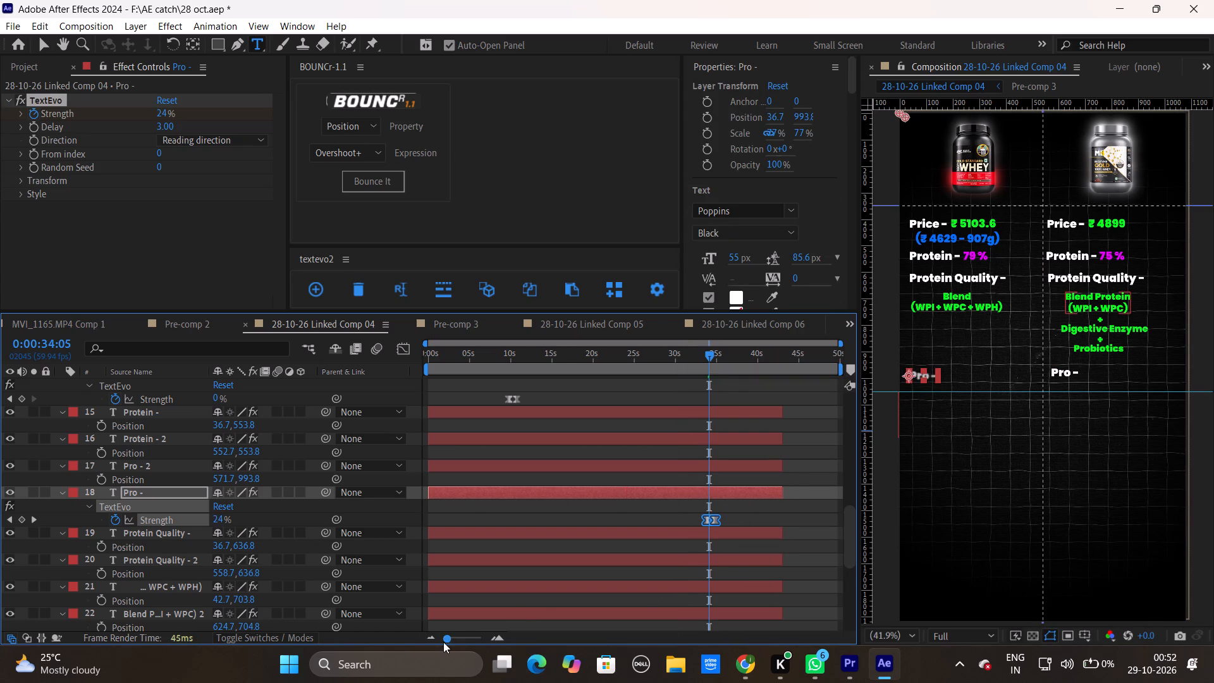
drag(446, 640, 472, 639)
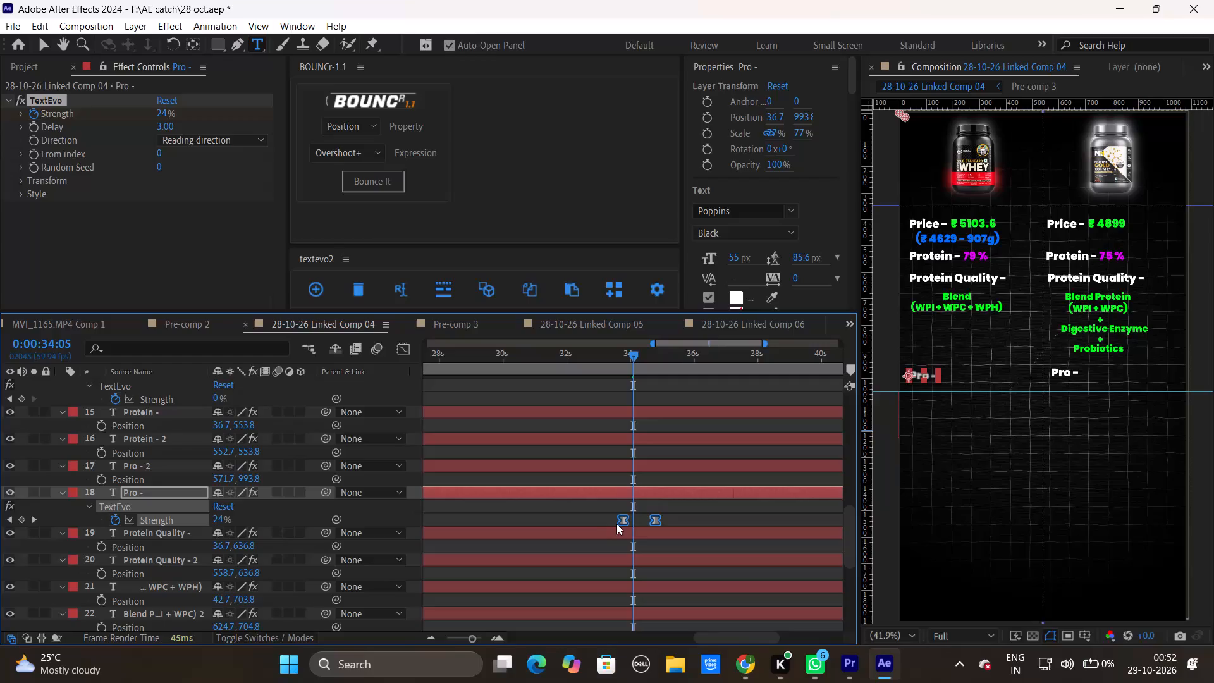
drag(620, 520, 630, 520)
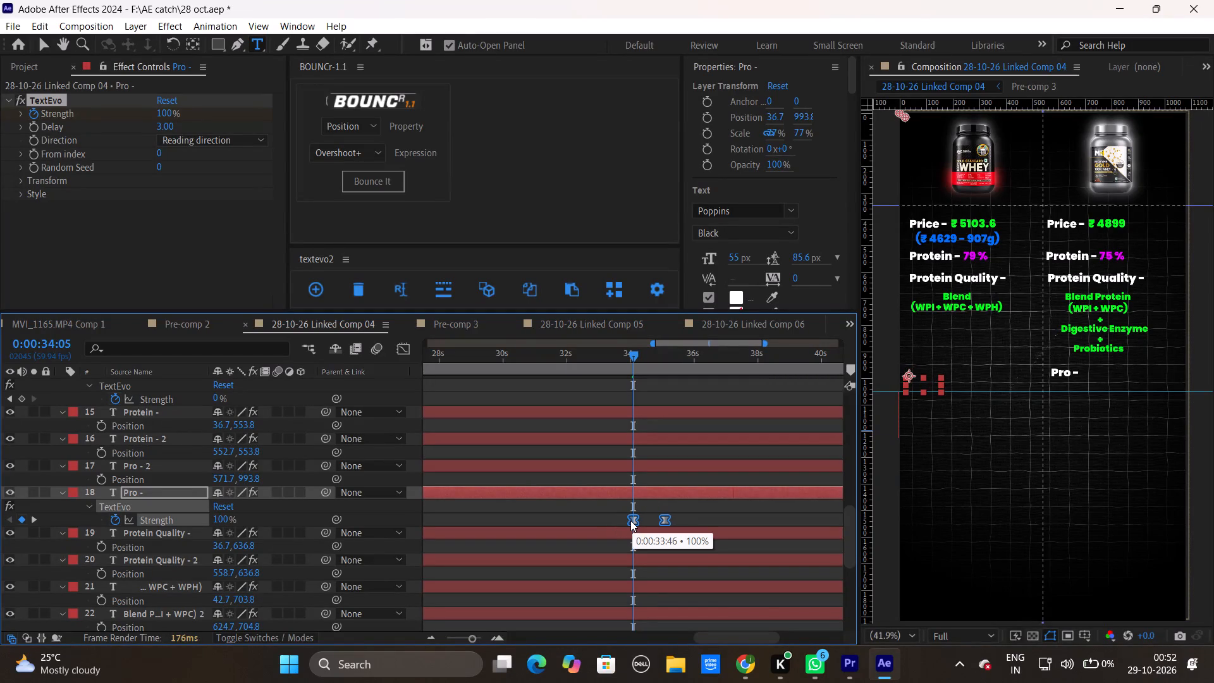
drag(630, 520, 629, 520)
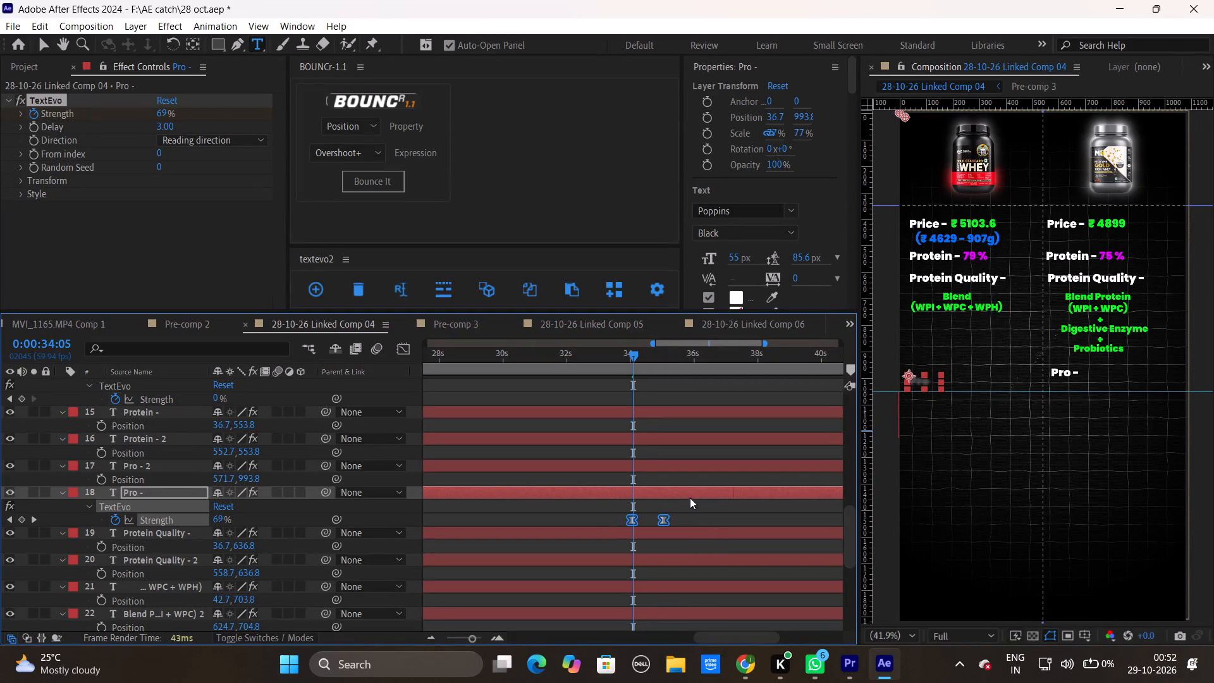
Reveal the second product's "Pro -" keyframes and shift both Strength keyframes to start at 0:00:34:02, aligned with the first heading's.
click(1071, 368)
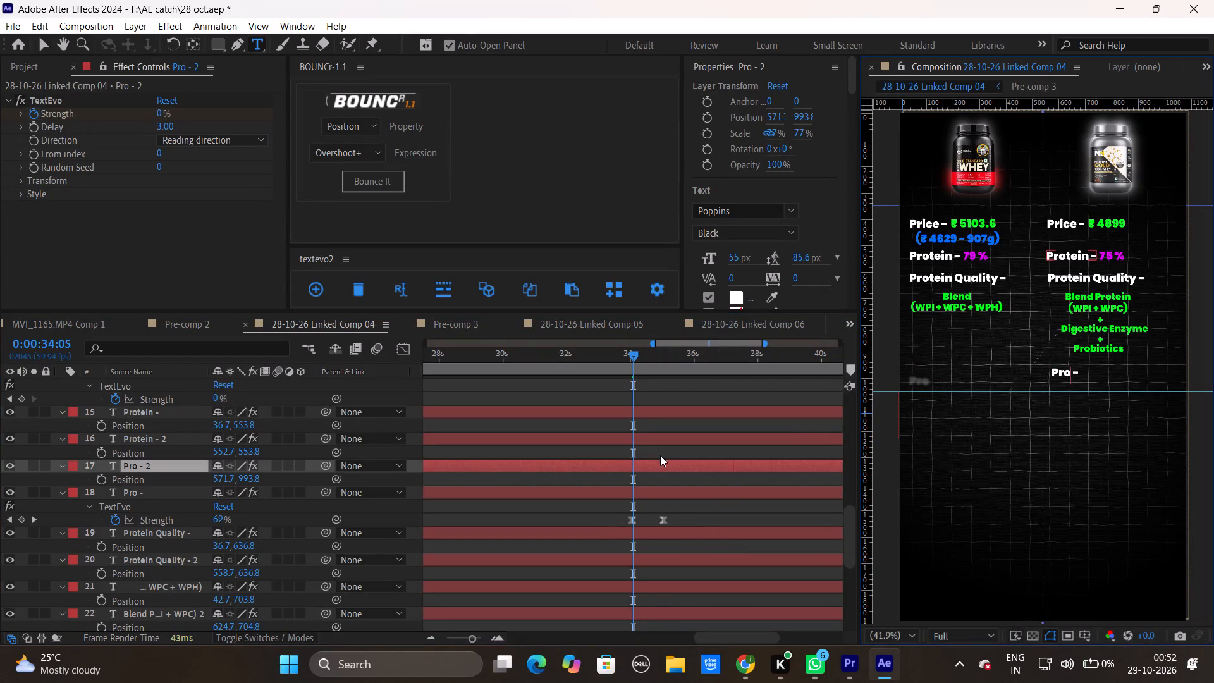
click(656, 464)
key(u)
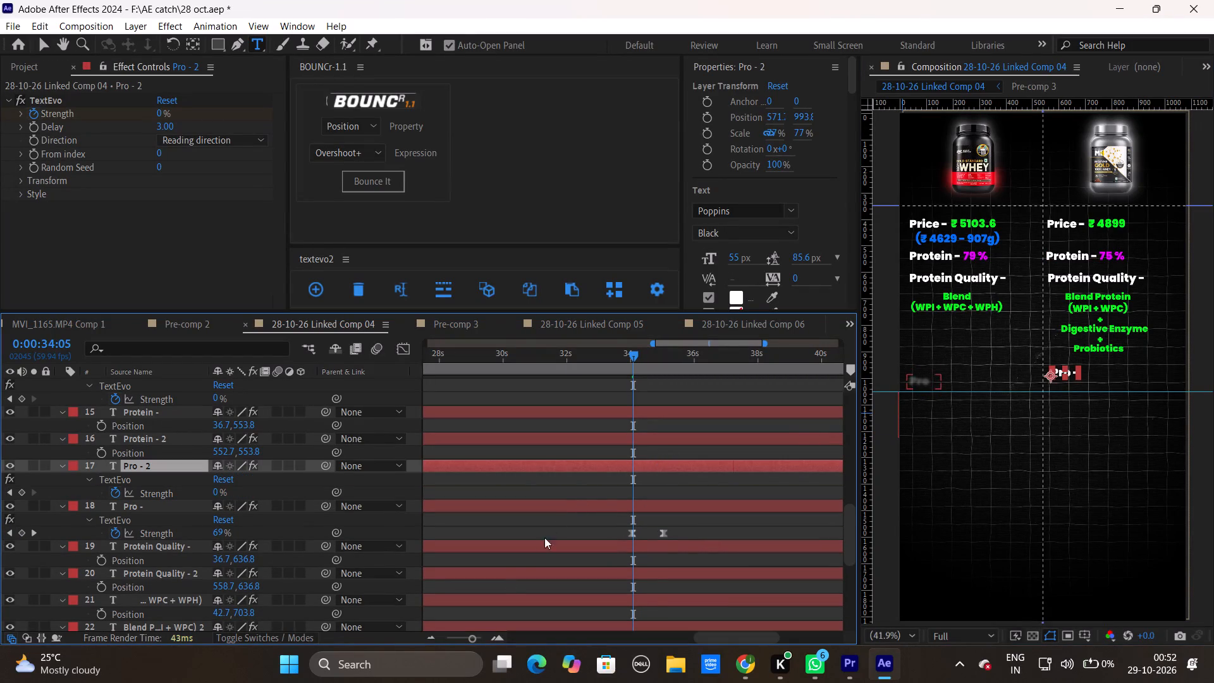
drag(475, 637, 457, 643)
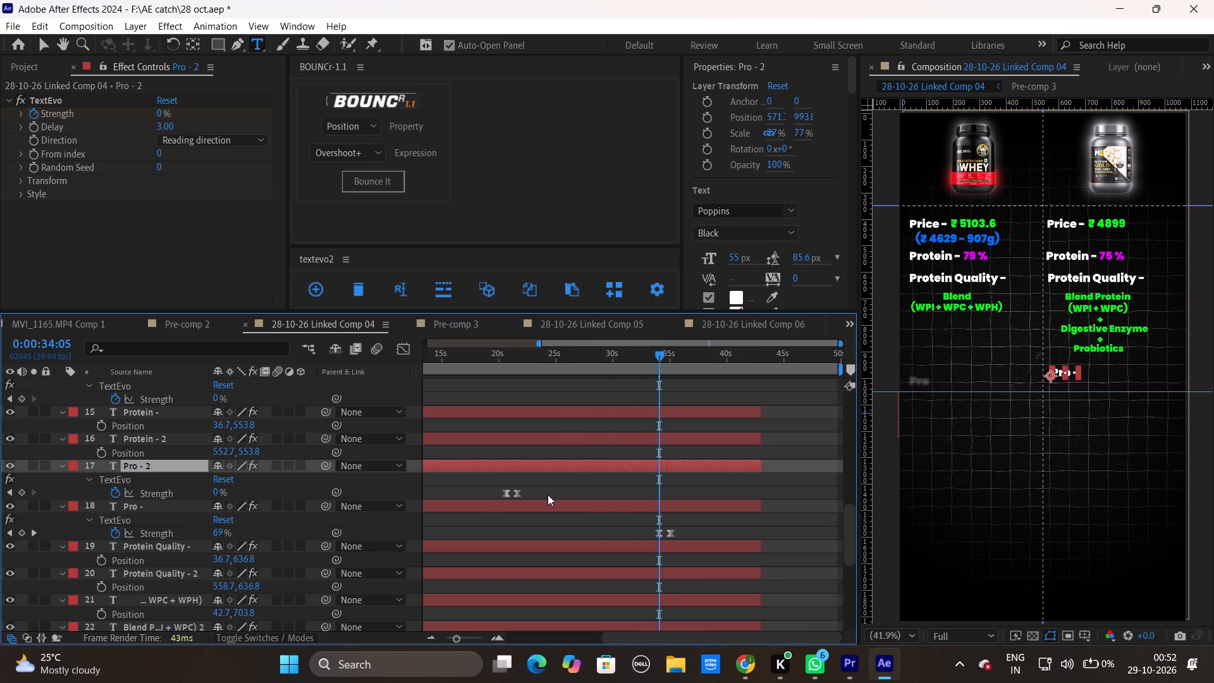
drag(537, 490, 496, 495)
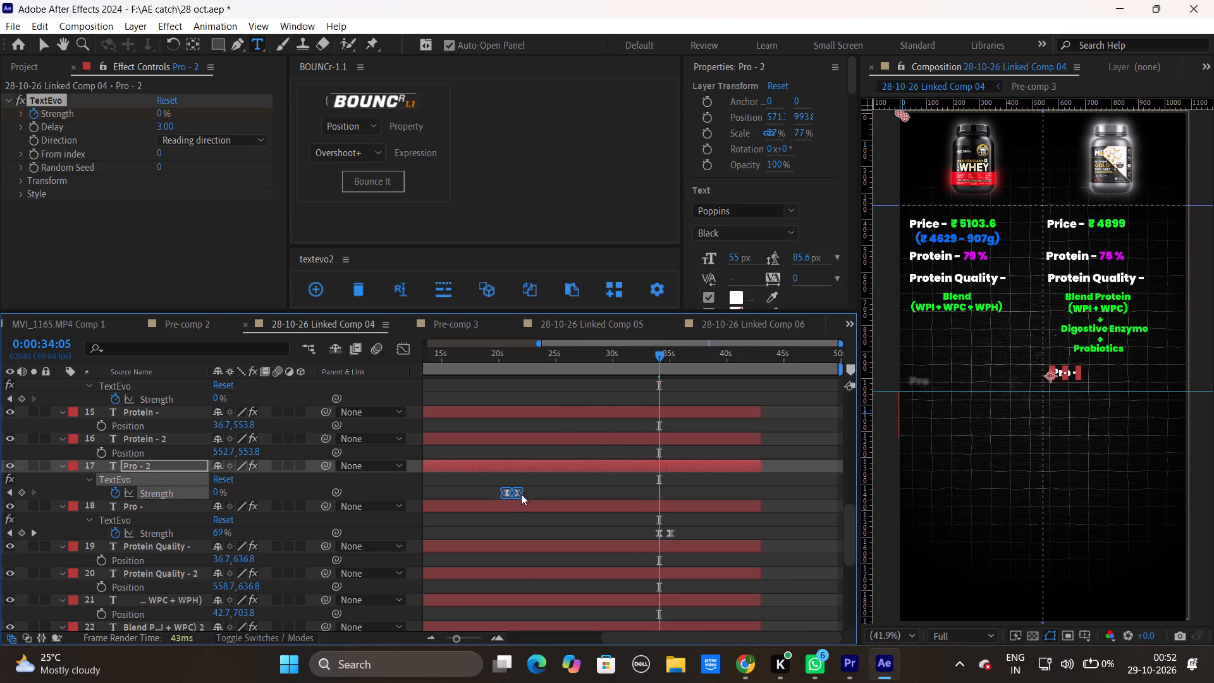
drag(517, 494, 666, 504)
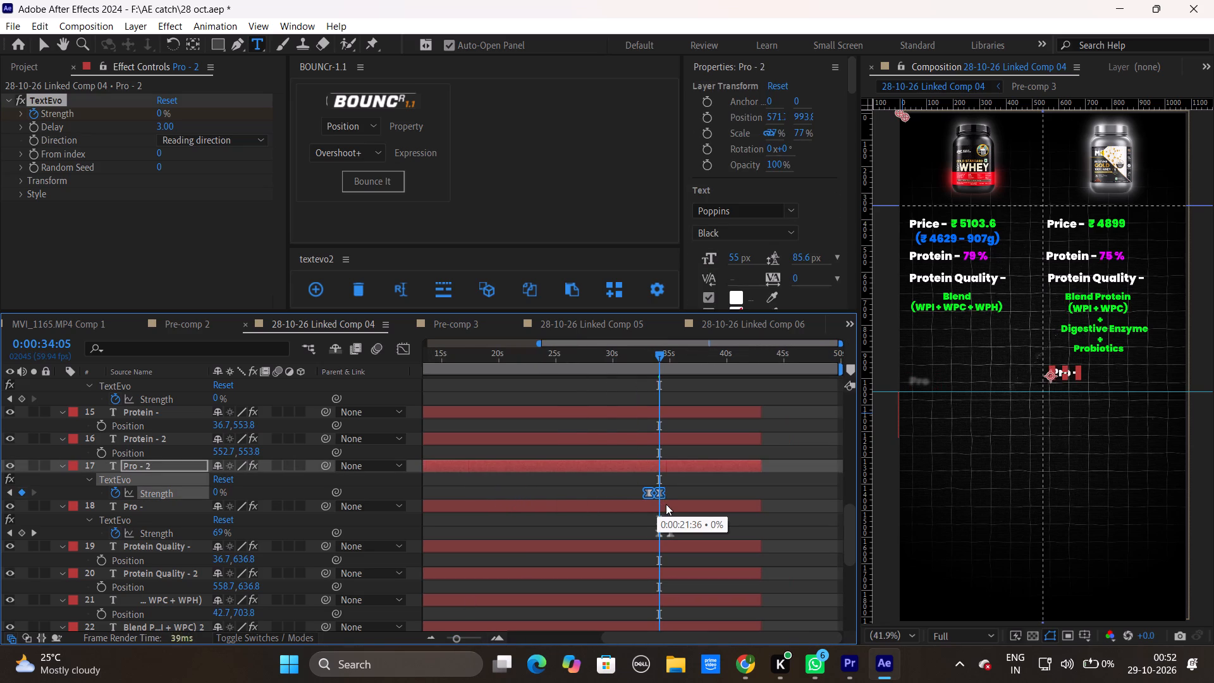
drag(666, 504, 670, 504)
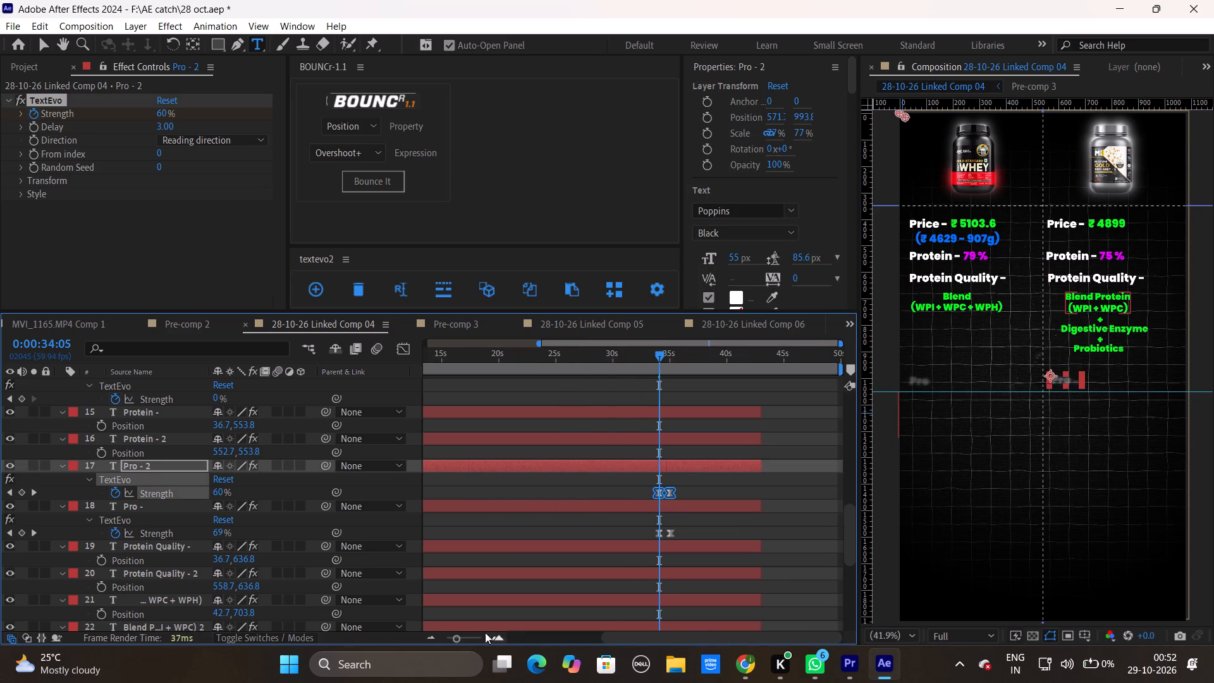
drag(453, 635, 479, 643)
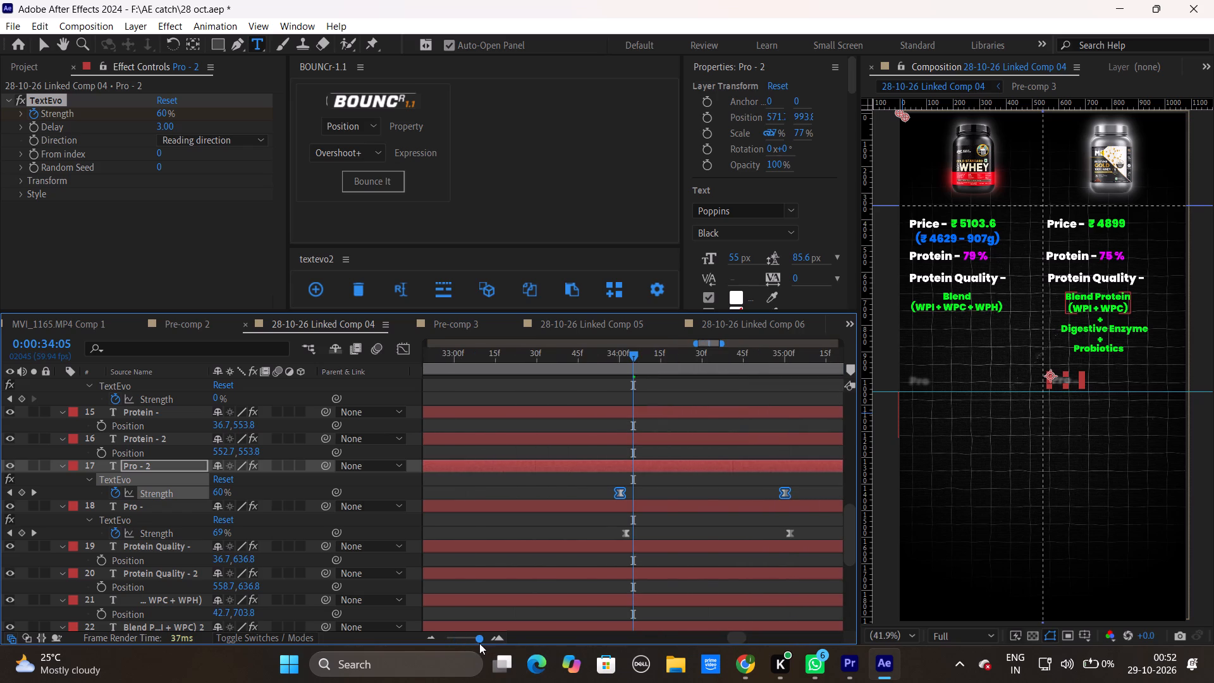
drag(479, 643, 485, 643)
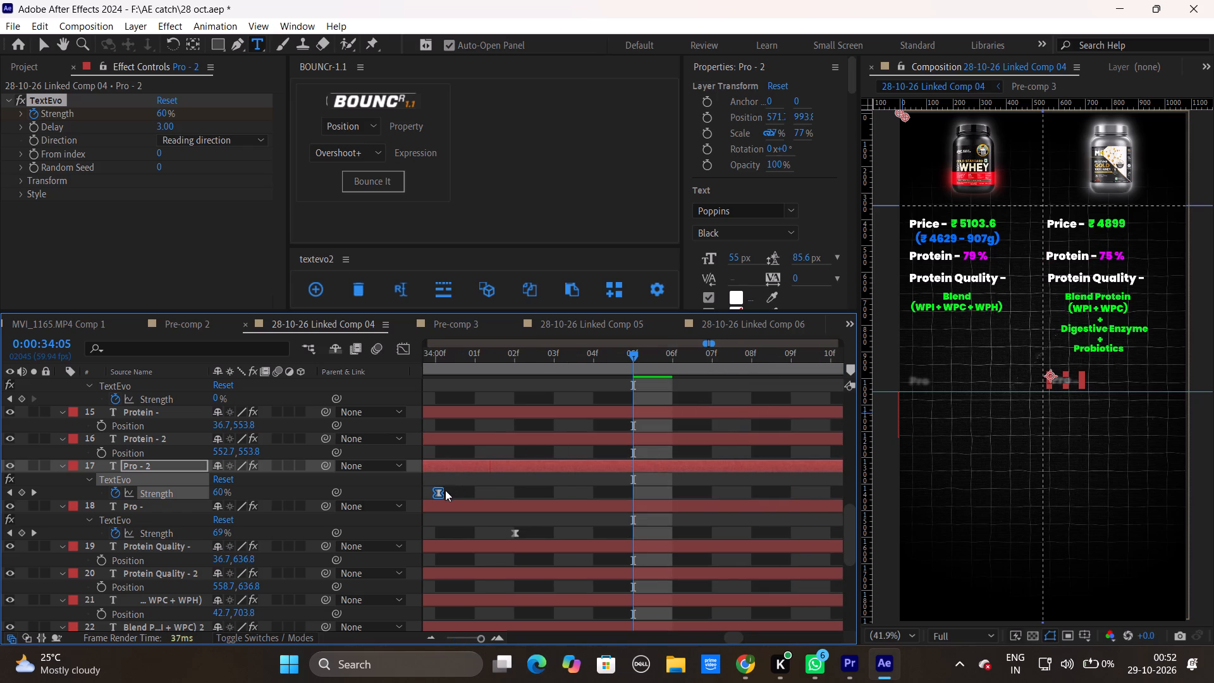
drag(440, 490, 508, 506)
Scrub the composition from about 34 seconds to 0:00:41:42 to check the "Pro -" headings and both orange benefit lines animating in.
drag(480, 636, 455, 636)
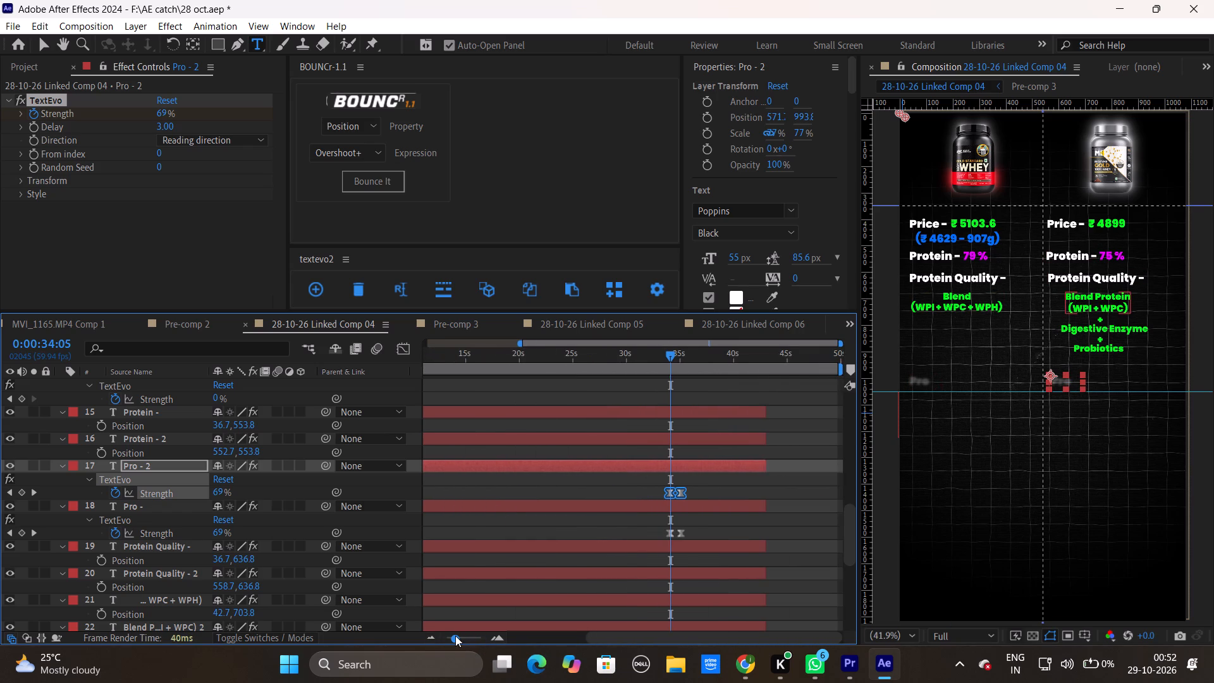
drag(455, 636, 460, 636)
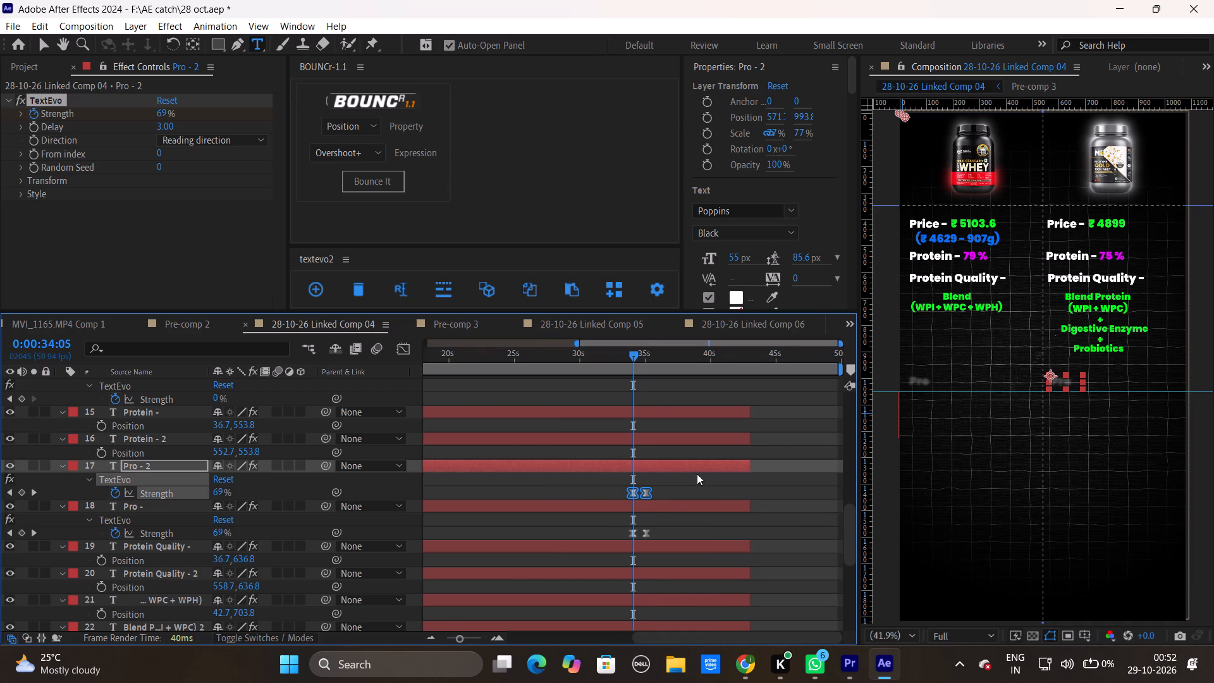
click(697, 474)
drag(636, 353, 662, 359)
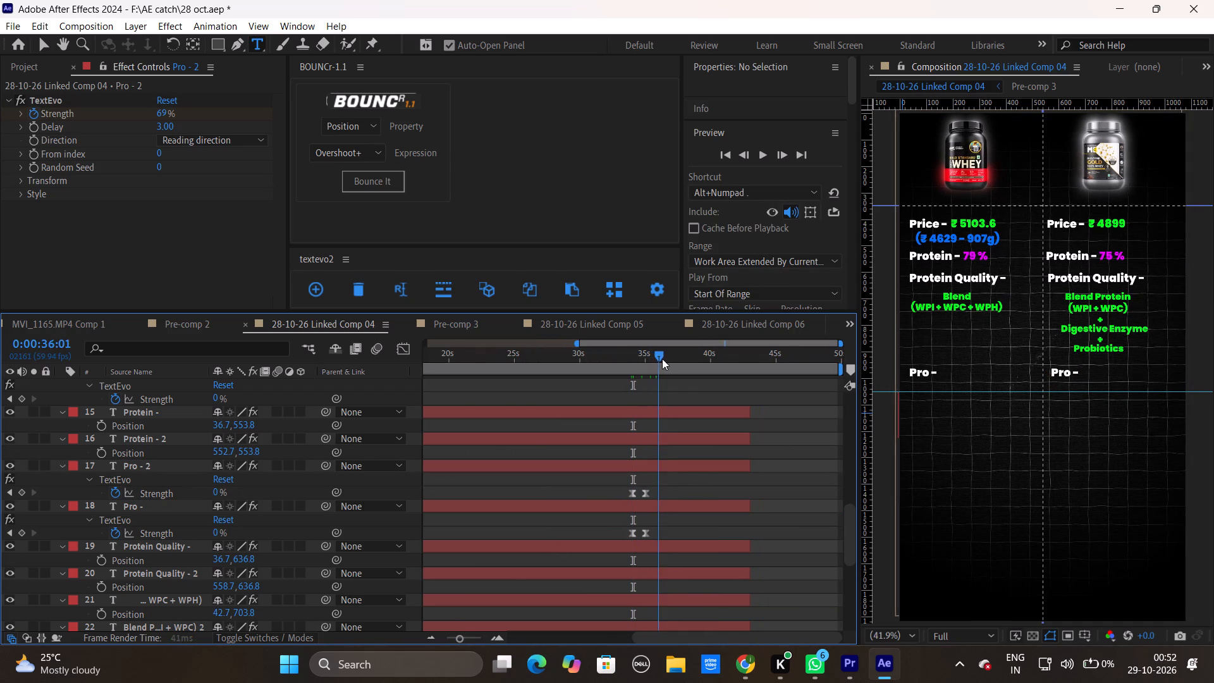
drag(662, 359, 708, 359)
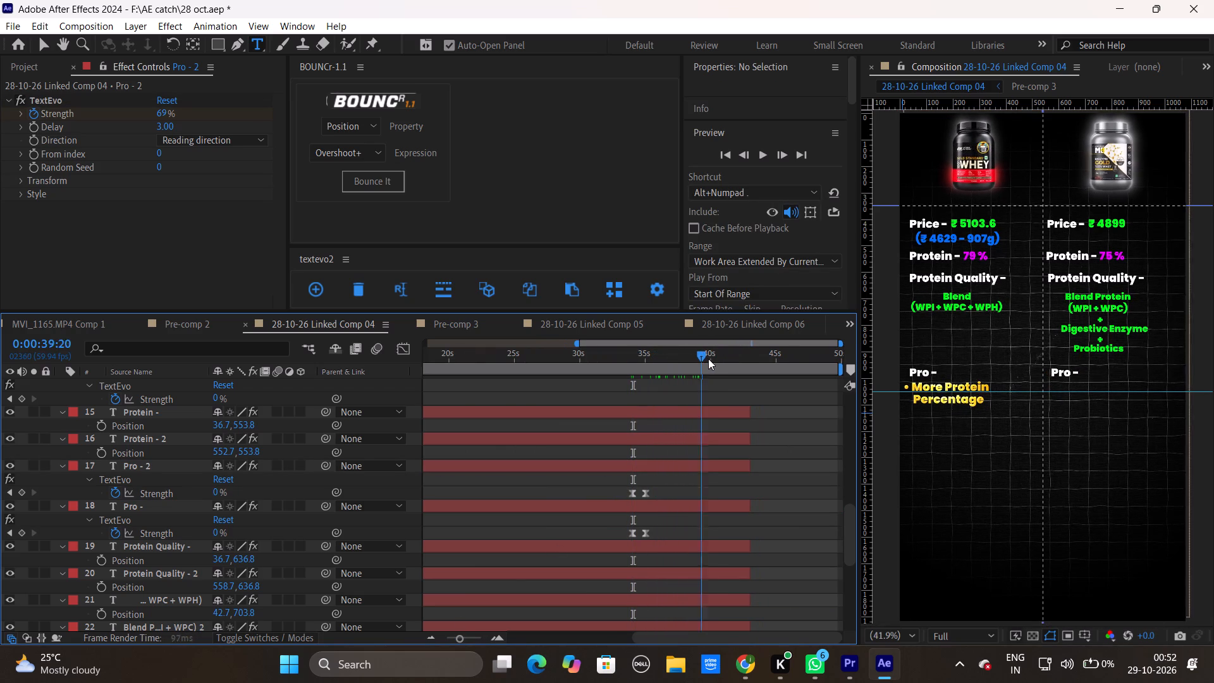
drag(708, 359, 736, 359)
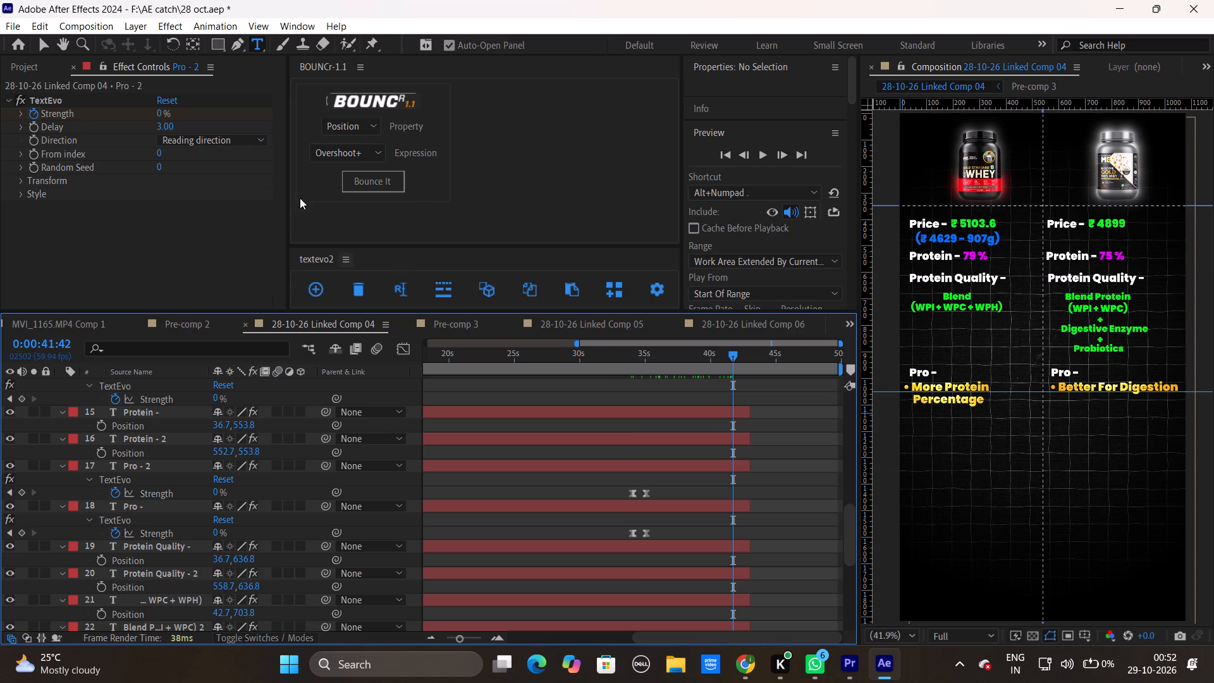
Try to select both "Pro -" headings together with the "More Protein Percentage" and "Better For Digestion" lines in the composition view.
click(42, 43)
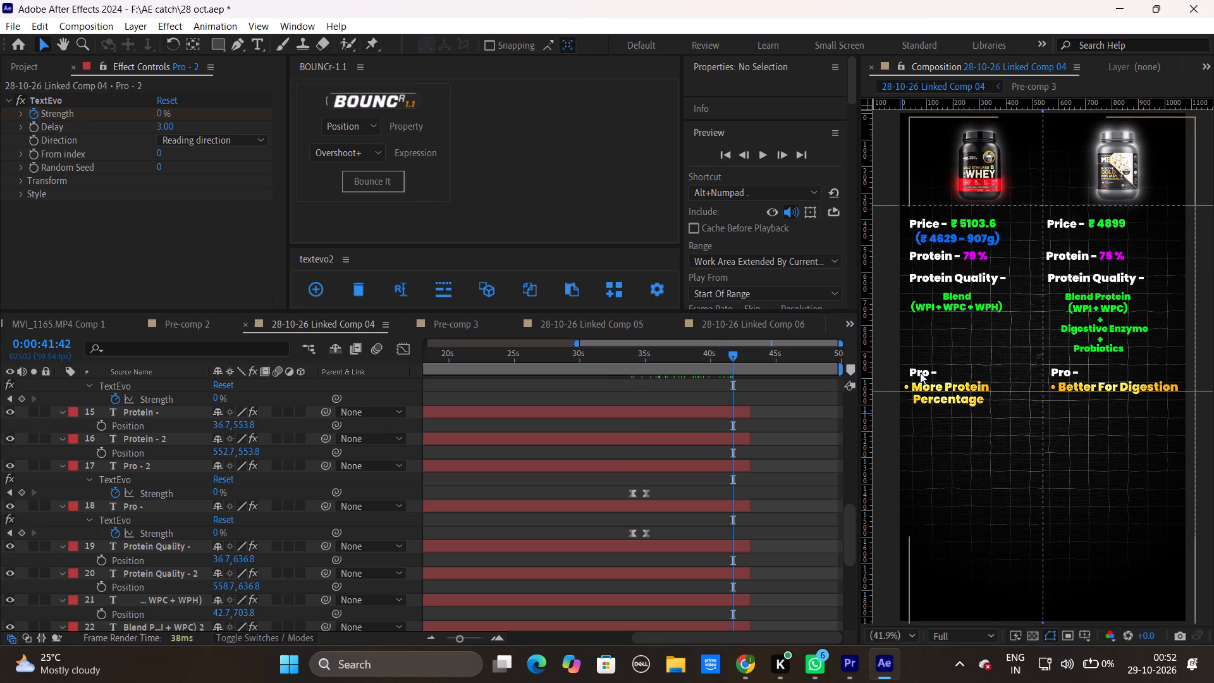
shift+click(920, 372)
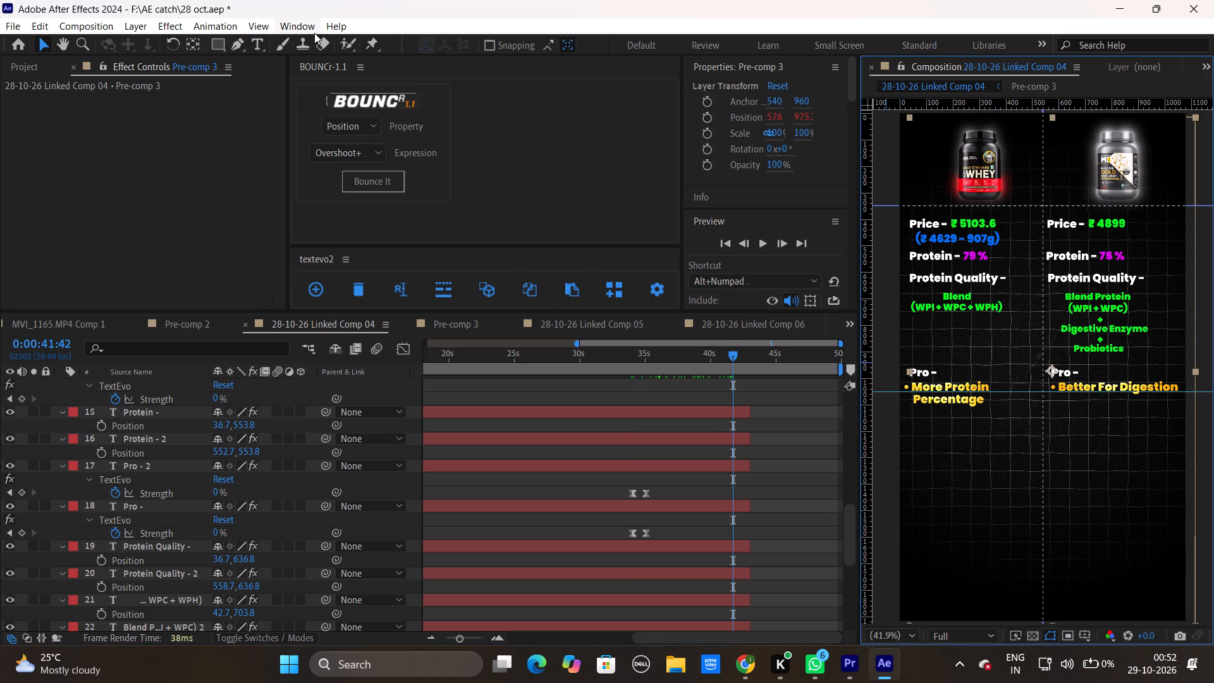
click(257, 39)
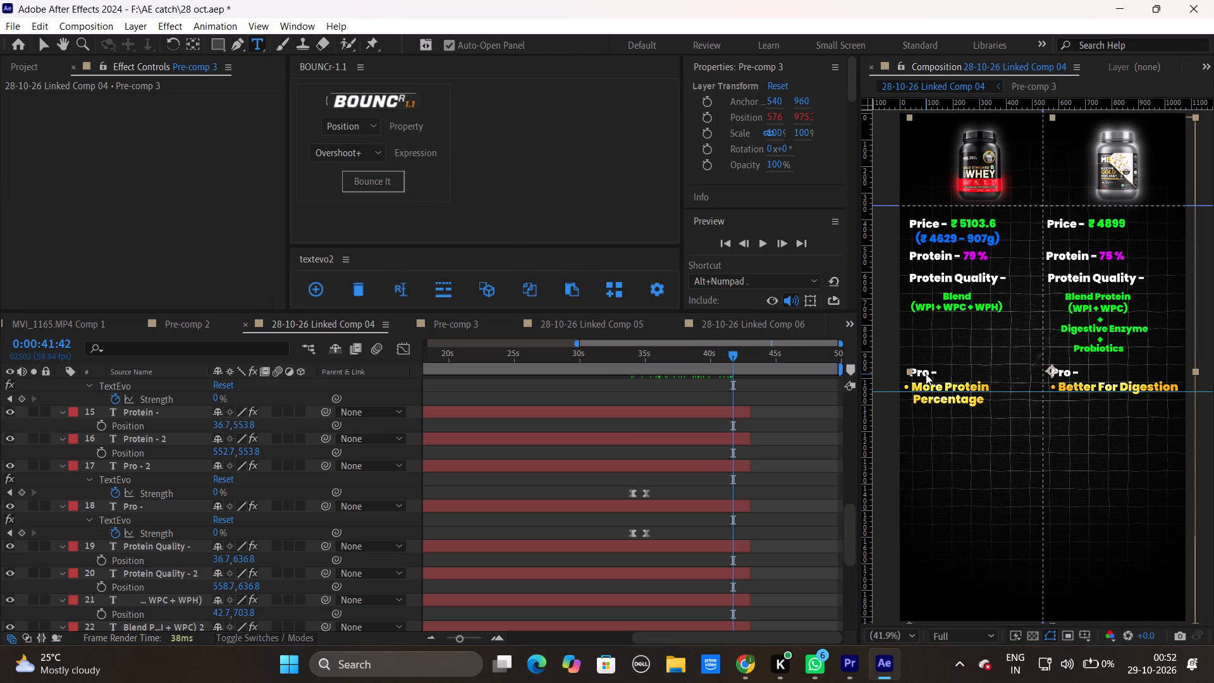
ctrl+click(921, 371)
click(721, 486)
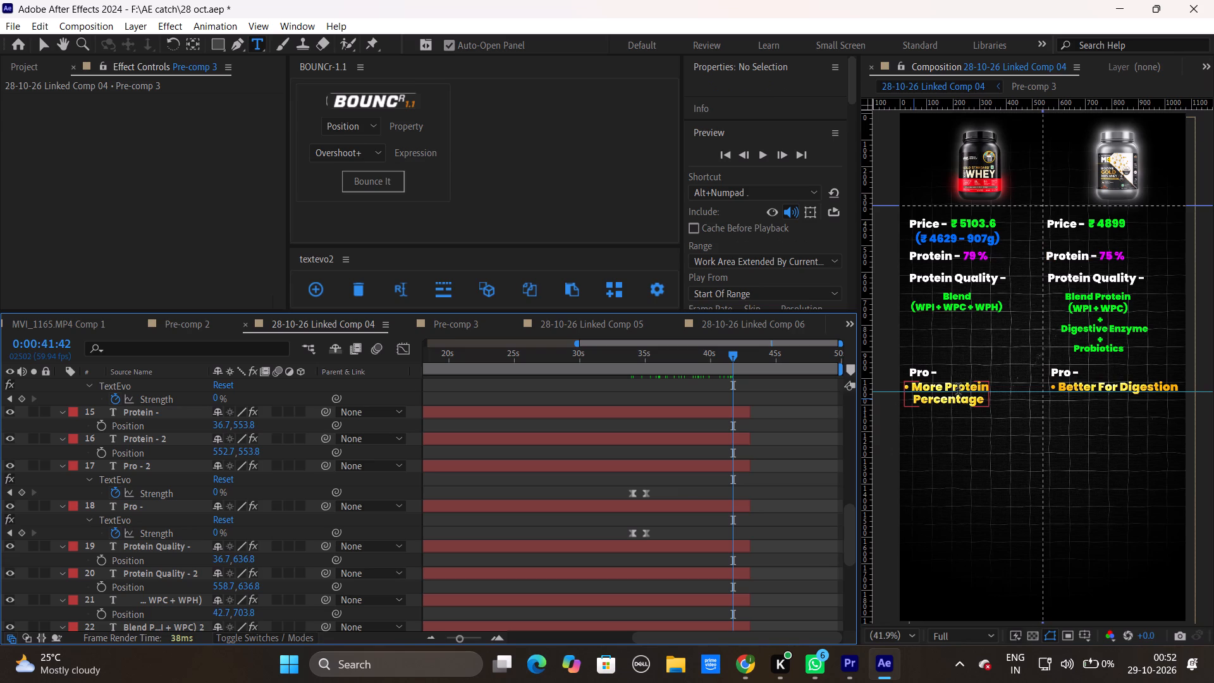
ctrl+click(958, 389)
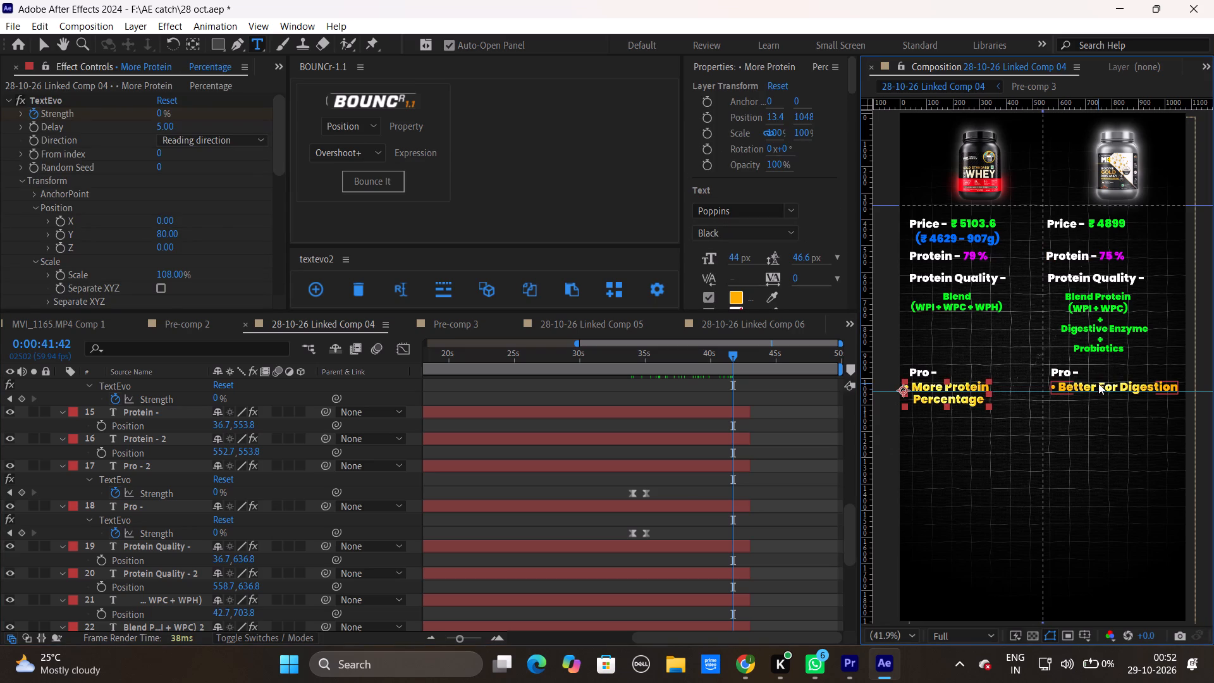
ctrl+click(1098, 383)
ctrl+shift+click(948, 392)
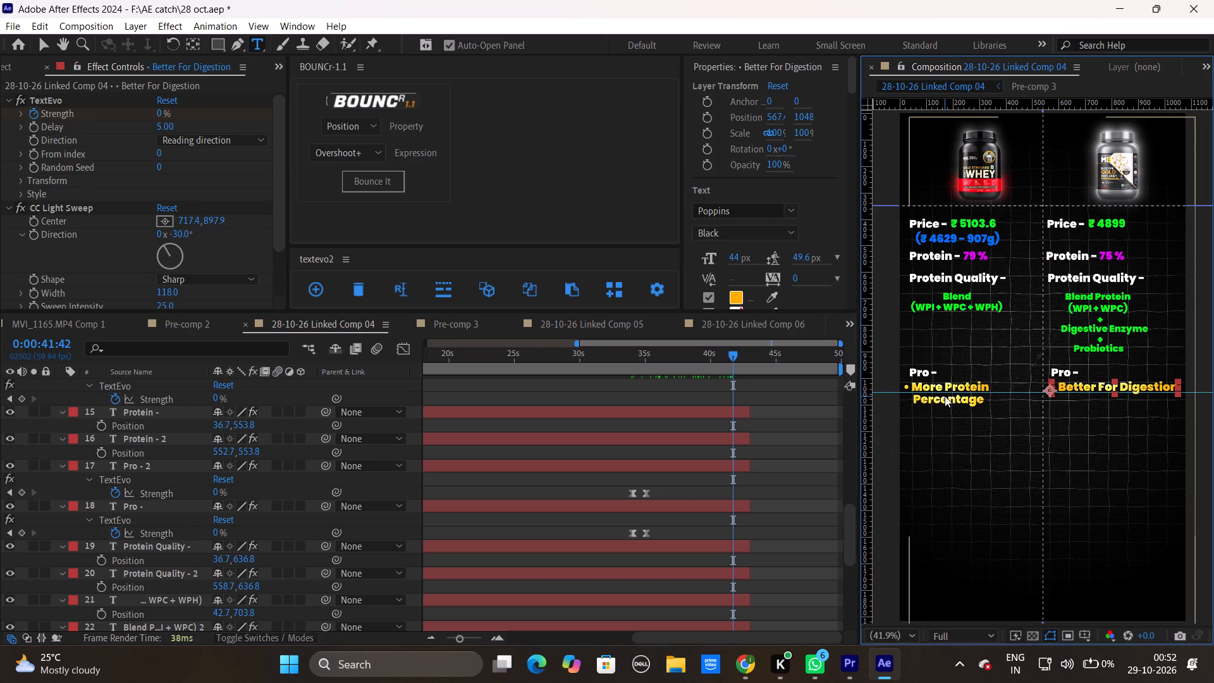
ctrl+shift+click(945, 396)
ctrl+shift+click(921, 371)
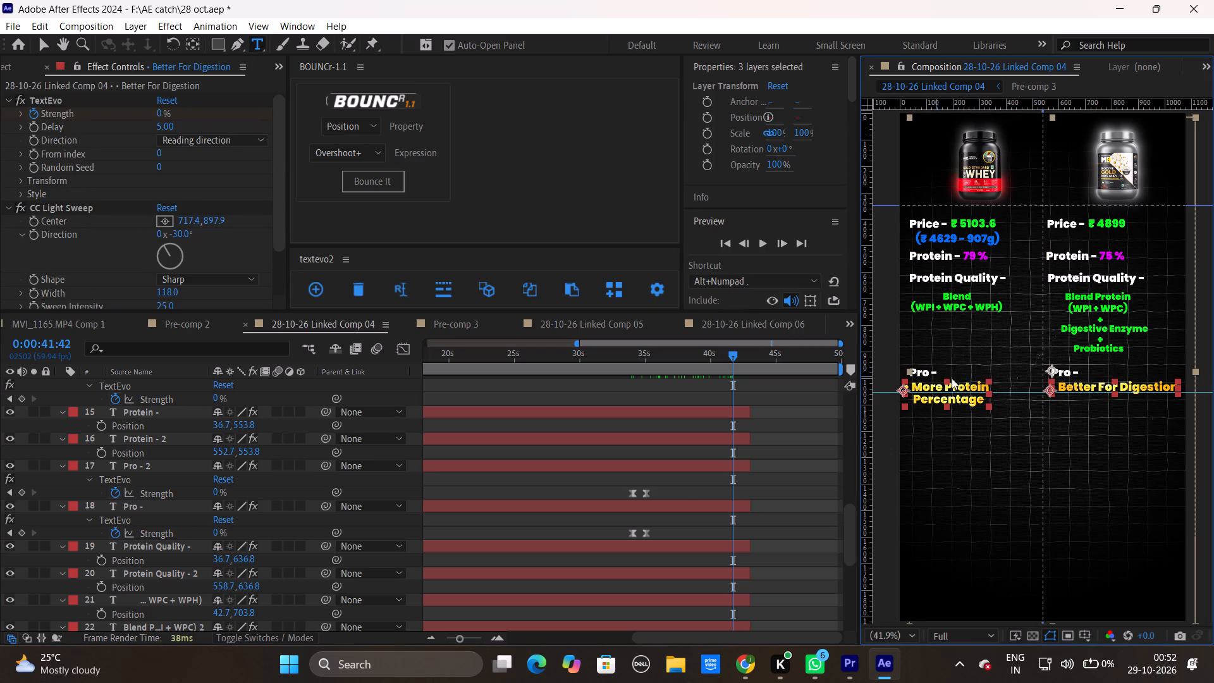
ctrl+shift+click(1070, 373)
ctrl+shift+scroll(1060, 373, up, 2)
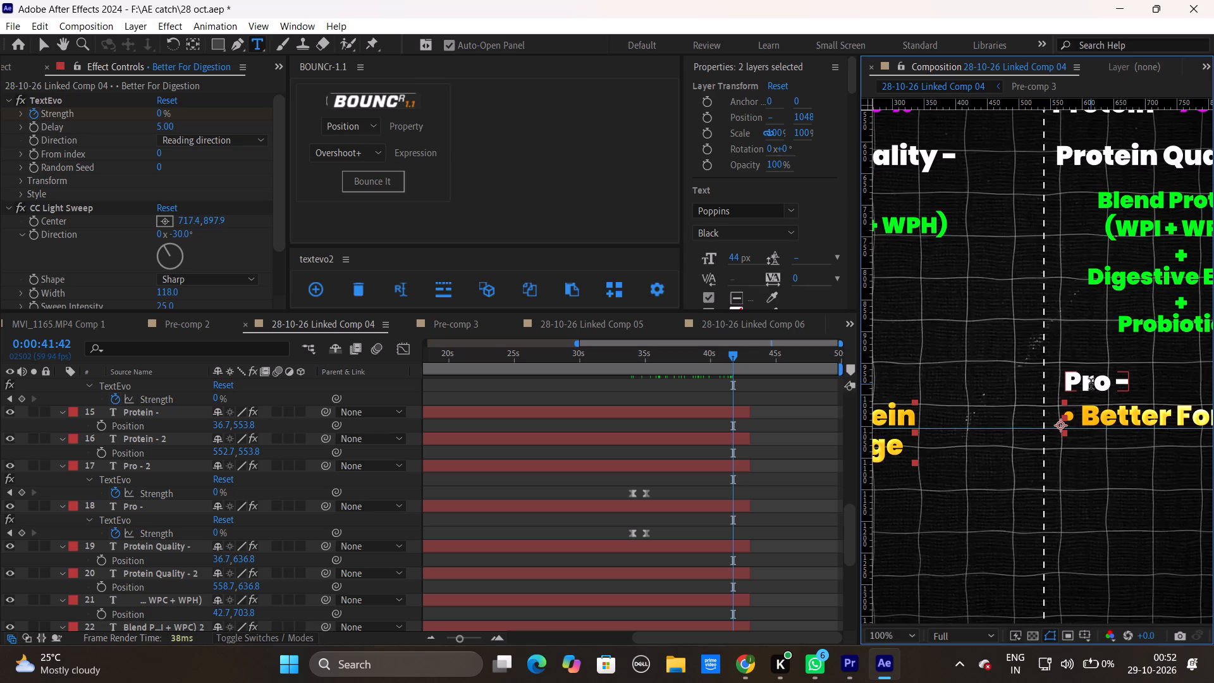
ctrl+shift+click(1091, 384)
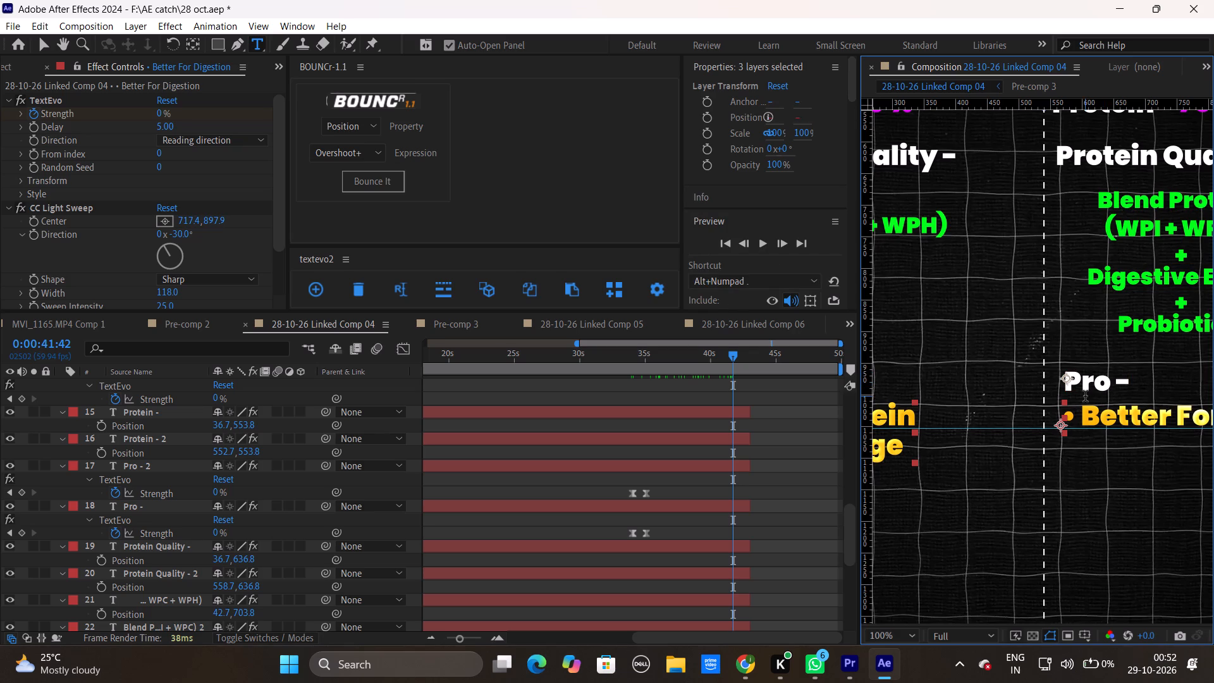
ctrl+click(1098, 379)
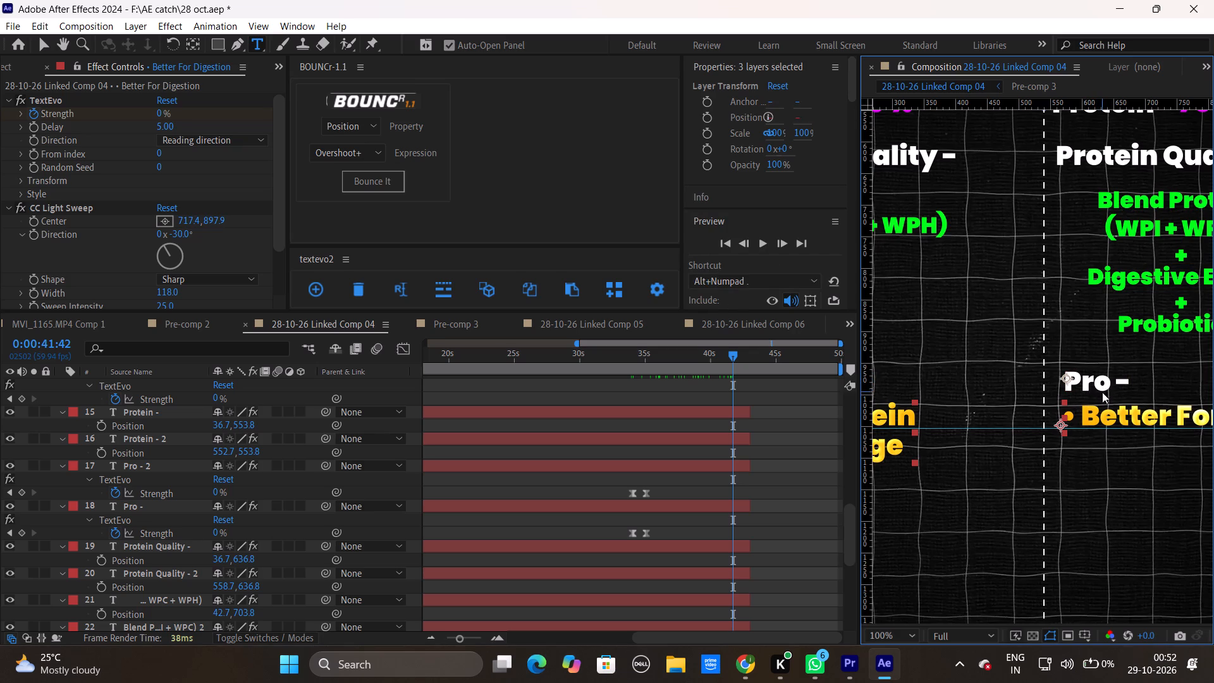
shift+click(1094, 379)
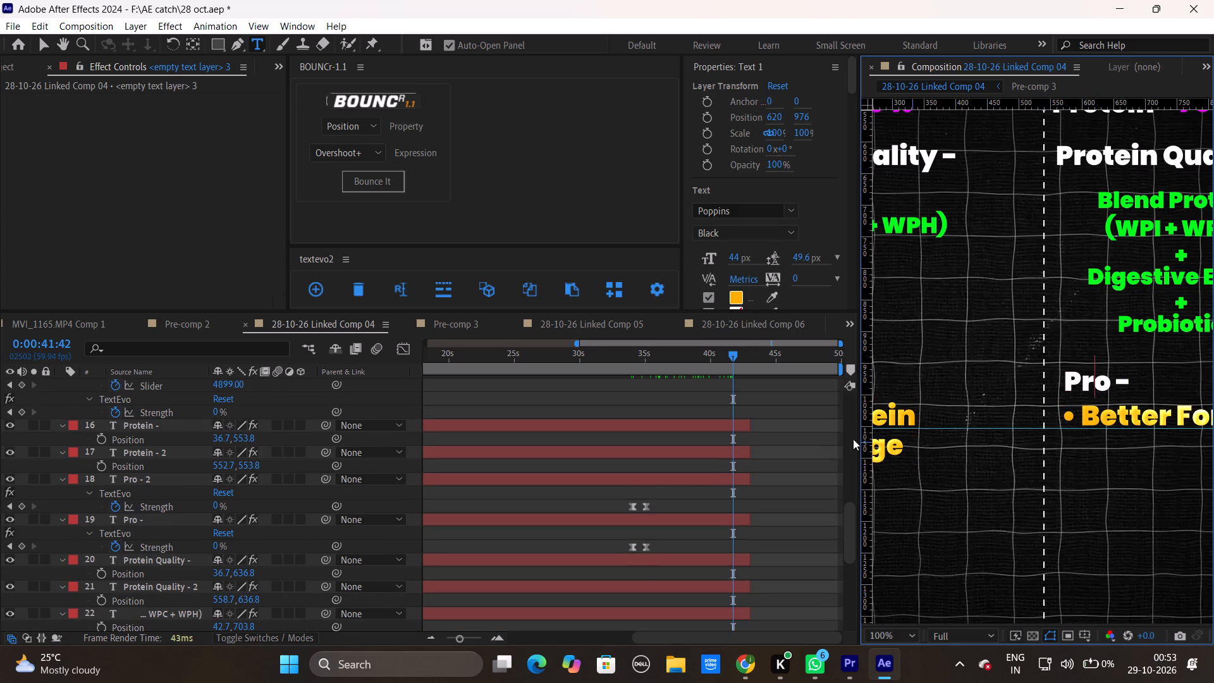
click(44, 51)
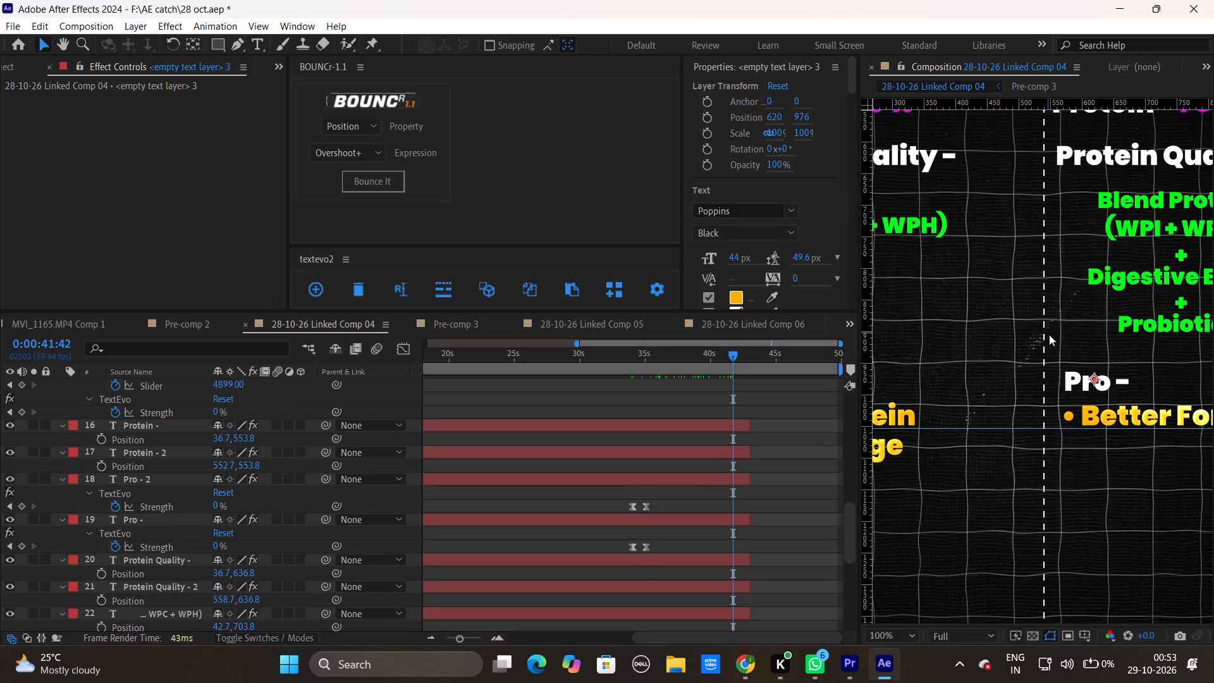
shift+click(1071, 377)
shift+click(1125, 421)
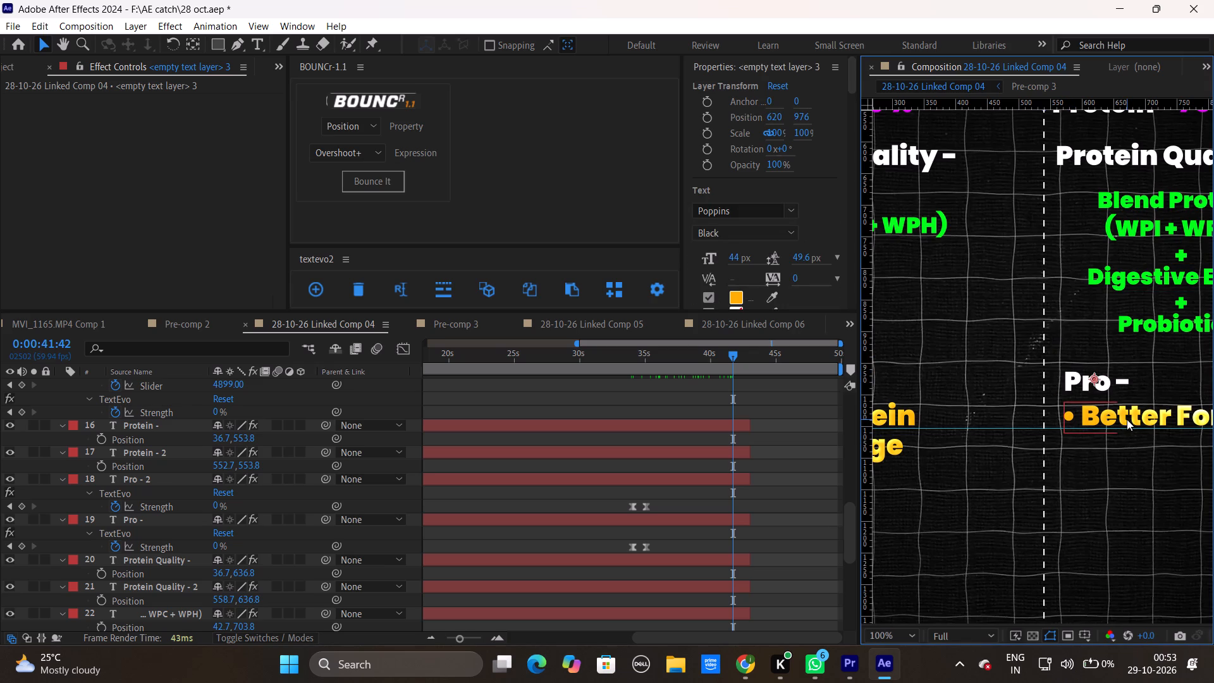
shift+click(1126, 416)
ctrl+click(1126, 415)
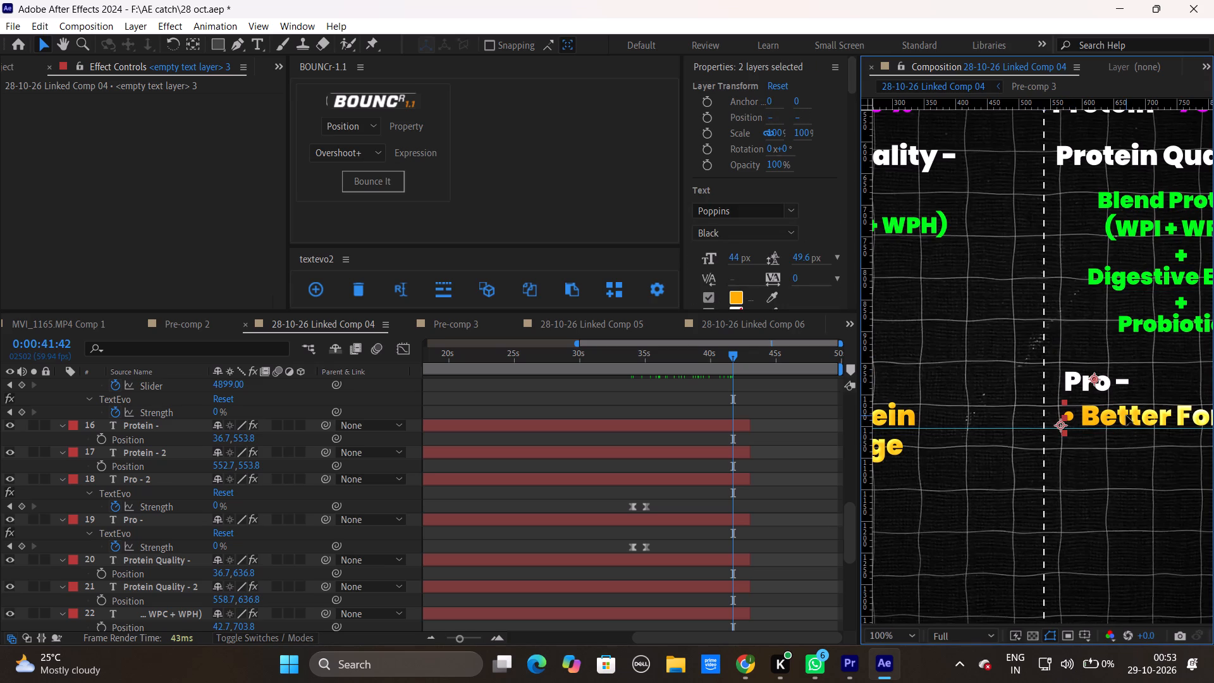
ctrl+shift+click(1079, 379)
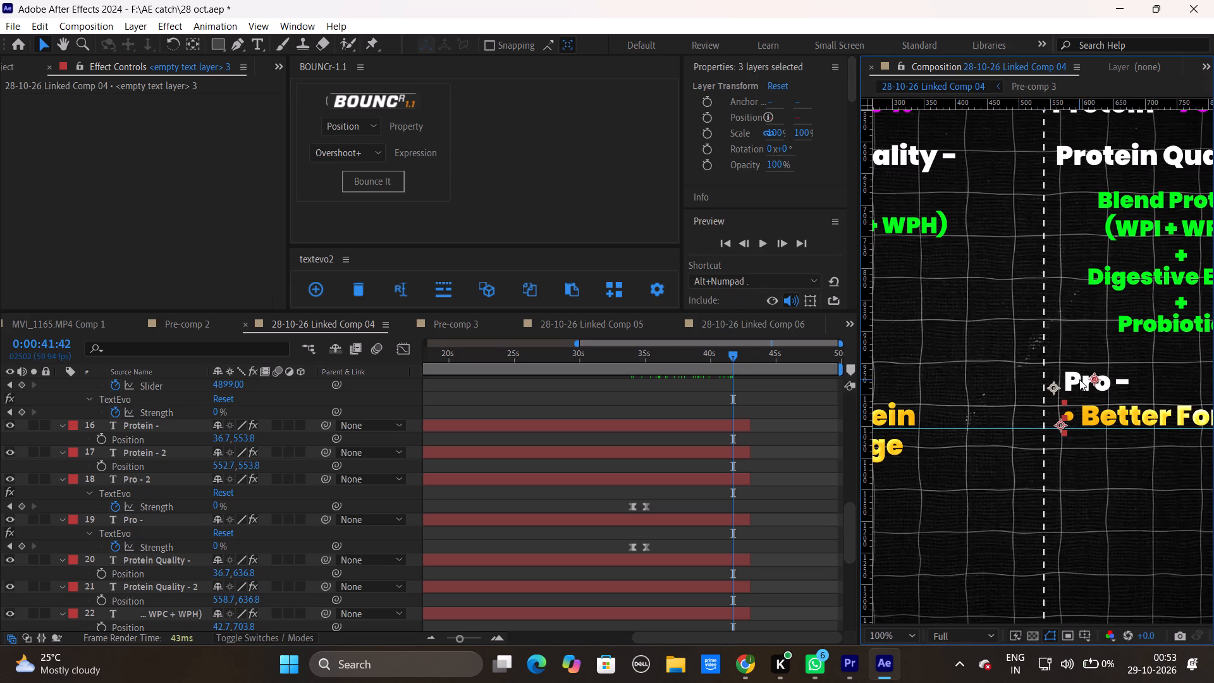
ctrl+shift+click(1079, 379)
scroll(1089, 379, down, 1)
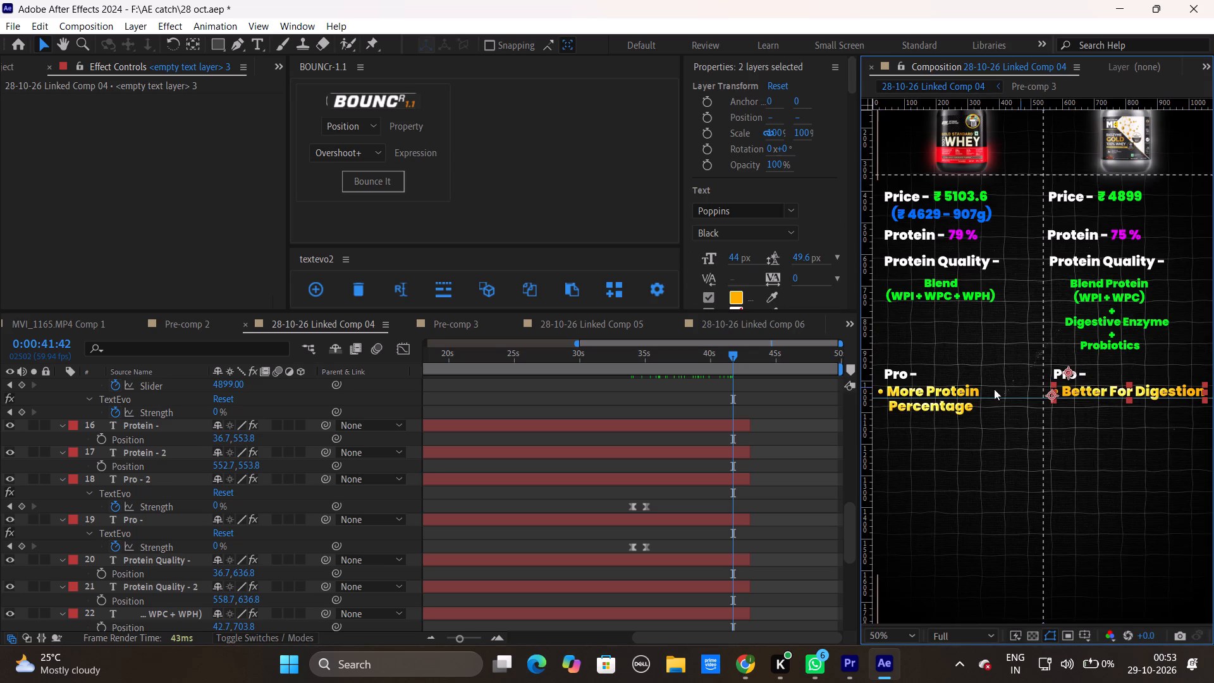
Raise the "More Protein Percentage" and "Better For Digestion" lines together with Pre-comp 3, bringing "More Protein Percentage" to Y 1019.5.
ctrl+click(929, 400)
ctrl+click(932, 405)
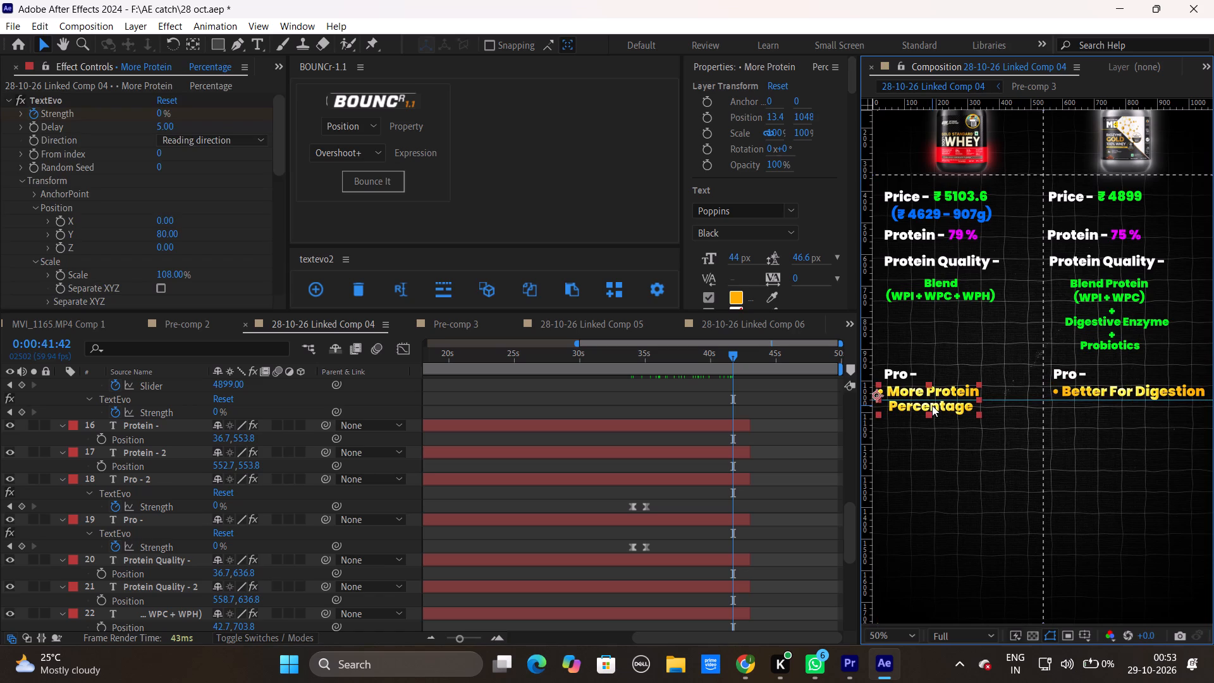
ctrl+shift+click(1086, 386)
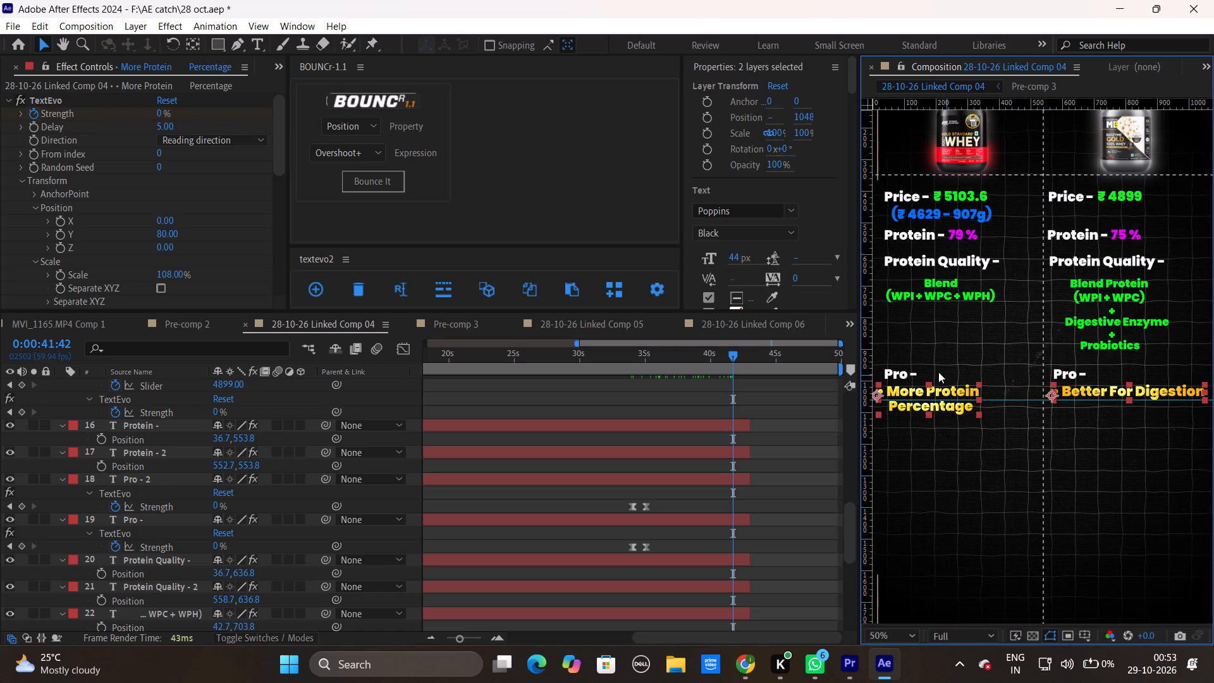
ctrl+shift+click(902, 371)
ctrl+shift+click(903, 372)
ctrl+shift+click(909, 371)
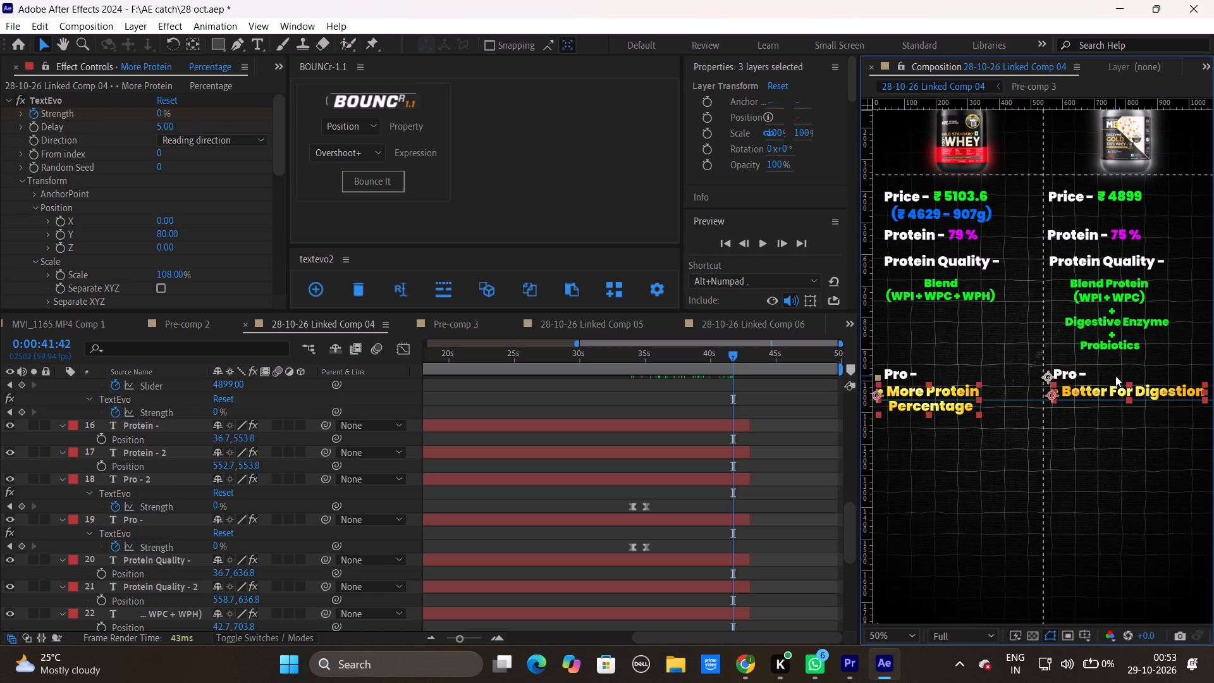
key(p)
key(p)
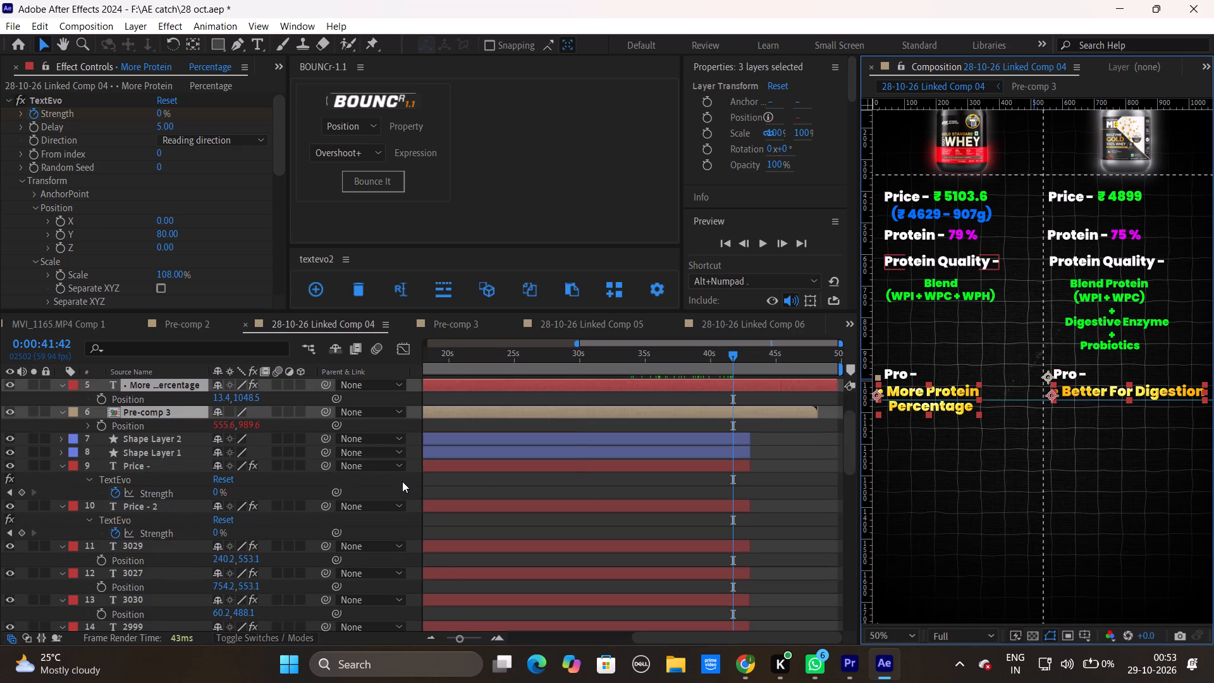
drag(255, 394, 254, 395)
drag(254, 395, 223, 403)
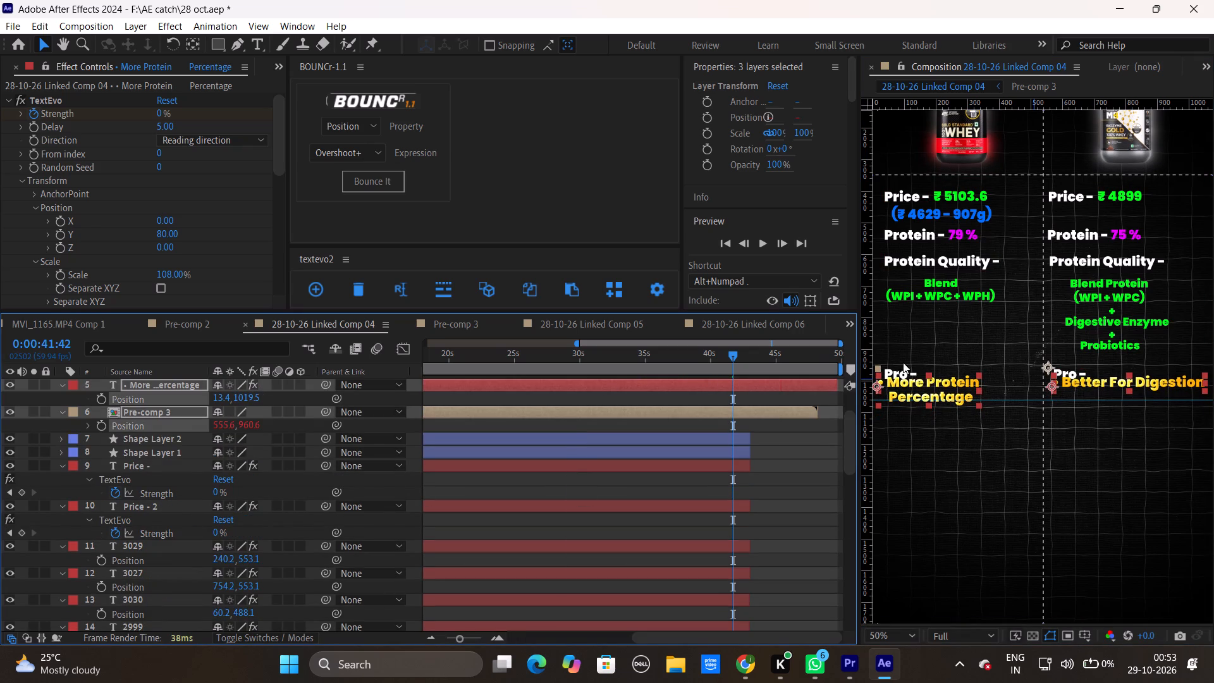
click(642, 487)
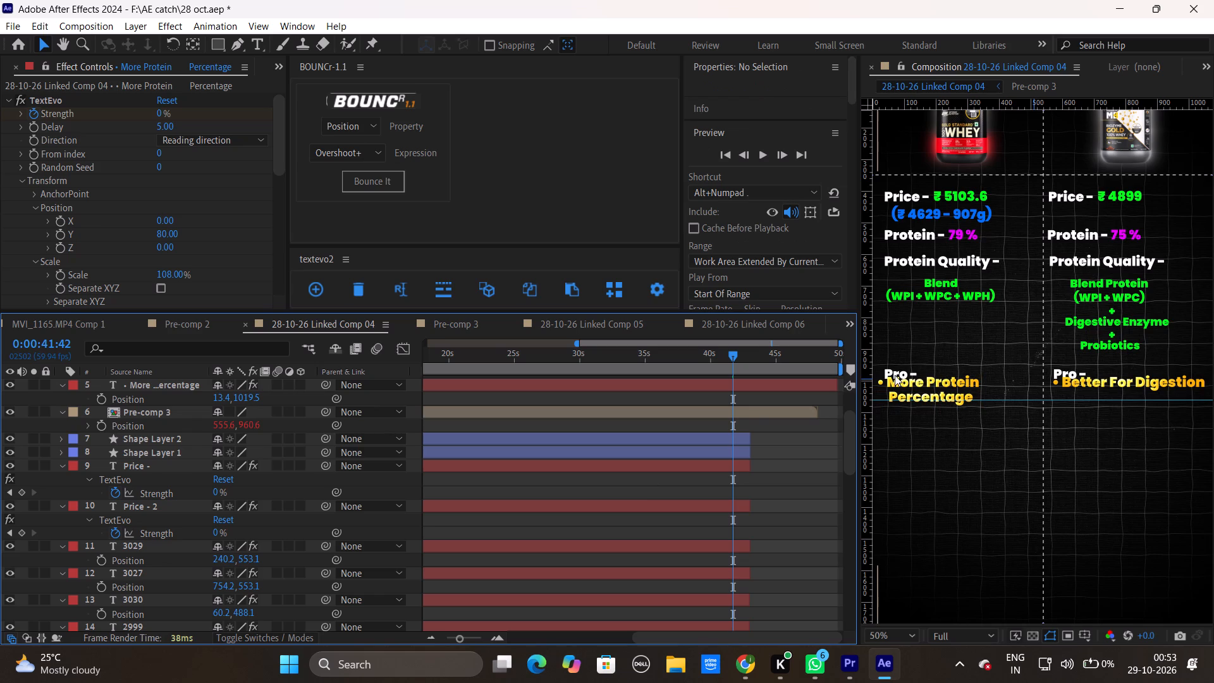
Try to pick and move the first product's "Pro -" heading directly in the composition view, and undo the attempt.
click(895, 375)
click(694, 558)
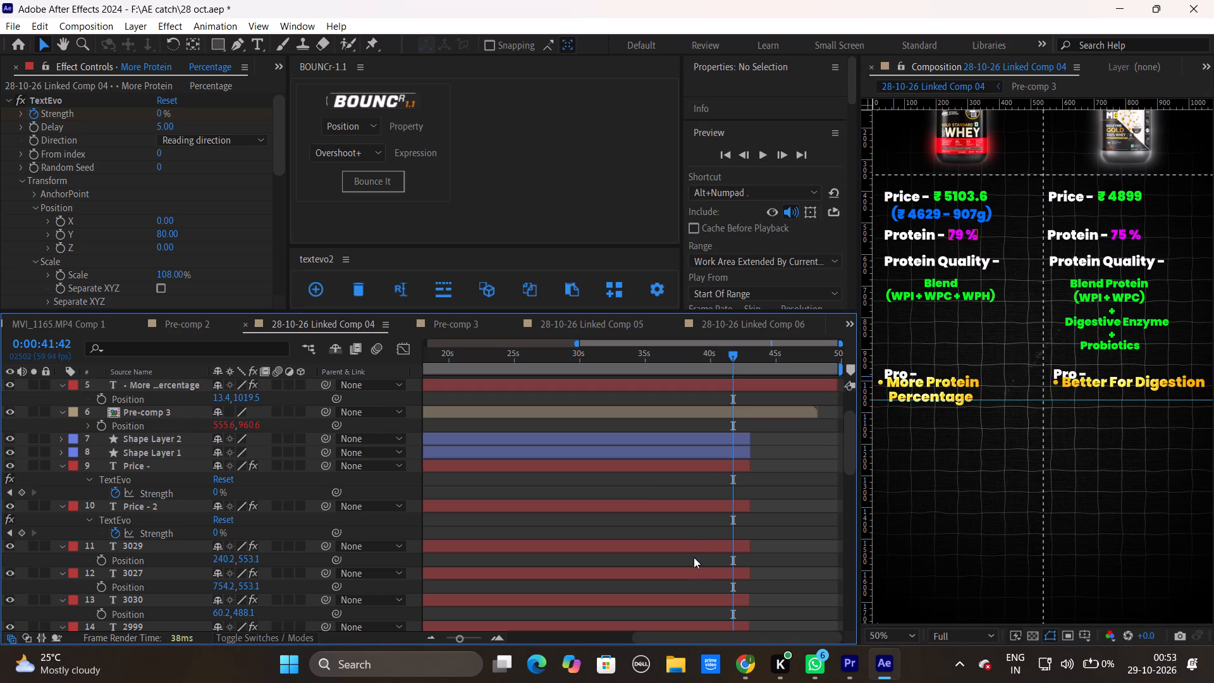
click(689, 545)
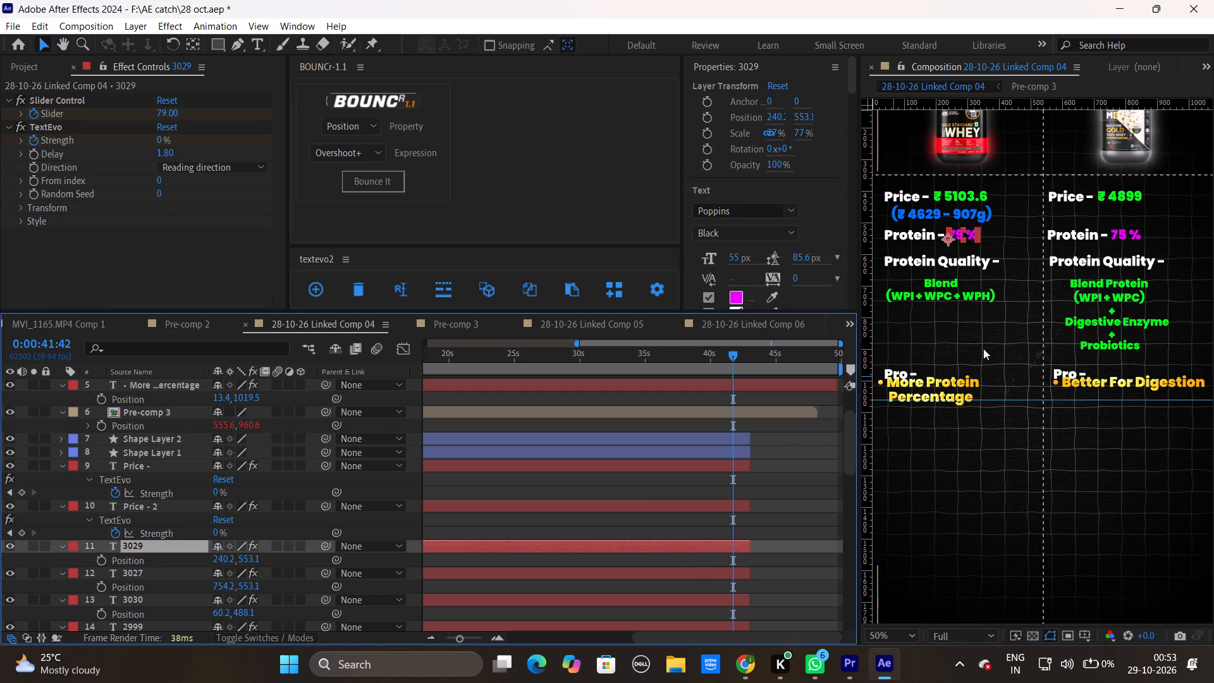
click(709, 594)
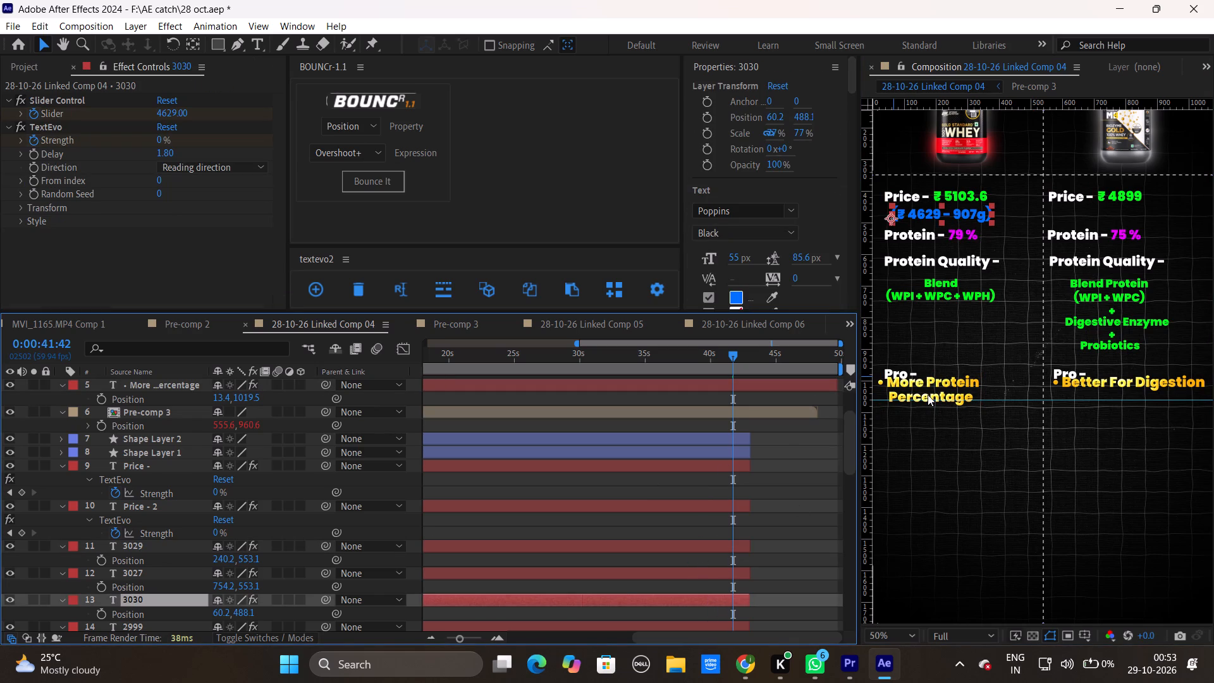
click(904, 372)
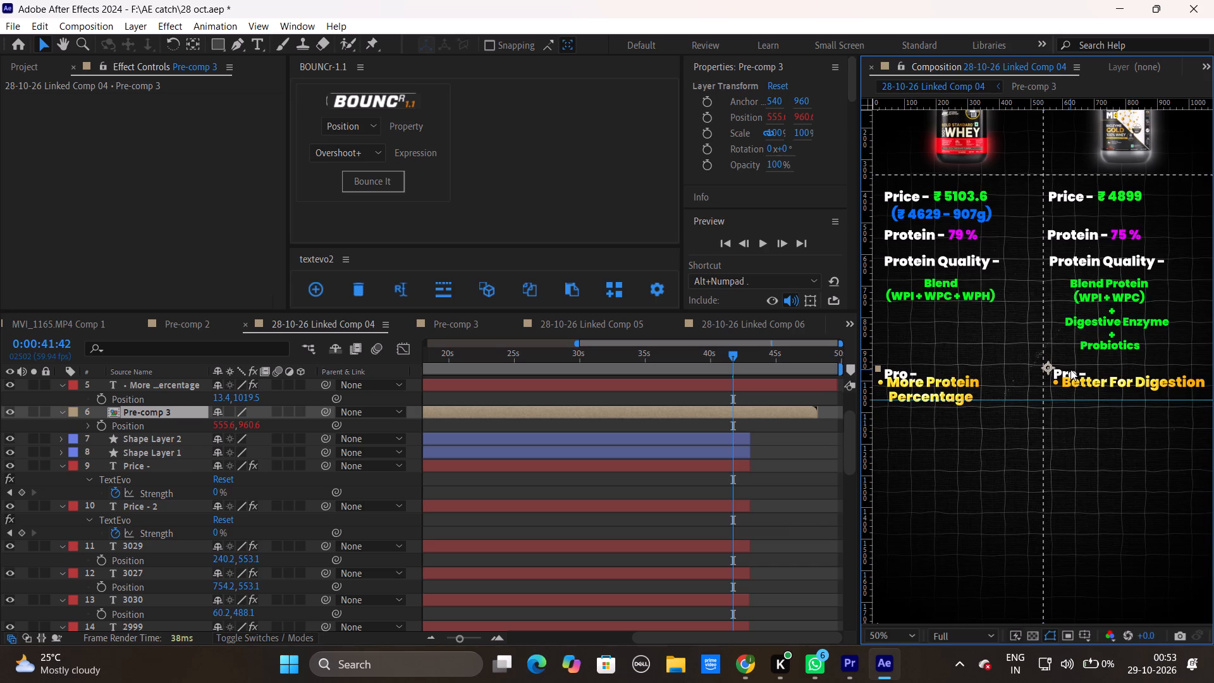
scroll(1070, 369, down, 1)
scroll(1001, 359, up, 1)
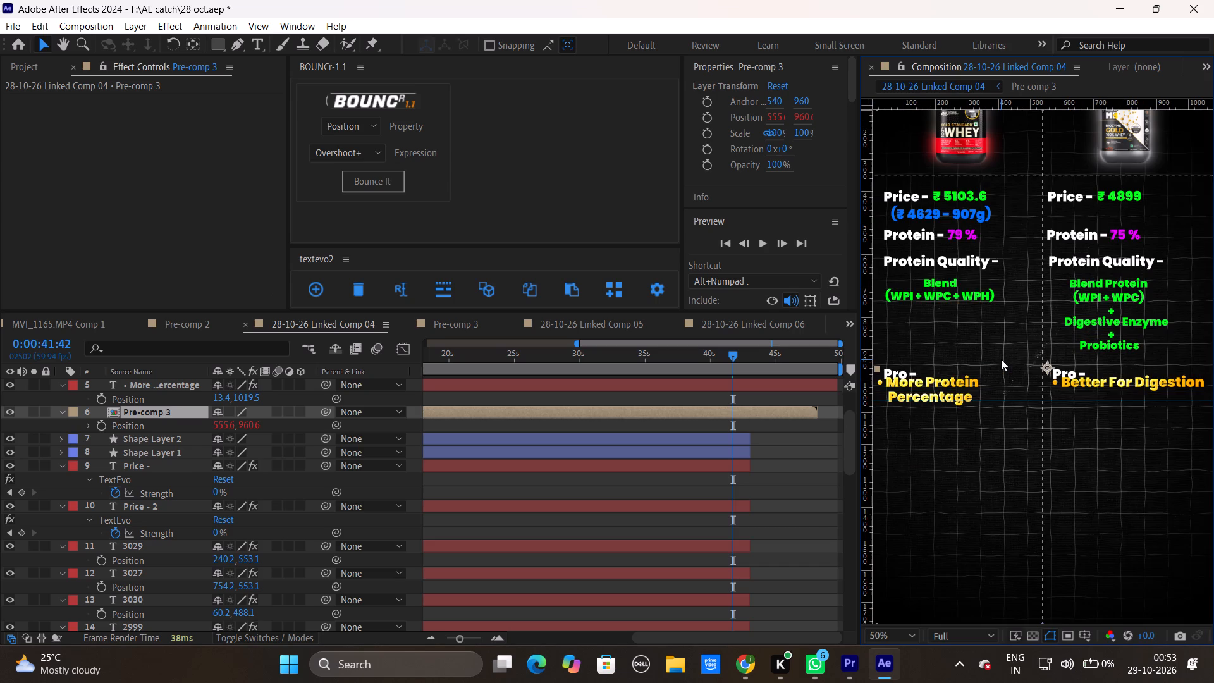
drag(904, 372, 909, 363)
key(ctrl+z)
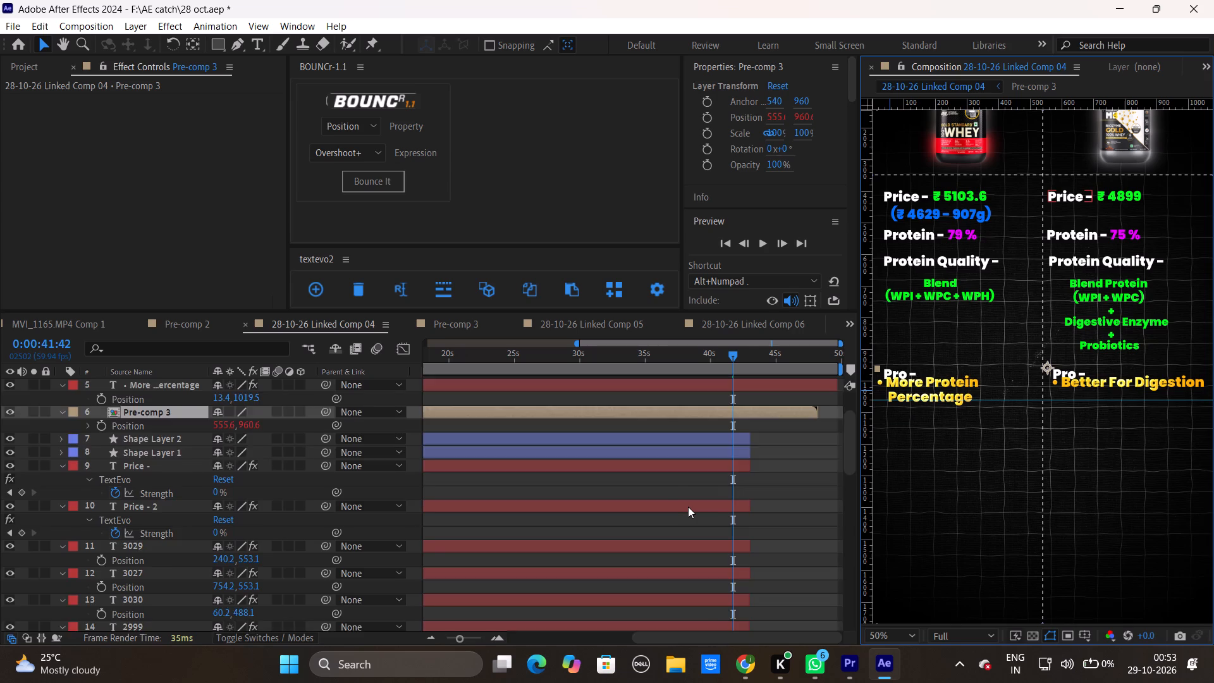
Look through the composition's text layers to locate the layers of both "Pro -" headings.
scroll(689, 507, down, 1)
scroll(689, 507, up, 2)
scroll(689, 507, down, 2)
click(686, 529)
scroll(686, 529, down, 2)
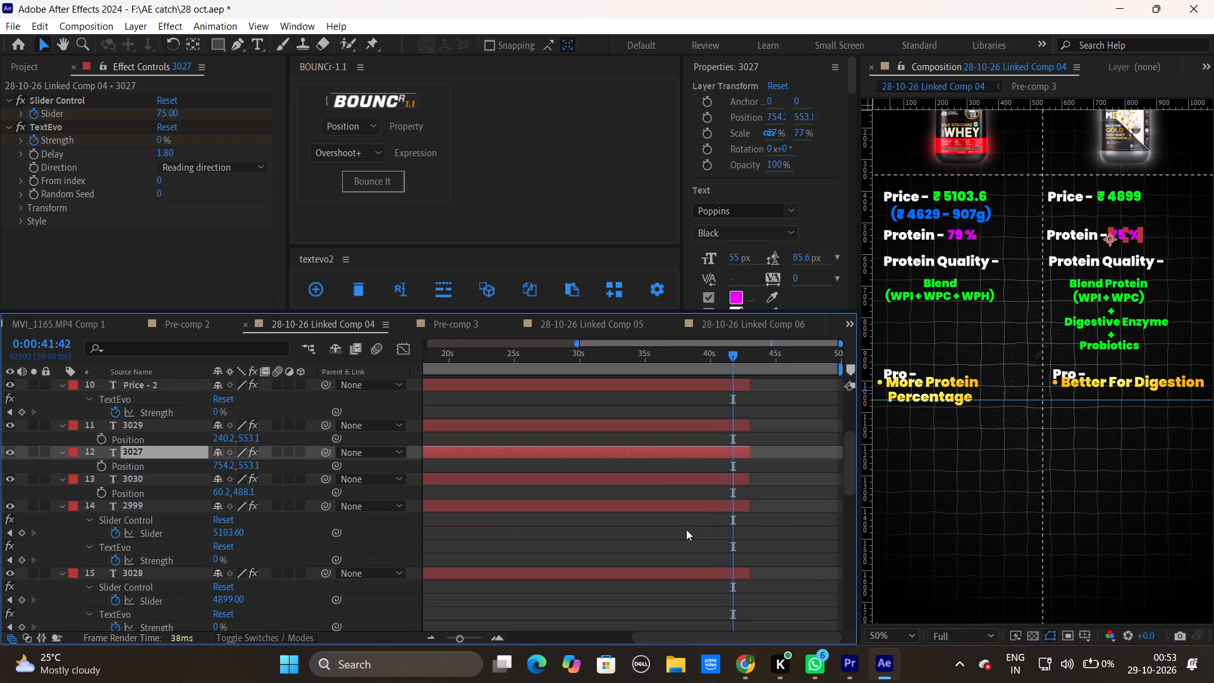
scroll(686, 529, down, 5)
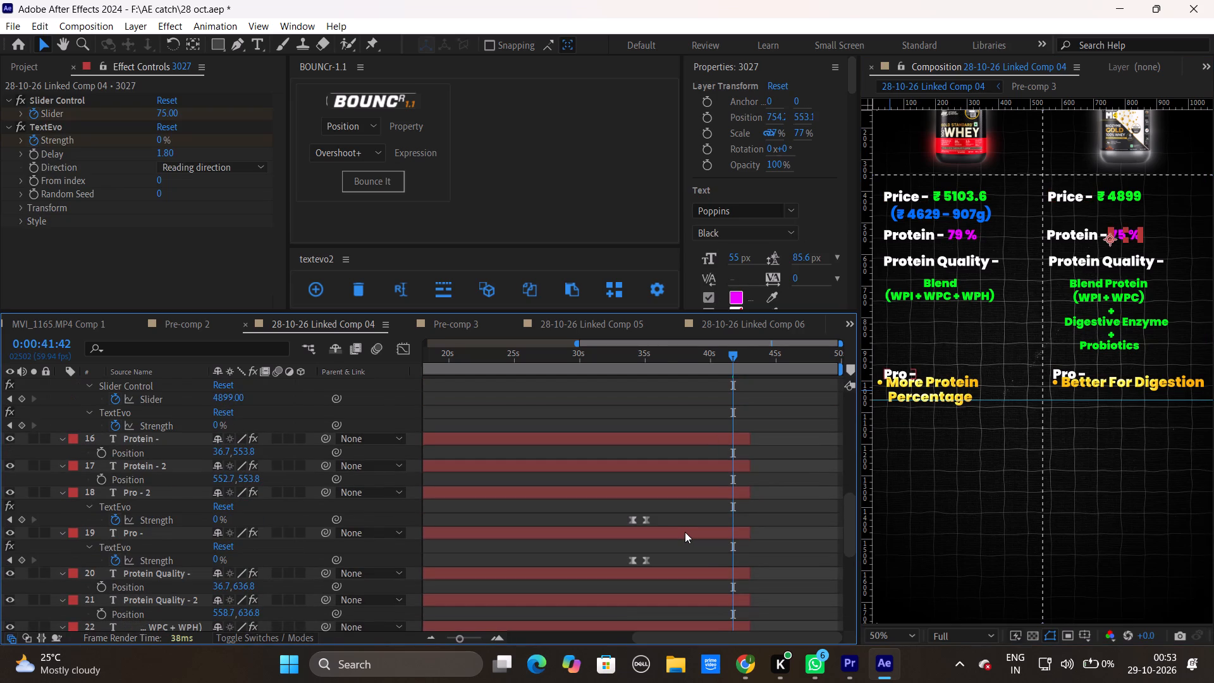
scroll(685, 532, down, 4)
scroll(685, 532, up, 4)
scroll(685, 532, down, 1)
scroll(685, 532, up, 2)
scroll(685, 532, down, 1)
scroll(685, 532, up, 1)
scroll(685, 532, down, 9)
scroll(685, 532, up, 1)
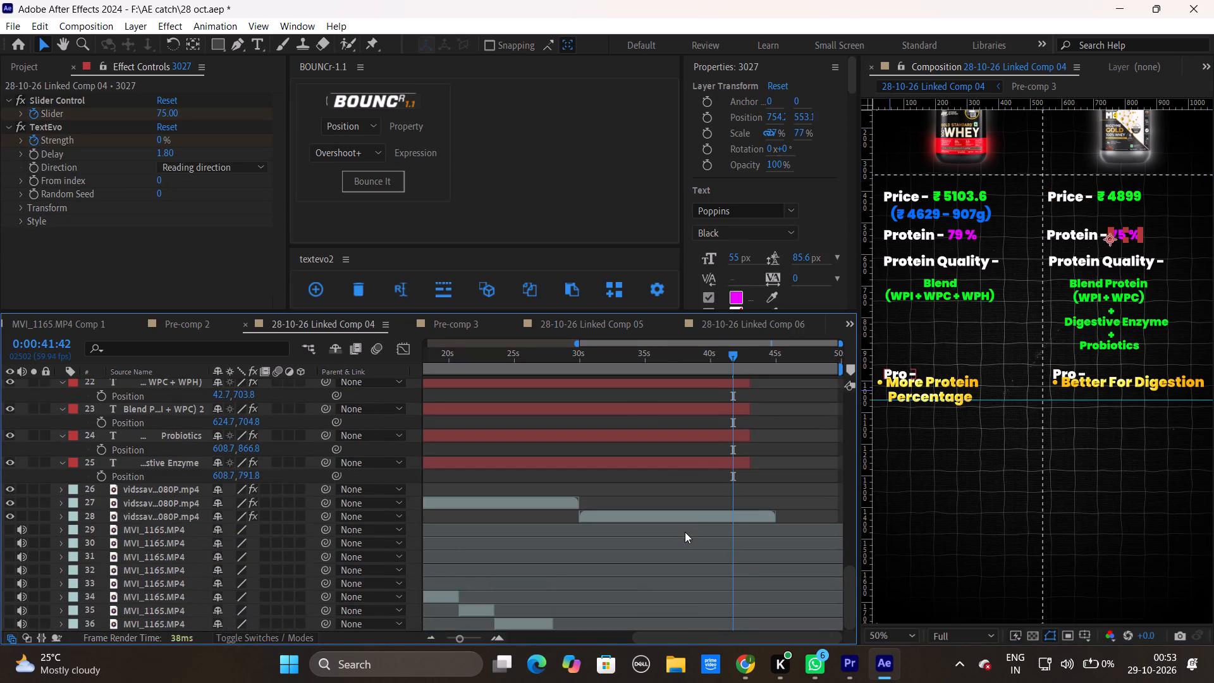
click(677, 469)
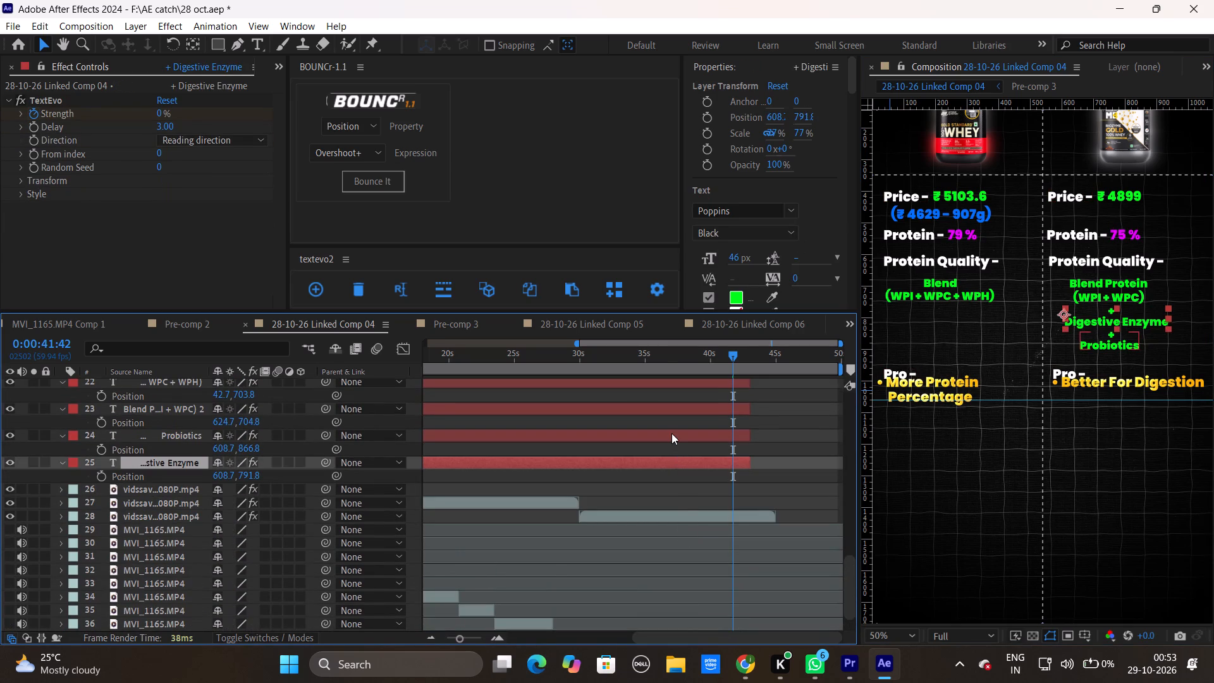
click(671, 433)
click(671, 407)
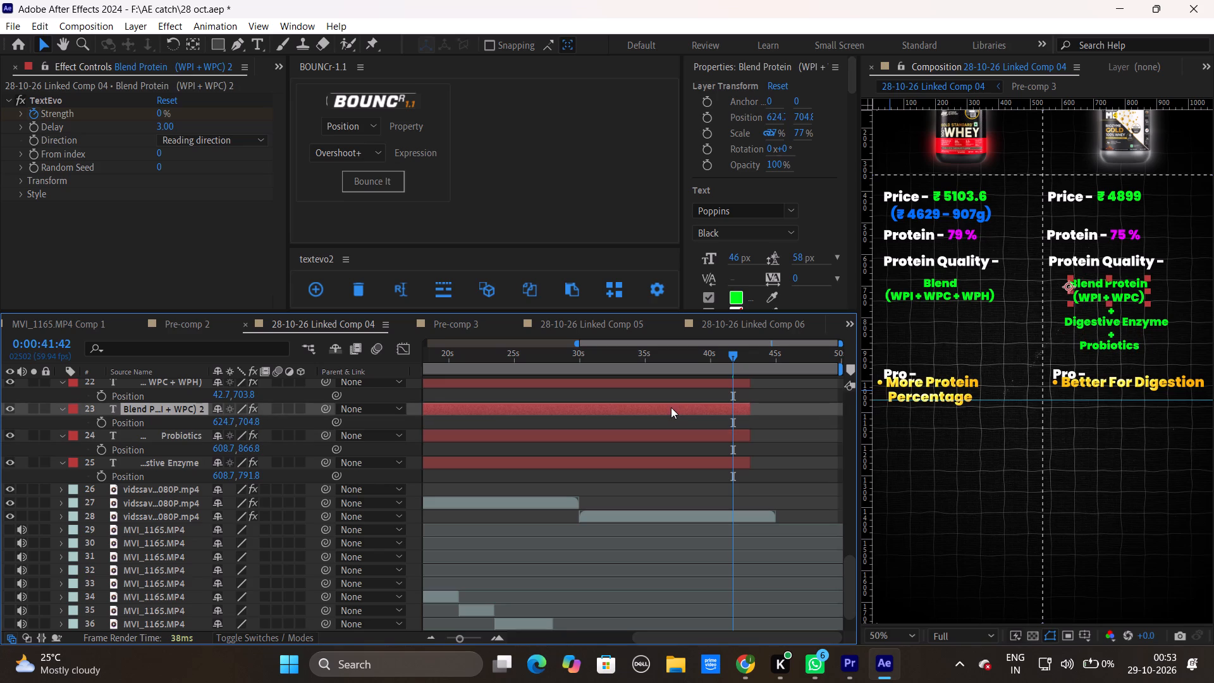
click(673, 382)
scroll(675, 387, up, 2)
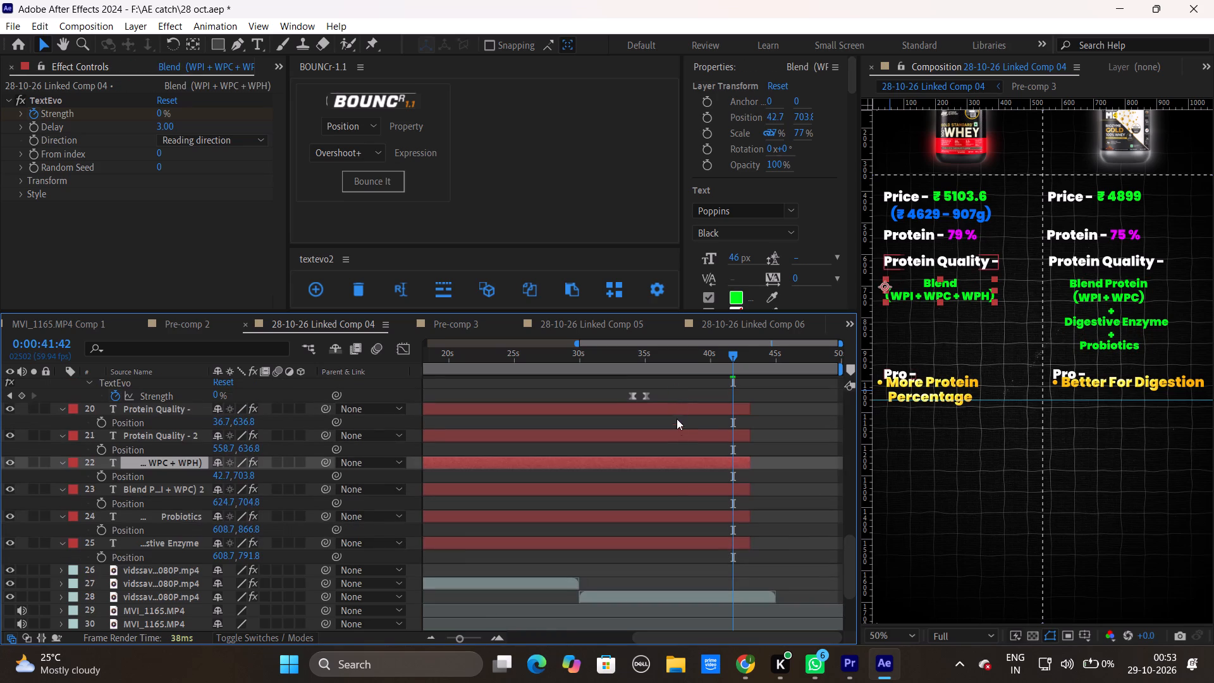
click(677, 434)
click(678, 407)
scroll(678, 407, up, 2)
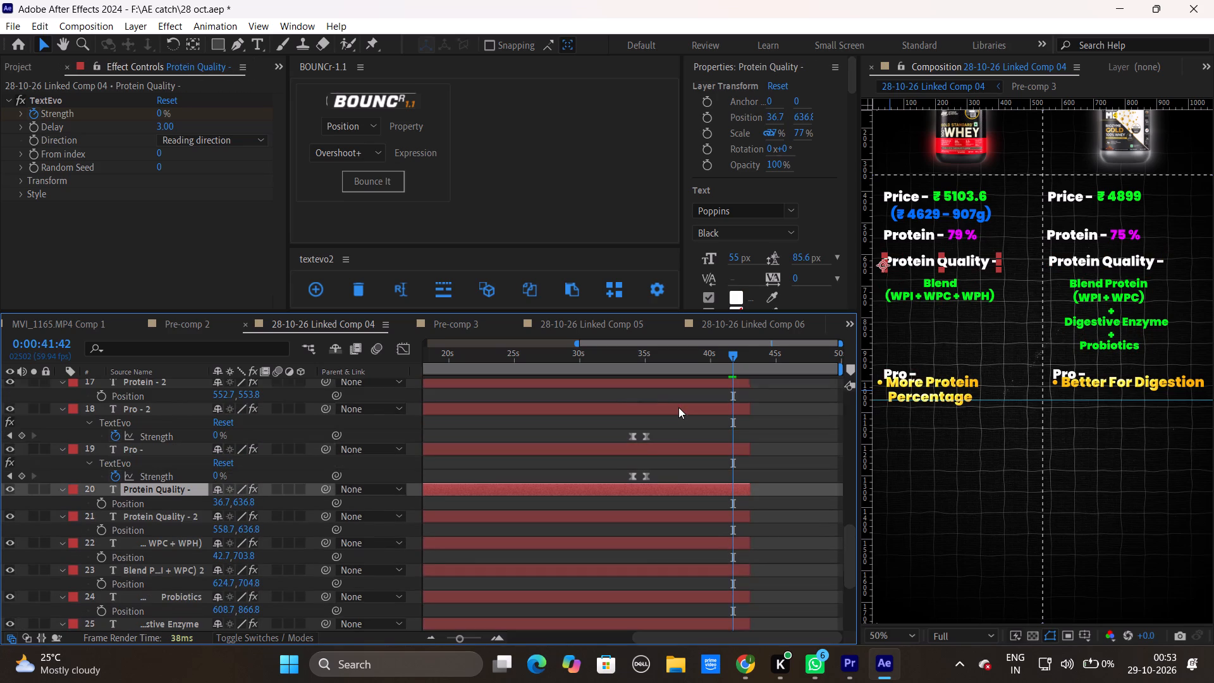
Raise both "Pro -" headings together to a Y position of 955.8, keeping their X positions.
click(671, 440)
click(671, 446)
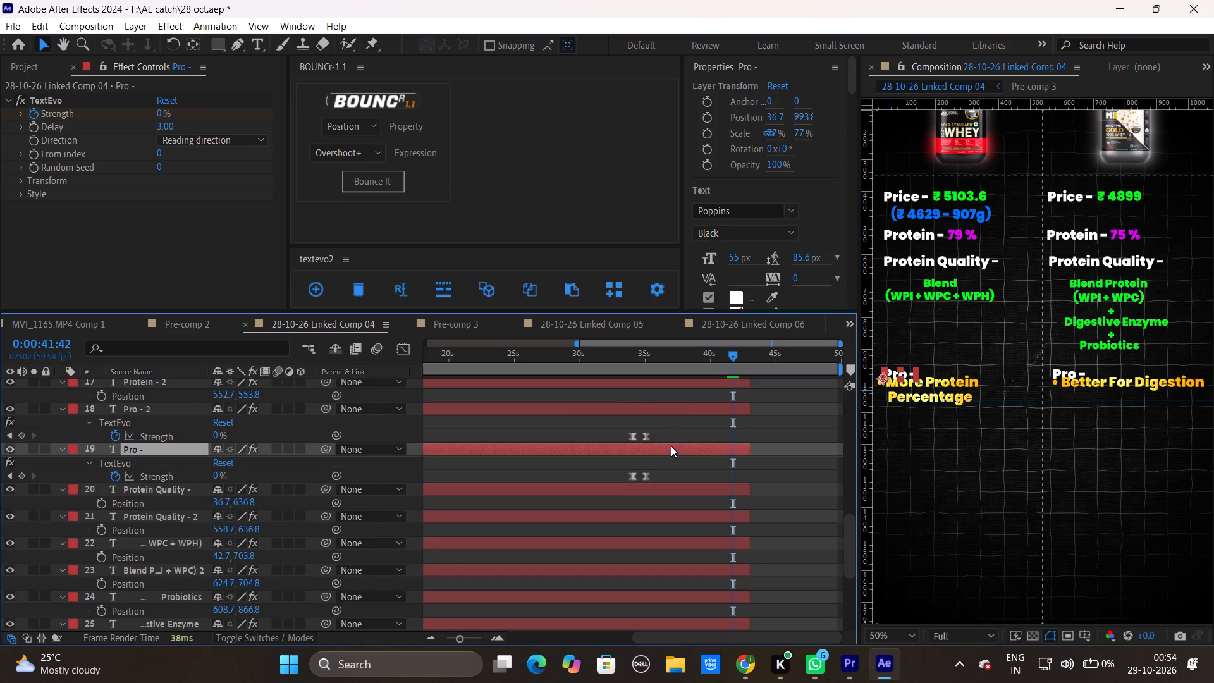
ctrl+click(671, 406)
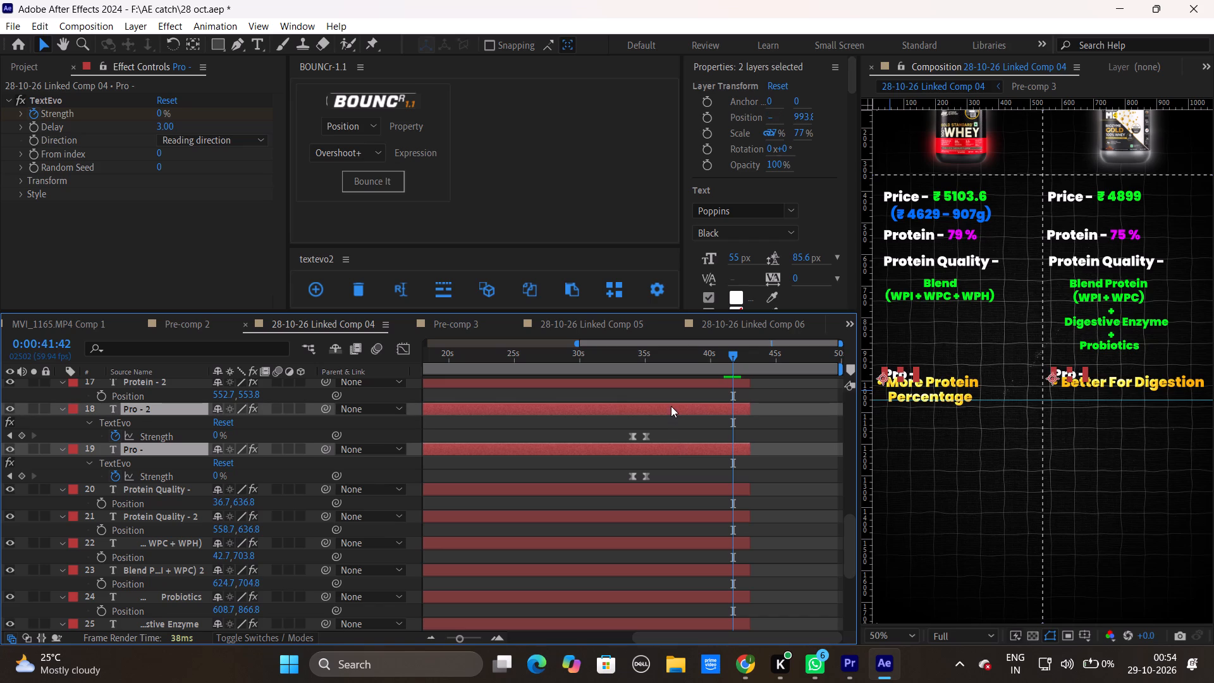
key(p)
drag(250, 453, 232, 459)
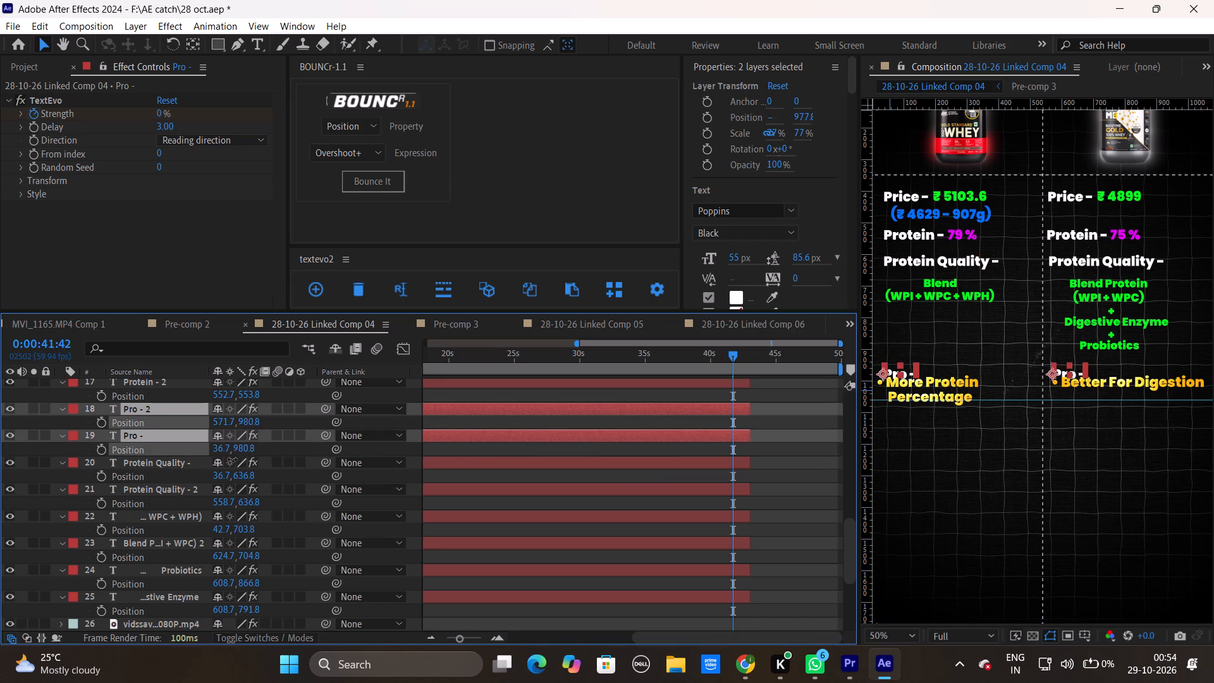
drag(232, 459, 224, 460)
click(541, 474)
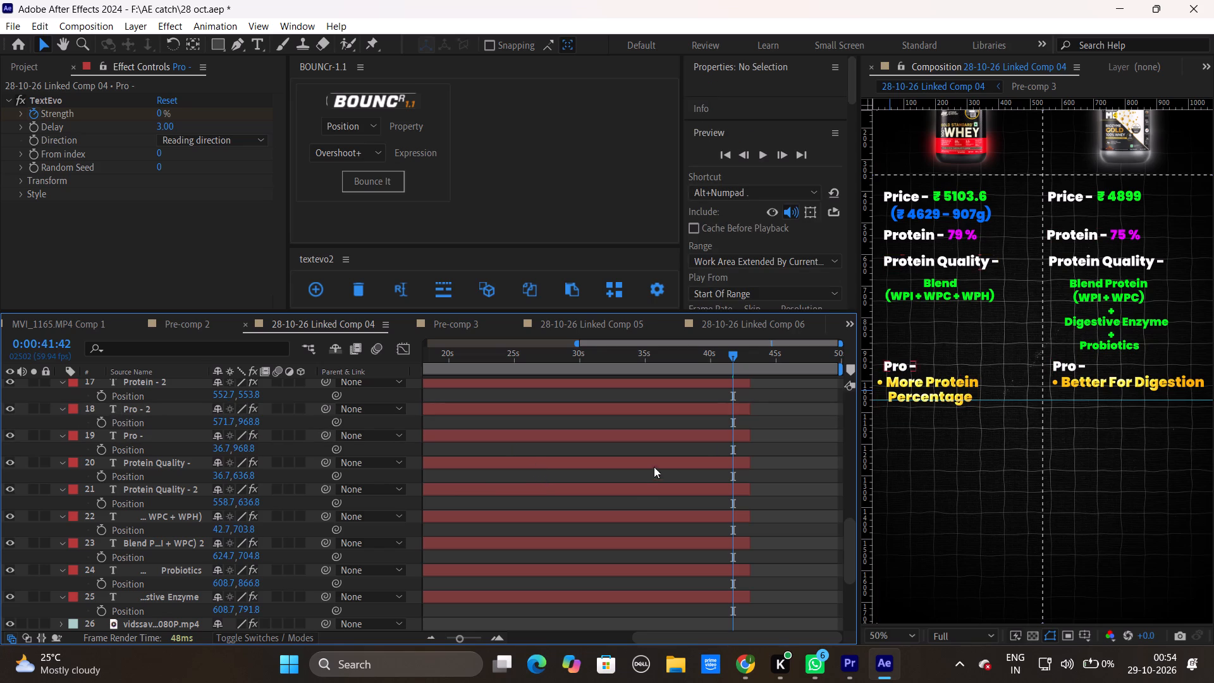
click(642, 491)
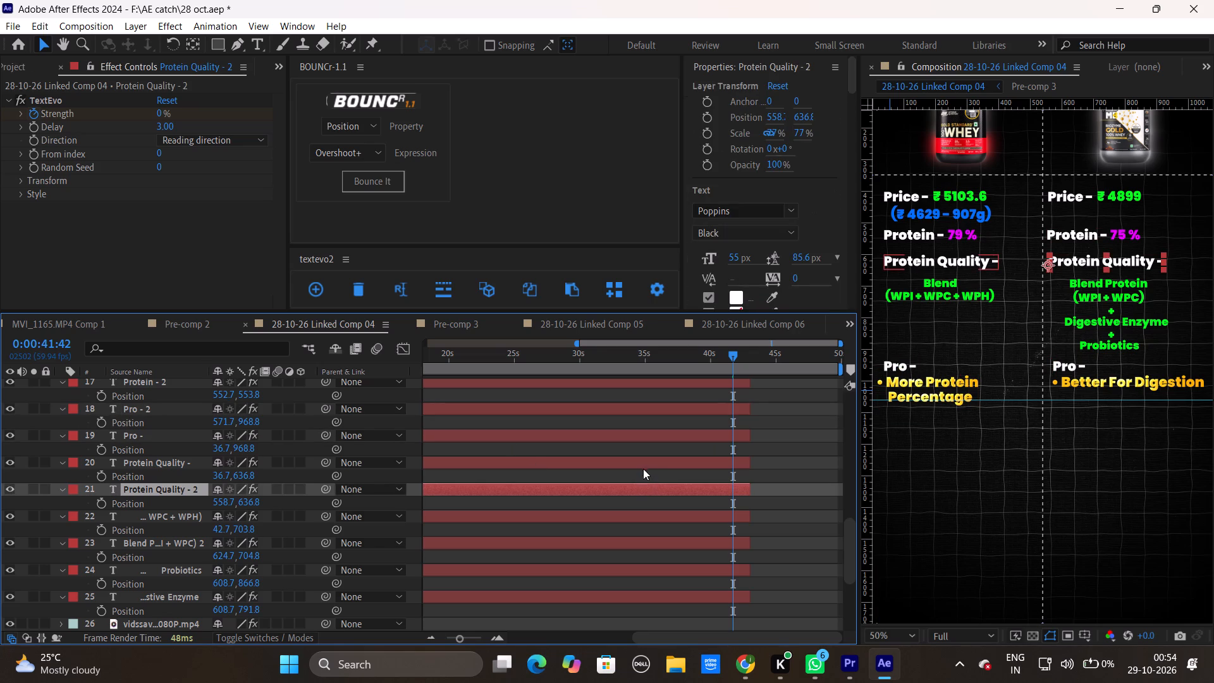
click(639, 462)
click(635, 433)
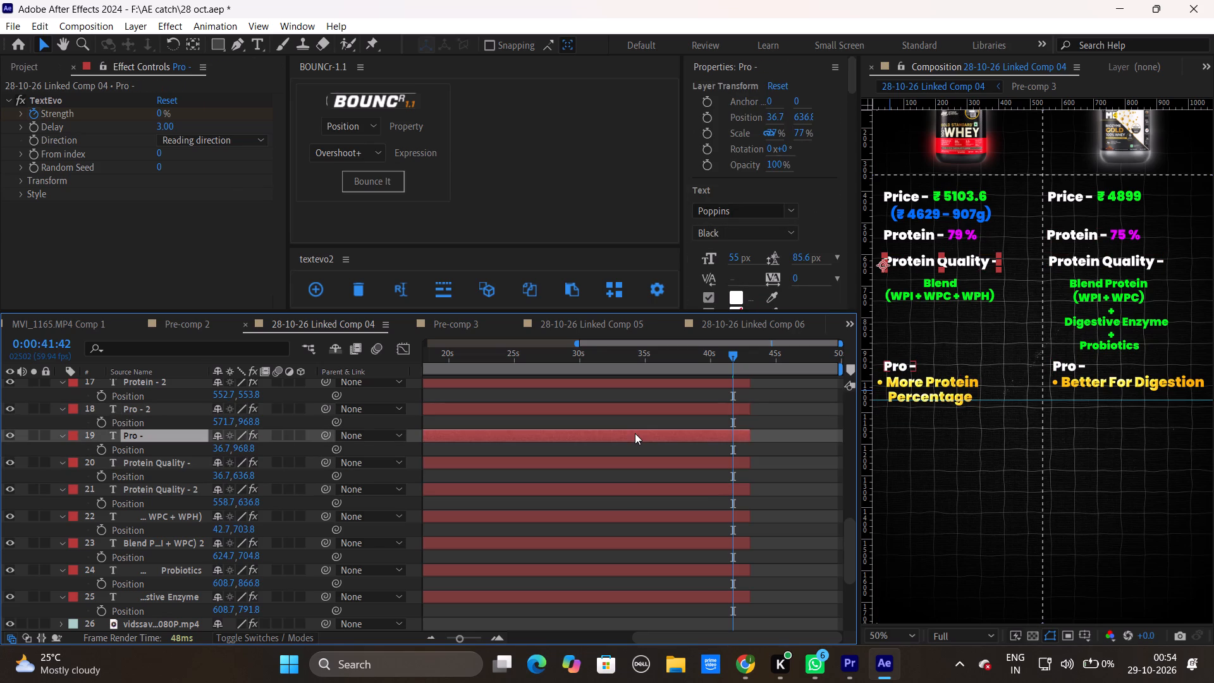
shift+click(634, 407)
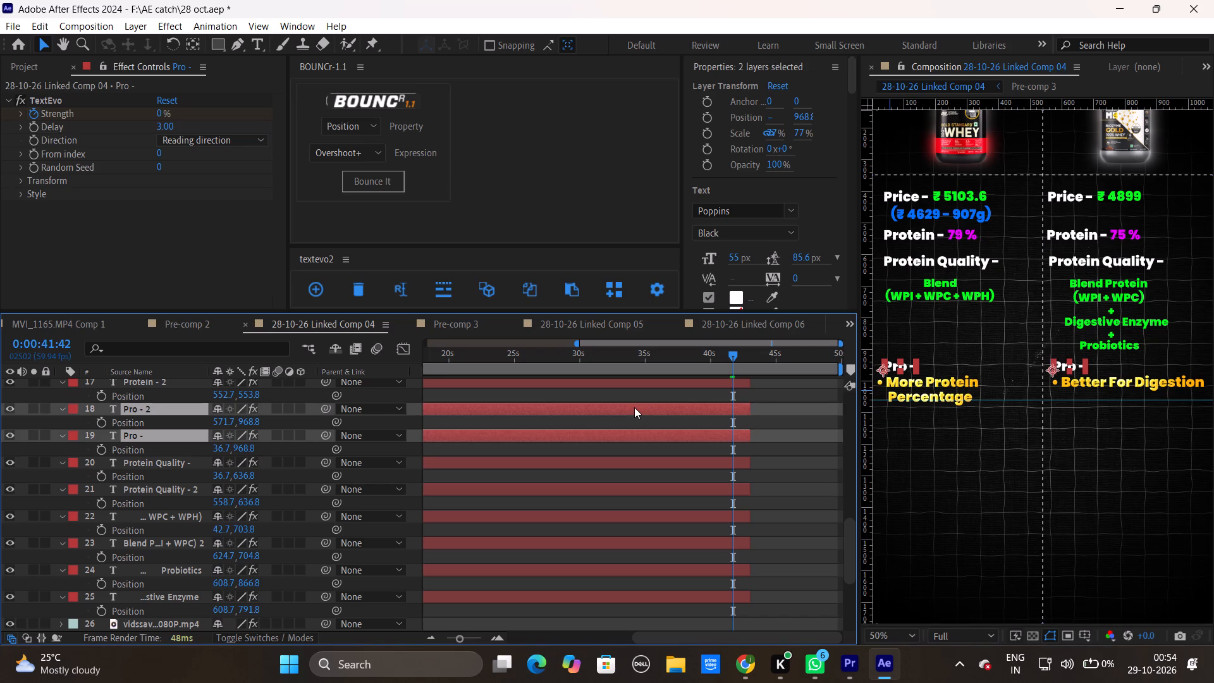
key(p)
key(p)
drag(246, 452, 237, 453)
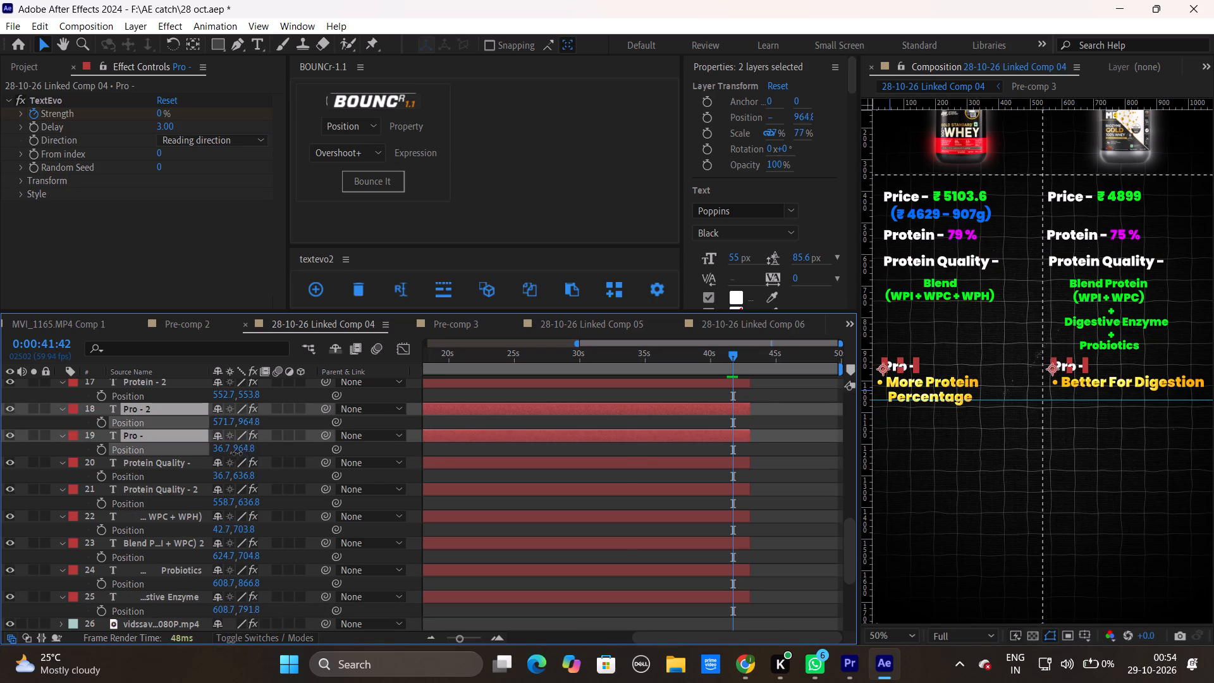
drag(237, 453, 234, 453)
click(642, 471)
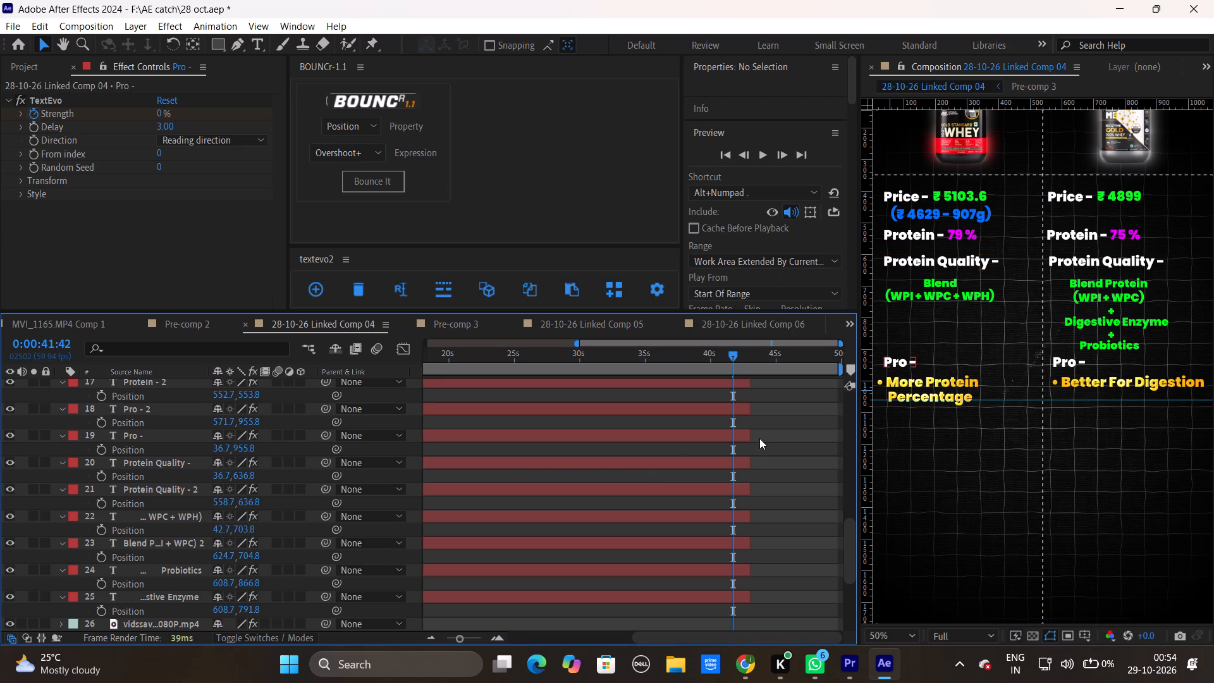
Check which text layers belong to the "Protein Quality -" headings and the green blend, "Digestive Enzyme" and "Probiotics" lines.
click(704, 486)
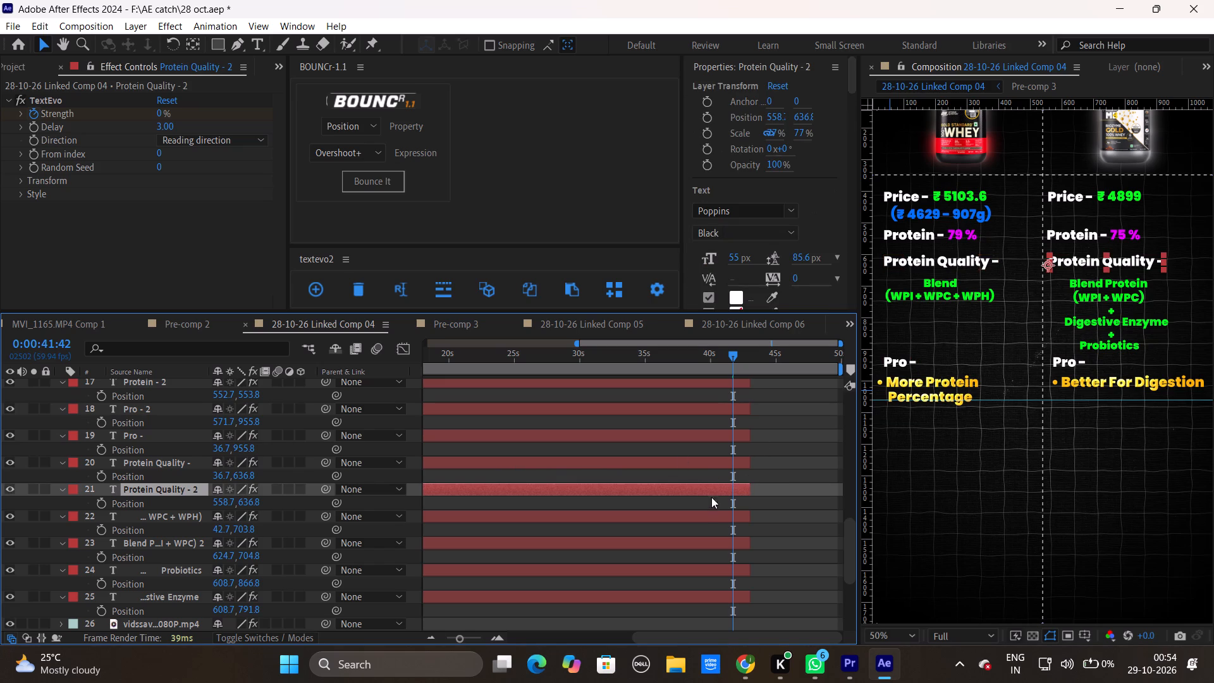
click(697, 519)
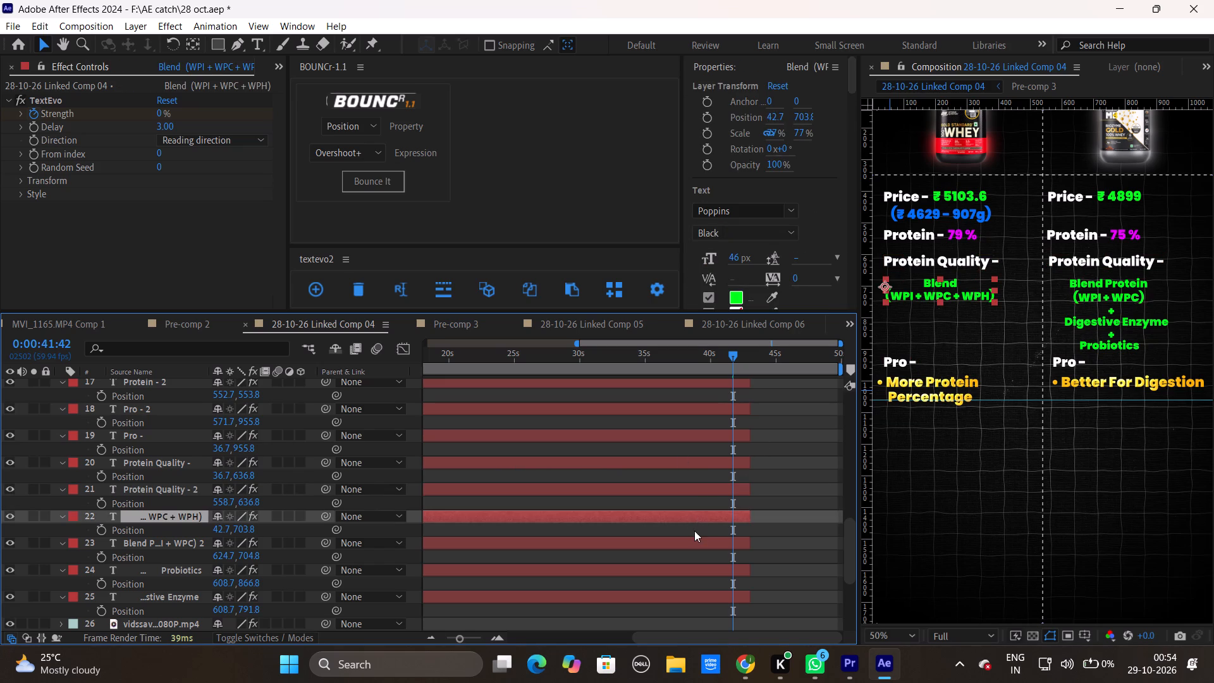
click(699, 484)
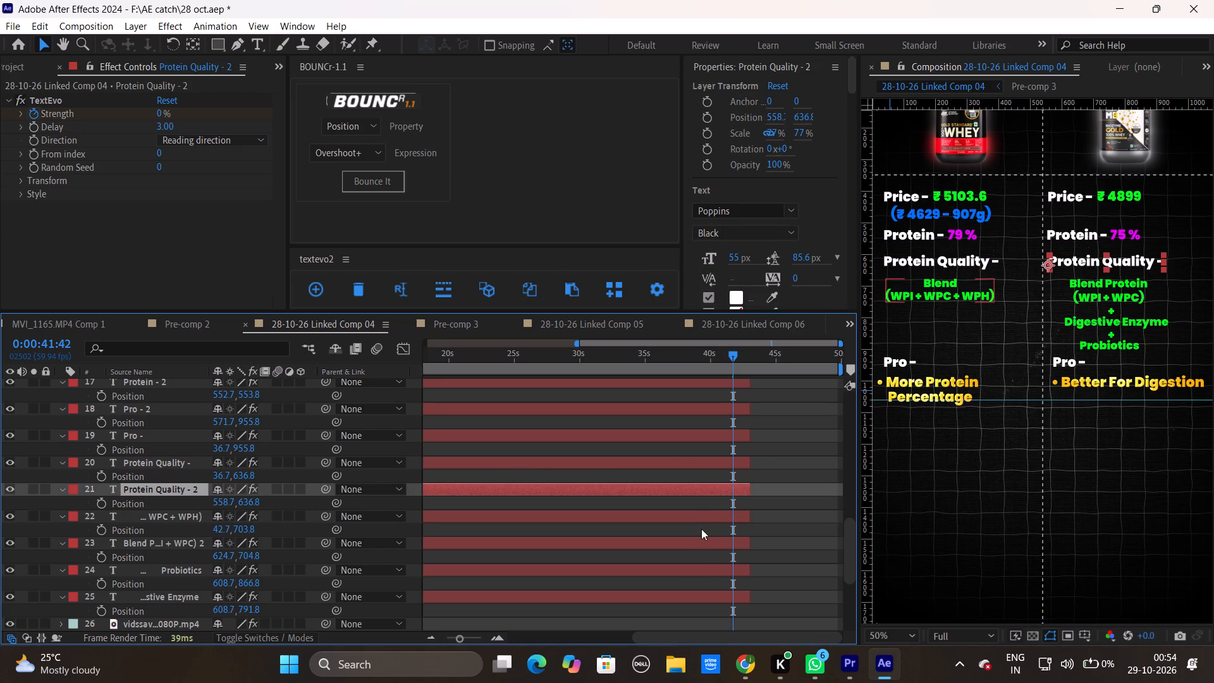
click(701, 565)
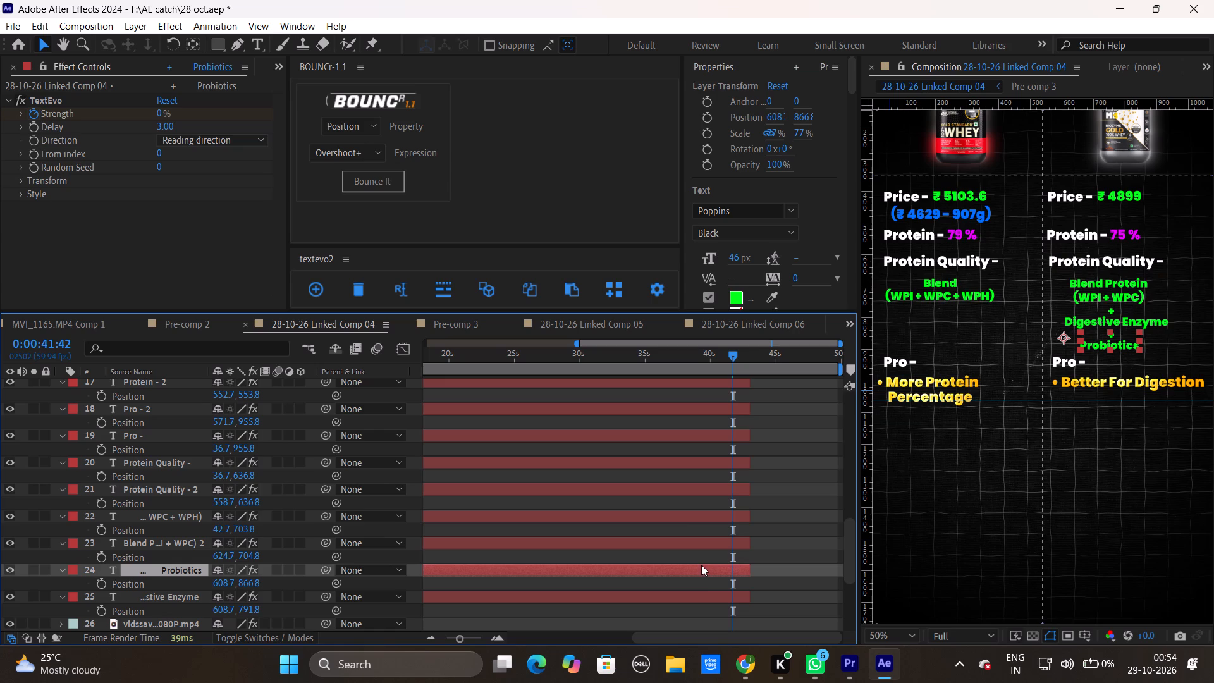
click(690, 596)
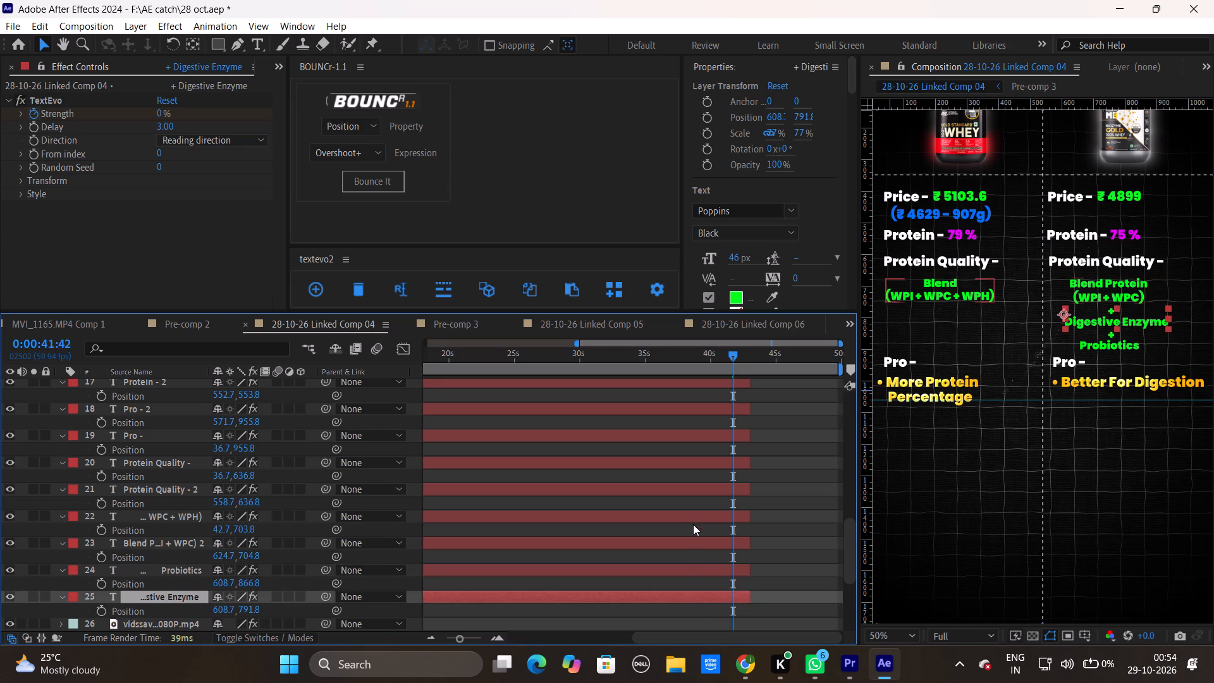
click(688, 507)
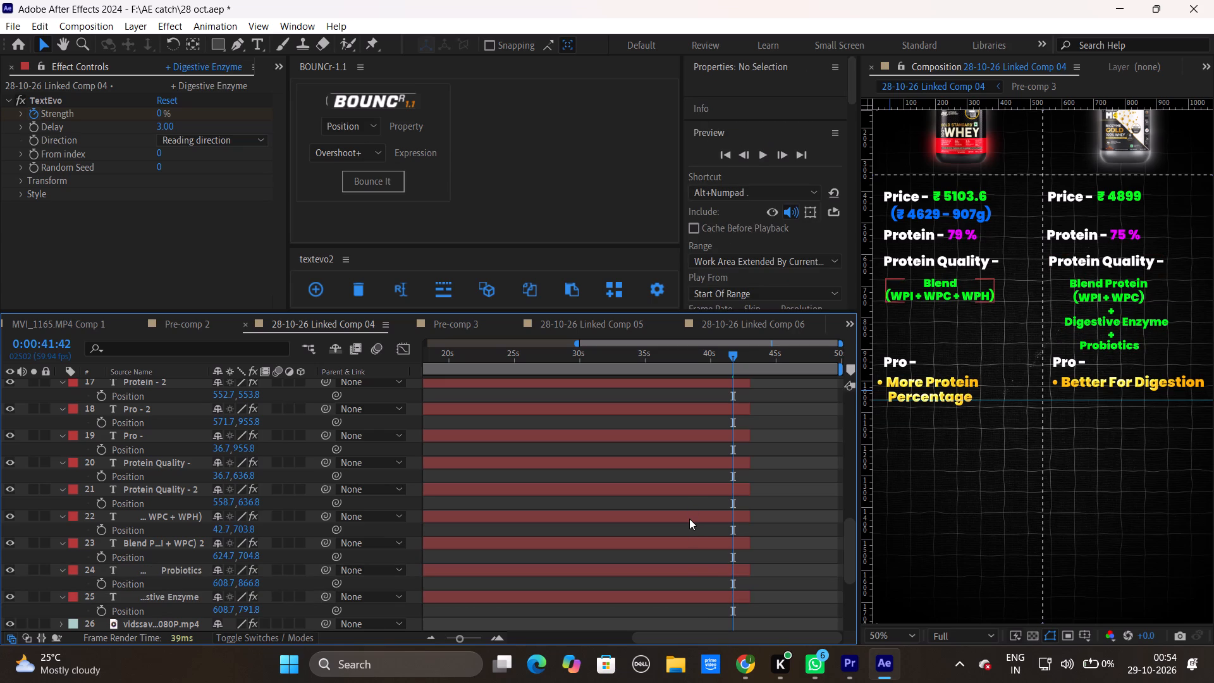
click(689, 519)
click(687, 491)
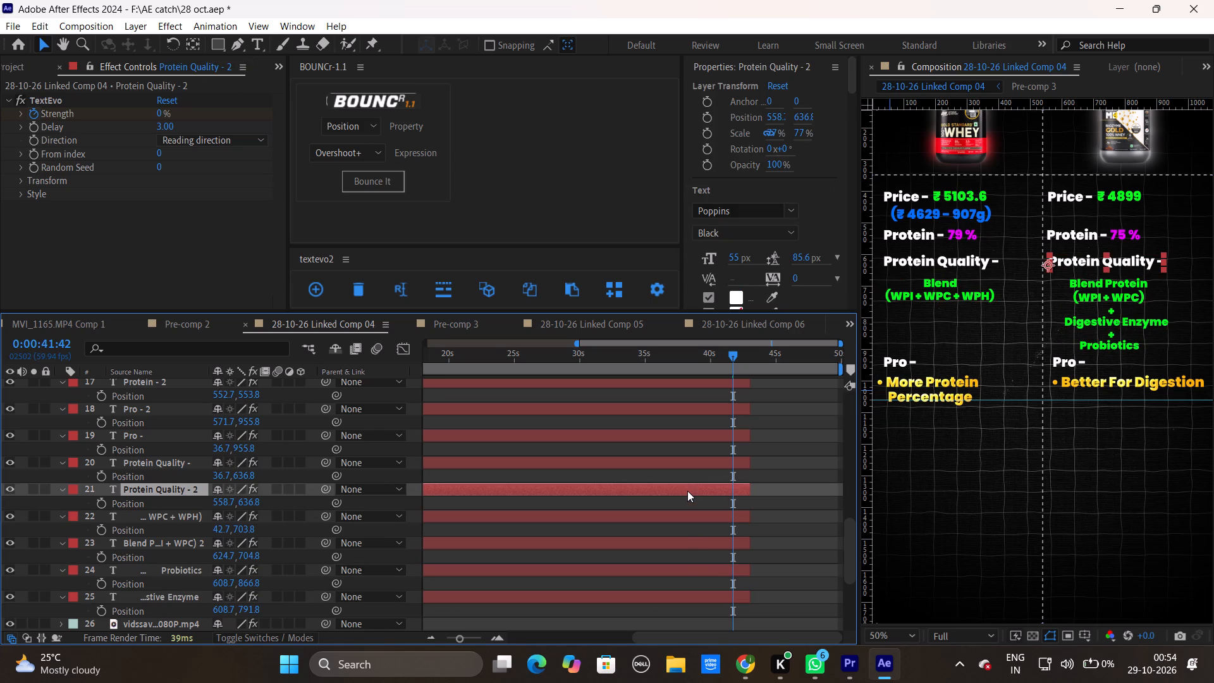
click(678, 467)
Lower both "Pro -" headings together to a Y position of 968.8, keeping their X positions.
click(670, 443)
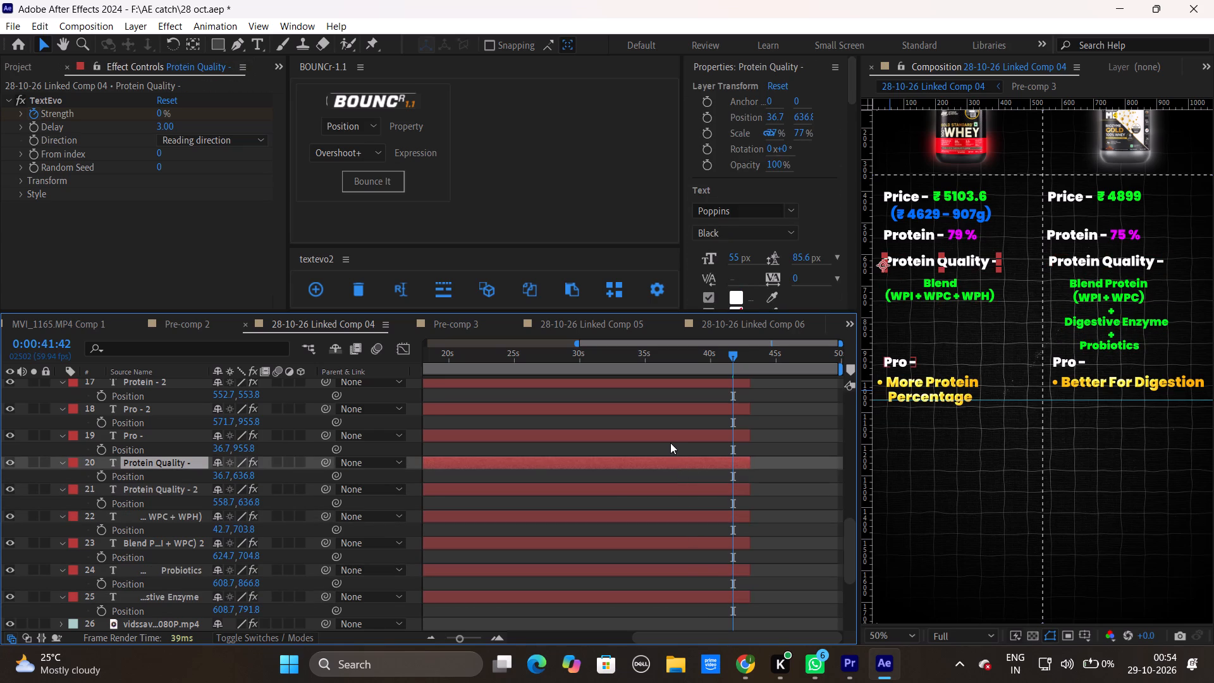
click(668, 439)
ctrl+click(660, 403)
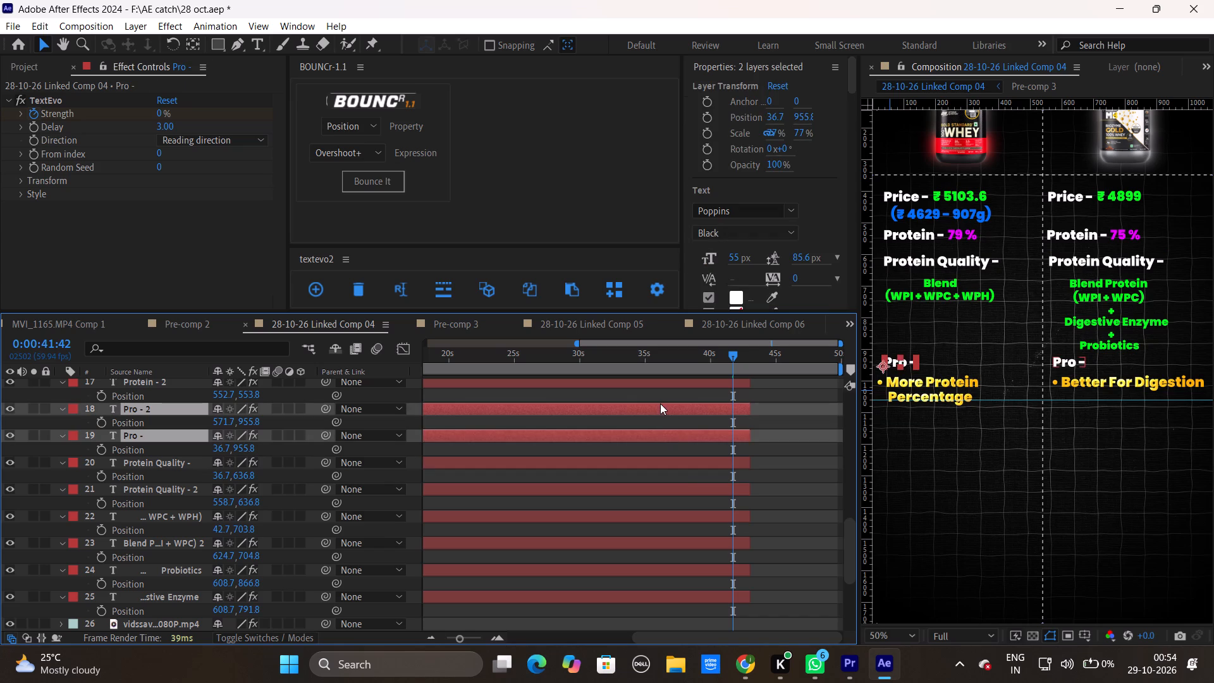
key(p)
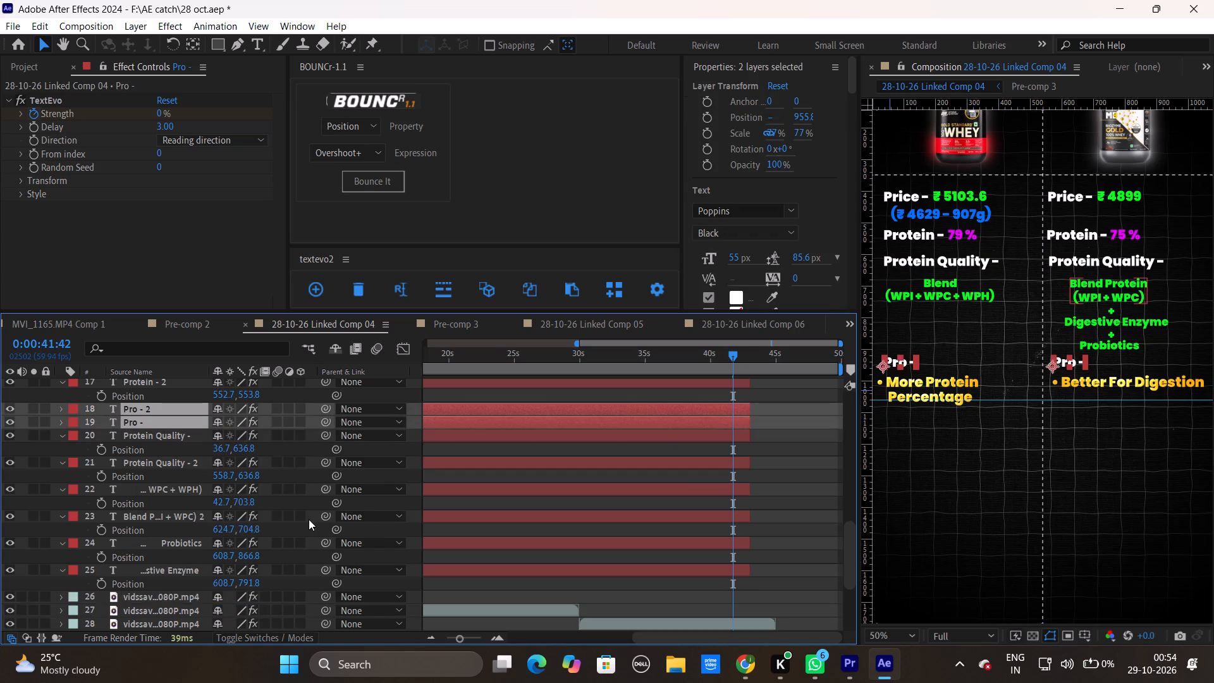
key(p)
drag(243, 445, 250, 445)
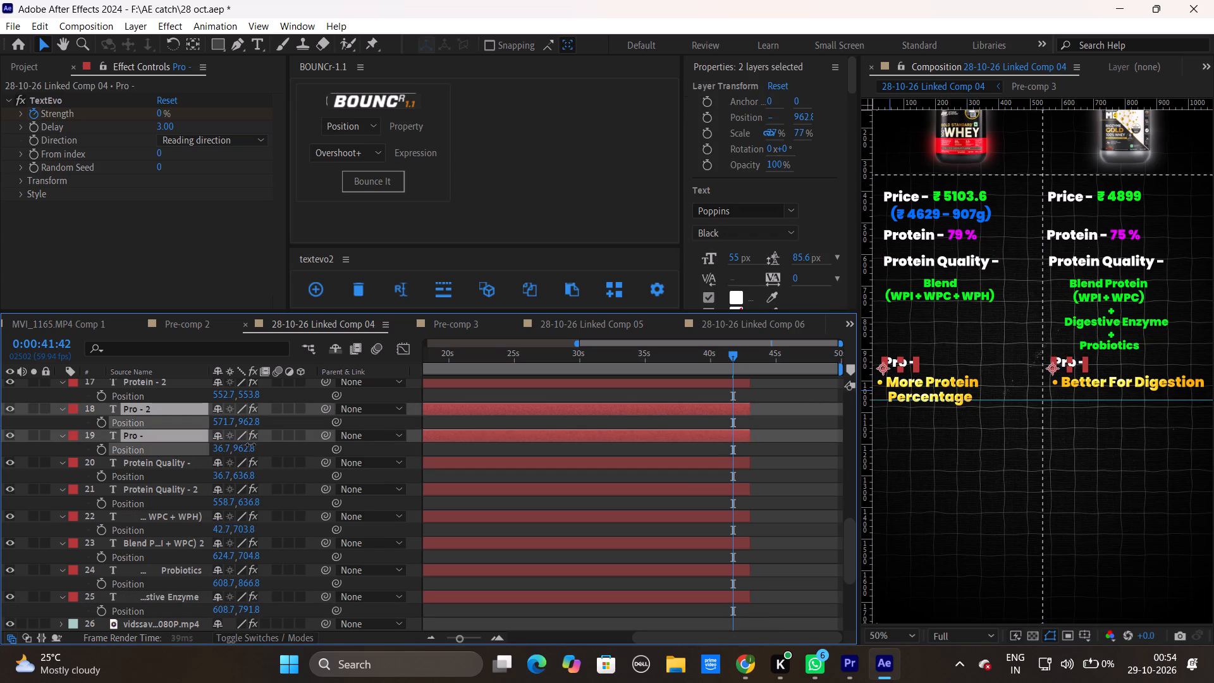
drag(250, 445, 253, 445)
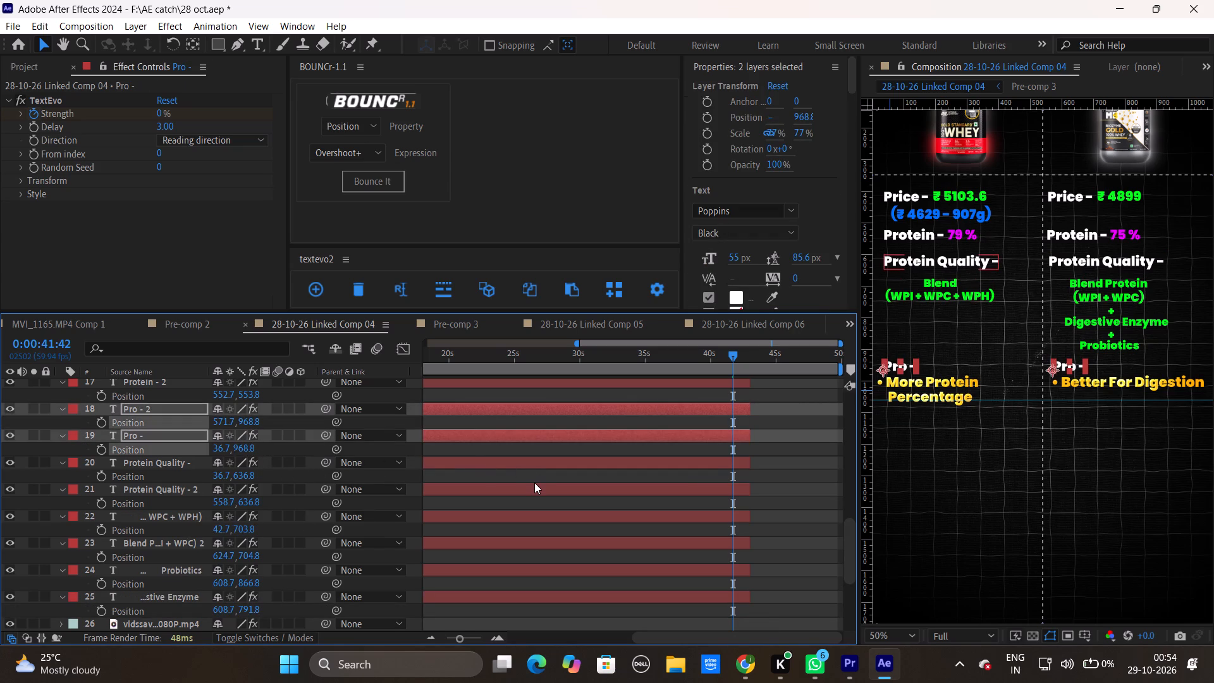
click(534, 483)
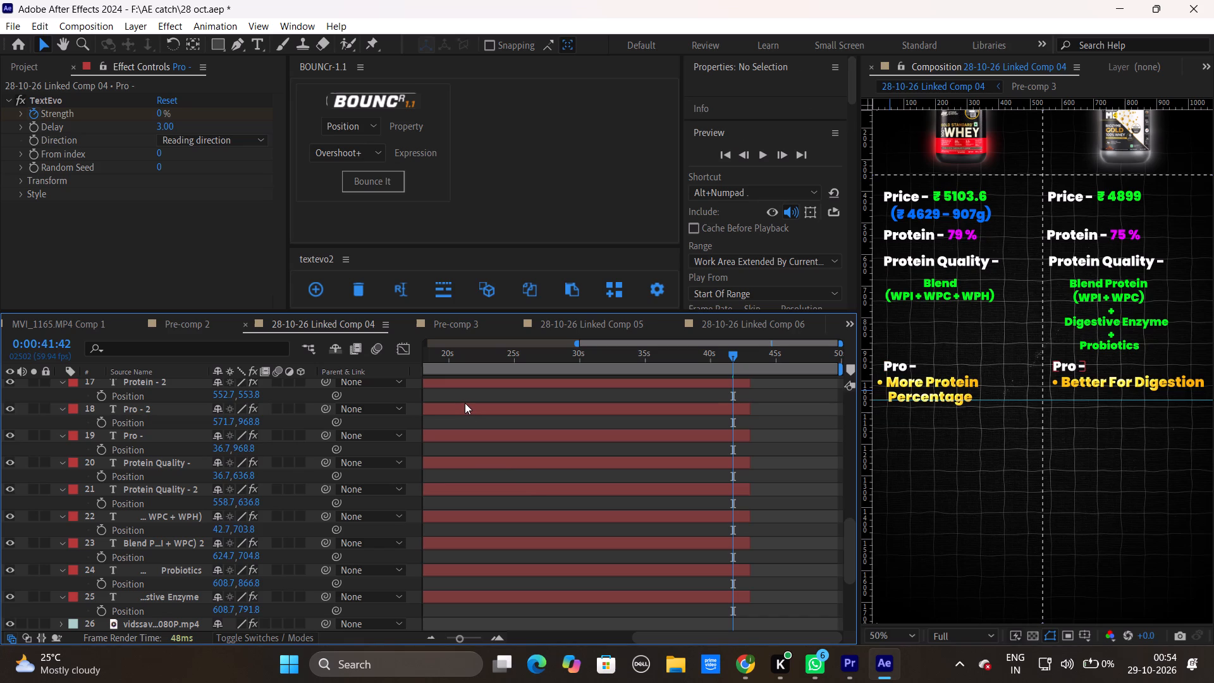
Switch to Premiere Pro and review the updated comparison layout in the MVI_1165 sequence between about 46:58 and 49:12.
click(849, 674)
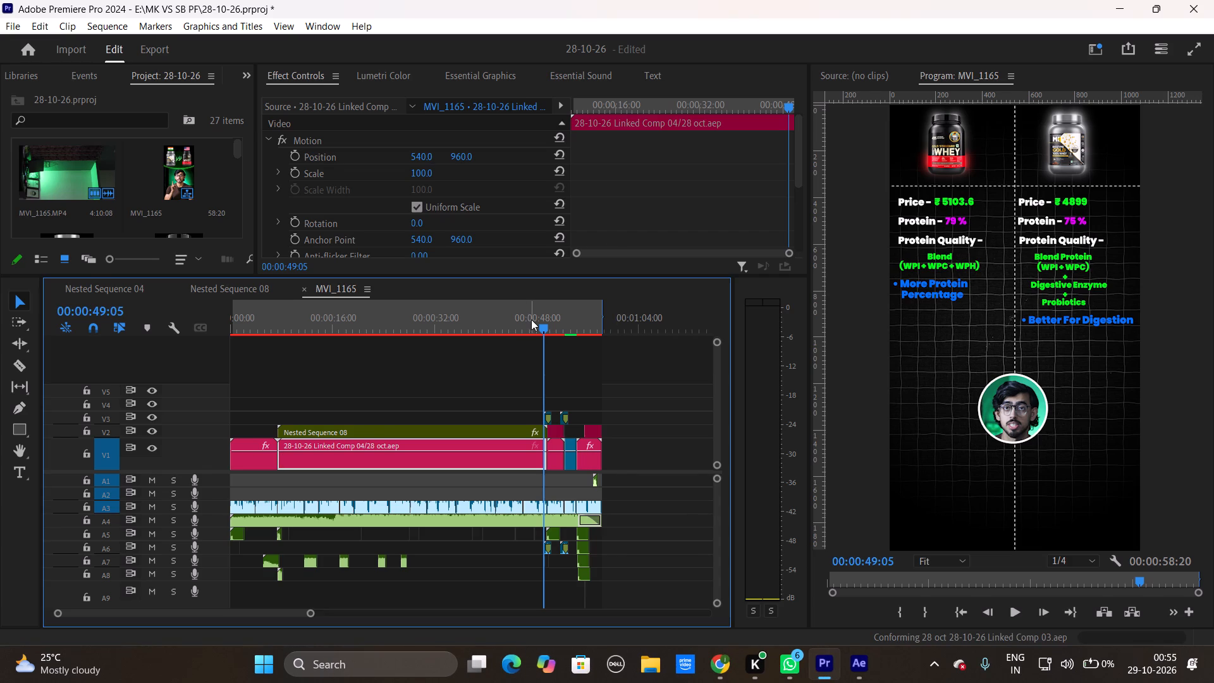
drag(531, 319, 511, 324)
drag(467, 327, 532, 313)
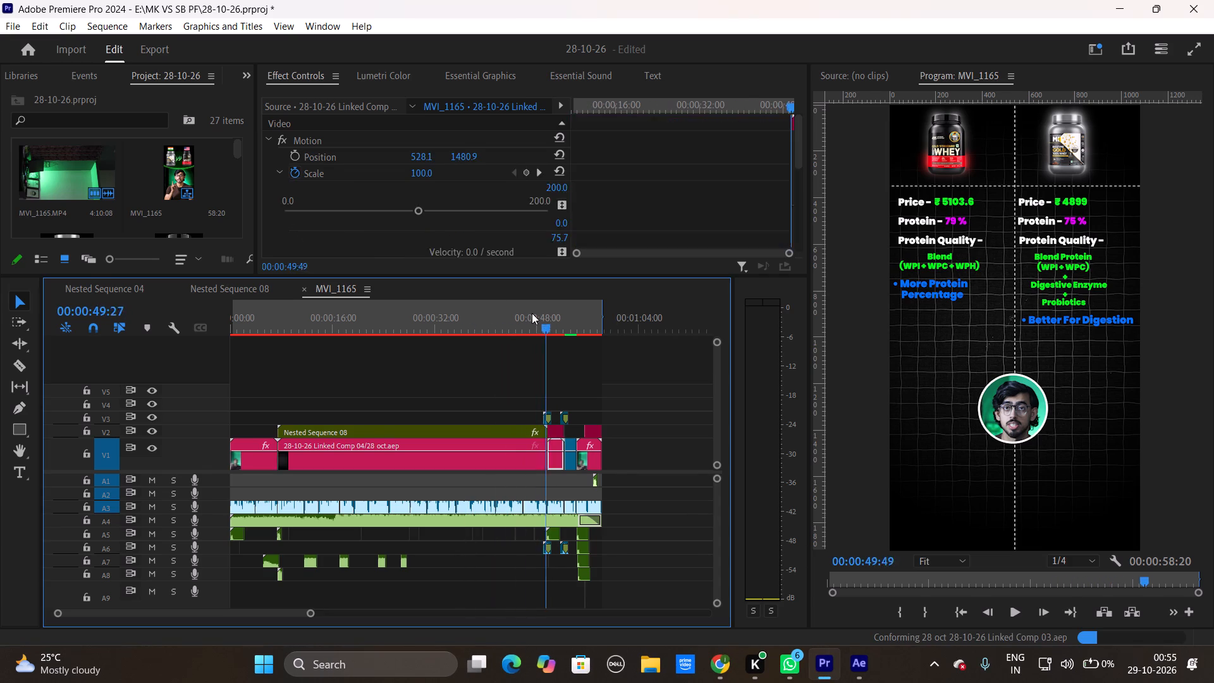
drag(532, 313, 531, 312)
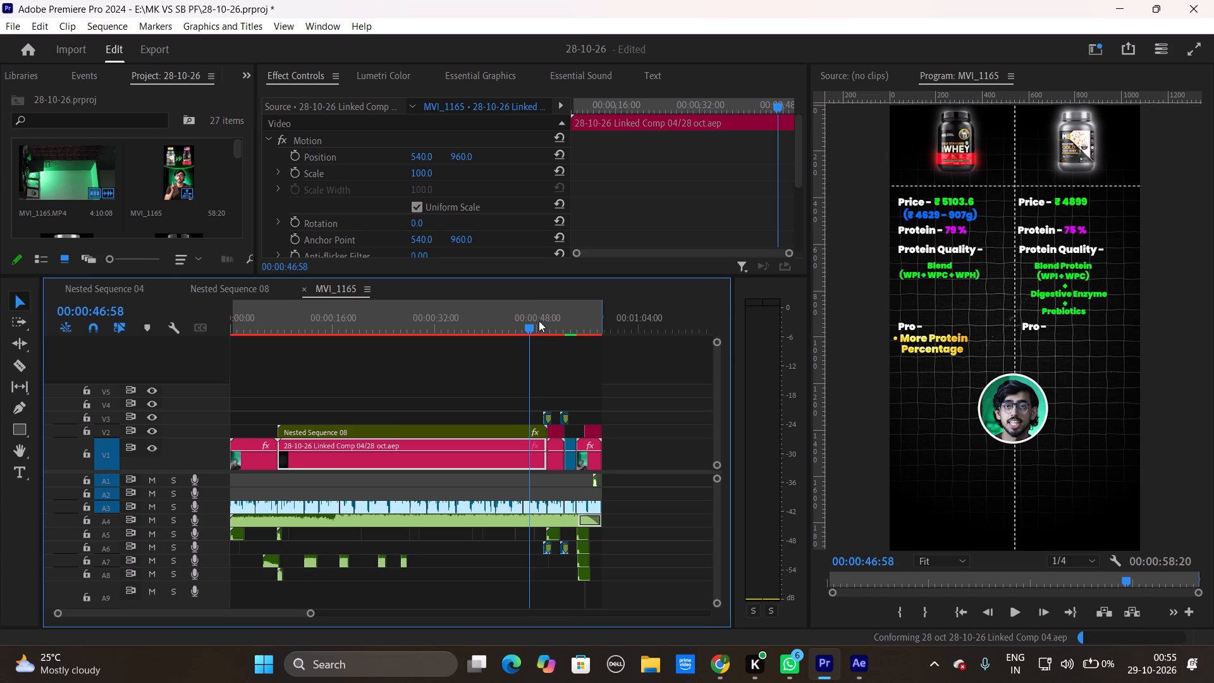
drag(530, 326, 544, 326)
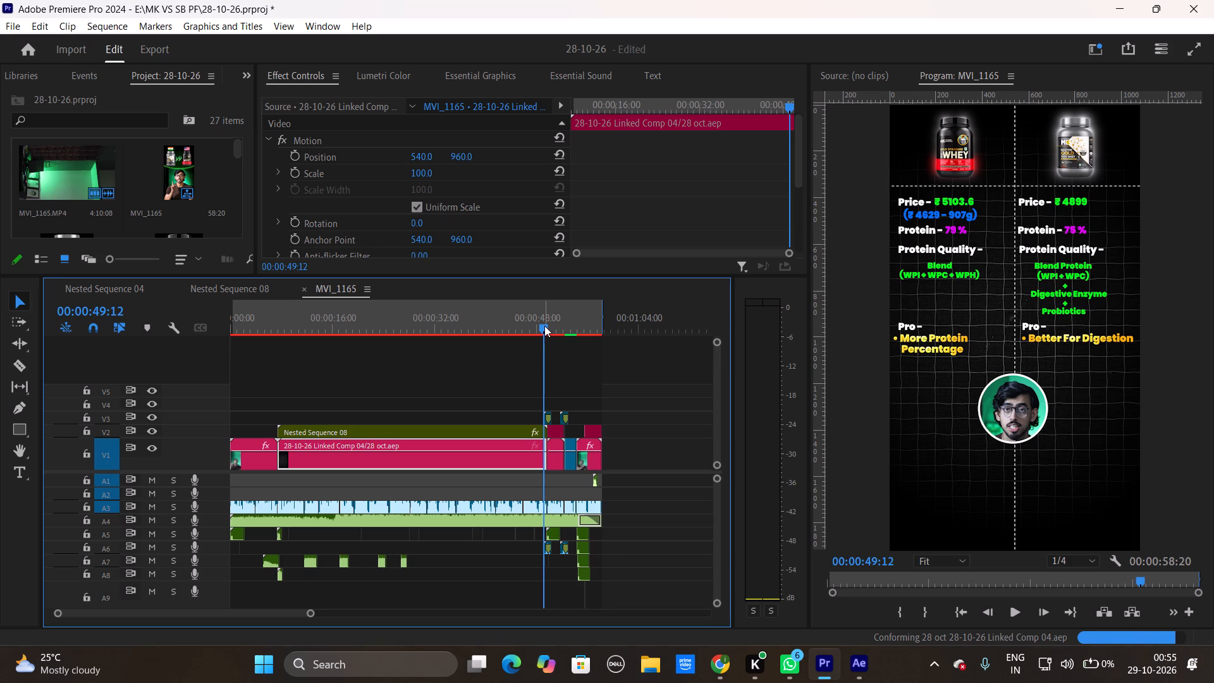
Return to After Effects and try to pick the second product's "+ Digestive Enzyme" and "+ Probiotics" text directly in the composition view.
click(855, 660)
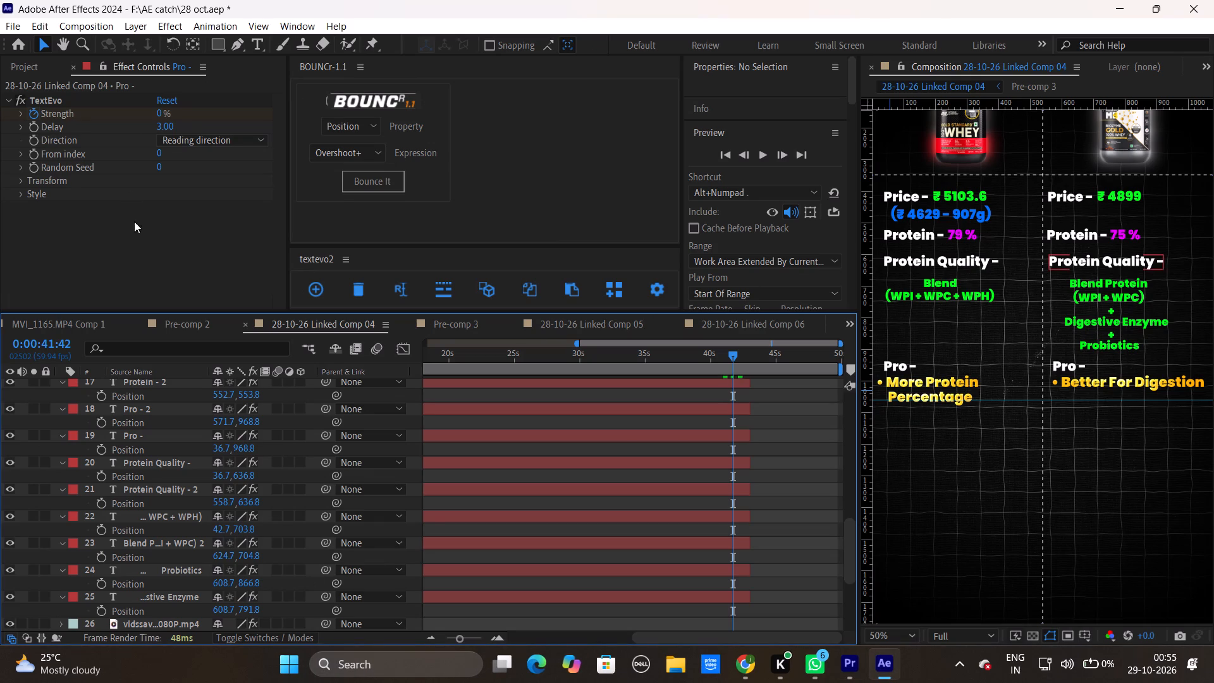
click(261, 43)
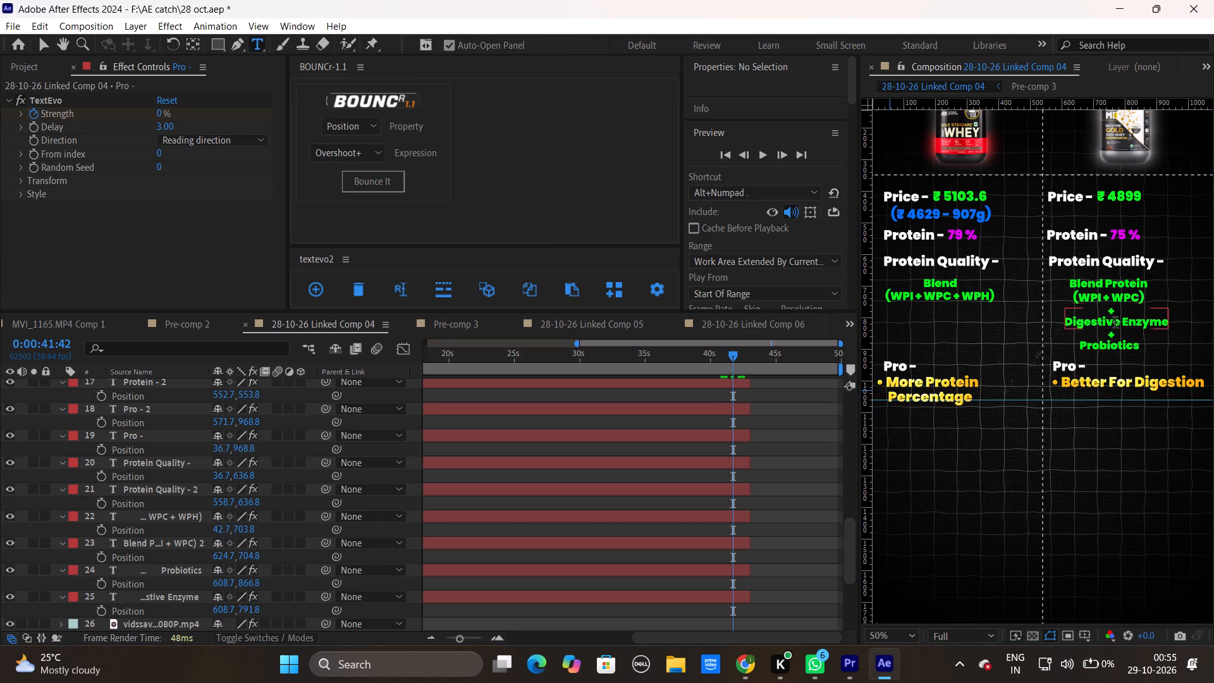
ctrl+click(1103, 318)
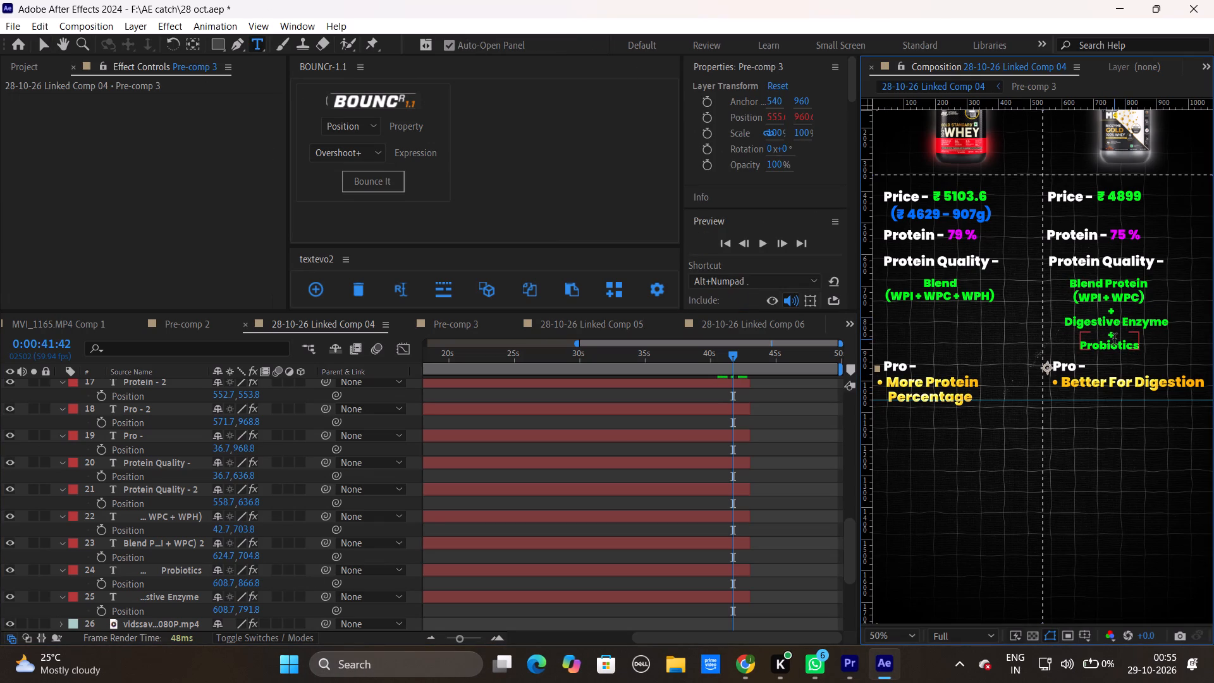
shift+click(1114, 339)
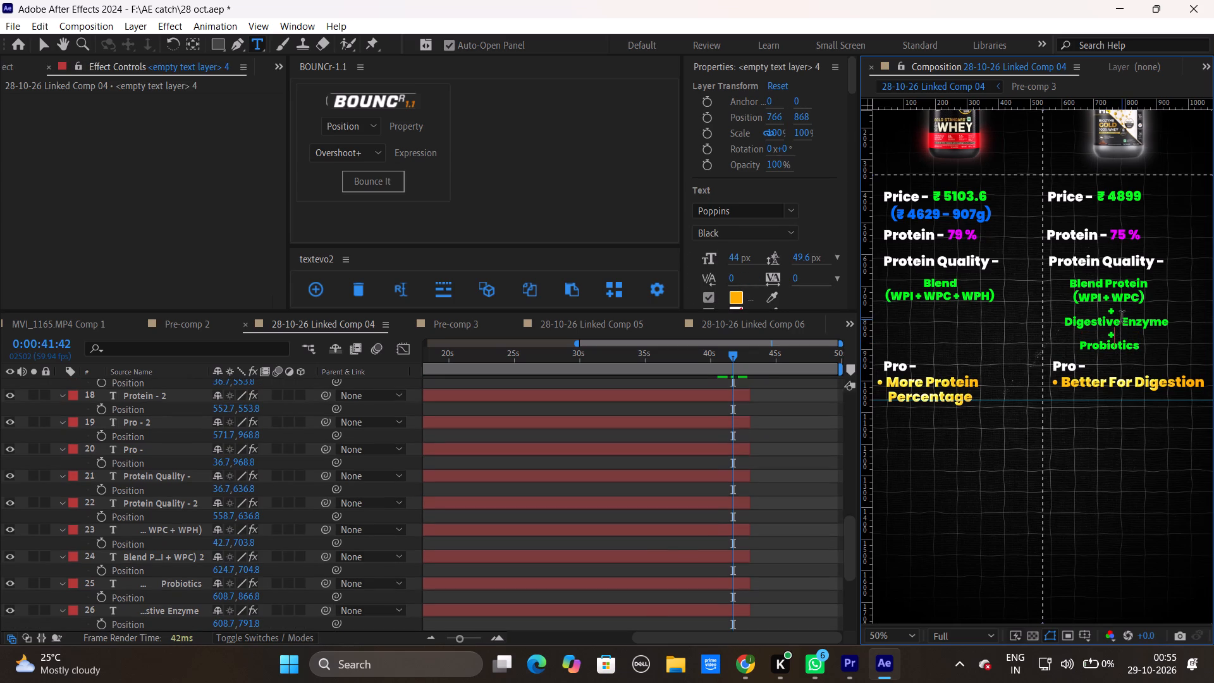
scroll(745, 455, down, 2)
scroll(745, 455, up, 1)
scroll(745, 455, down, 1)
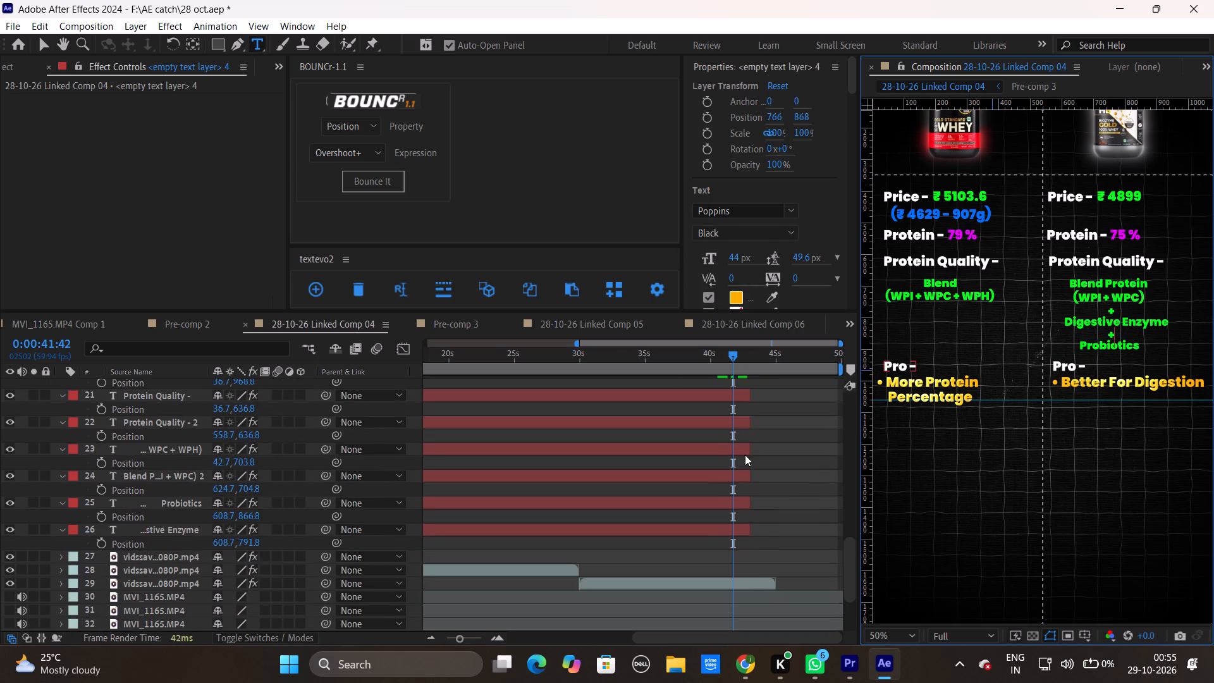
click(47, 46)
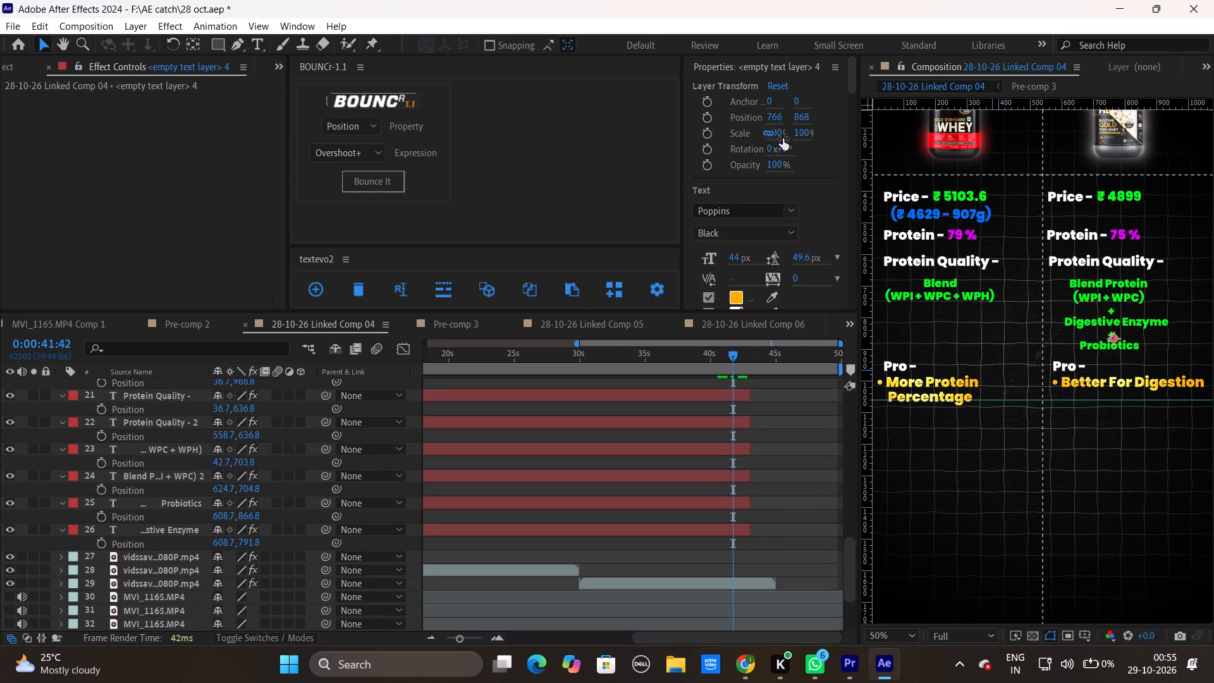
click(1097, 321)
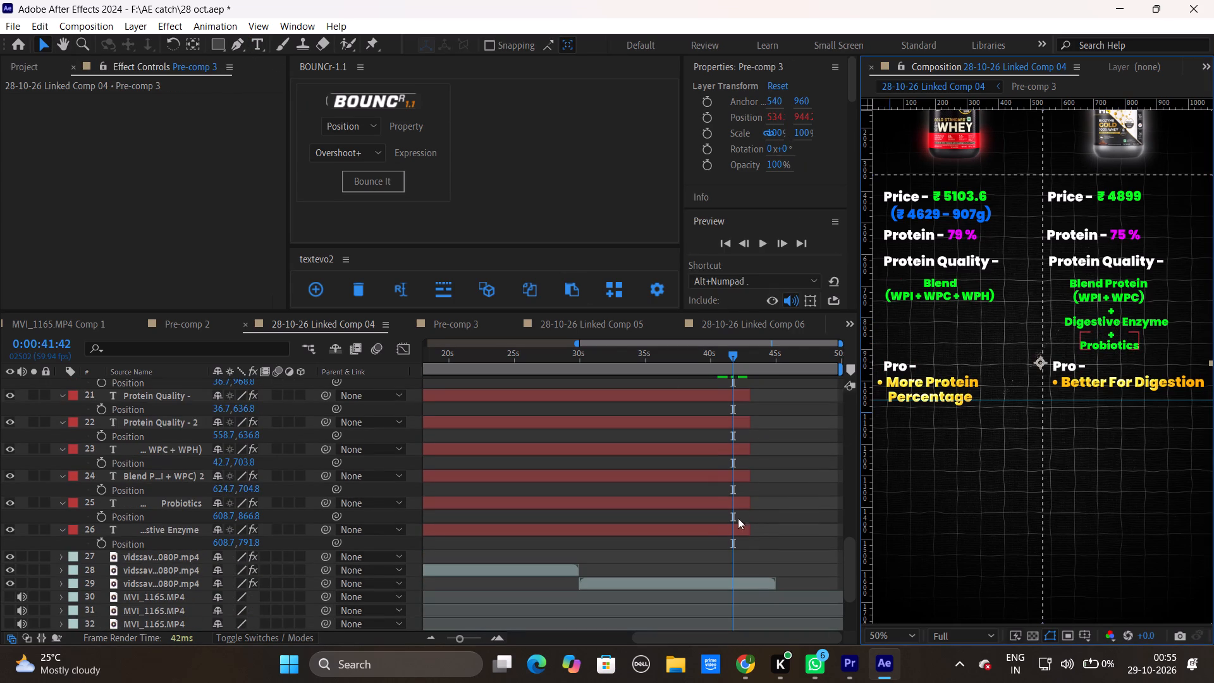
Recolor the "+ Digestive Enzyme" and "+ Probiotics" text layers together with the magenta sampled from the "75 %" protein value.
click(723, 527)
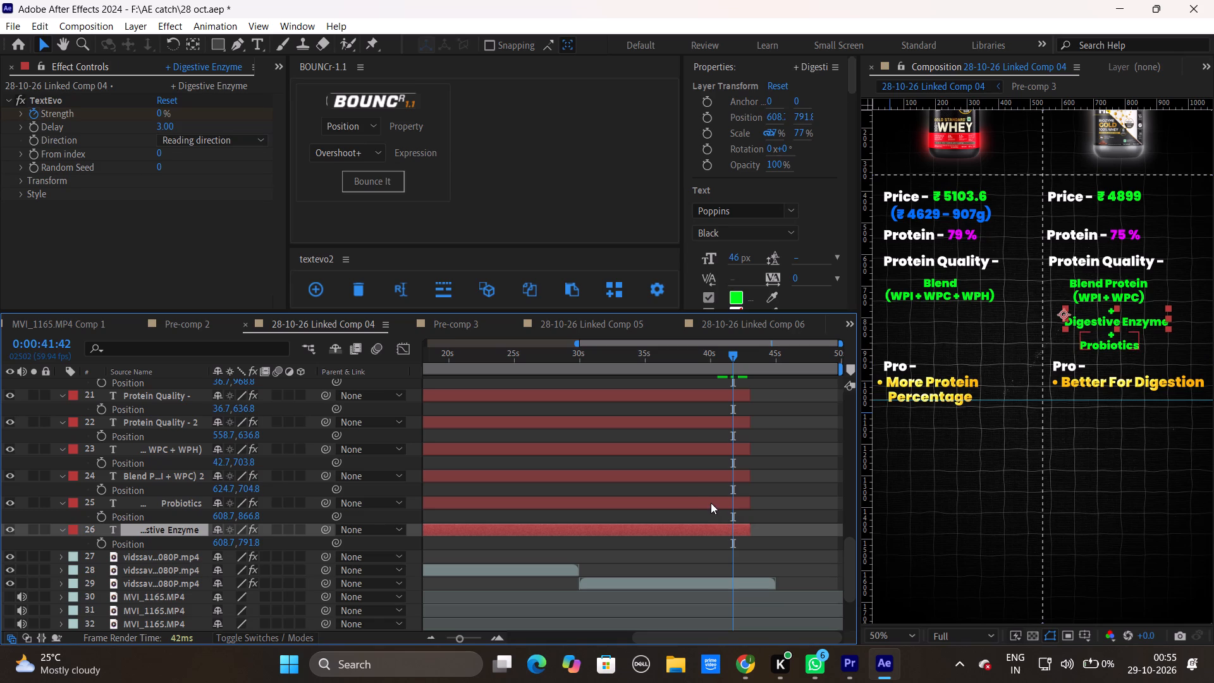
shift+click(711, 501)
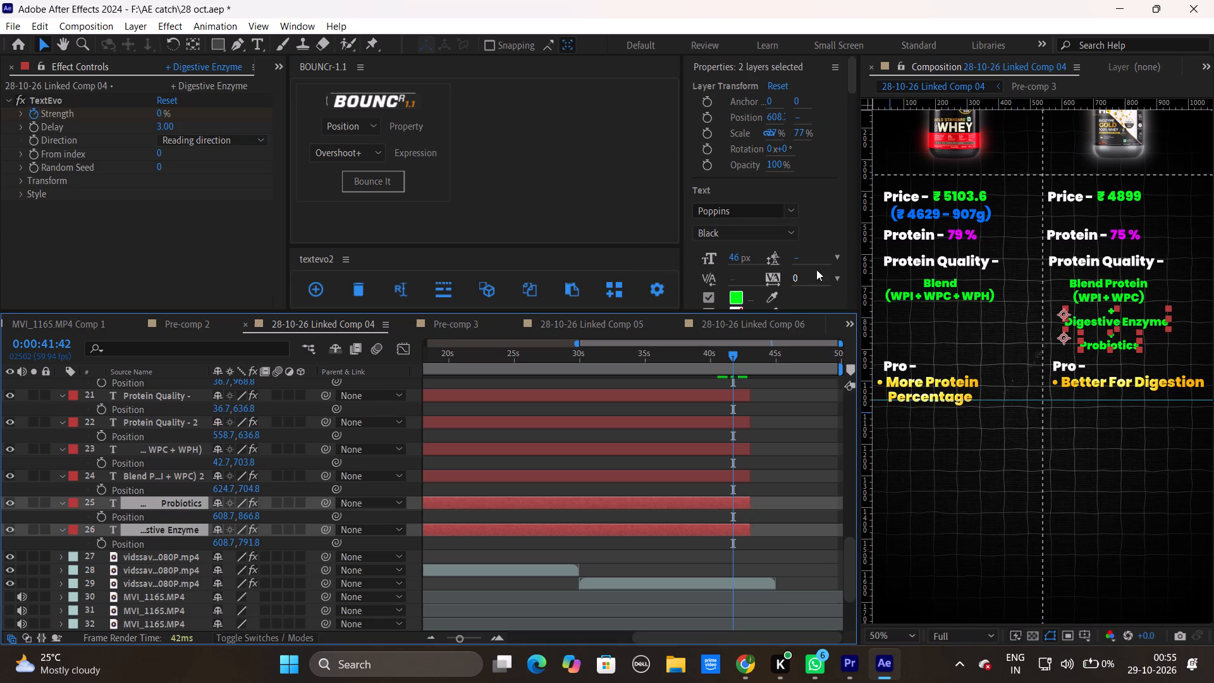
ctrl+scroll(926, 222, up, 1)
ctrl+scroll(926, 222, down, 1)
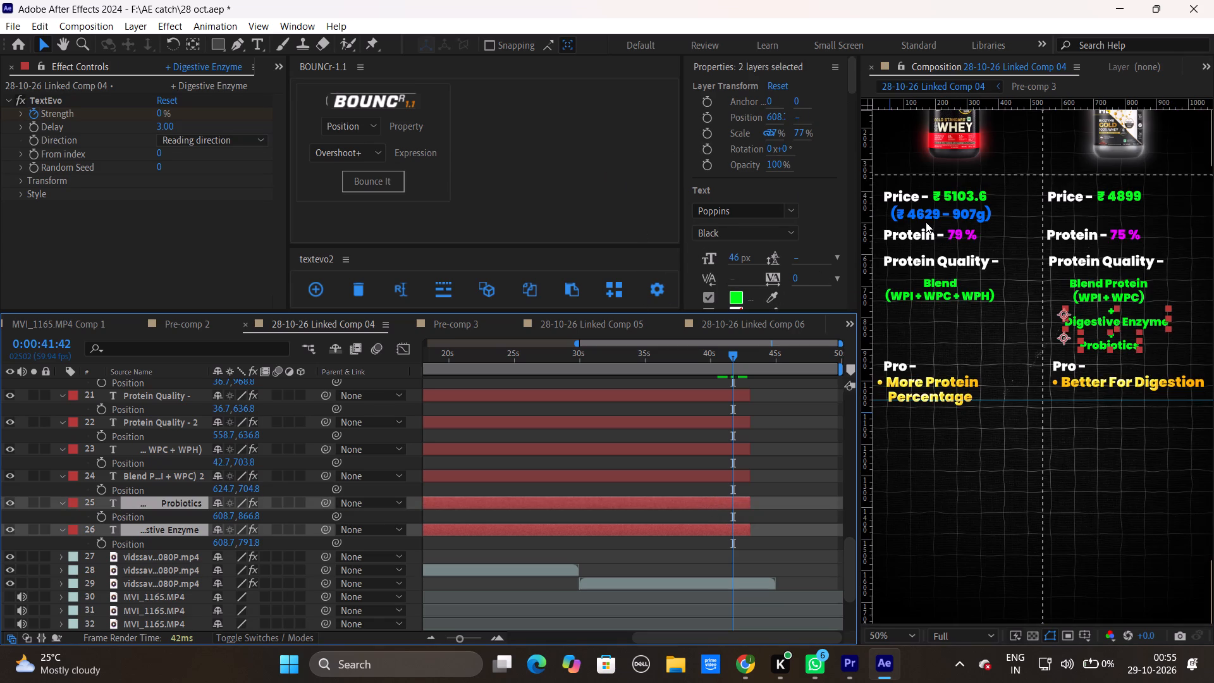
ctrl+scroll(926, 222, up, 1)
ctrl+scroll(926, 222, down, 1)
alt+scroll(1141, 225, up, 1)
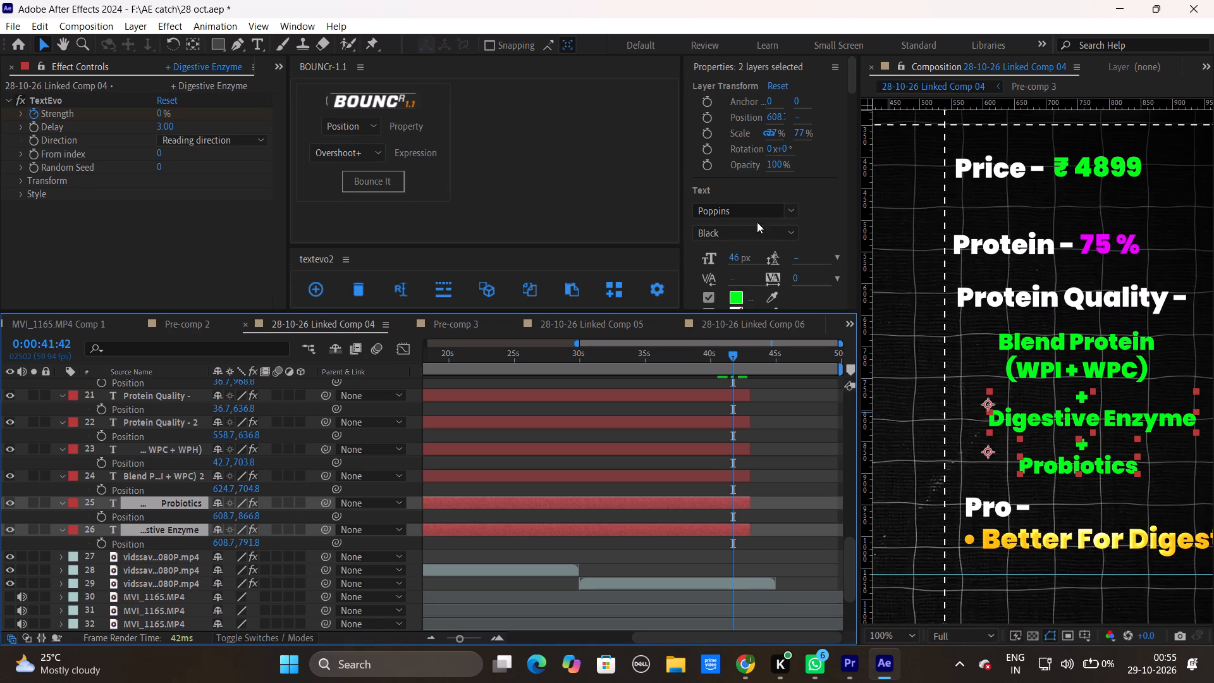
click(774, 294)
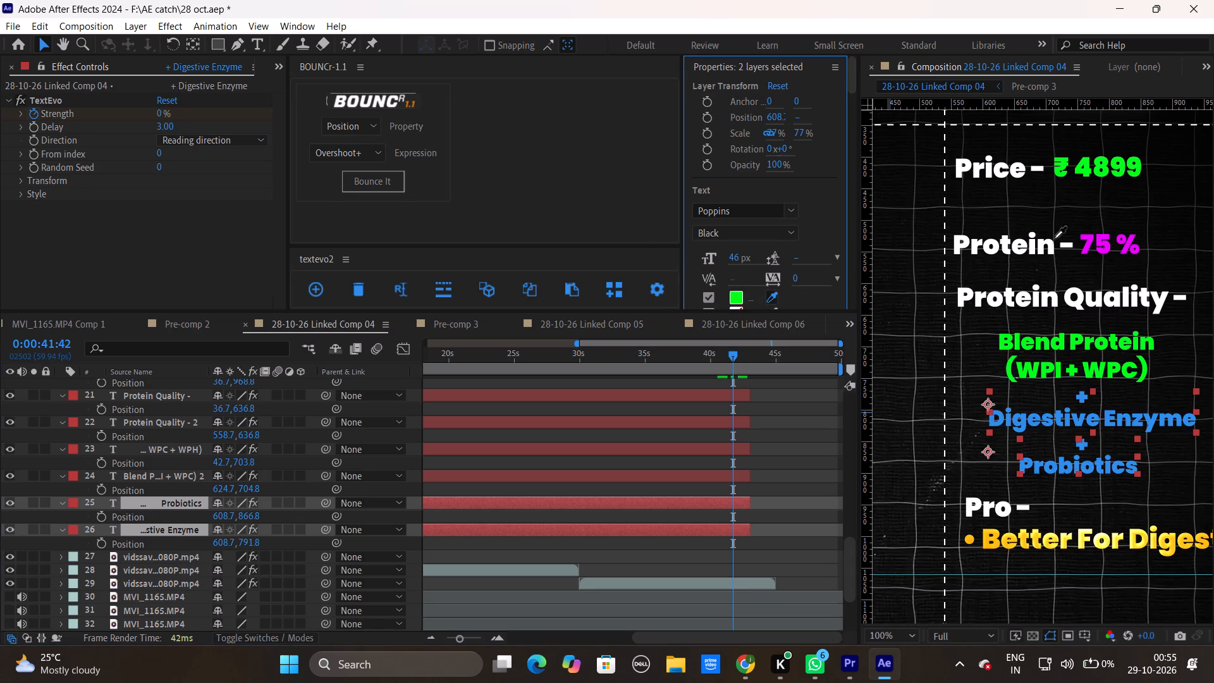
click(1091, 239)
click(721, 487)
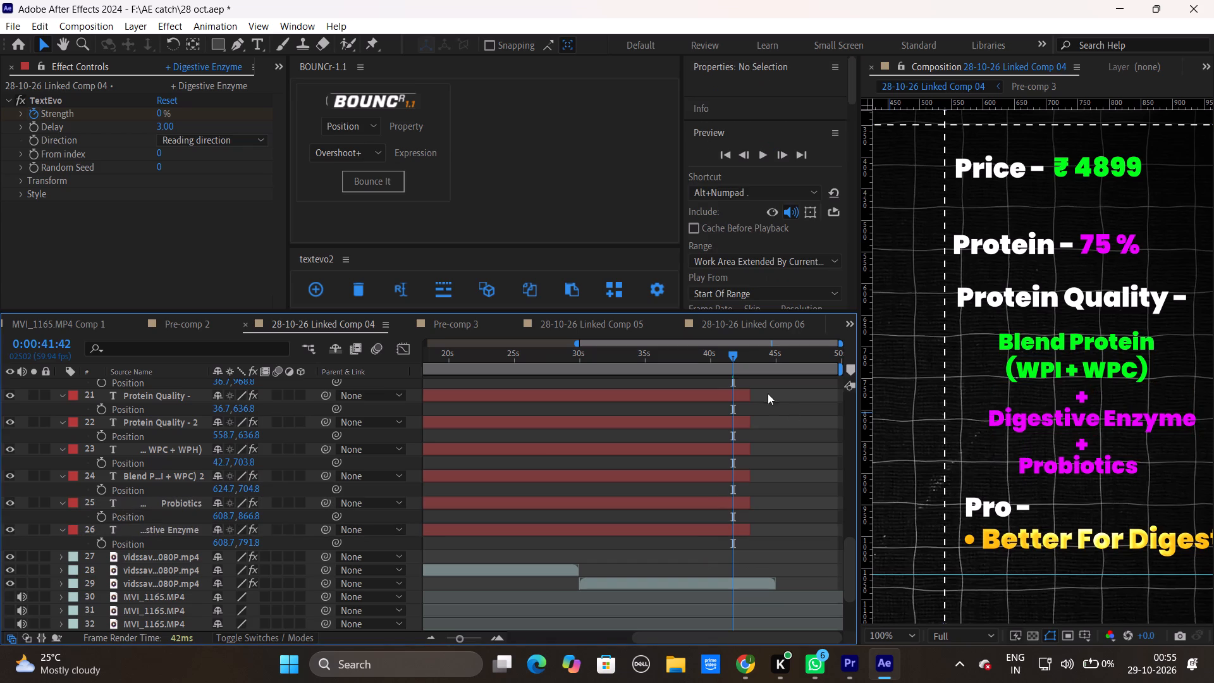
Fit the whole composition in view and change the second product's "+ Digestive Enzyme" text to "+ Digestive Enzymes".
click(895, 636)
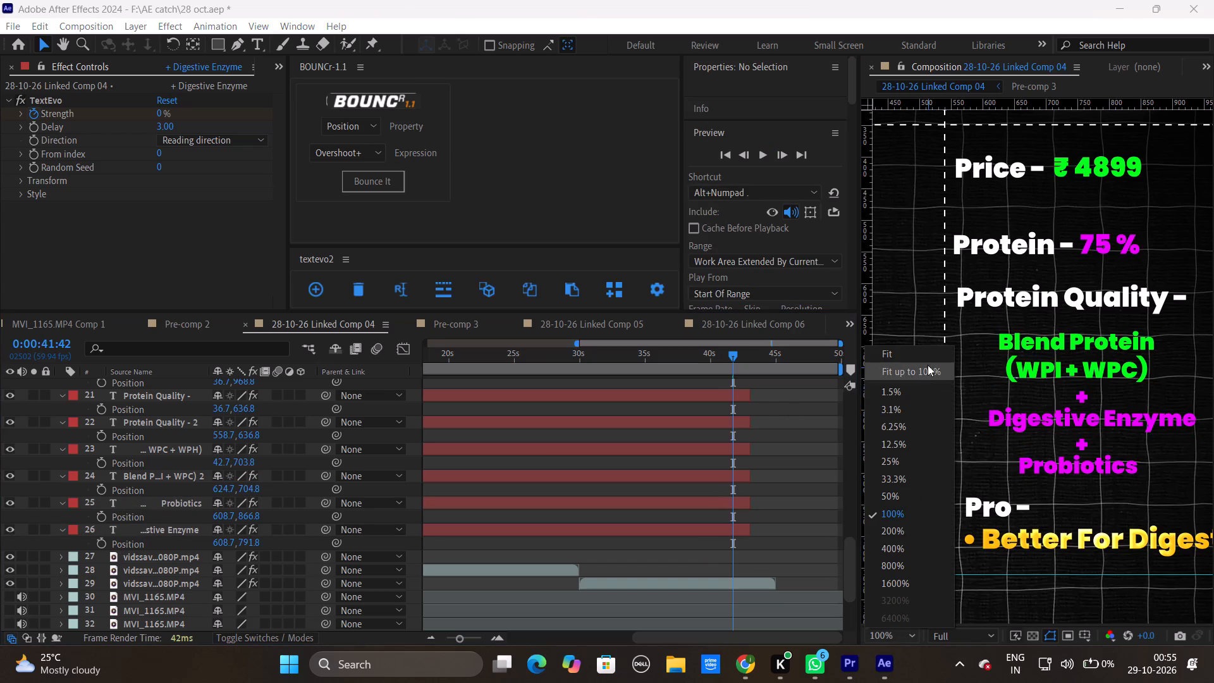
click(928, 365)
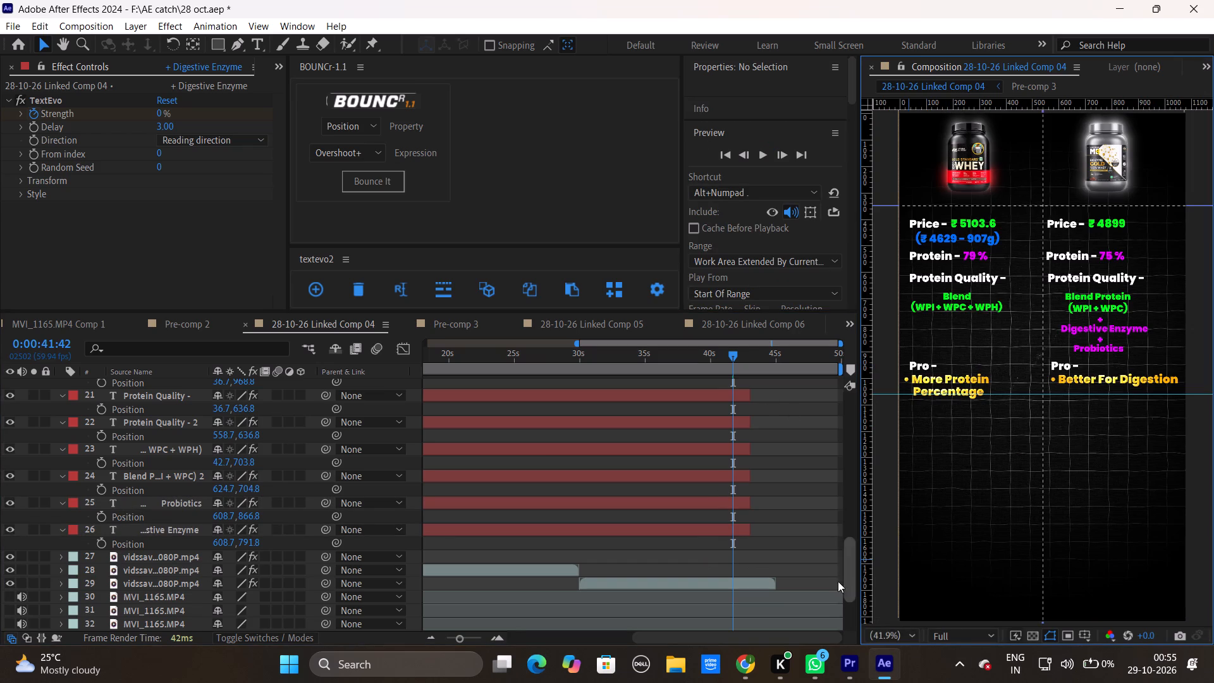
click(802, 556)
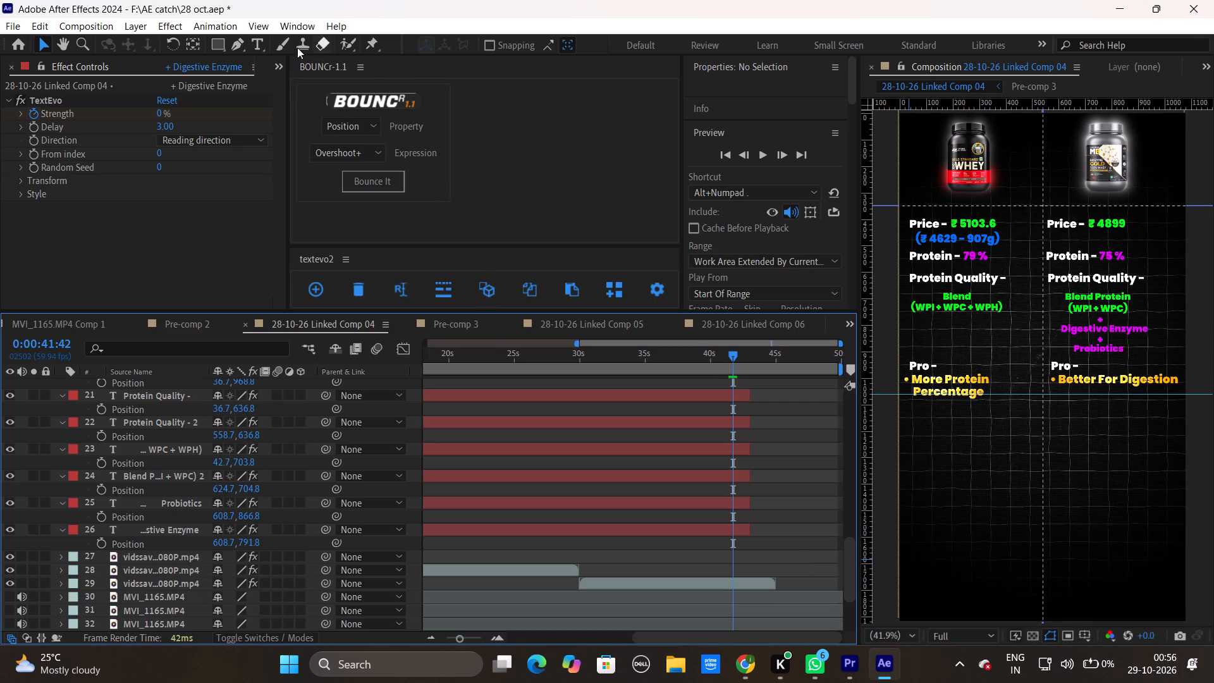
click(261, 37)
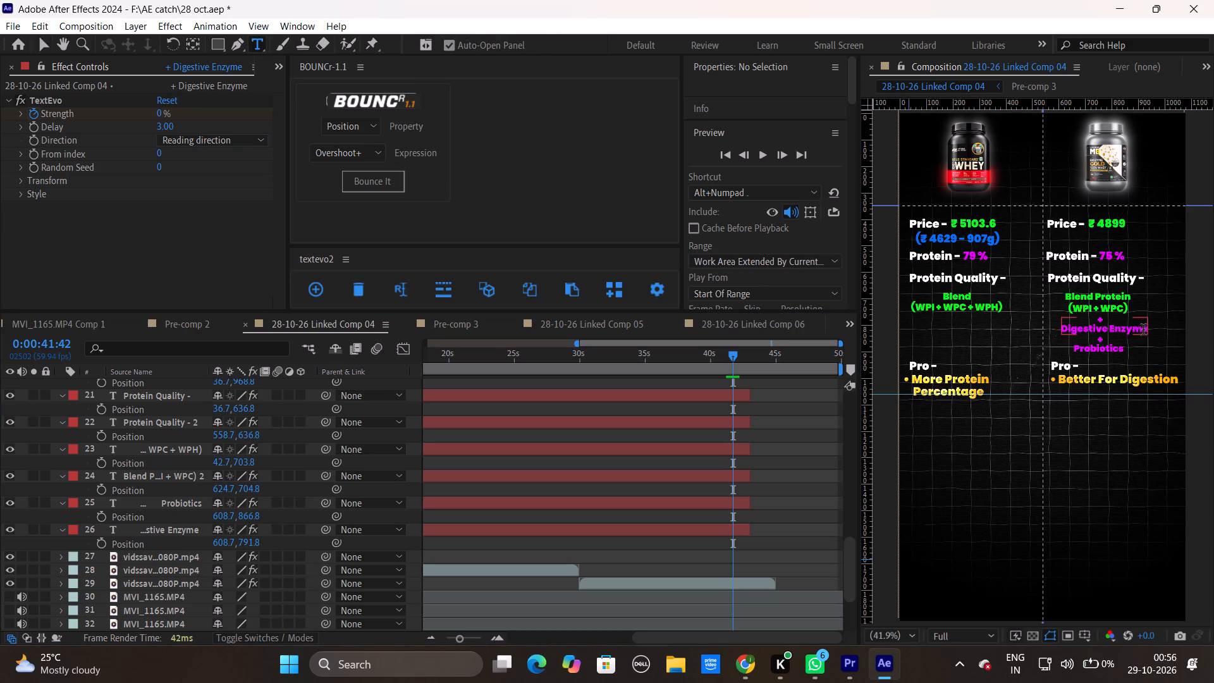
click(1145, 328)
key(Right)
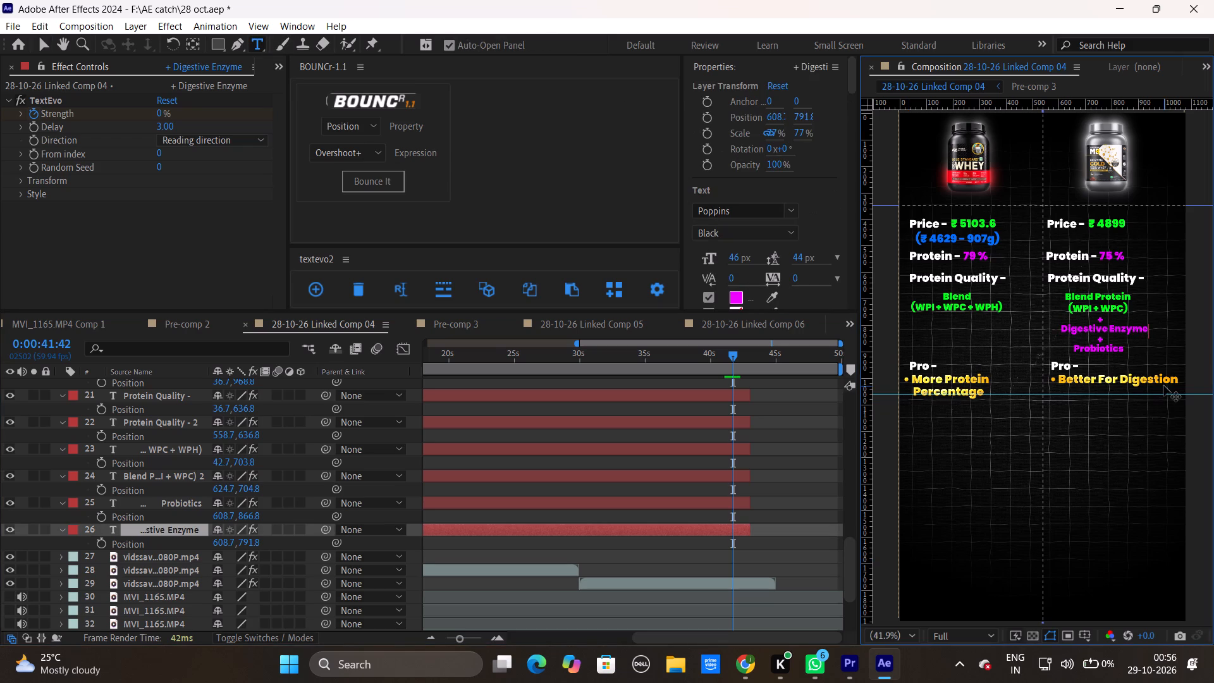
key(s)
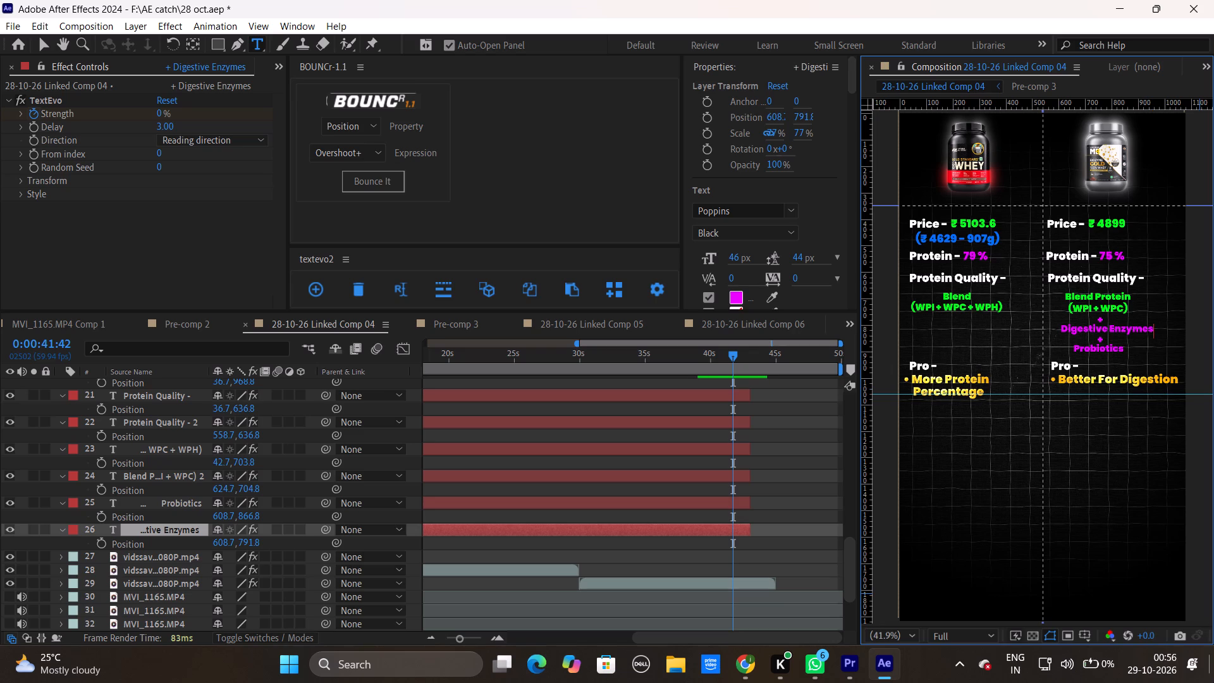
Scrub back and play Linked Comp 04 from about 21 to 27 seconds to review the protein-quality text section.
drag(723, 356, 668, 362)
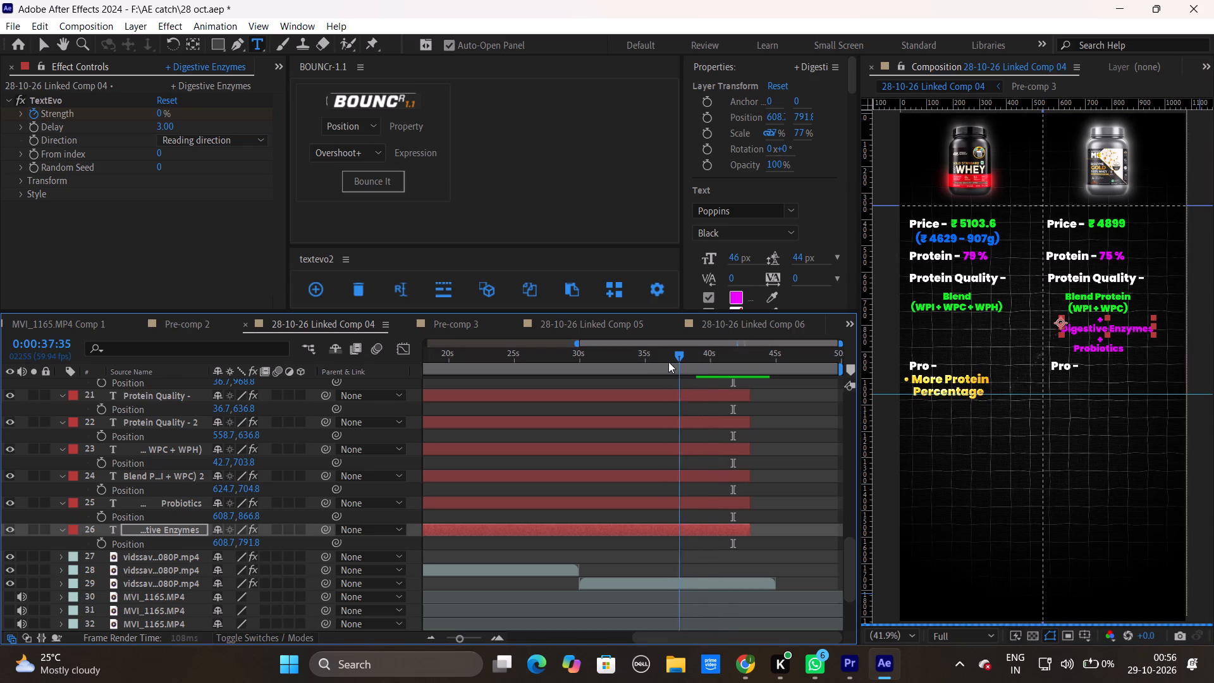
drag(668, 362, 596, 365)
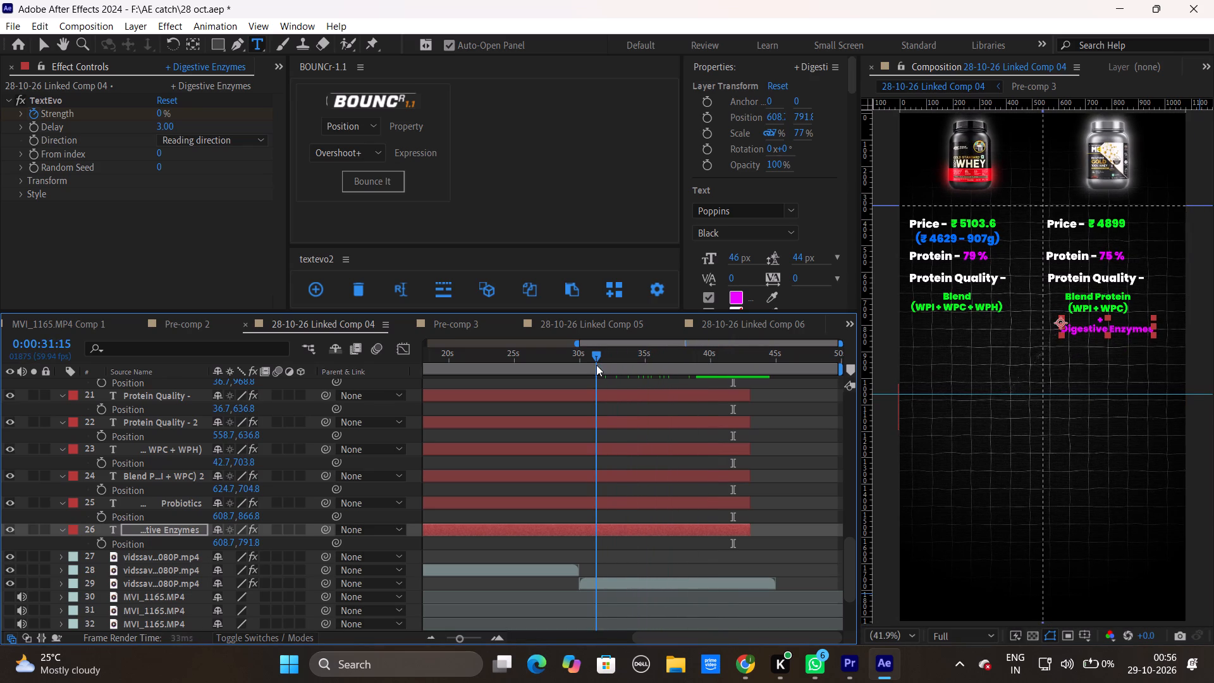
drag(596, 365, 552, 368)
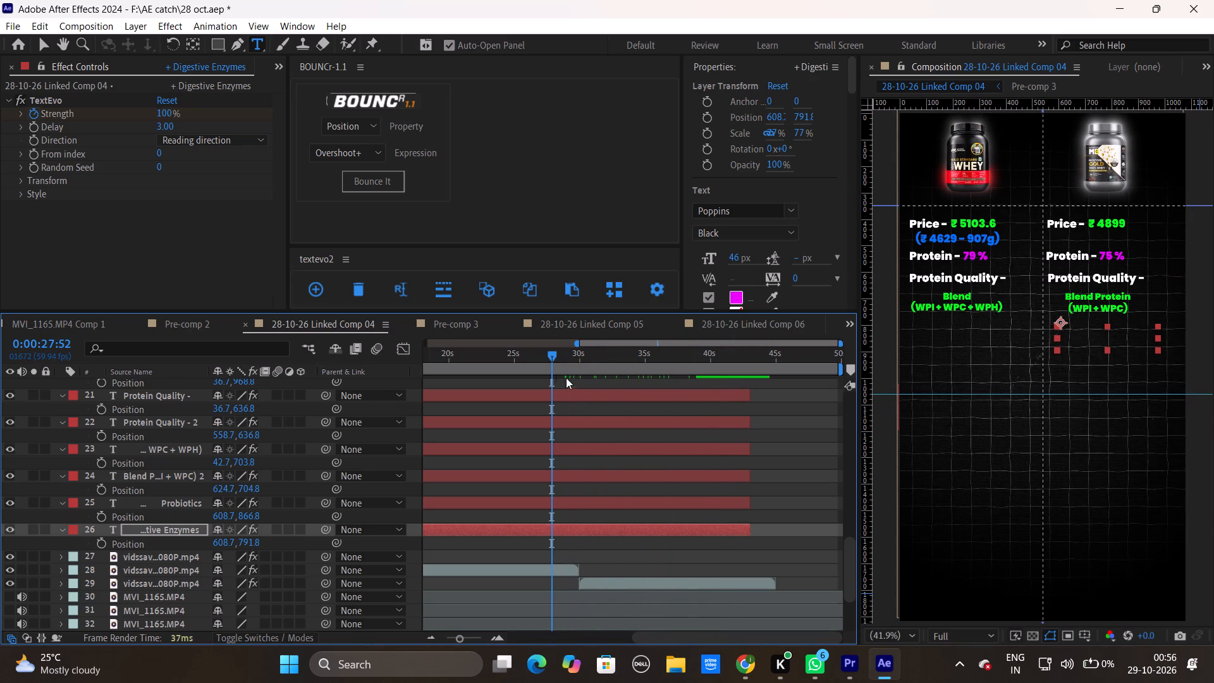
drag(460, 642, 451, 643)
drag(636, 350, 614, 353)
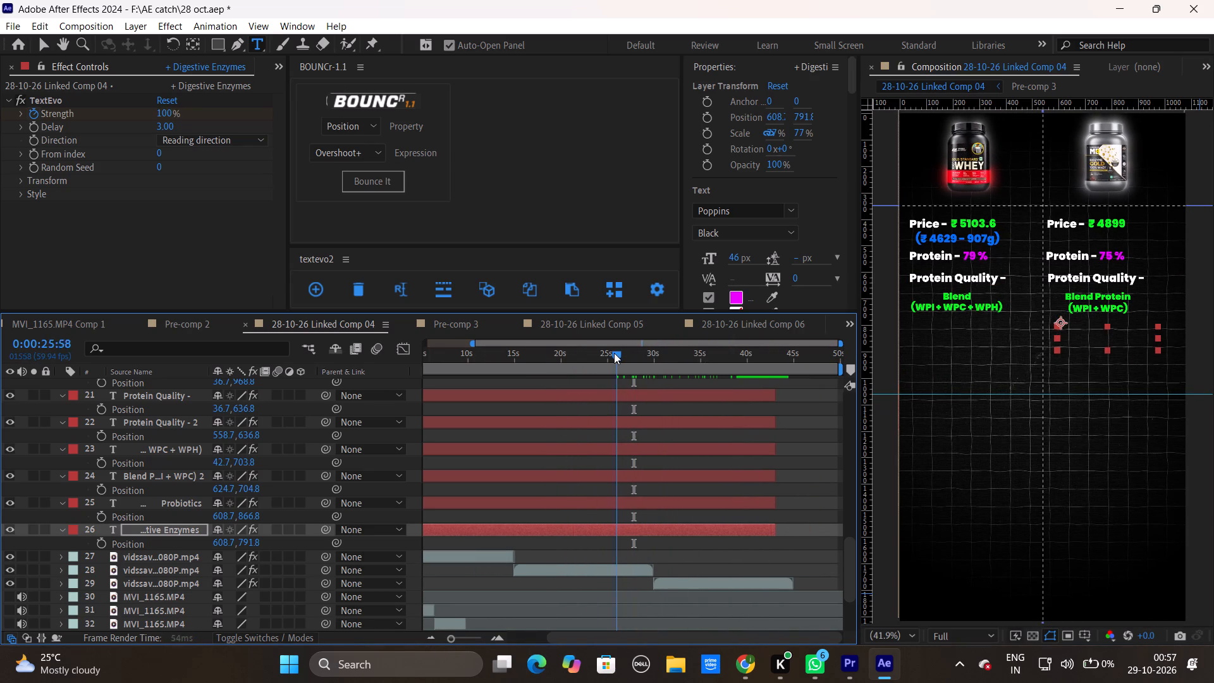
drag(614, 353, 574, 353)
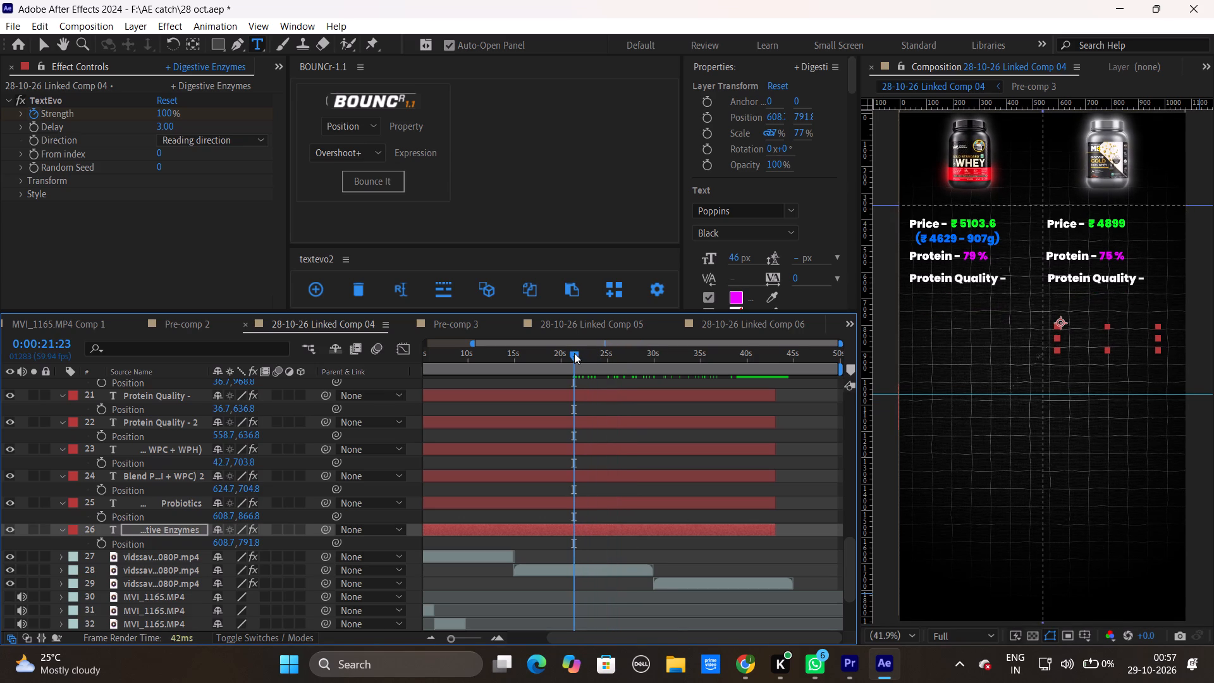
key(space)
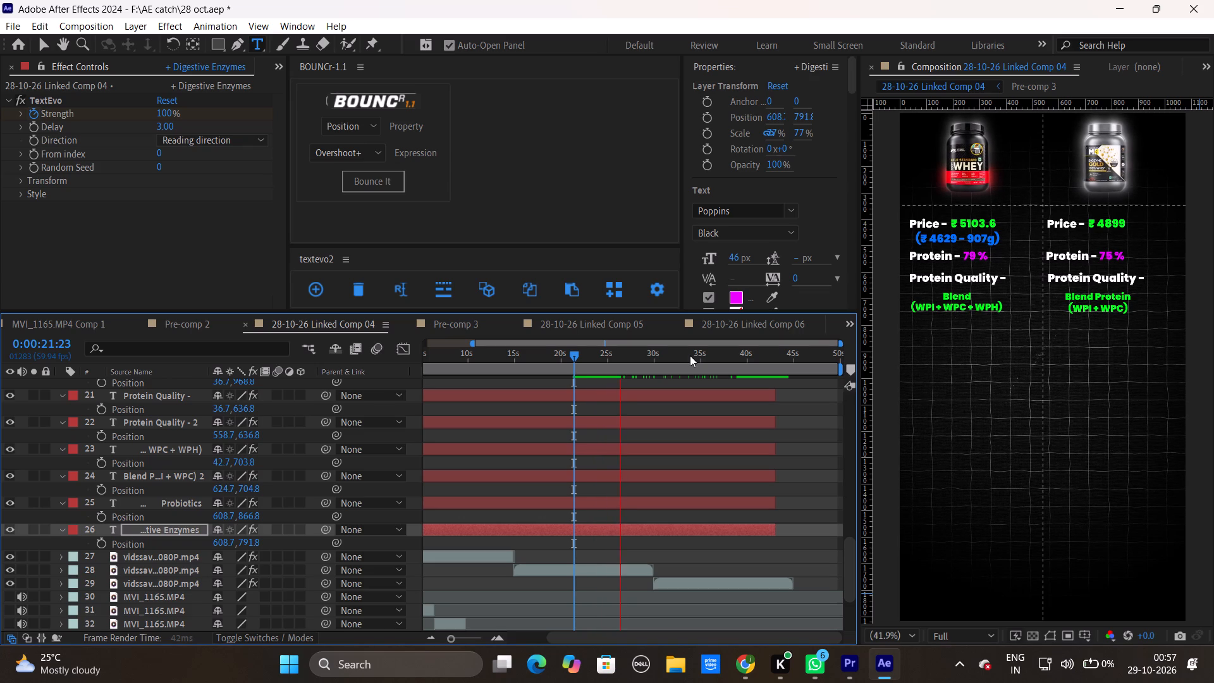
key(space)
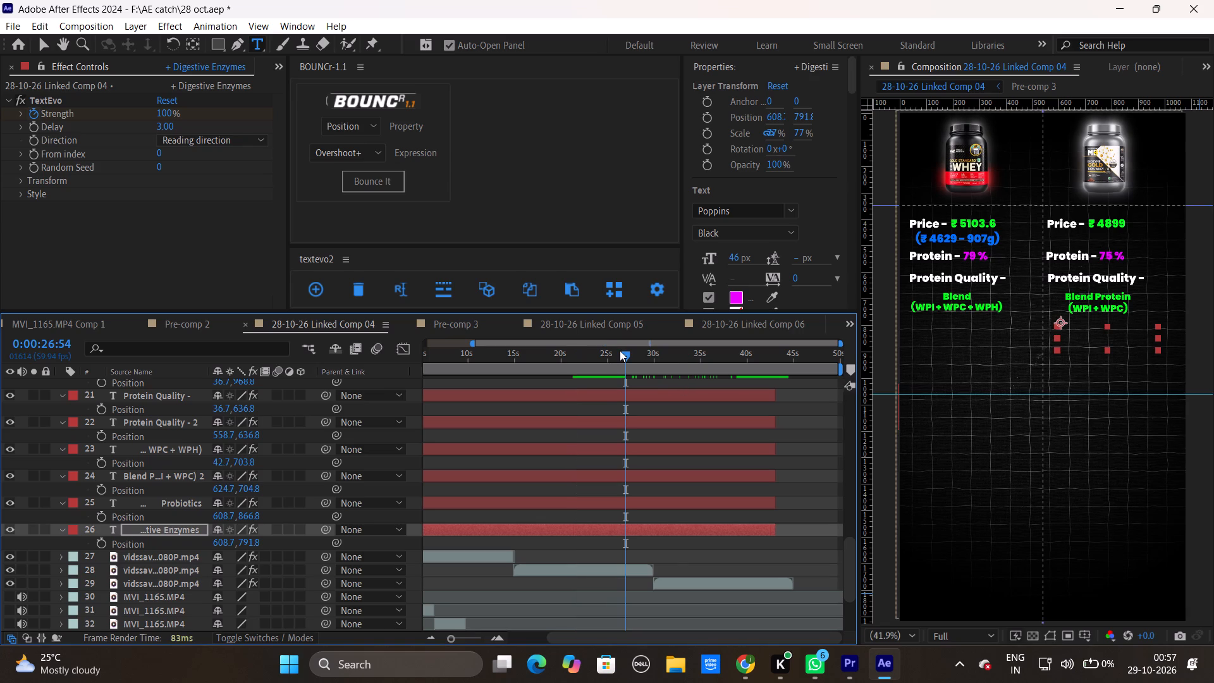
drag(620, 350, 580, 359)
key(space)
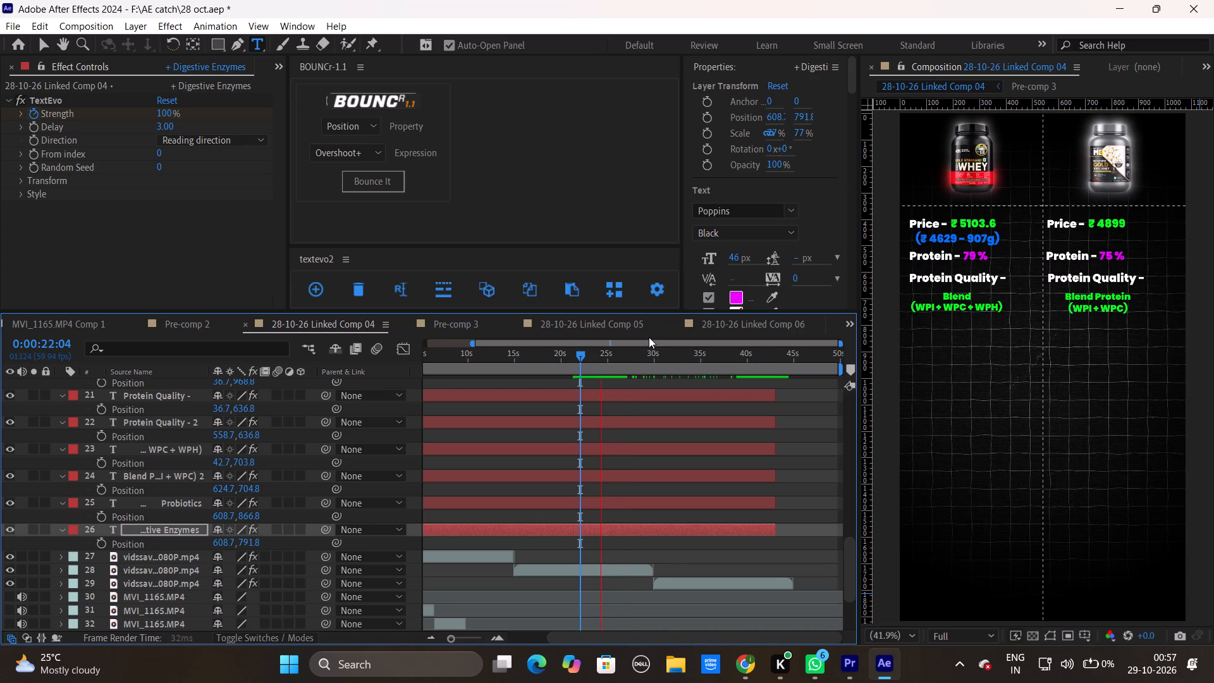
key(space)
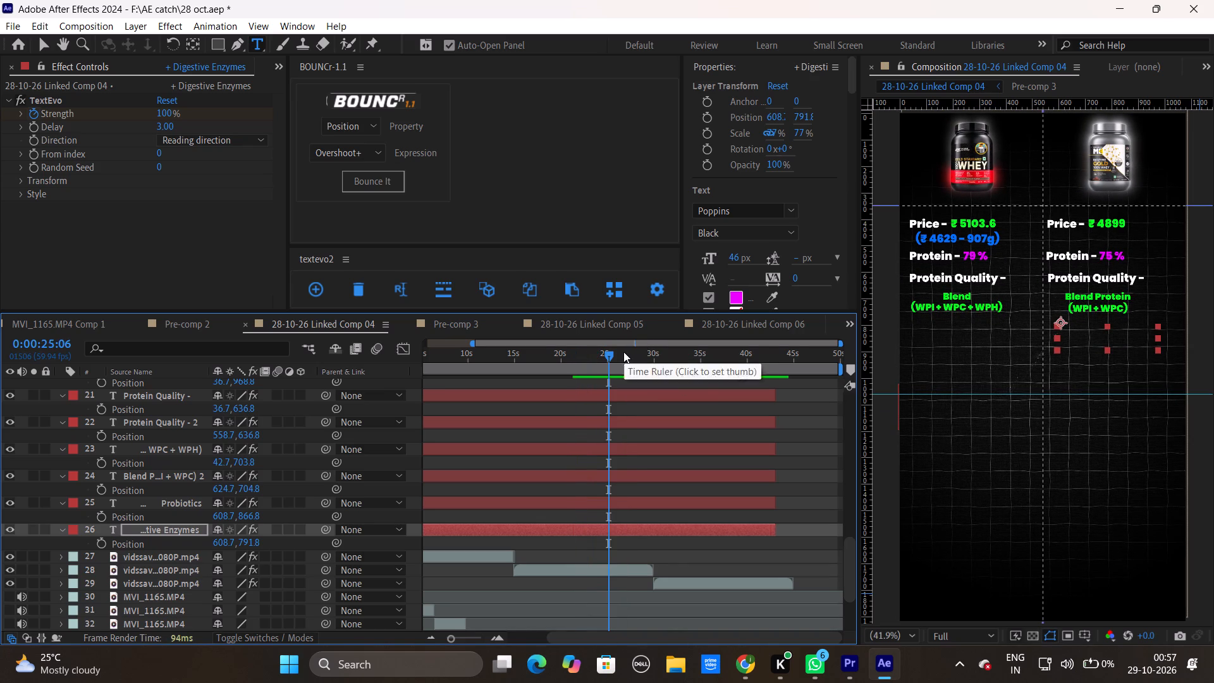
Draw a straight horizontal Pen stroke across "WPI" in the first product's blend line at 0:00:25:06.
click(630, 543)
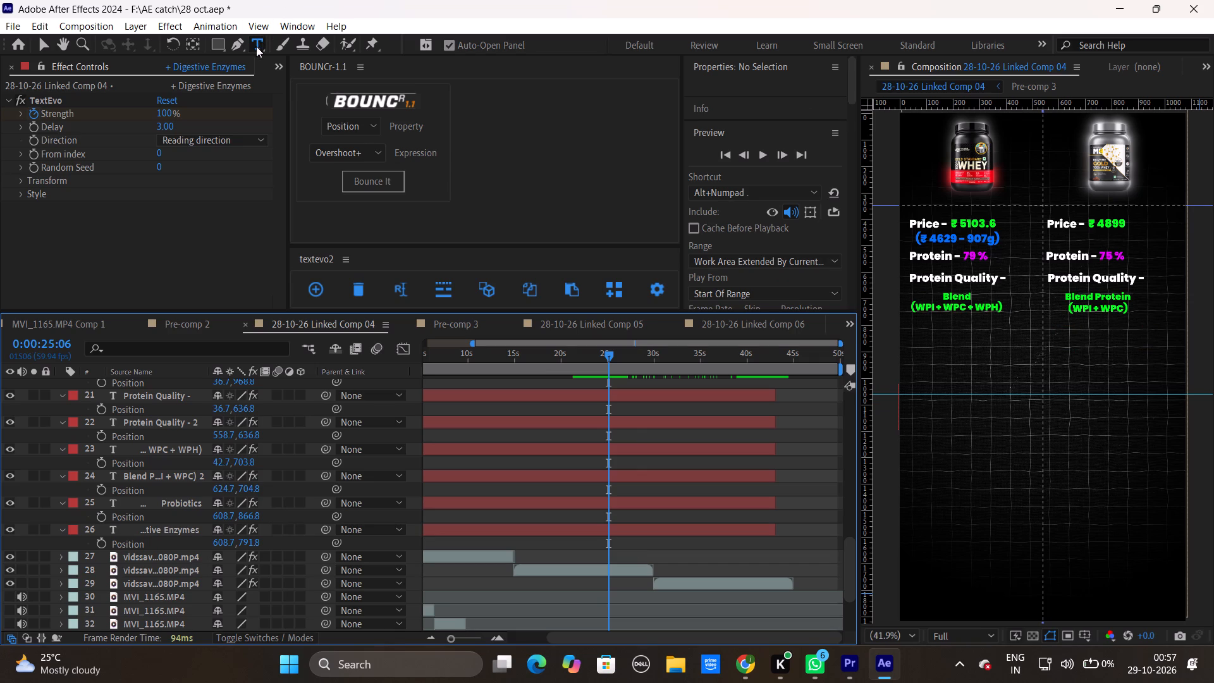
click(242, 44)
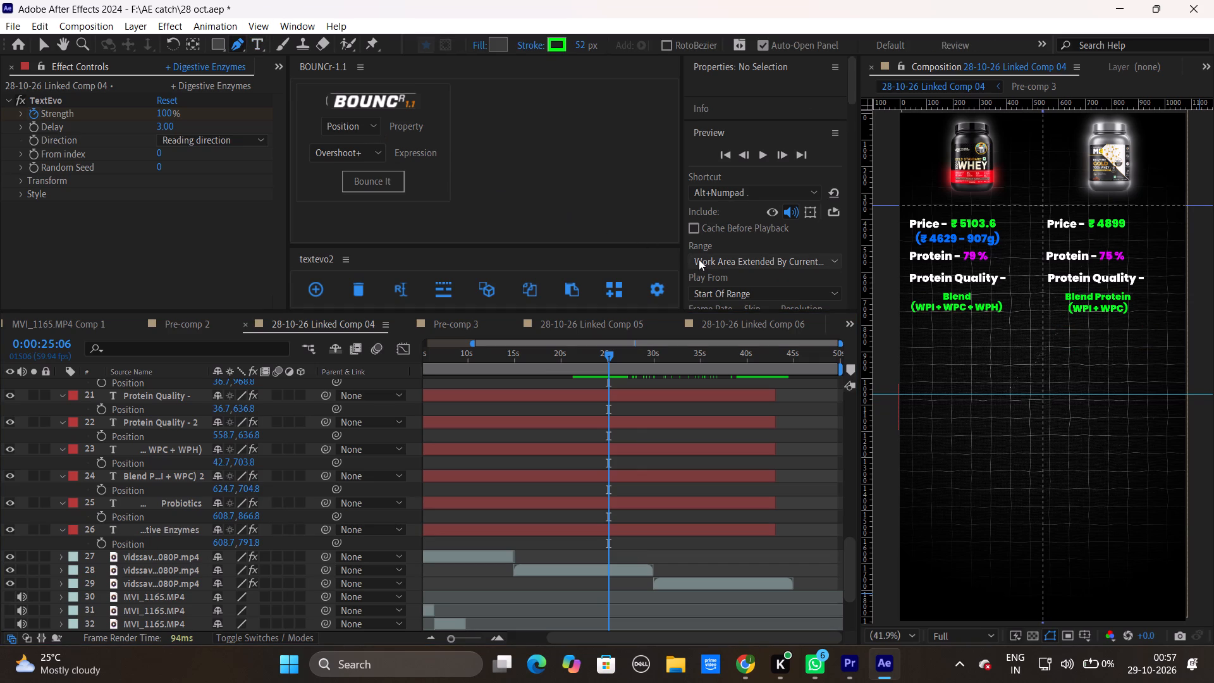
alt+scroll(898, 303, up, 3)
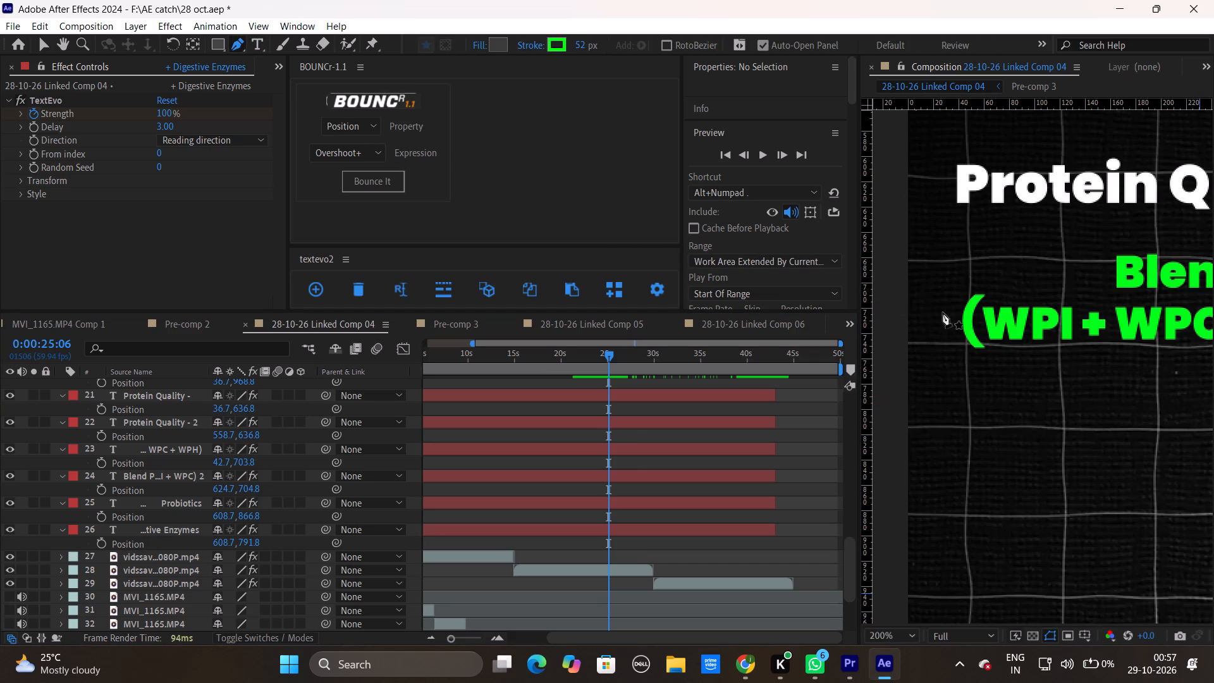
click(978, 325)
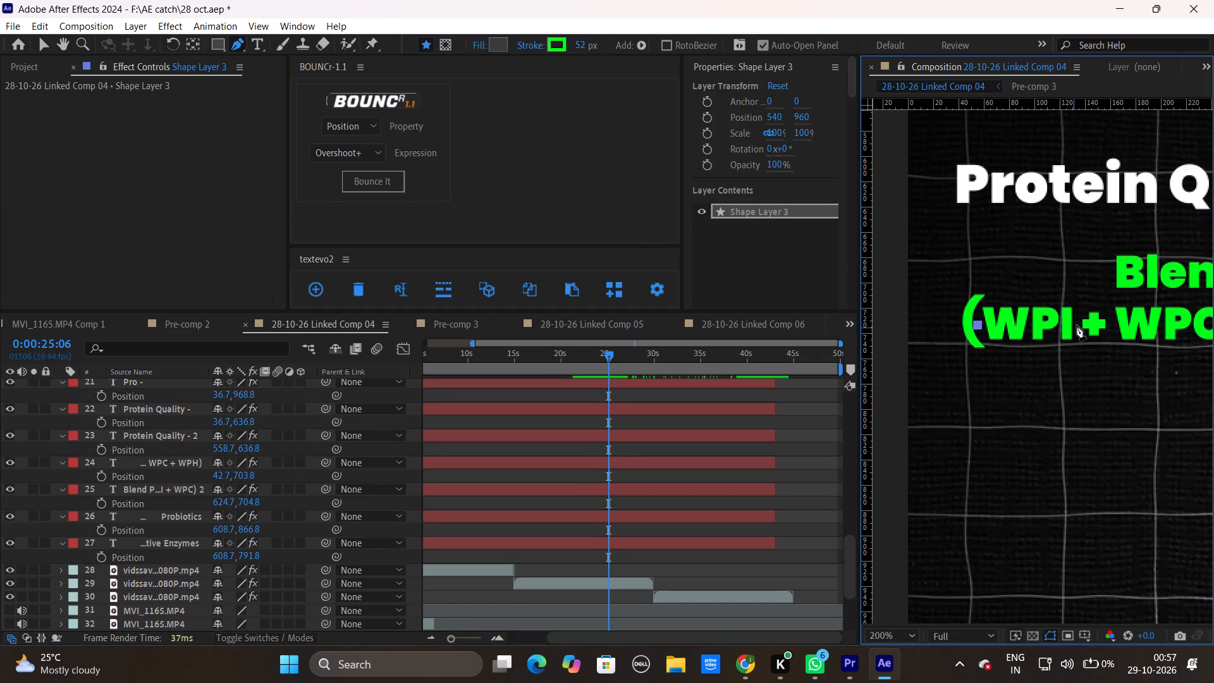
click(1081, 325)
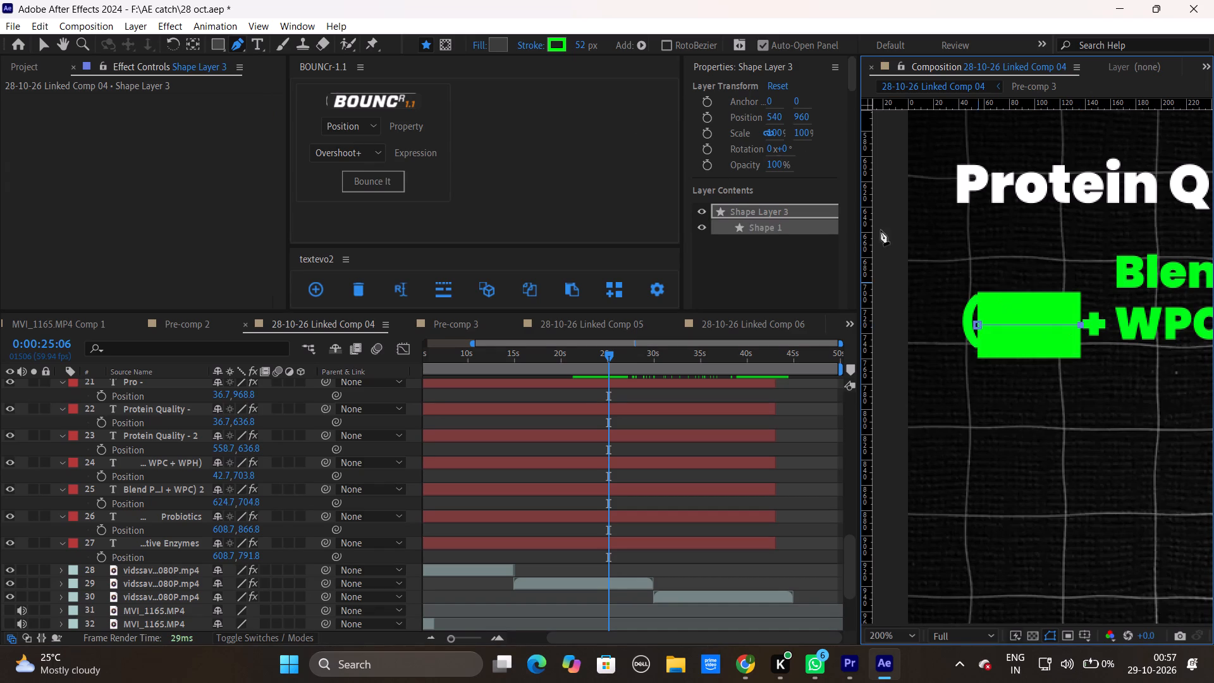
Fit the new stroke over "WPI" by setting its width to 31 px and its layer's Y position to 957.
drag(590, 49, 563, 49)
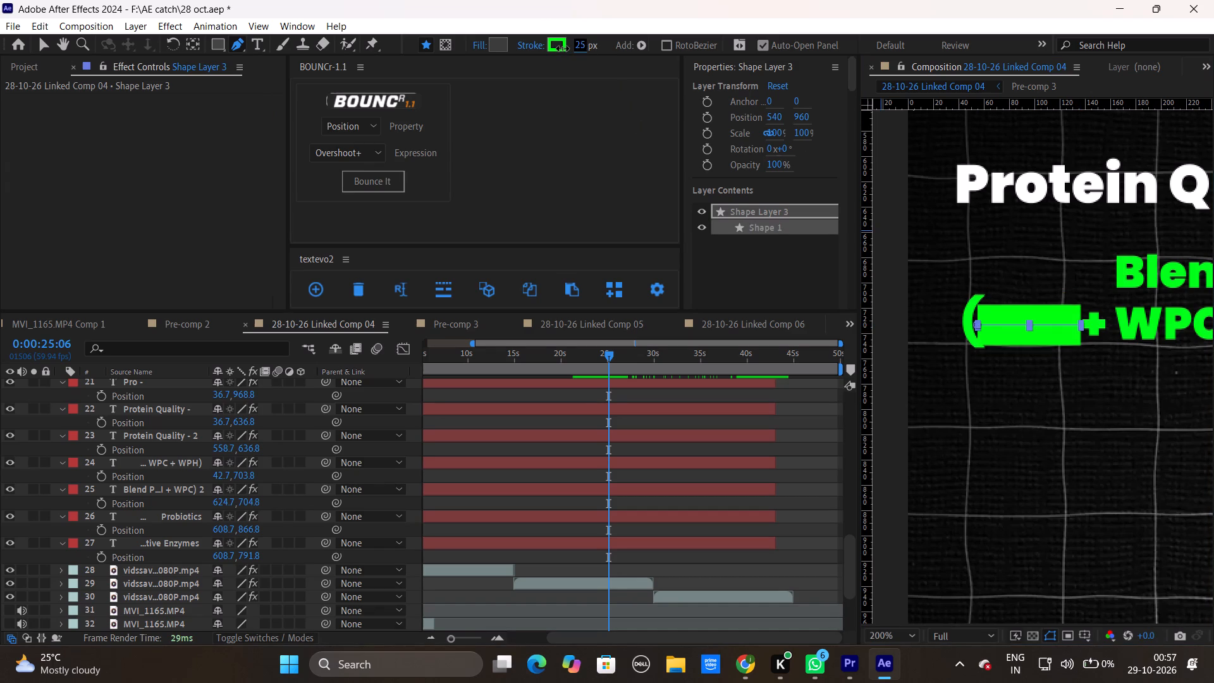
drag(563, 49, 572, 49)
scroll(644, 500, up, 11)
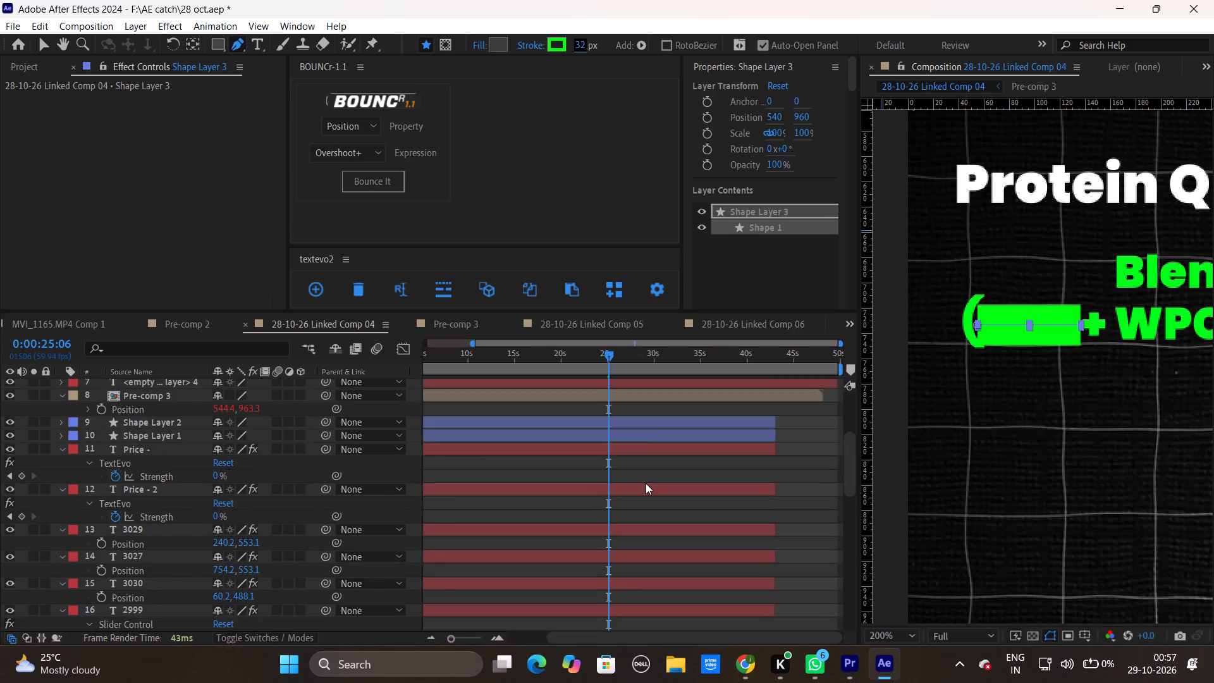
scroll(646, 423, up, 2)
scroll(646, 423, down, 1)
scroll(646, 423, up, 4)
scroll(646, 423, down, 1)
scroll(646, 423, up, 2)
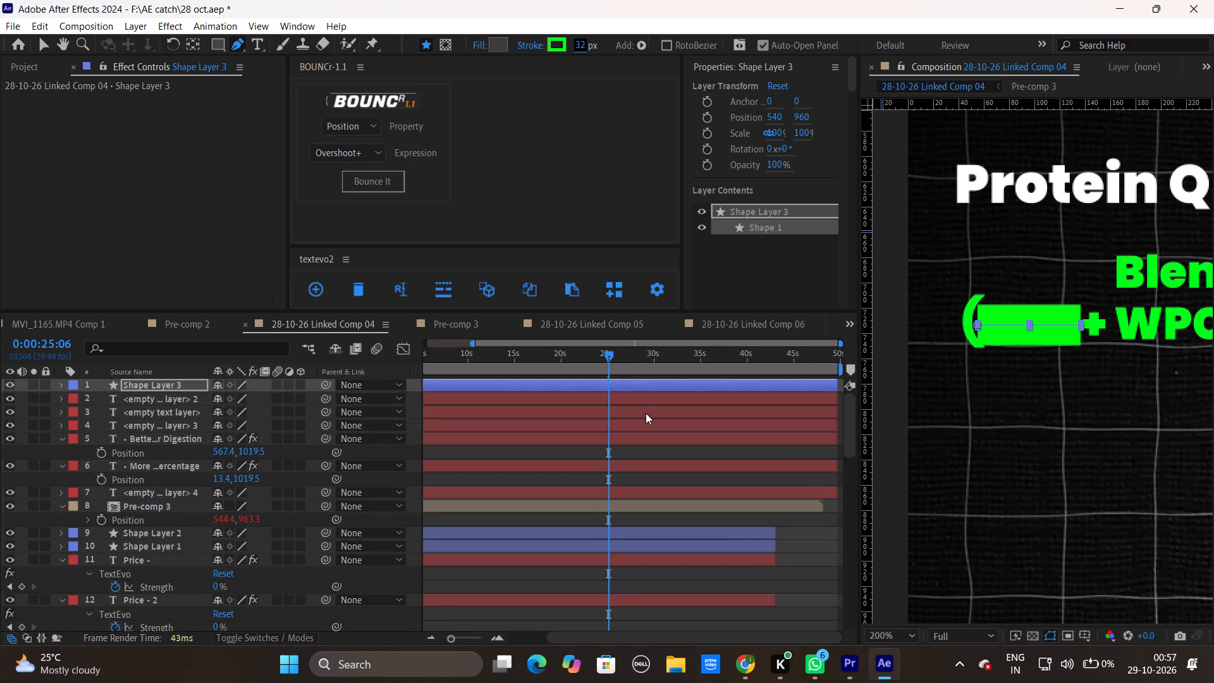
key(p)
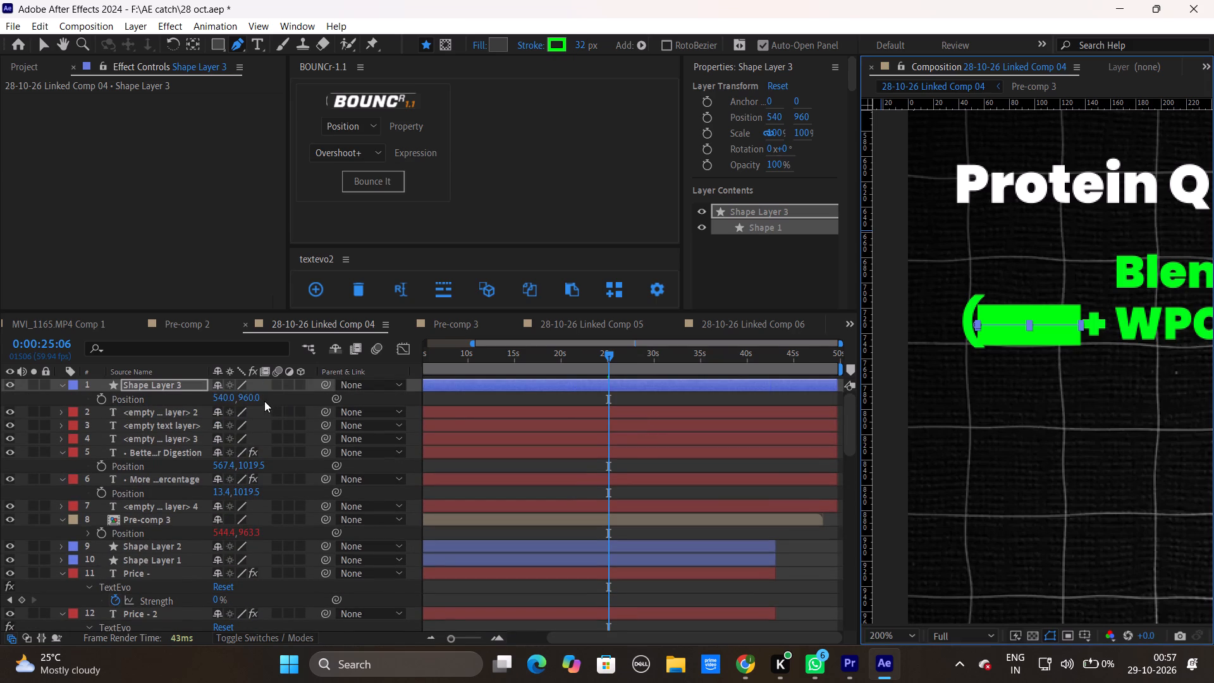
click(256, 398)
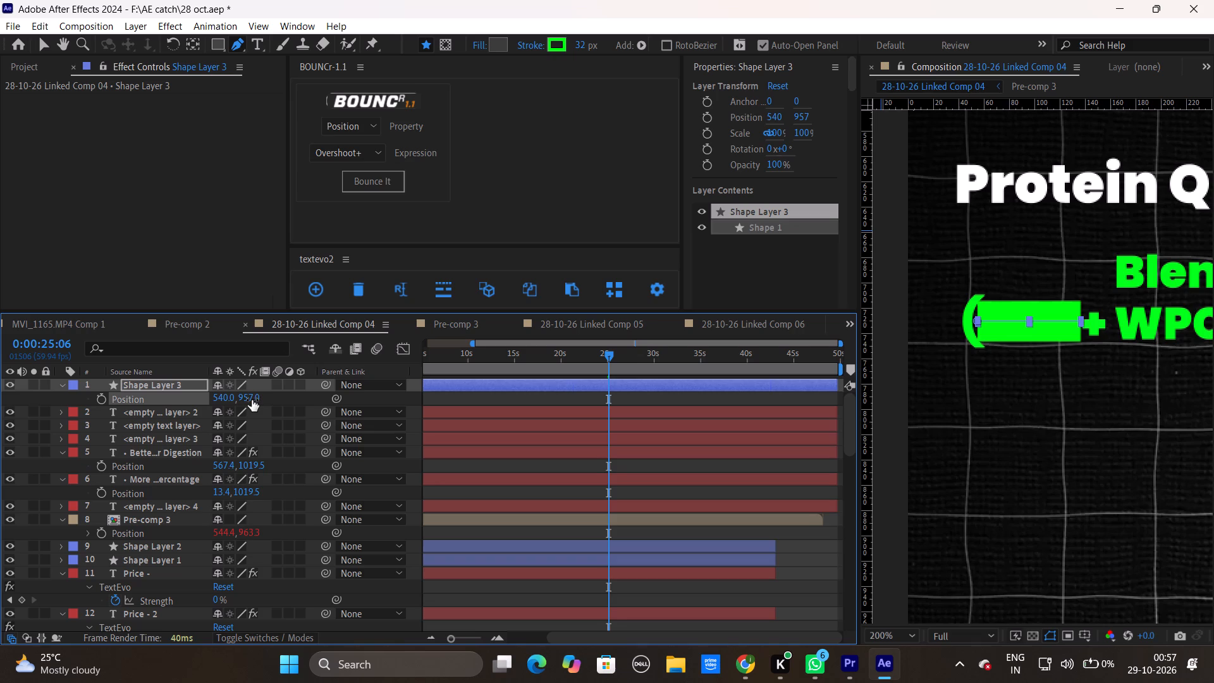
click(581, 46)
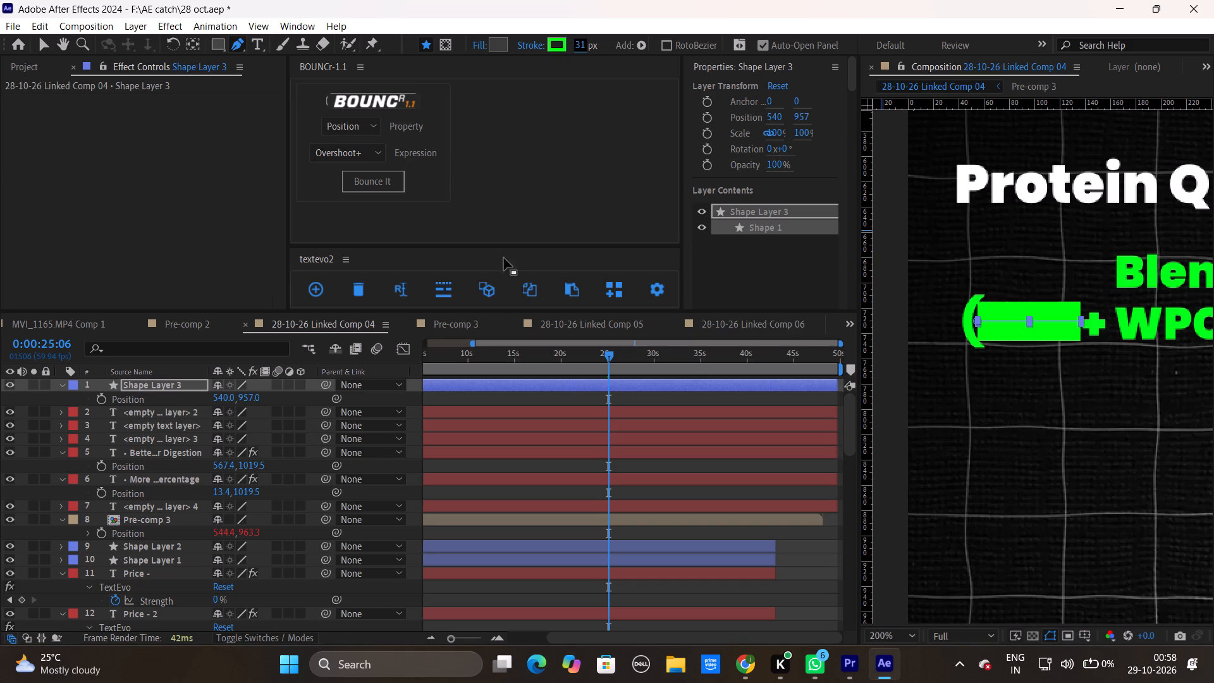
Move Shape Layer 3 down the layer stack to sit between the "+ Probiotics" and "+ Digestive Enzymes" text layers.
drag(185, 381, 196, 584)
scroll(574, 508, down, 4)
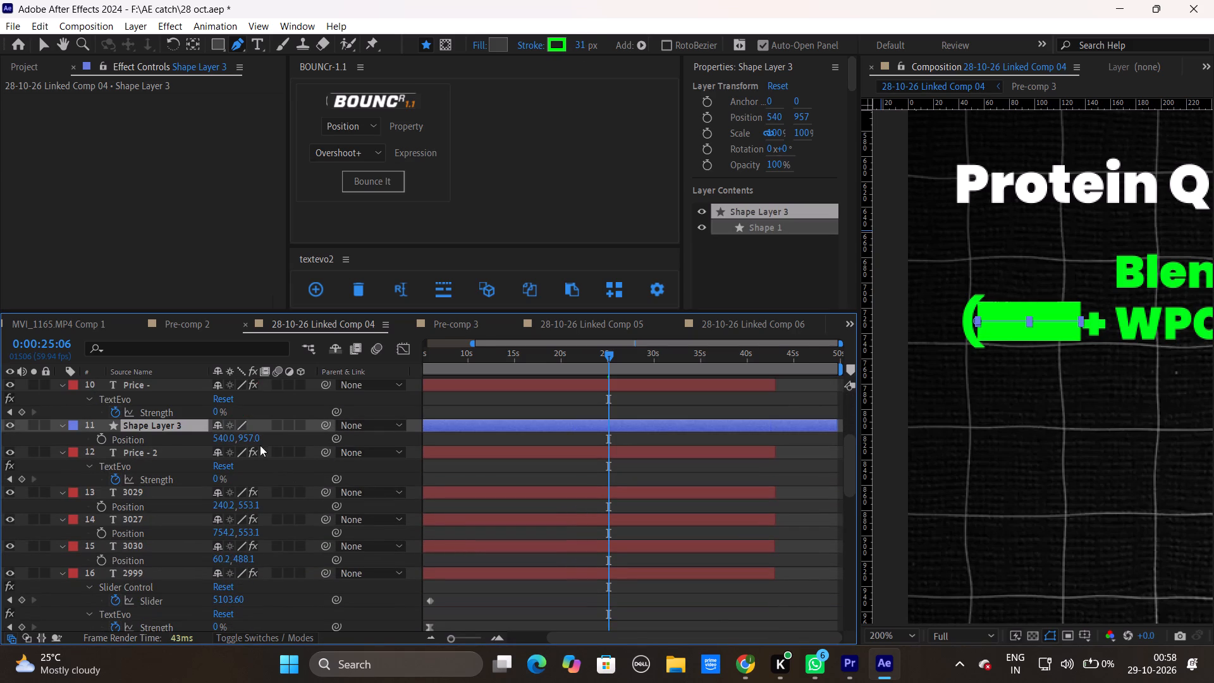
drag(181, 427, 221, 582)
drag(221, 582, 240, 585)
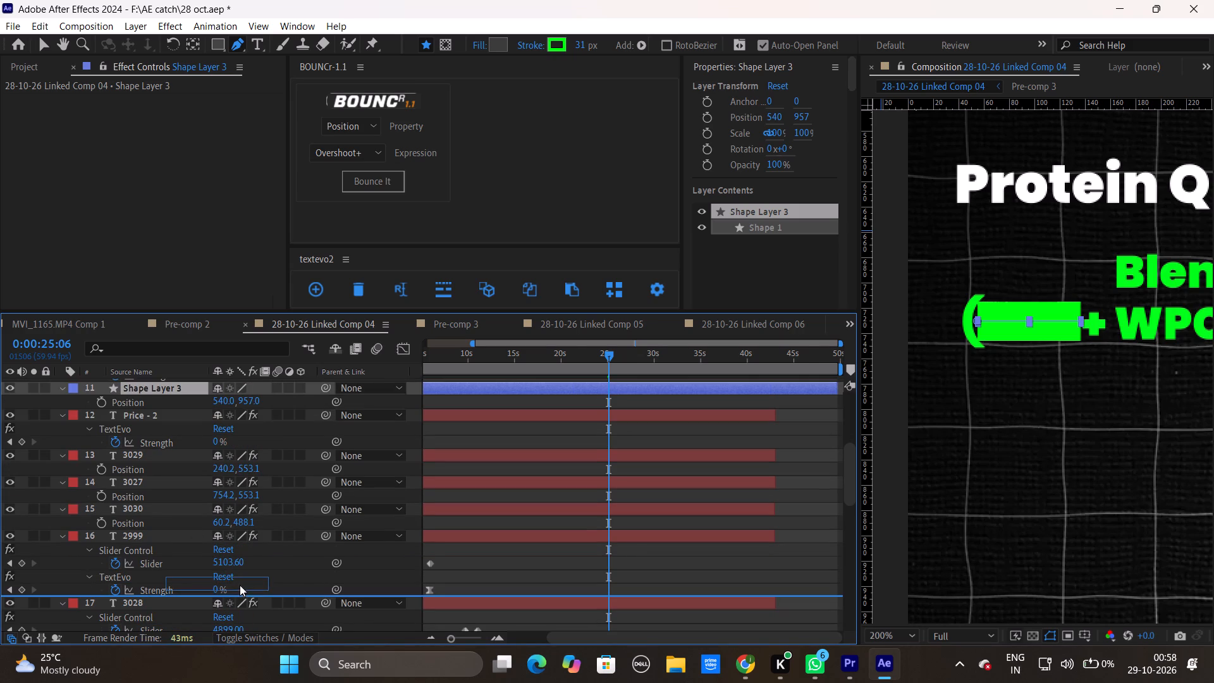
scroll(546, 551, down, 2)
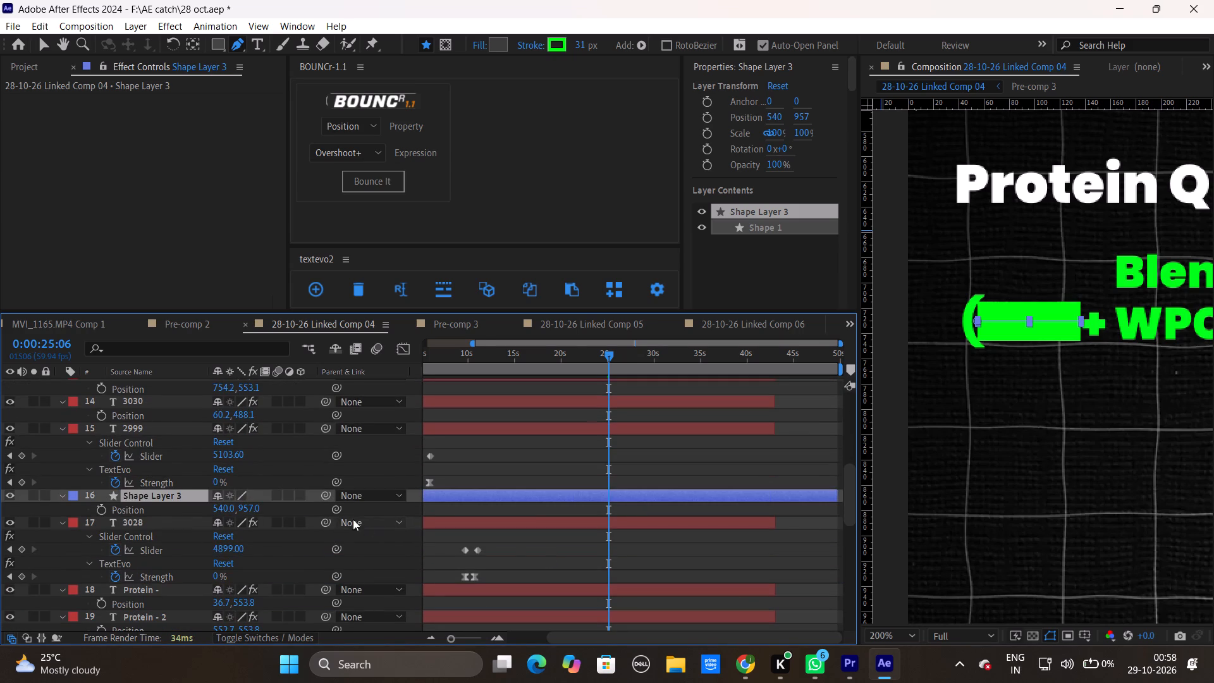
drag(164, 496, 180, 605)
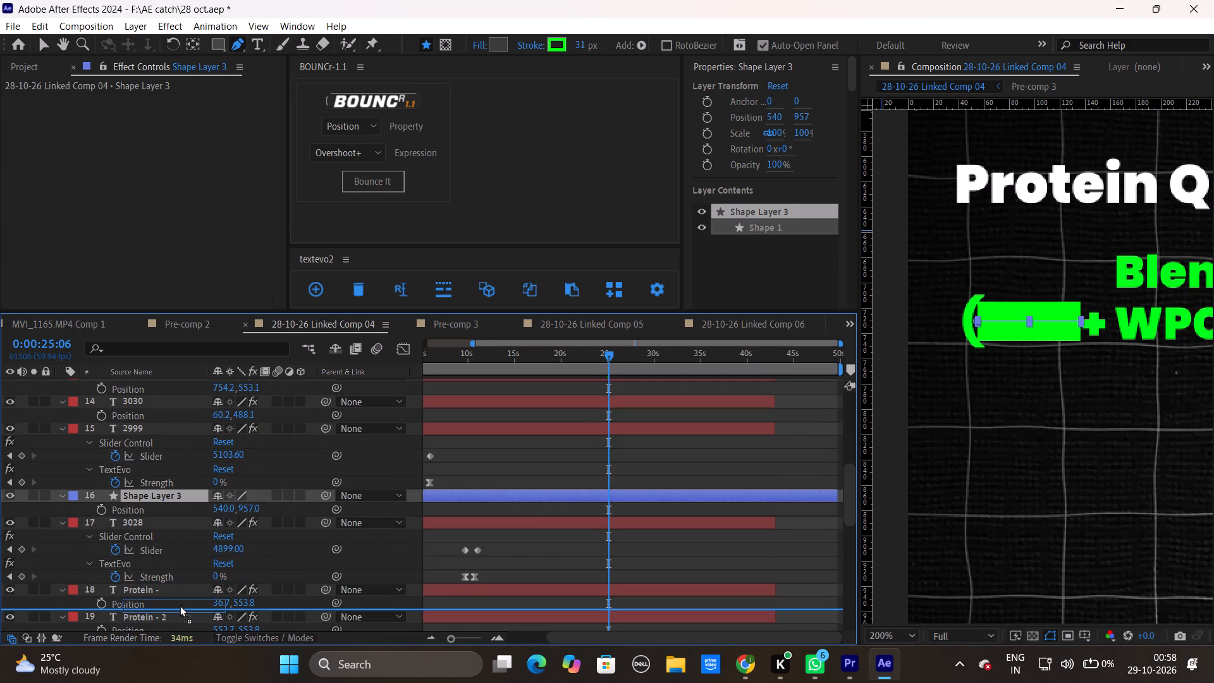
drag(180, 605, 200, 517)
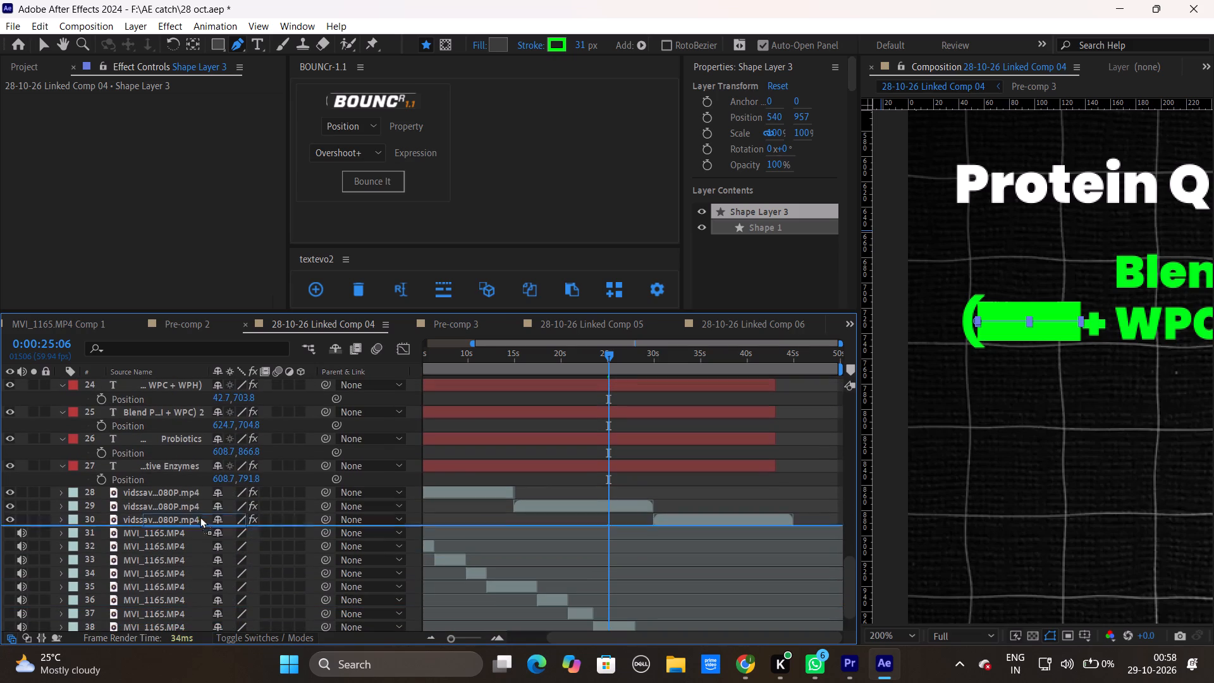
drag(200, 517, 204, 453)
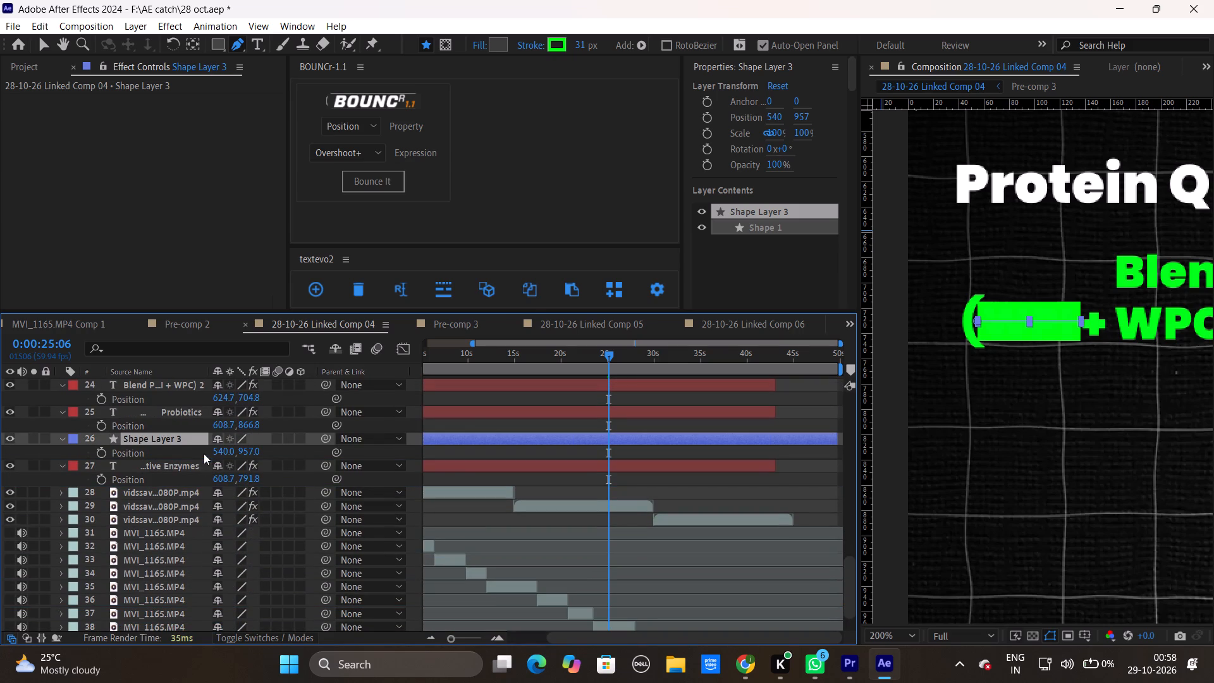
Change the stroke colour of Shape Layer 3 to white (FFFFFF).
click(558, 51)
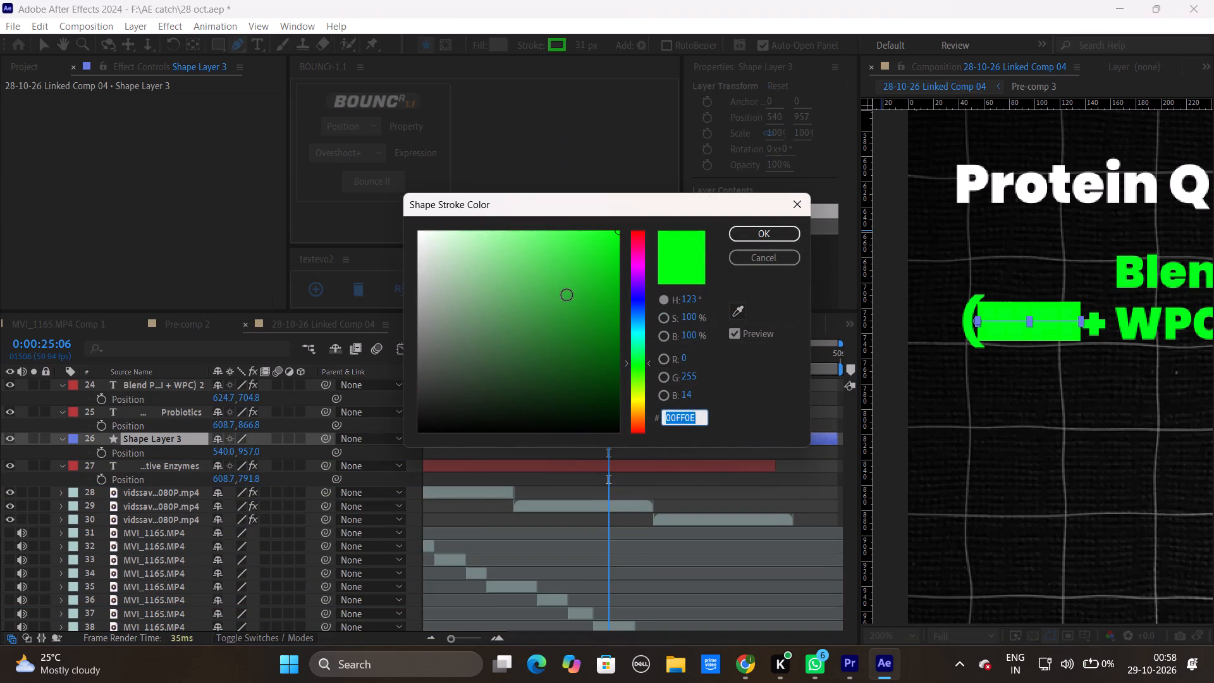
drag(567, 297, 75, 0)
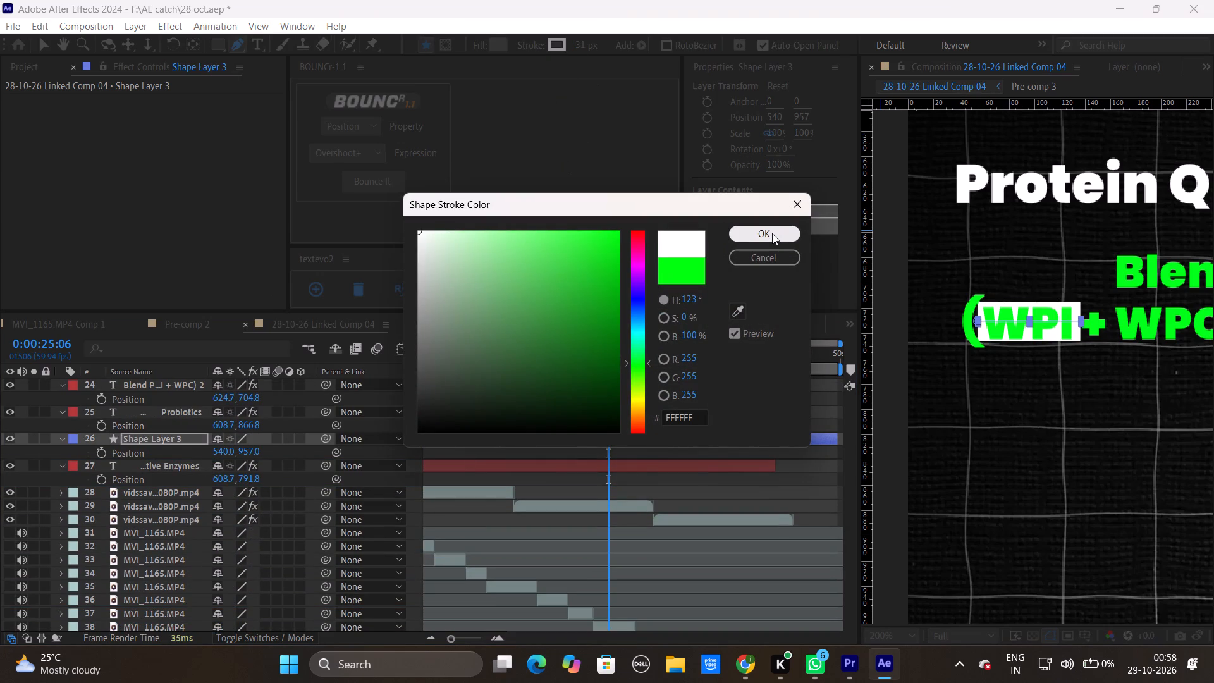
click(772, 233)
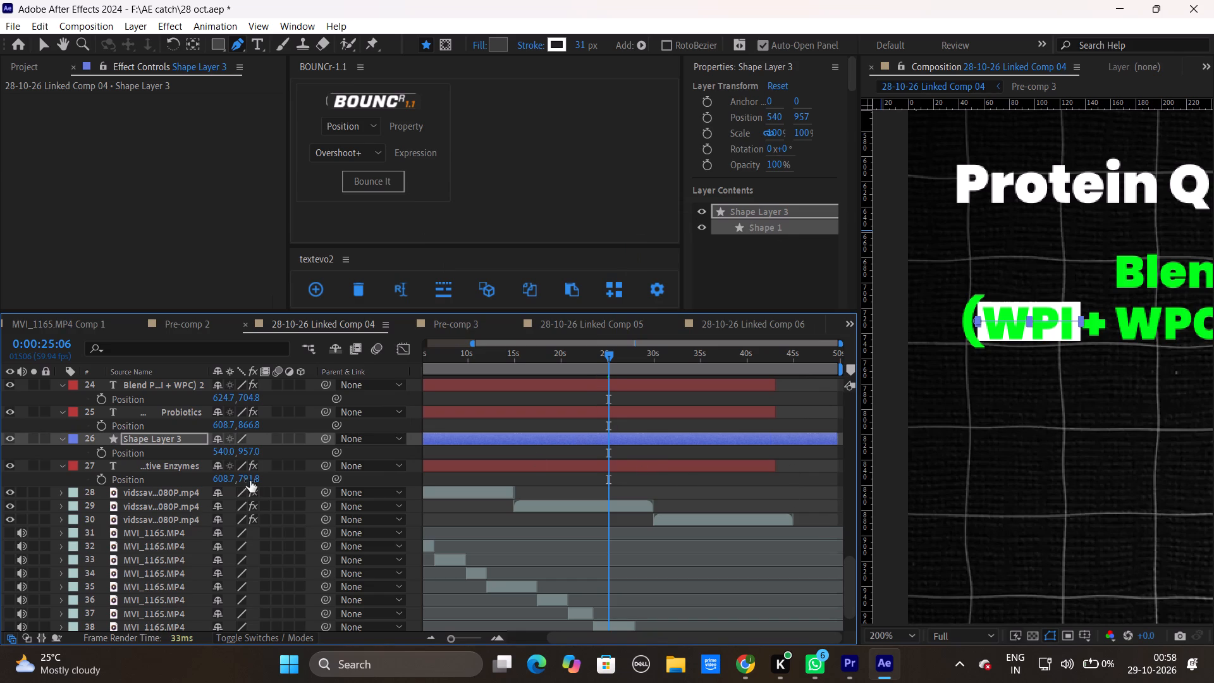
Add Trim Paths to Shape Layer 3 and keyframe End from 0% at 0:00:25:06 to 100% at 0:00:26:34.
click(60, 439)
click(60, 439)
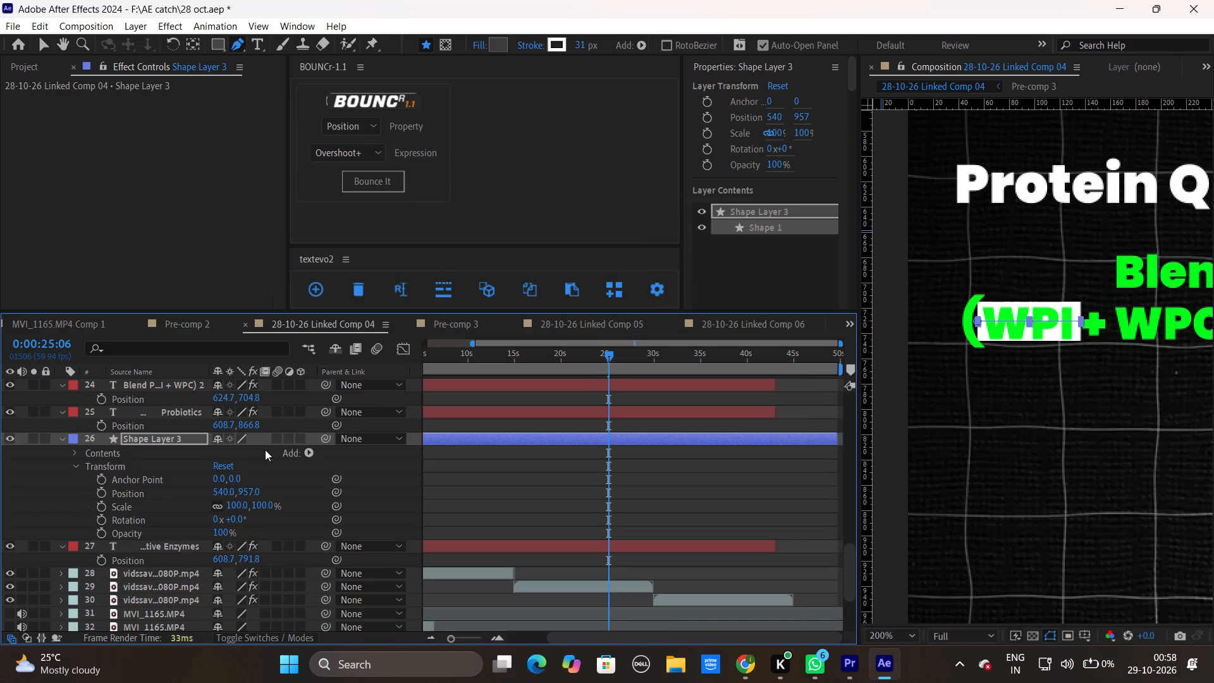
click(311, 452)
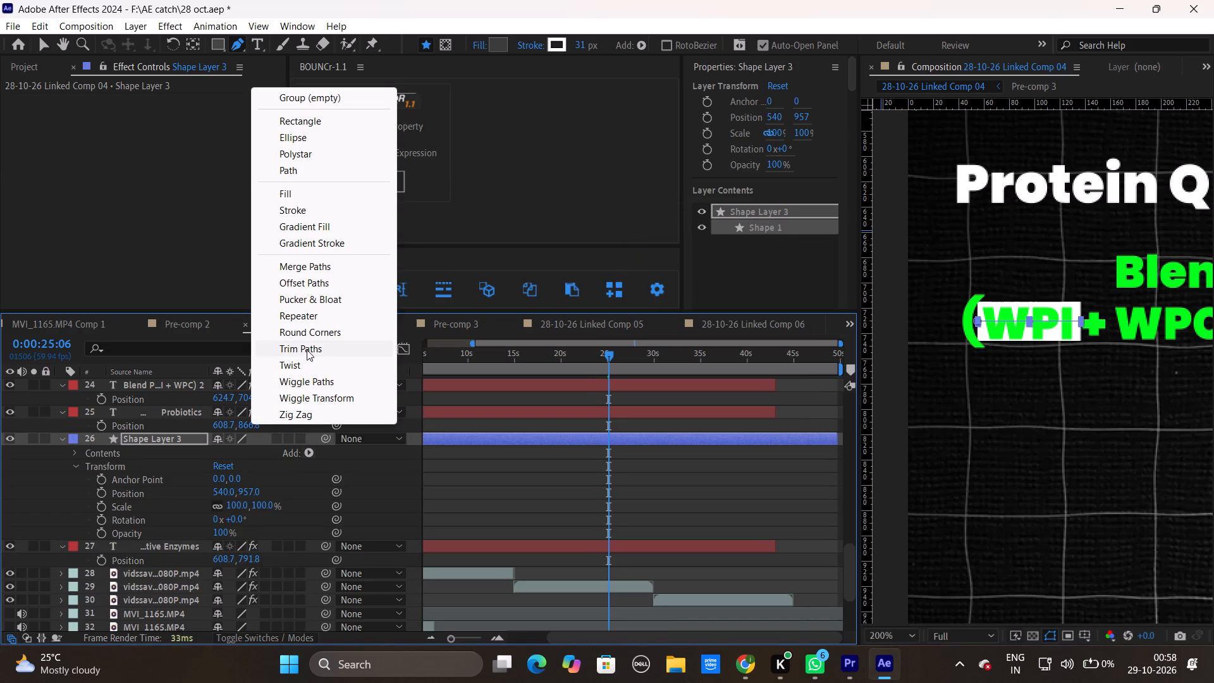
click(307, 350)
click(104, 495)
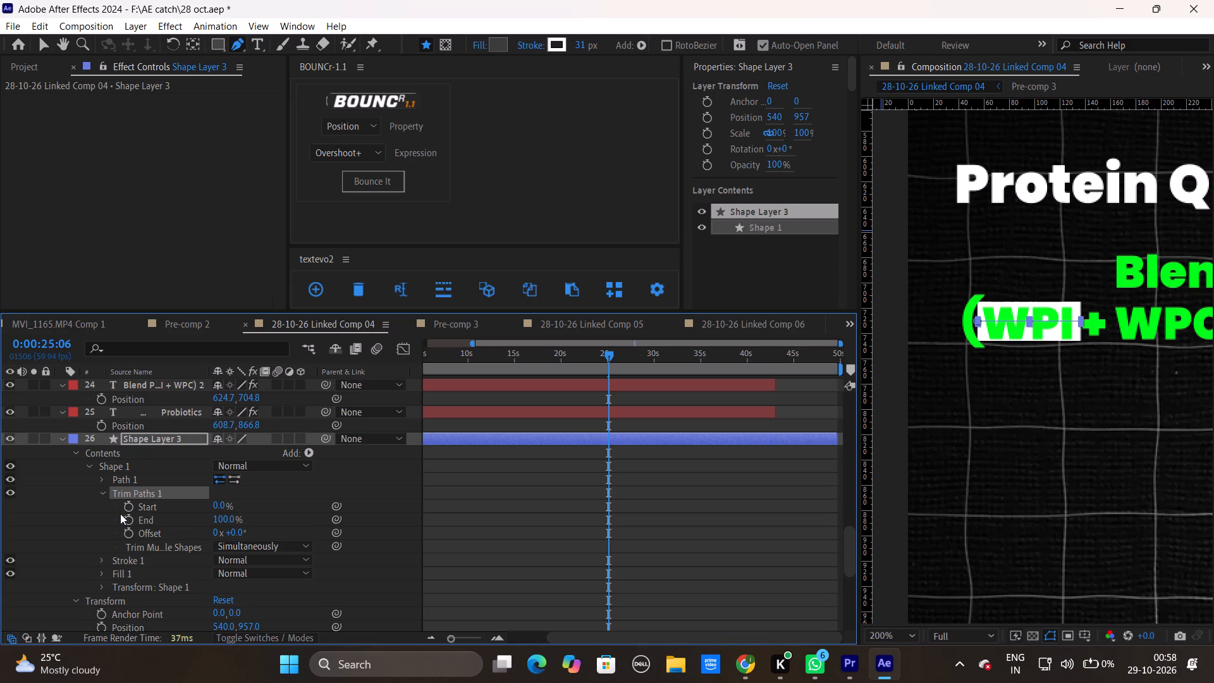
click(128, 520)
drag(228, 522, 0, 503)
drag(615, 348, 622, 350)
drag(219, 522, 775, 548)
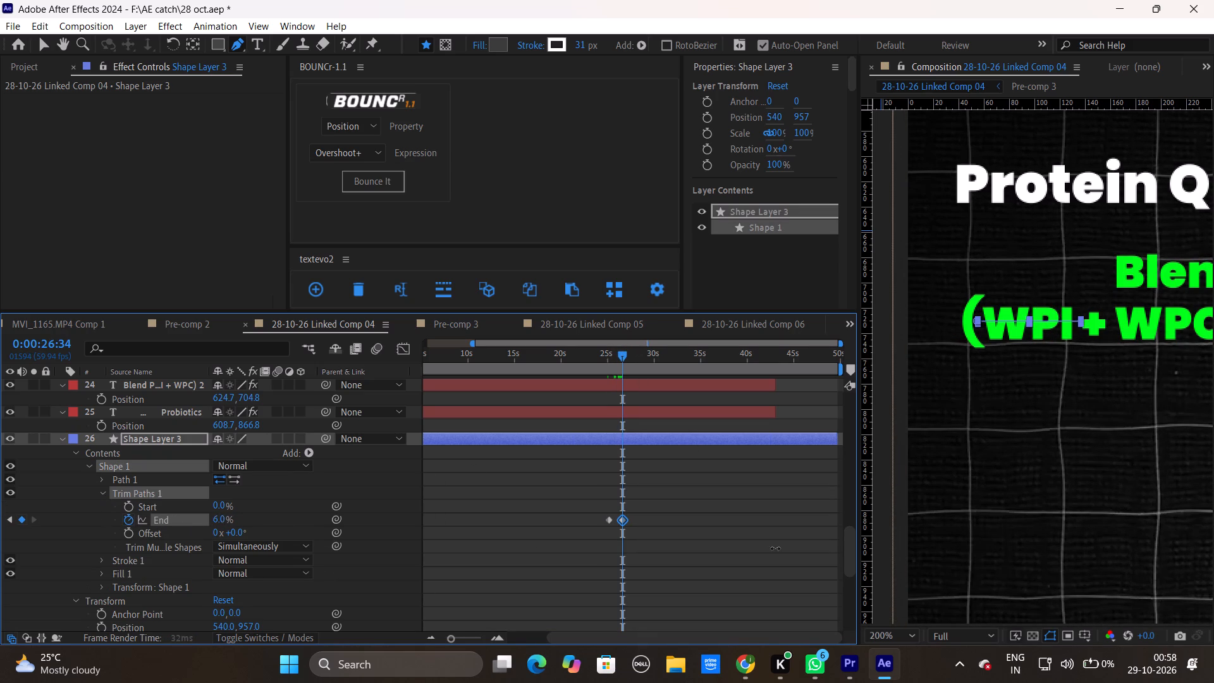
drag(775, 548, 1213, 548)
click(652, 511)
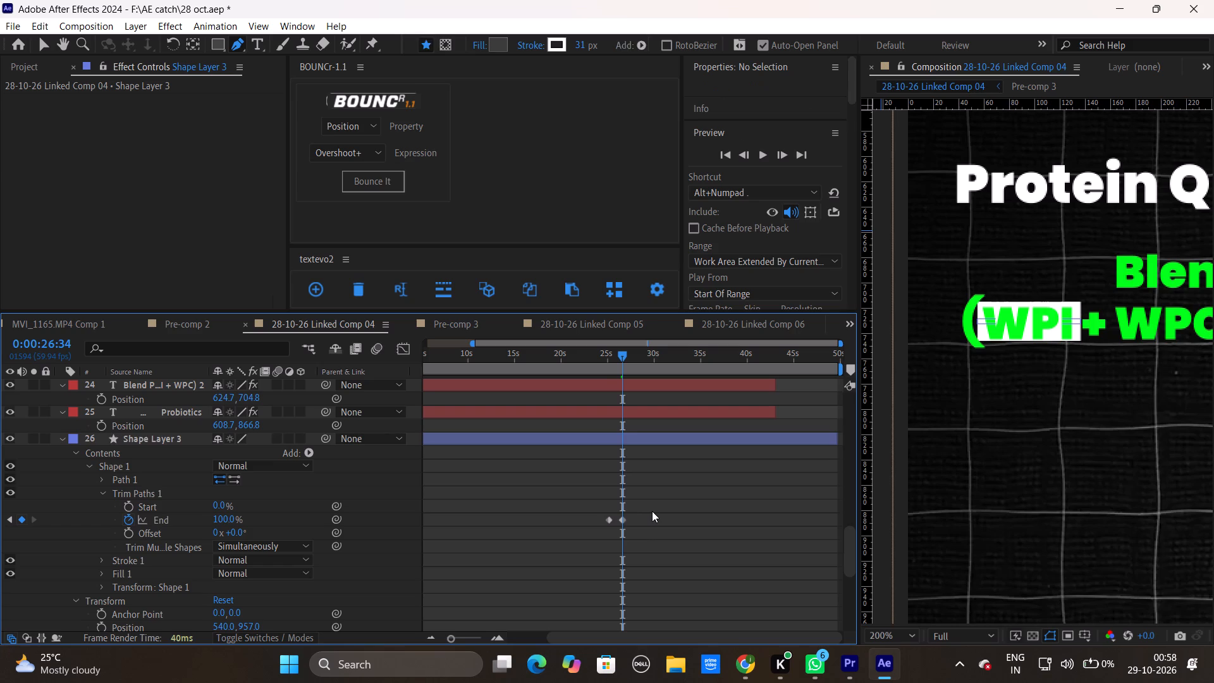
Apply Easy Ease to both Trim Paths End keyframes of Shape Layer 3.
drag(652, 511, 603, 525)
right_click(610, 521)
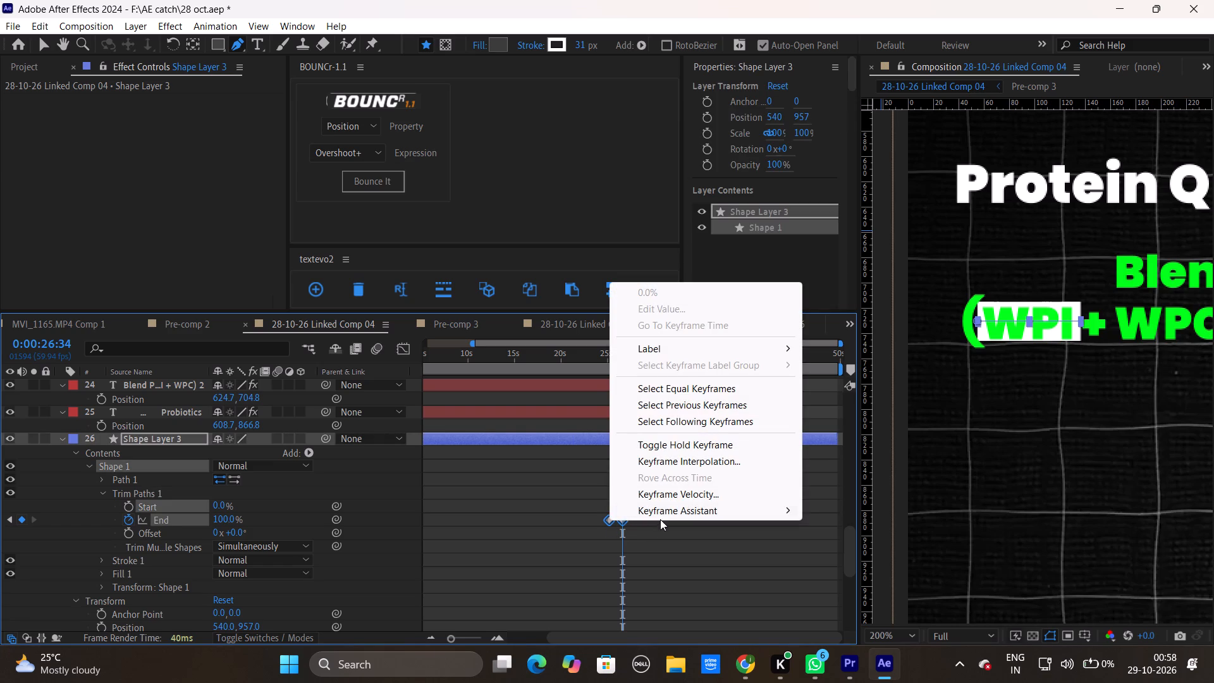
click(660, 512)
click(815, 560)
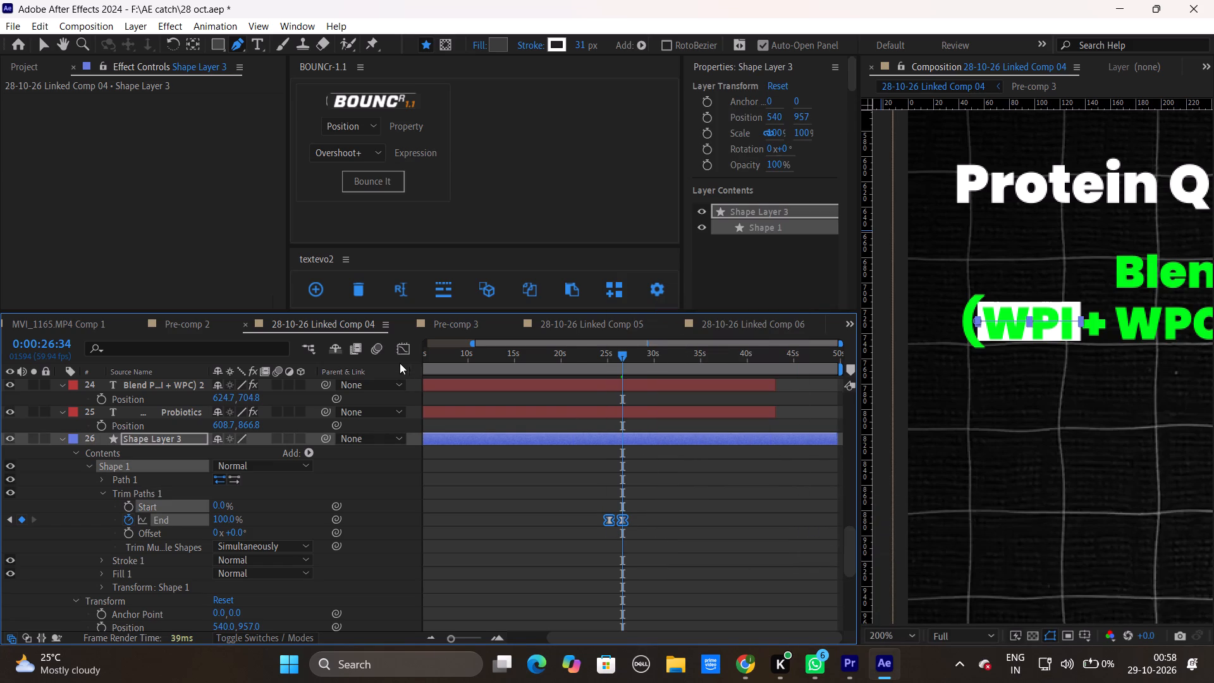
Reshape the End speed graph by lengthening the last keyframe's incoming influence, so the wipe starts fast and slows down.
click(399, 344)
drag(747, 503, 445, 682)
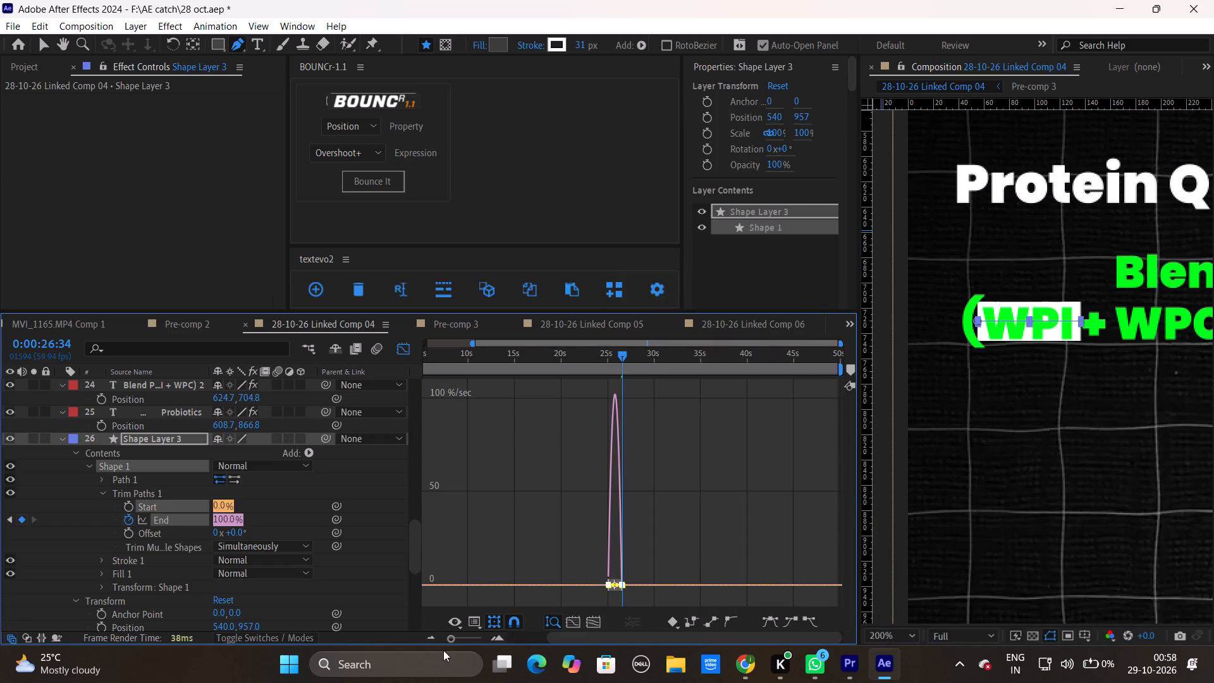
drag(451, 640, 480, 639)
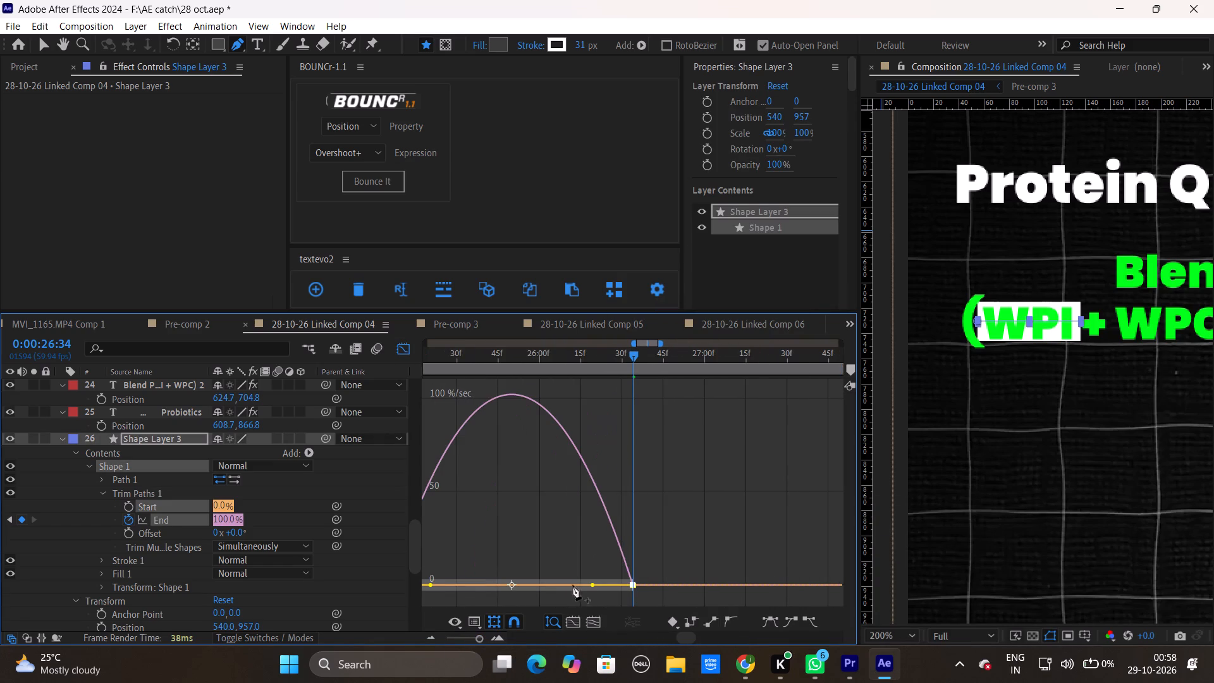
drag(594, 585, 541, 586)
click(405, 361)
click(402, 349)
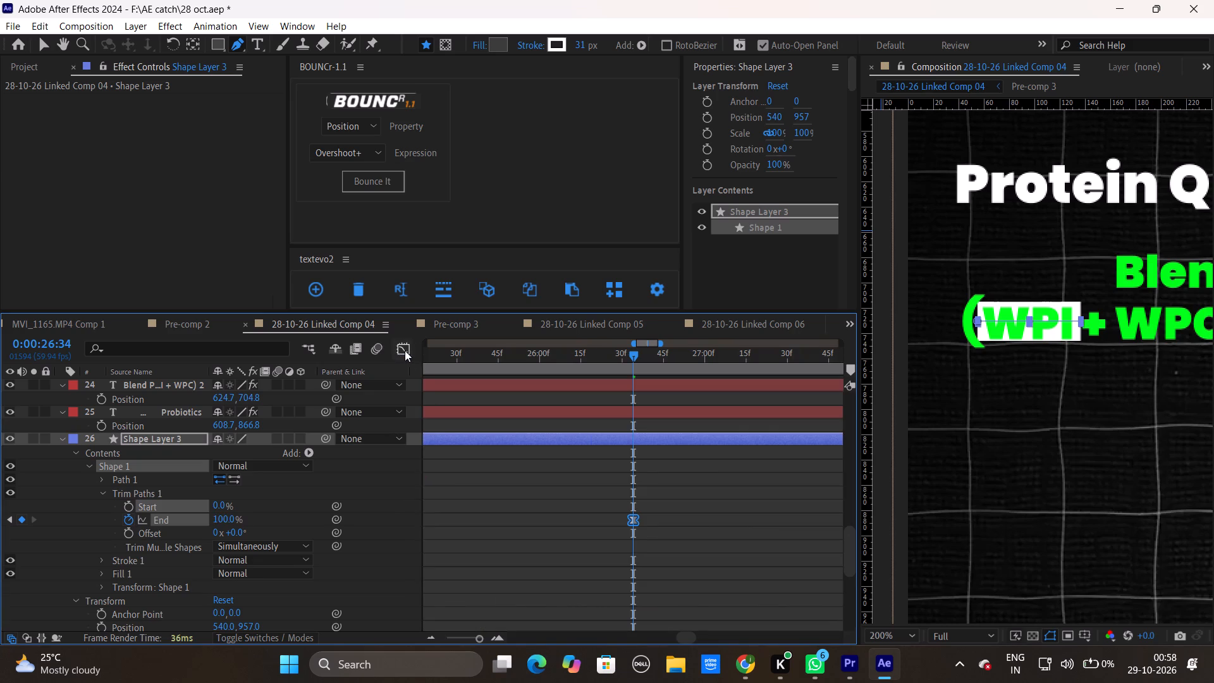
click(692, 498)
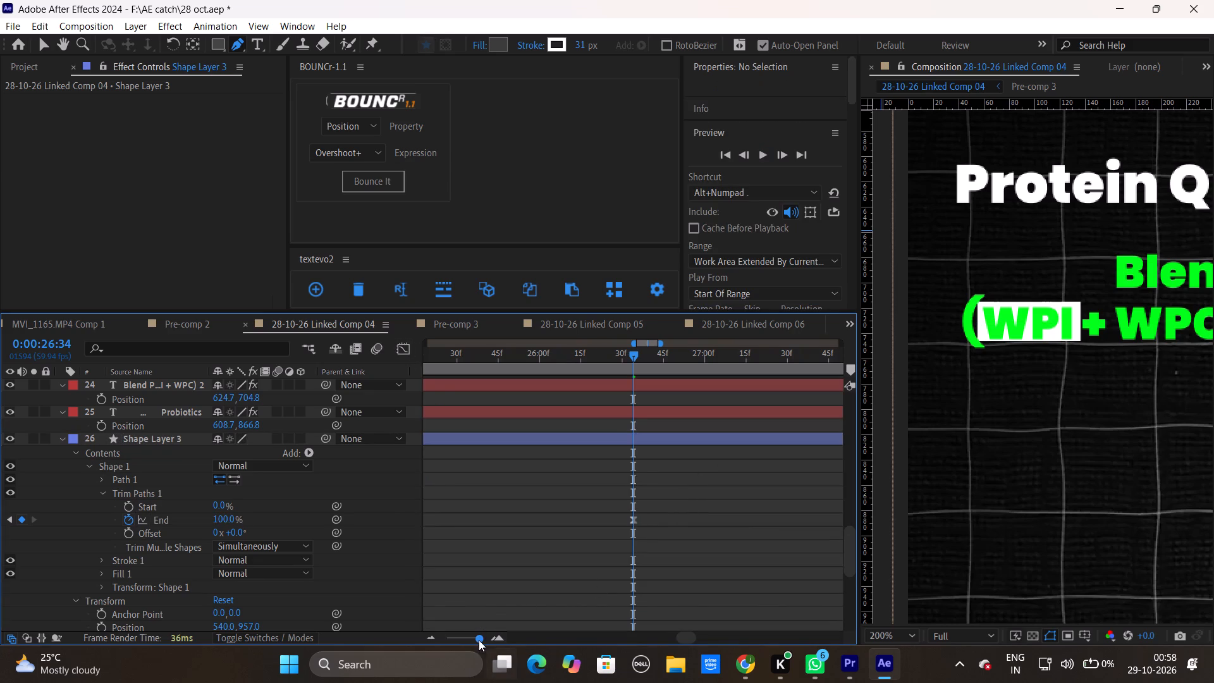
Play Linked Comp 04 from about 21 seconds and again from about 23 seconds to review the highlight wipe over "WPI".
drag(477, 640, 458, 641)
drag(631, 353, 562, 374)
key(space)
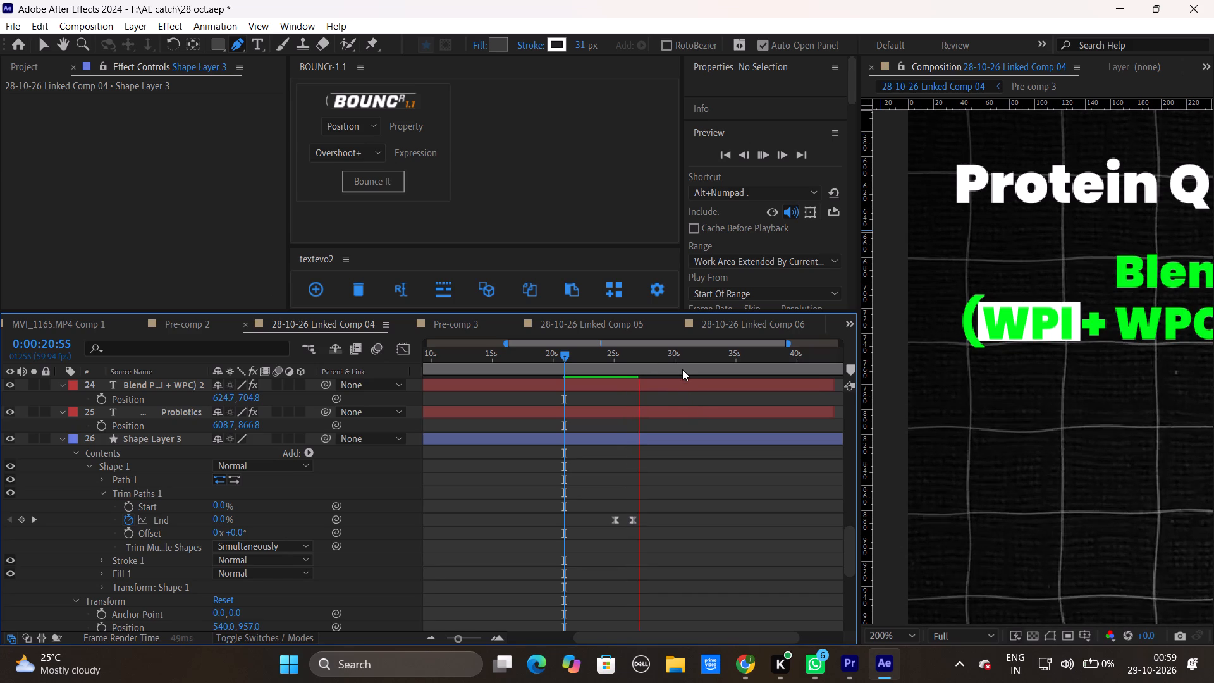
key(space)
drag(642, 357, 589, 363)
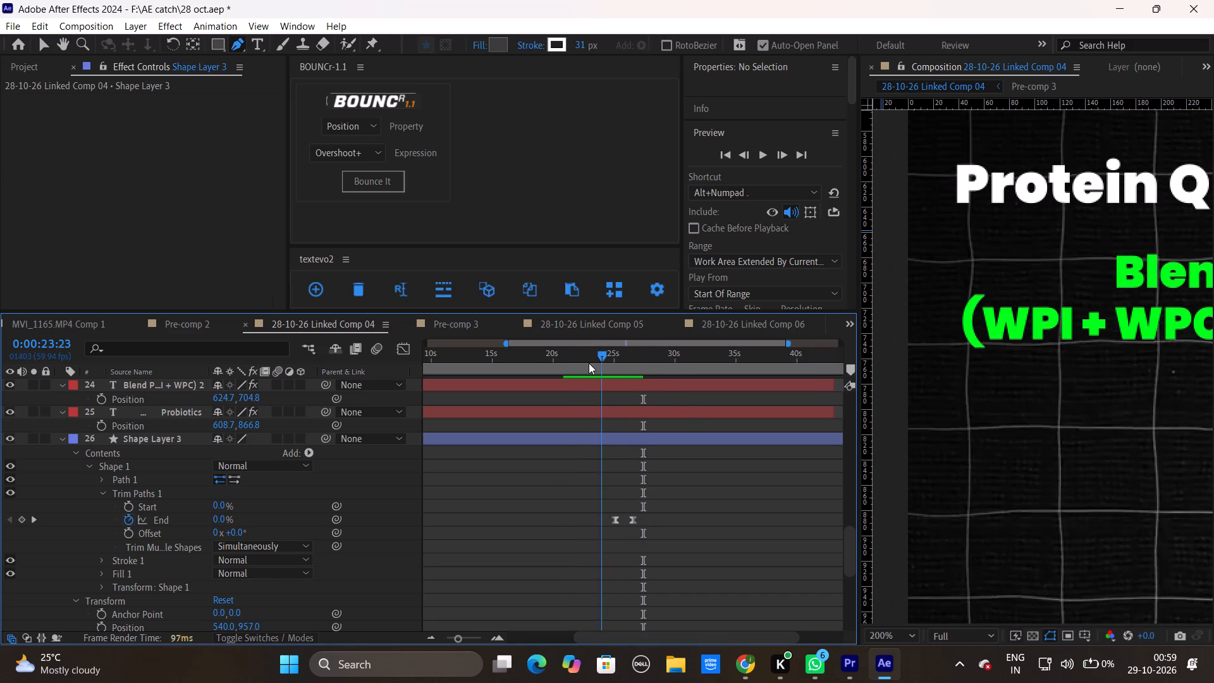
drag(589, 363, 588, 363)
key(space)
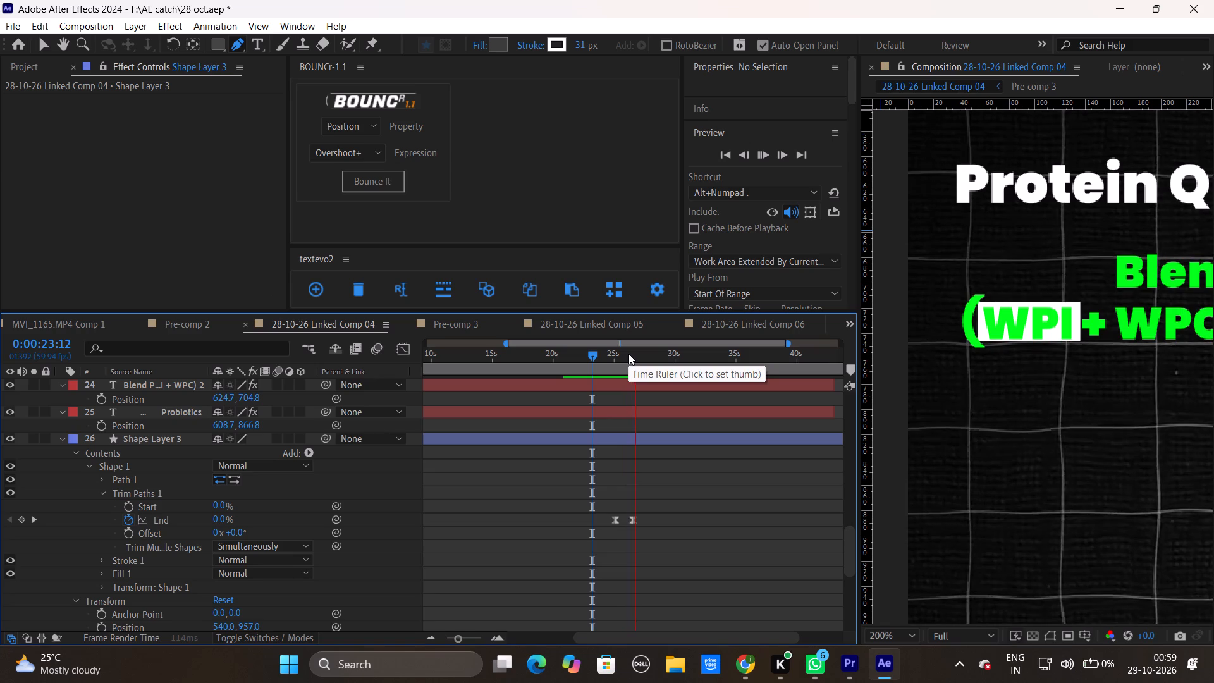
key(space)
Sharpen the End speed graph further, pulling both keyframes' influence handles toward the start for an earlier, steeper peak.
drag(682, 477, 594, 526)
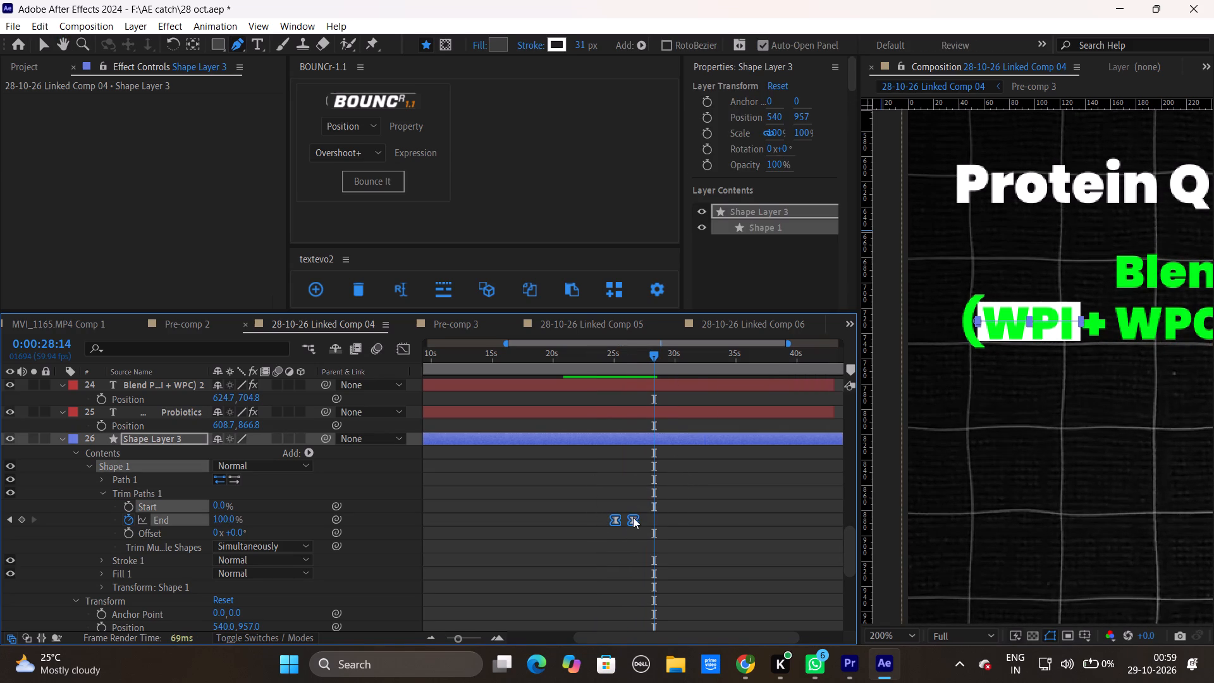
click(633, 517)
click(406, 347)
drag(729, 499, 487, 682)
click(461, 639)
drag(461, 636, 480, 637)
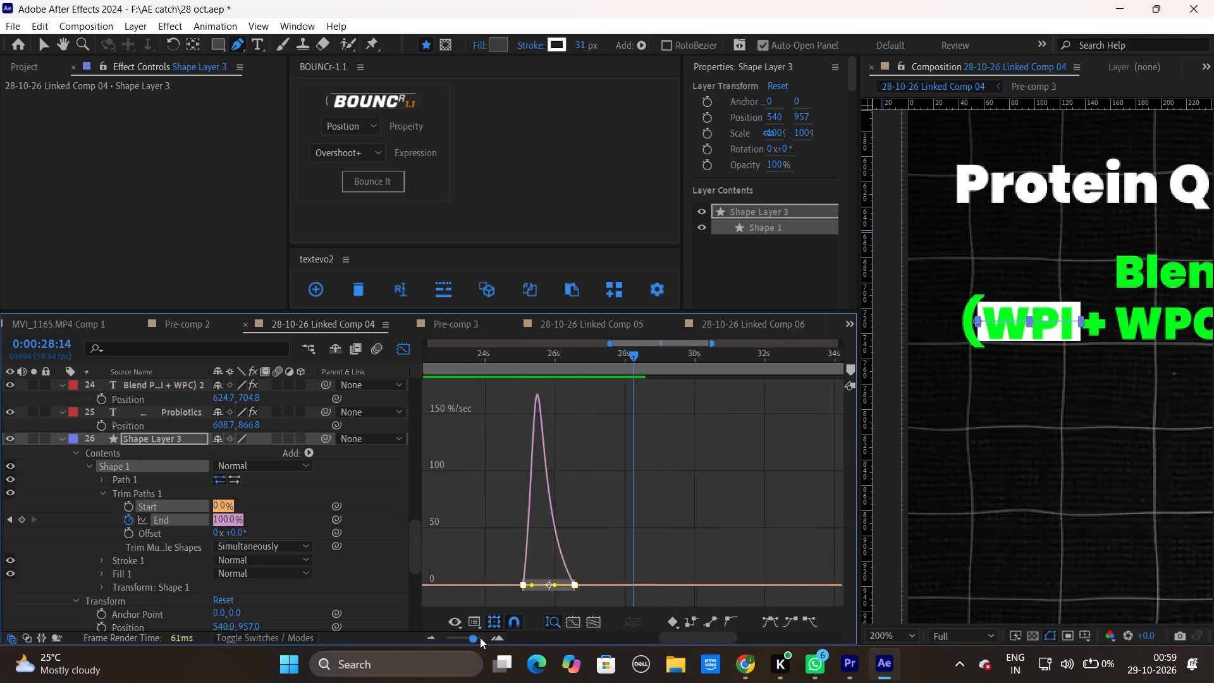
drag(480, 637, 475, 640)
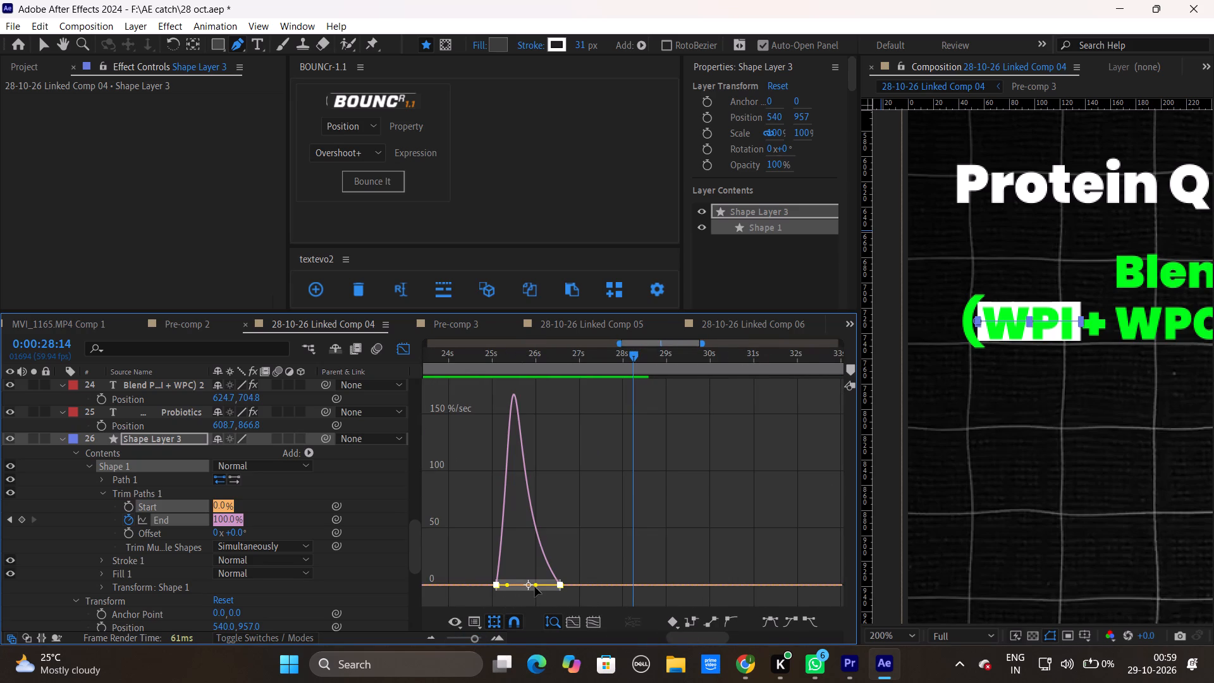
drag(537, 585, 515, 586)
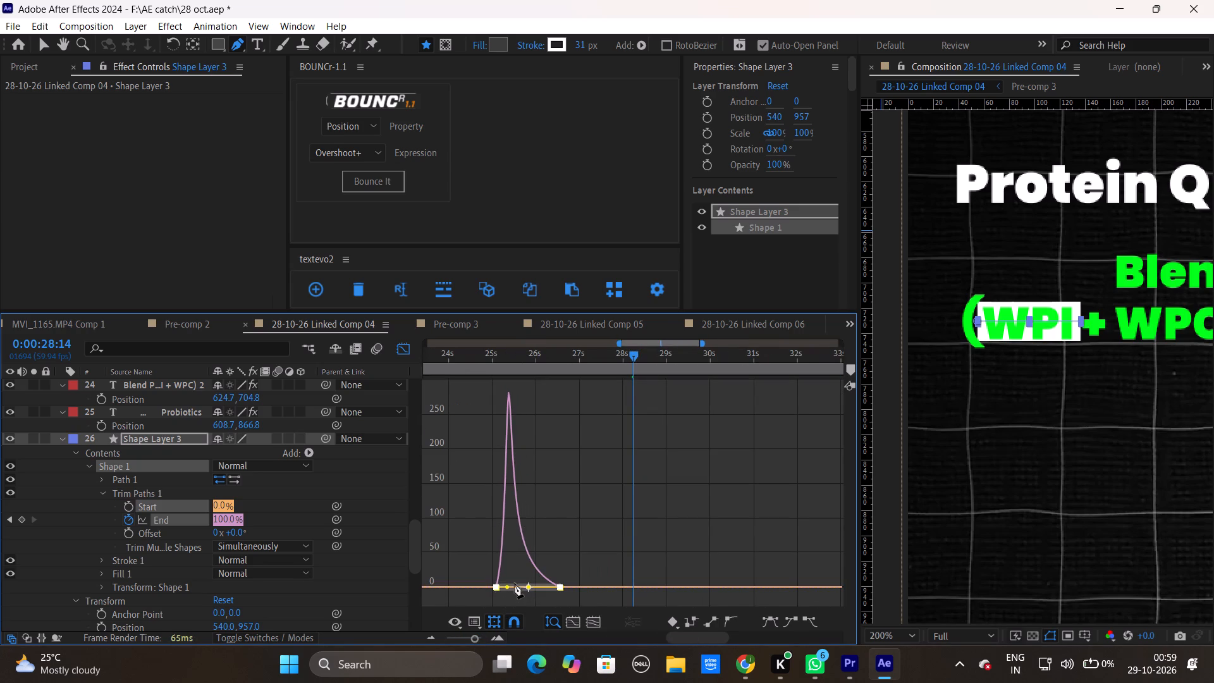
click(506, 586)
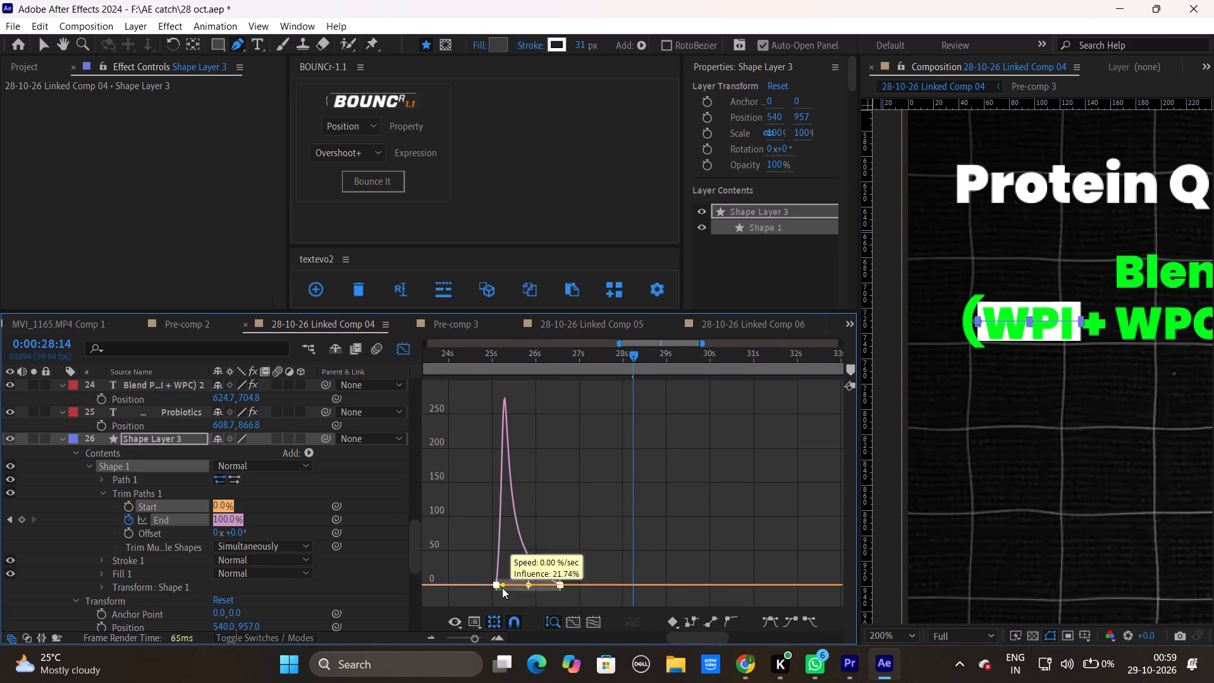
click(408, 351)
click(678, 446)
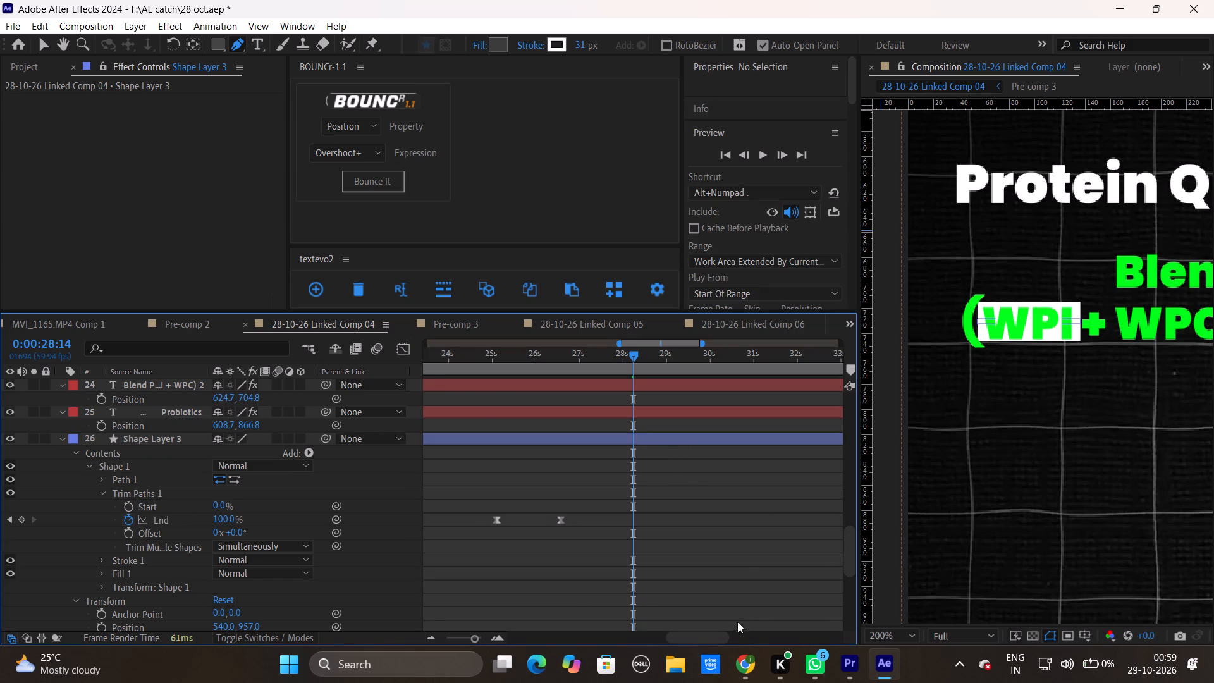
Duplicate Shape Layer 3 and move the copy onto the second product's blend line by setting its X position to 1132.
click(896, 641)
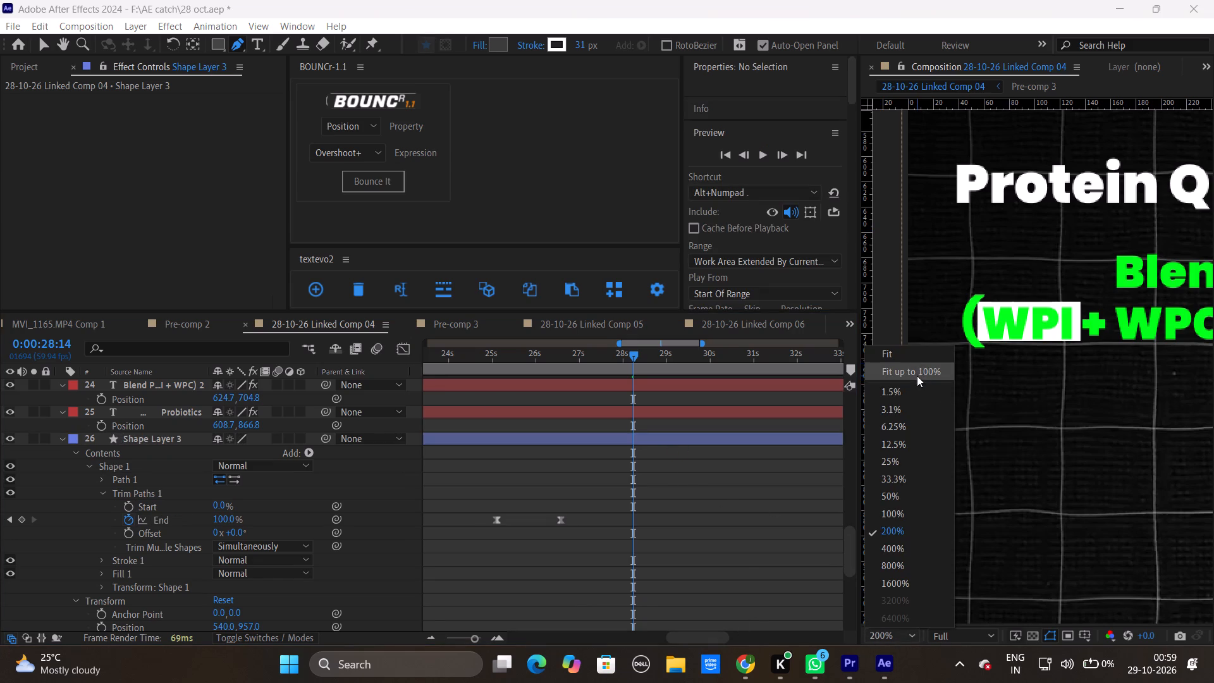
click(917, 376)
click(658, 439)
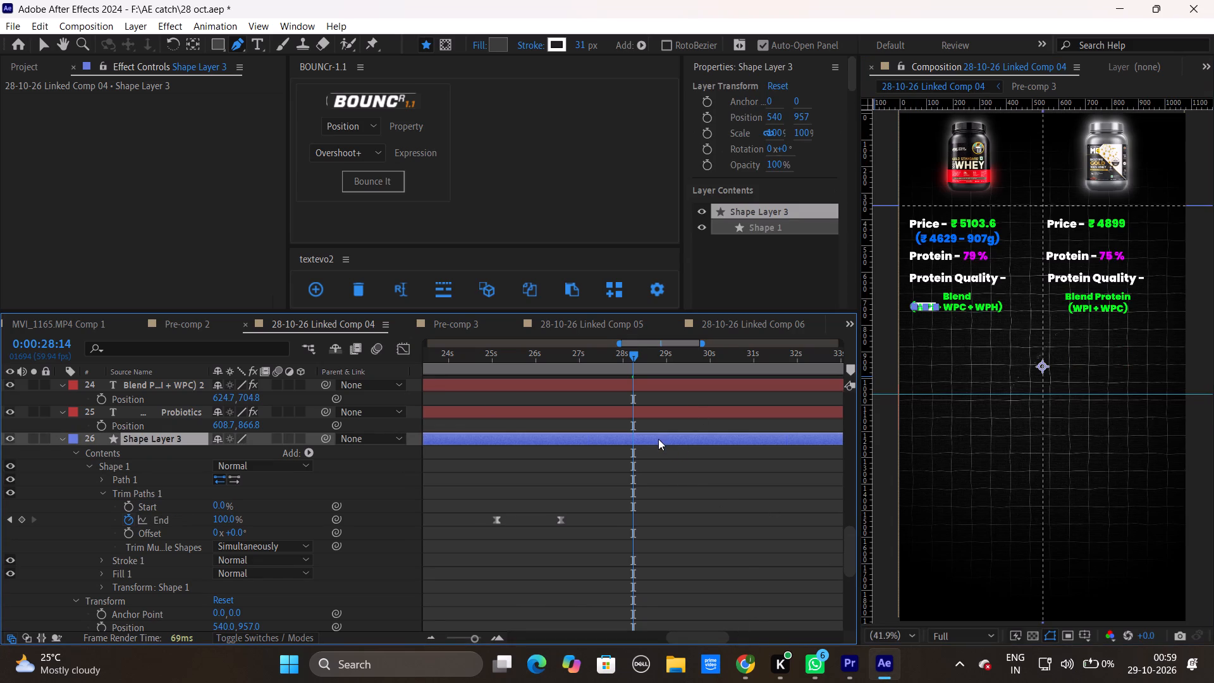
key(ctrl+d)
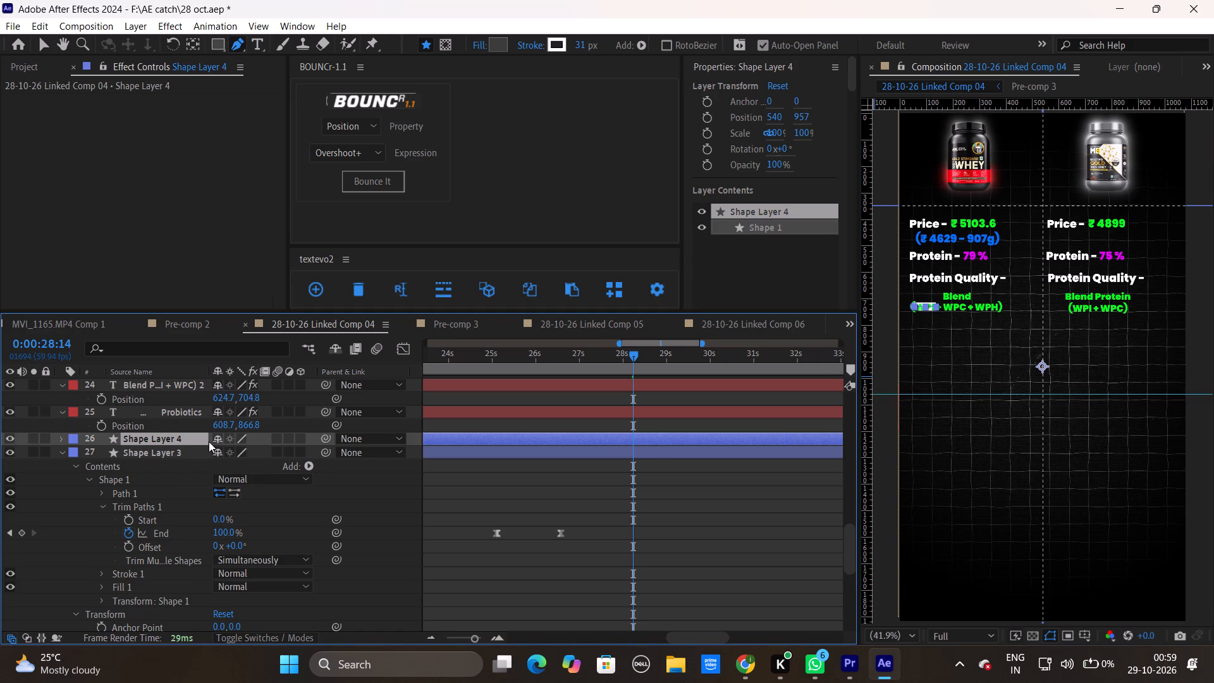
key(p)
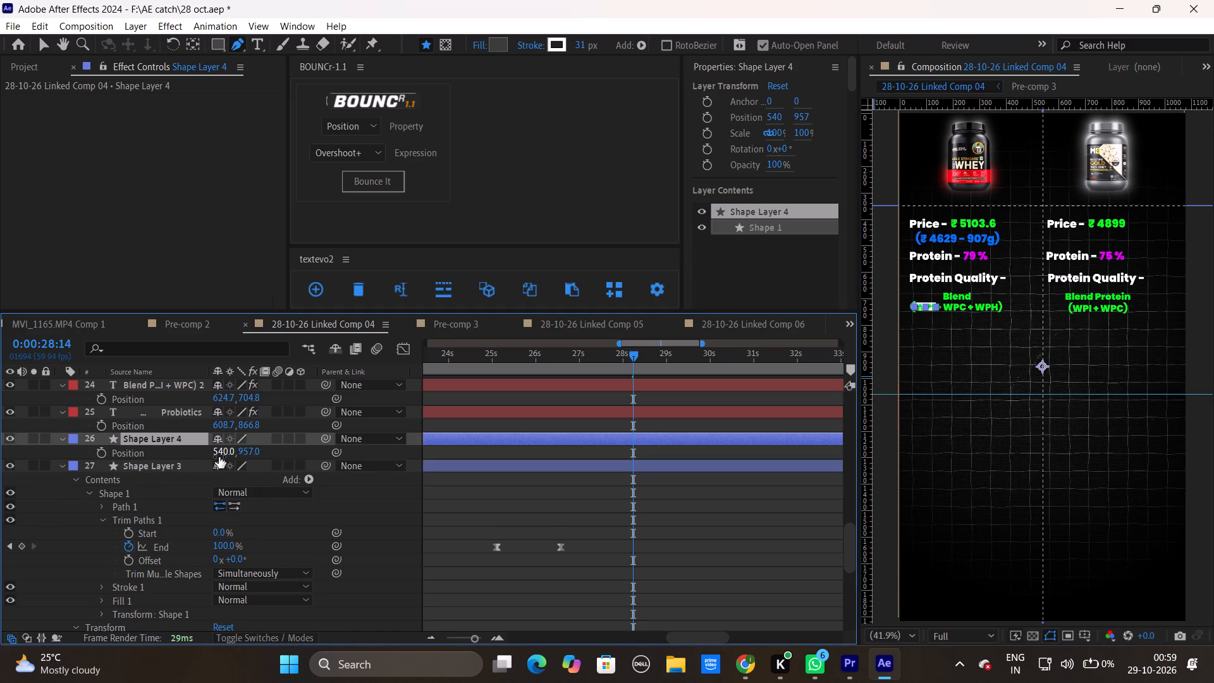
drag(221, 453, 663, 465)
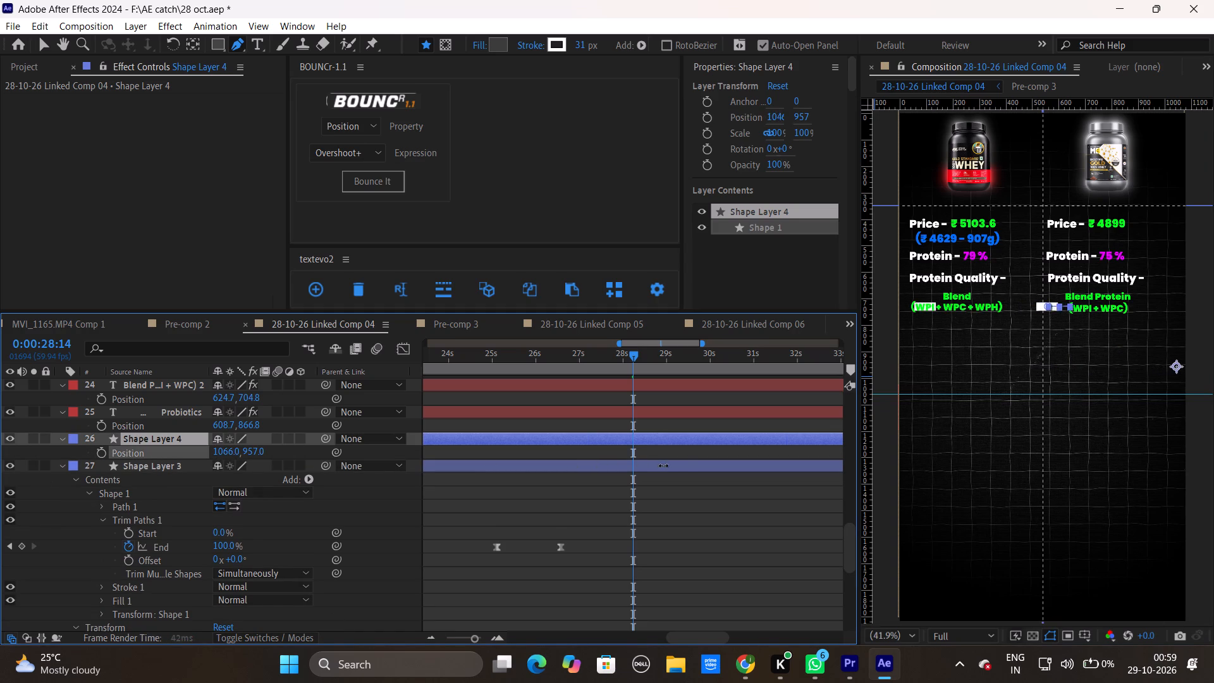
drag(663, 465, 699, 463)
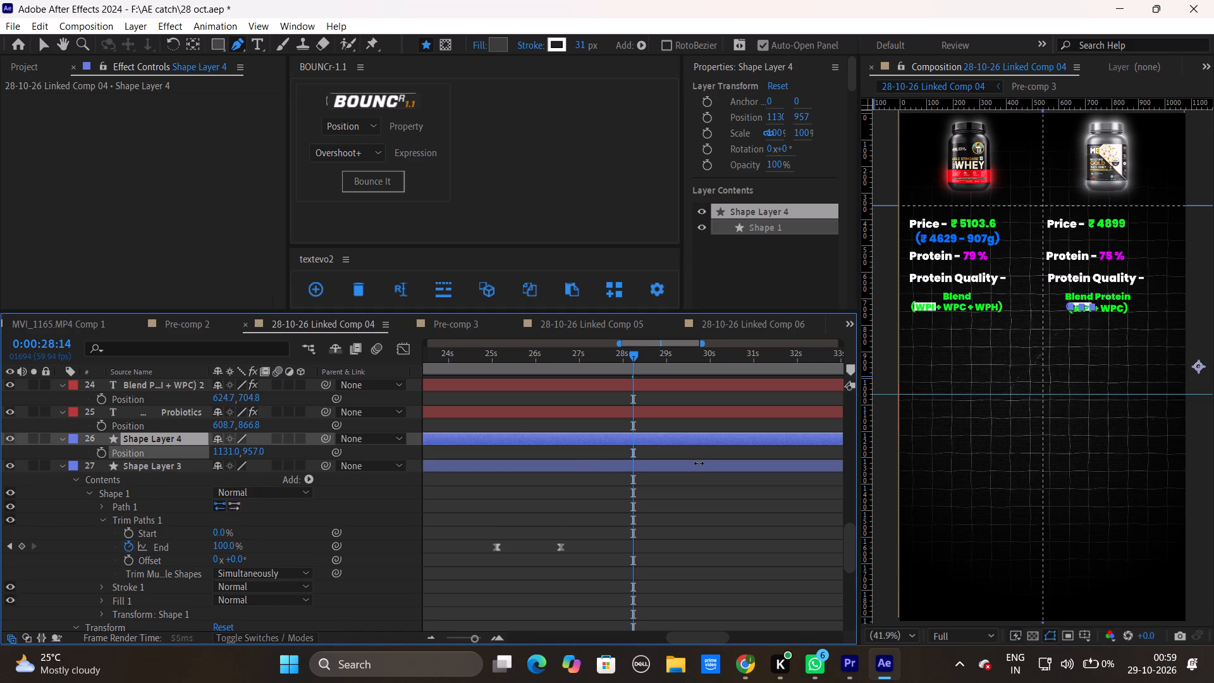
drag(699, 463, 699, 463)
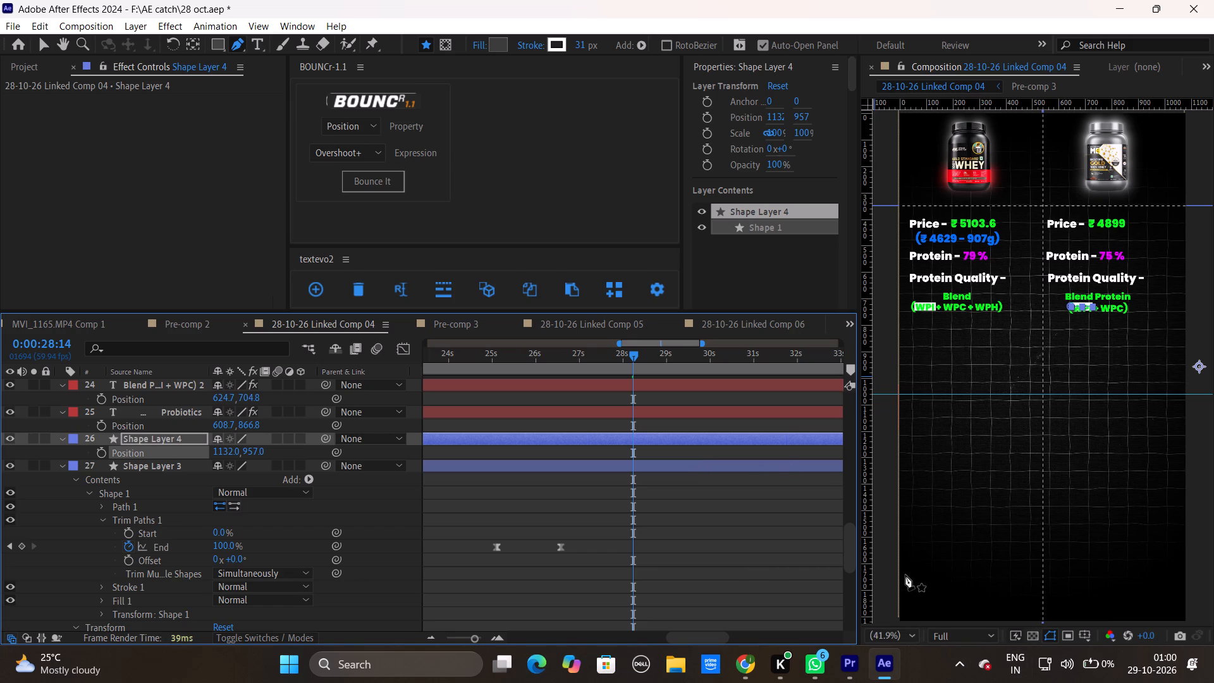
Set Shape Layer 4's Y position to 964 so the white bar lines up behind "WPI" in the second product's blend line.
alt+scroll(1055, 314, up, 1)
alt+scroll(1110, 293, up, 3)
alt+scroll(1110, 293, down, 1)
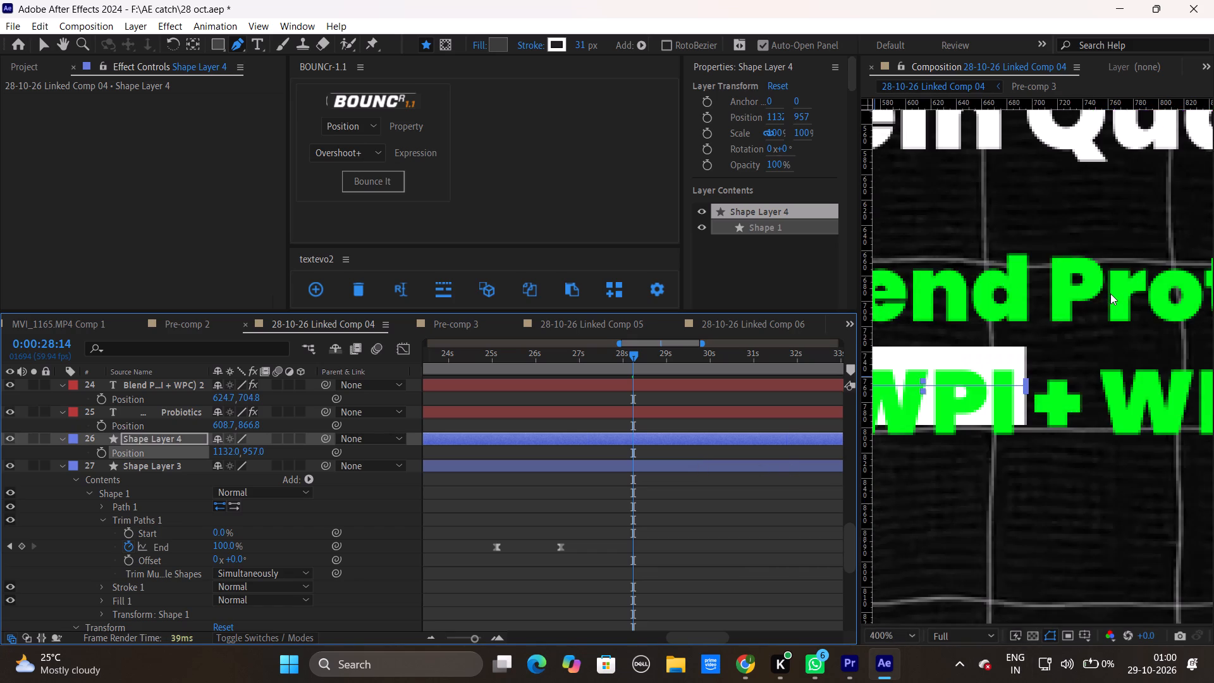
alt+scroll(1038, 302, up, 1)
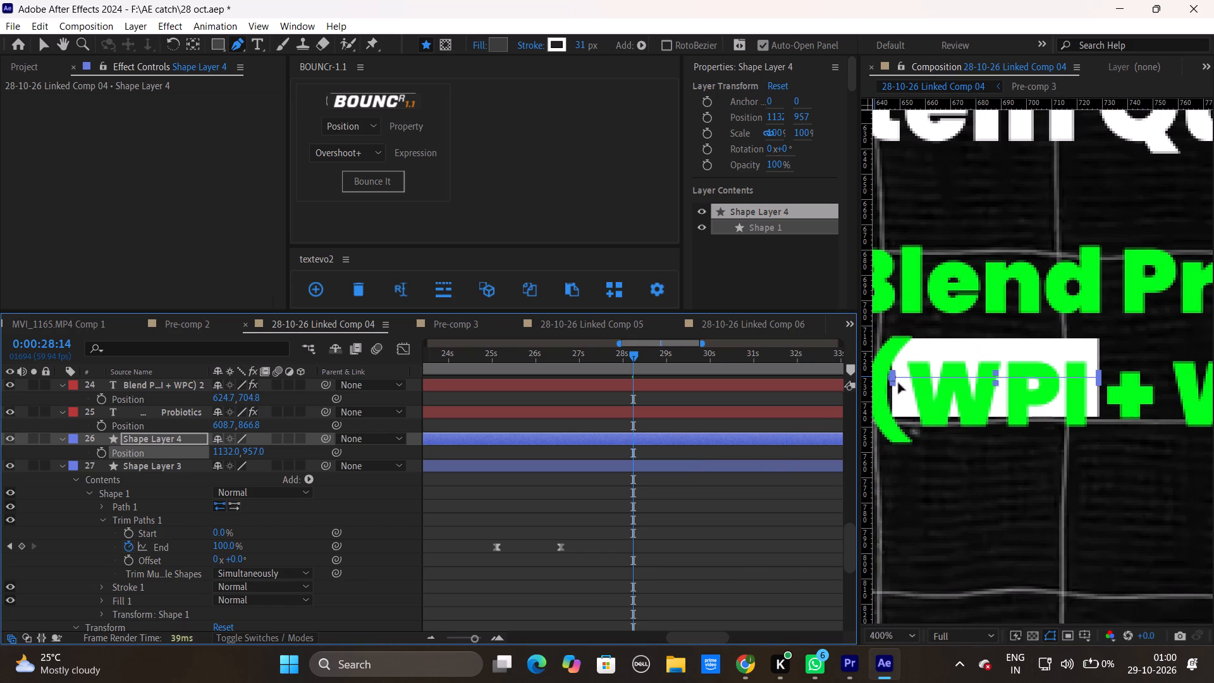
click(244, 455)
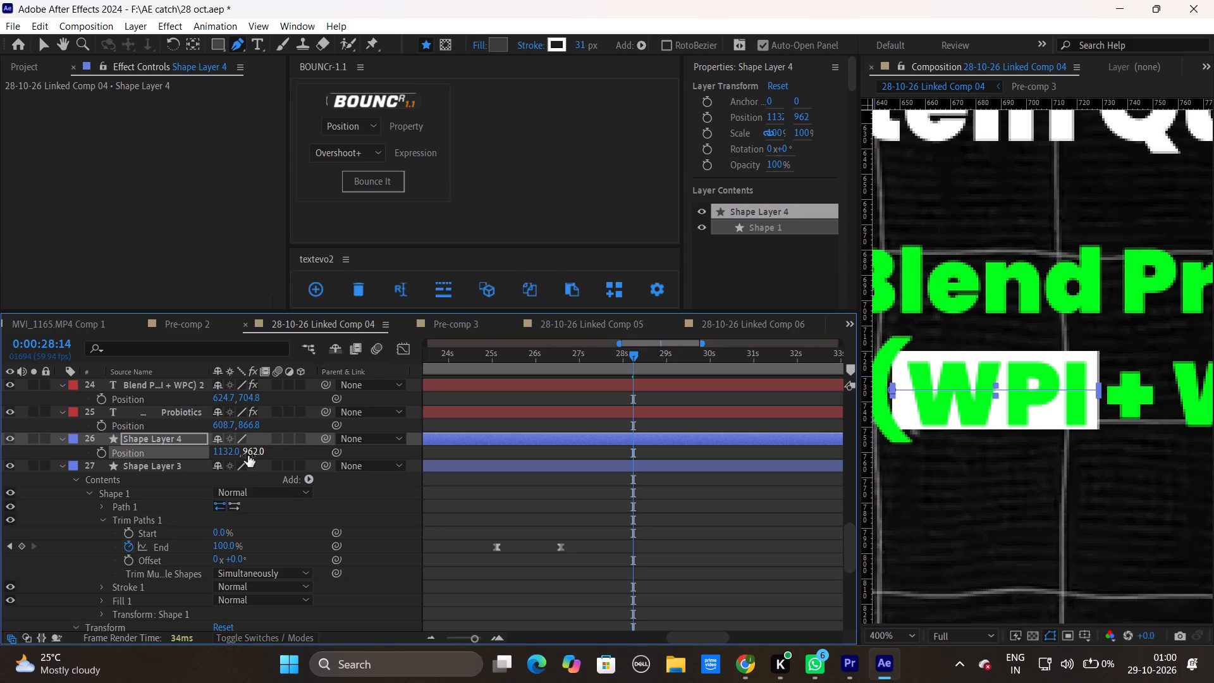
click(248, 455)
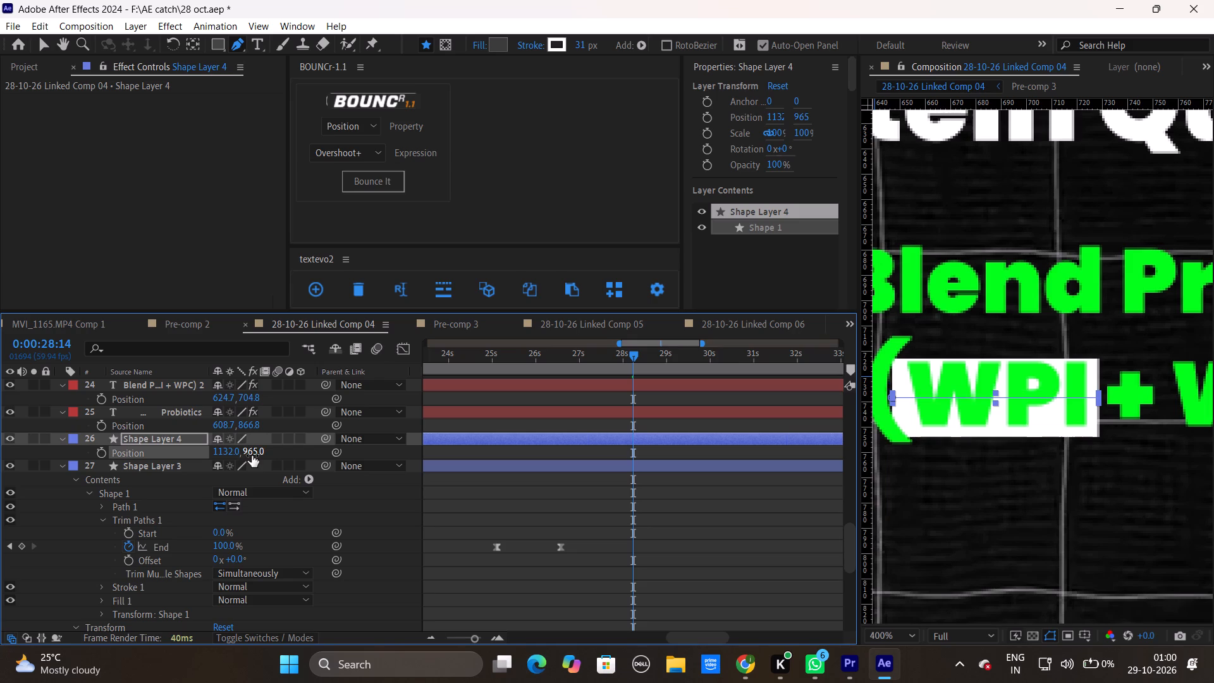
click(252, 455)
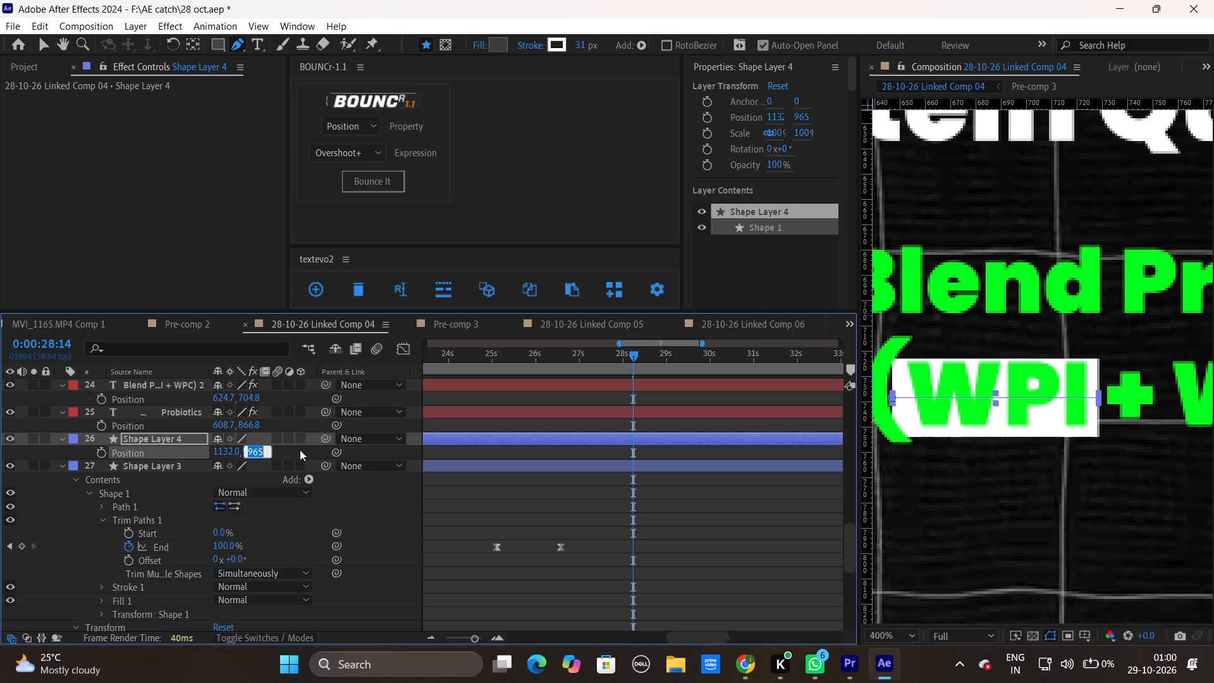
click(300, 450)
click(258, 450)
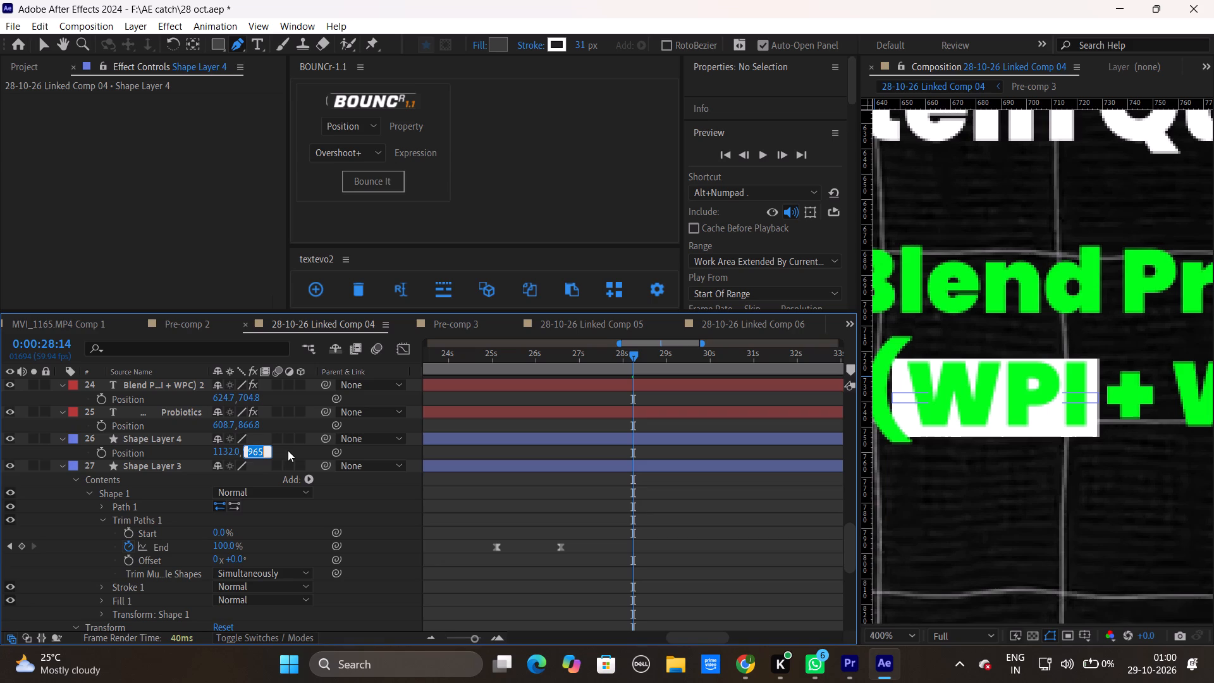
click(291, 453)
drag(259, 453, 252, 453)
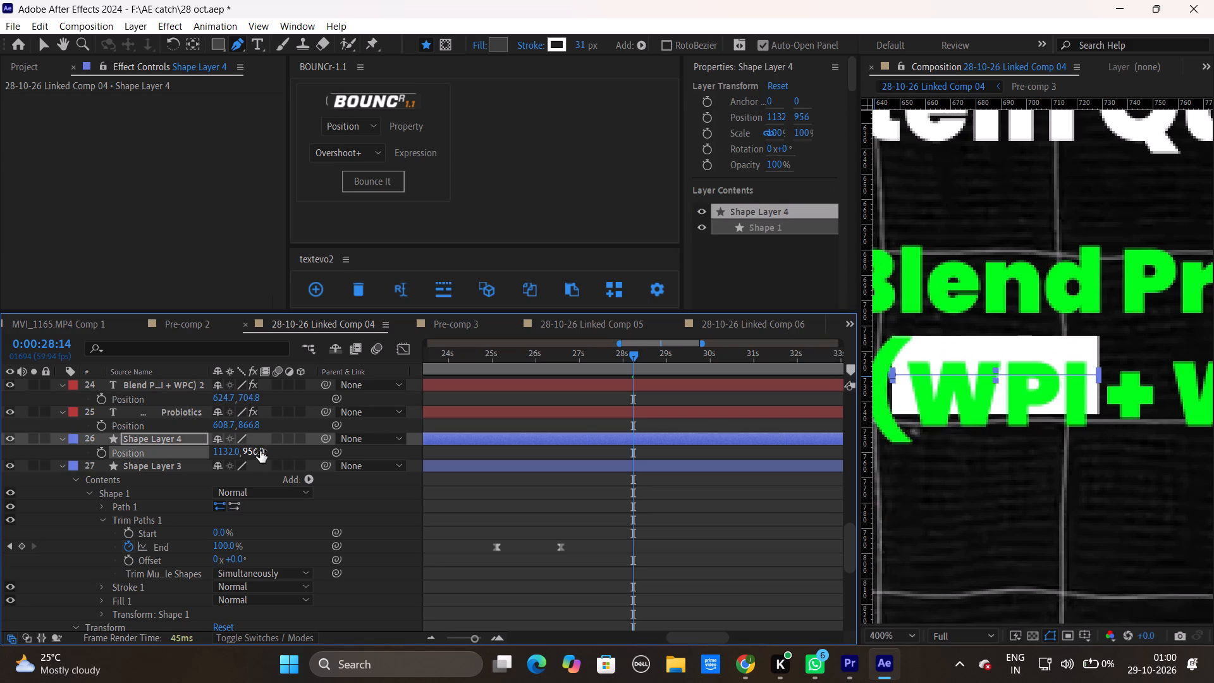
drag(257, 453, 262, 453)
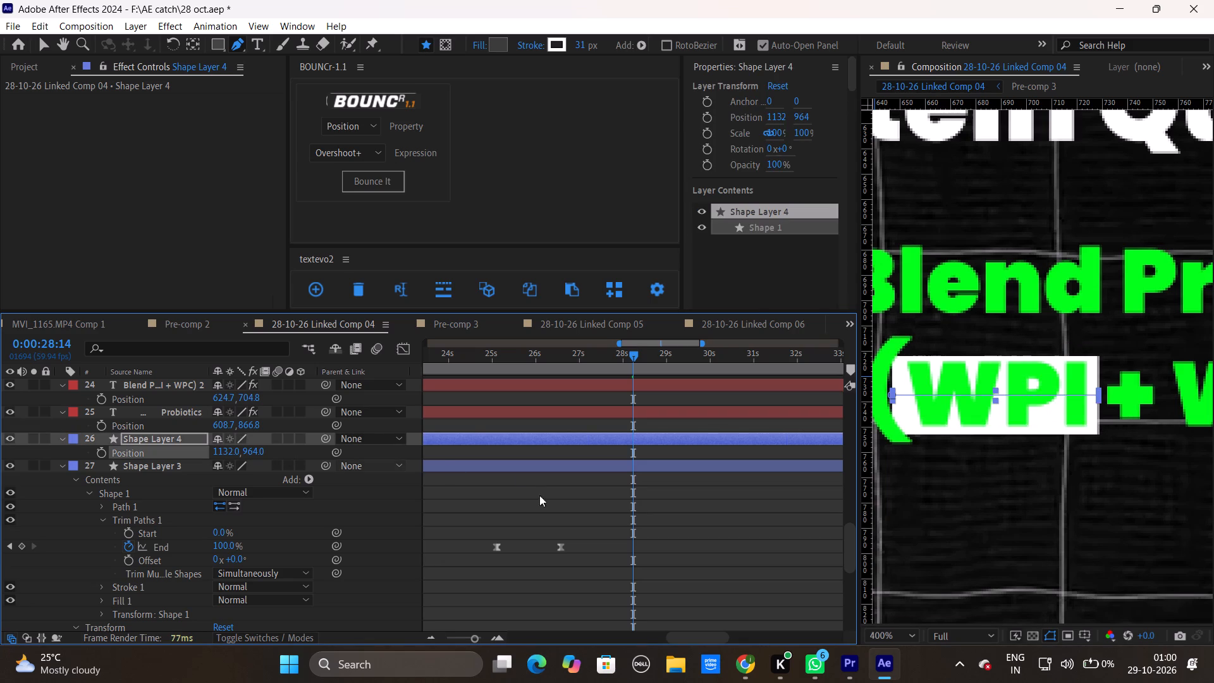
click(566, 532)
click(895, 638)
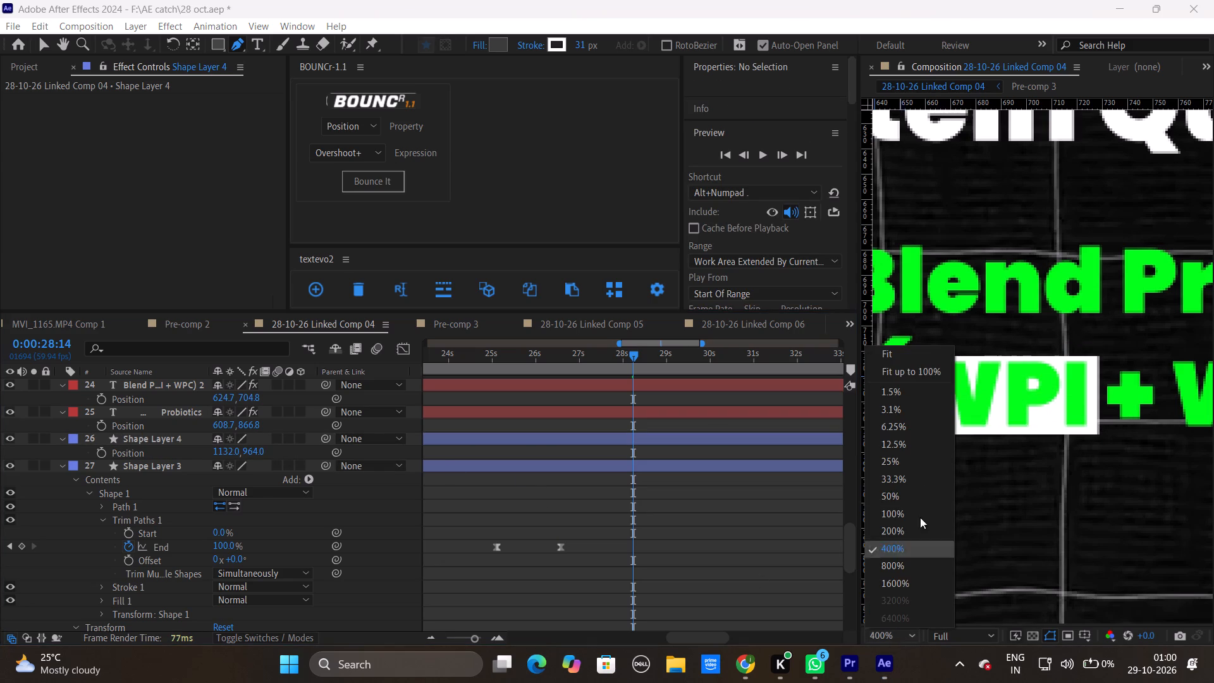
click(911, 375)
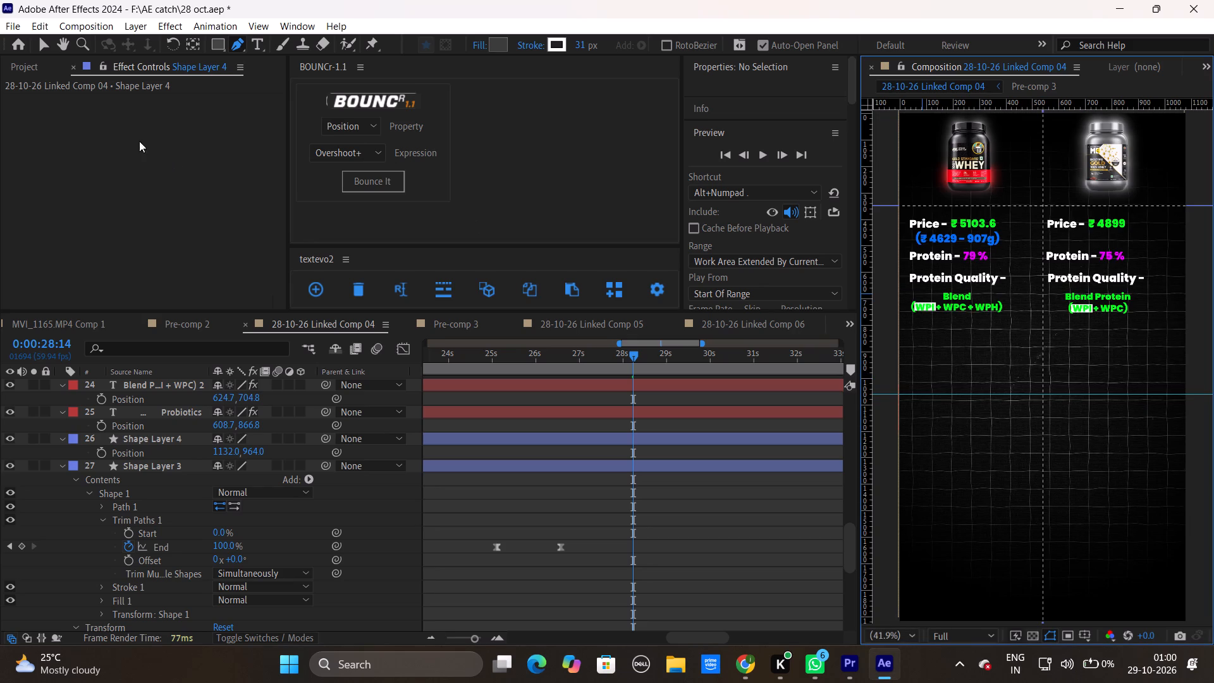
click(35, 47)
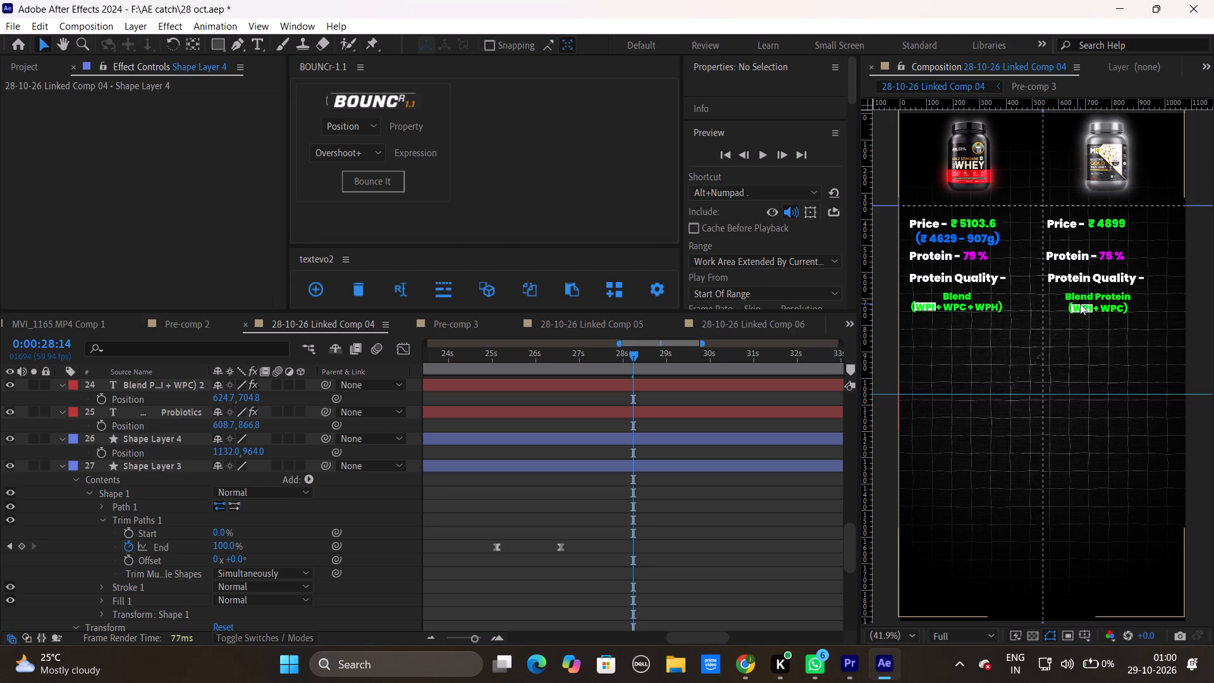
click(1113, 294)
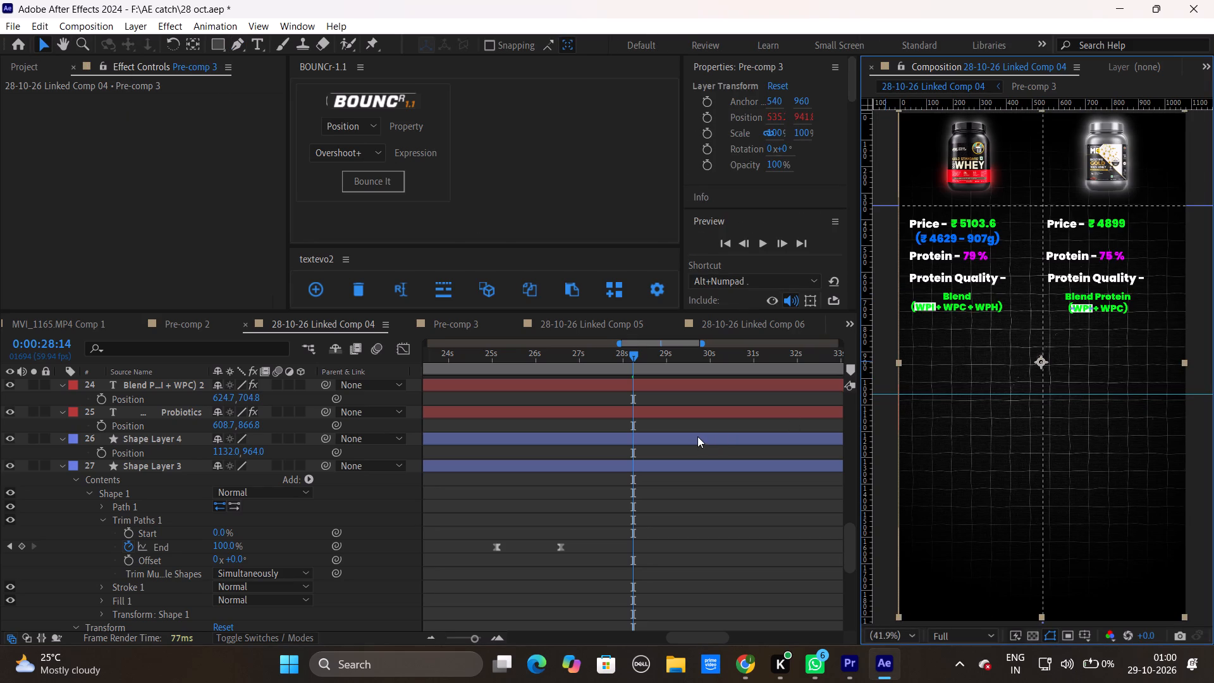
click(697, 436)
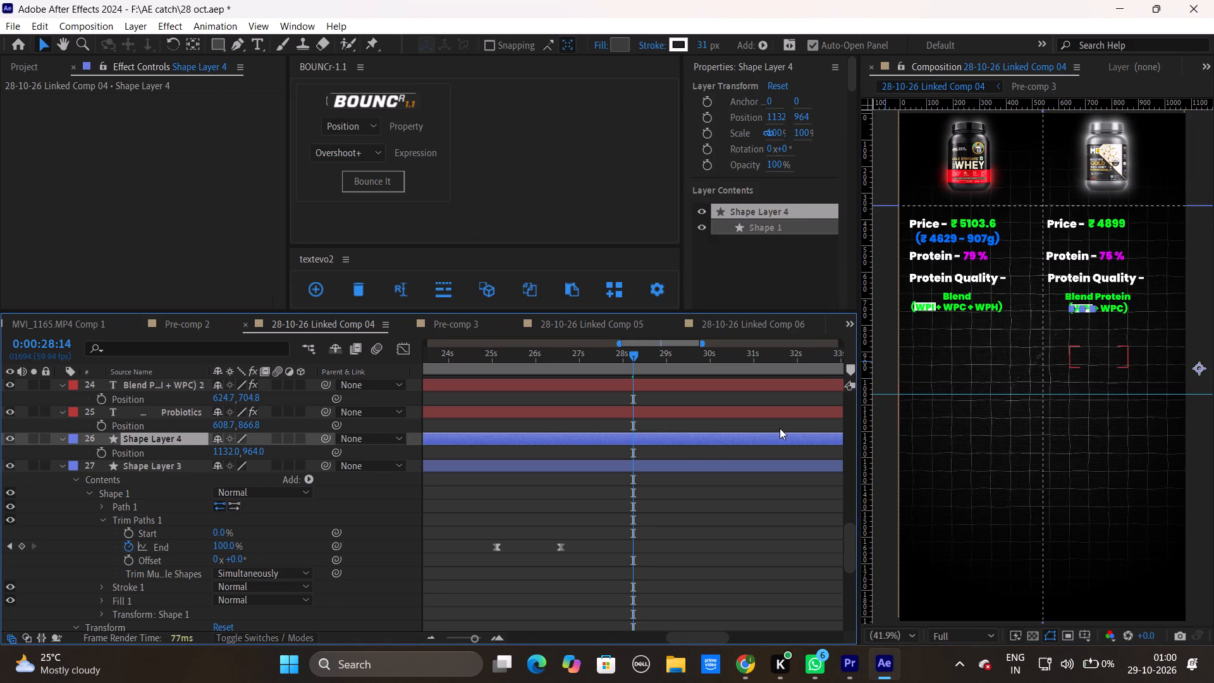
Find the Drop Shadow effect by searching for "drop" and apply it to the first product's "Blend (WPI + WPC + WPH)" text layer.
scroll(780, 428, up, 3)
scroll(726, 440, up, 2)
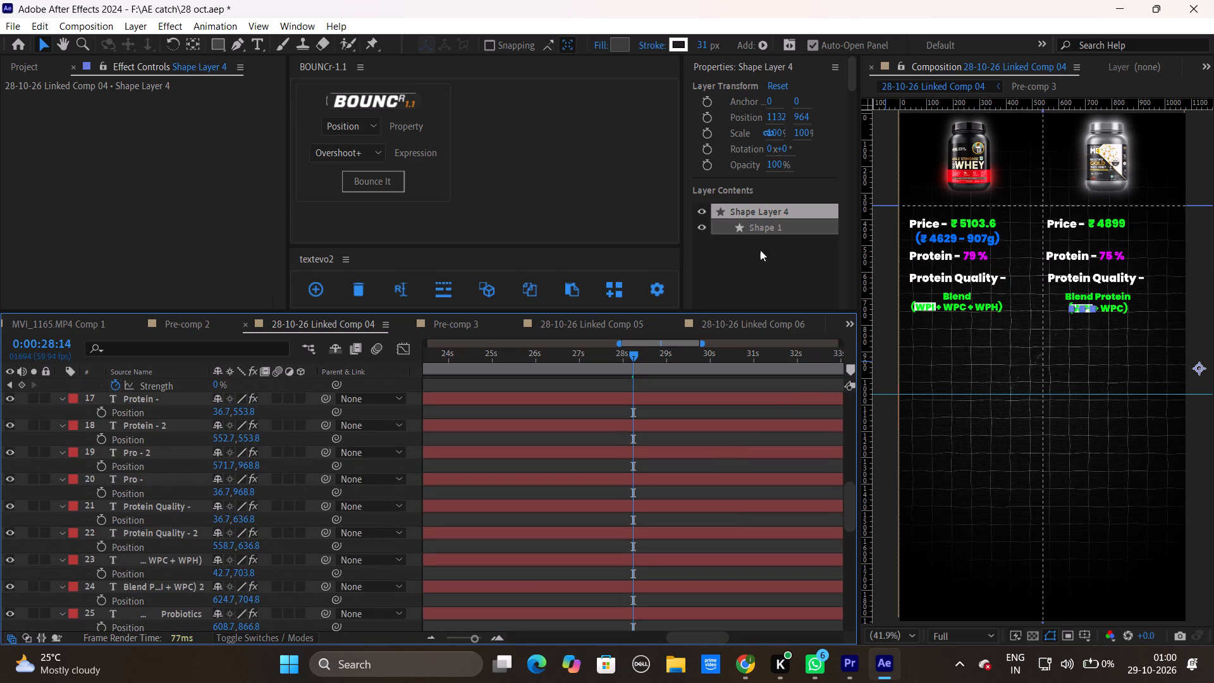
click(257, 44)
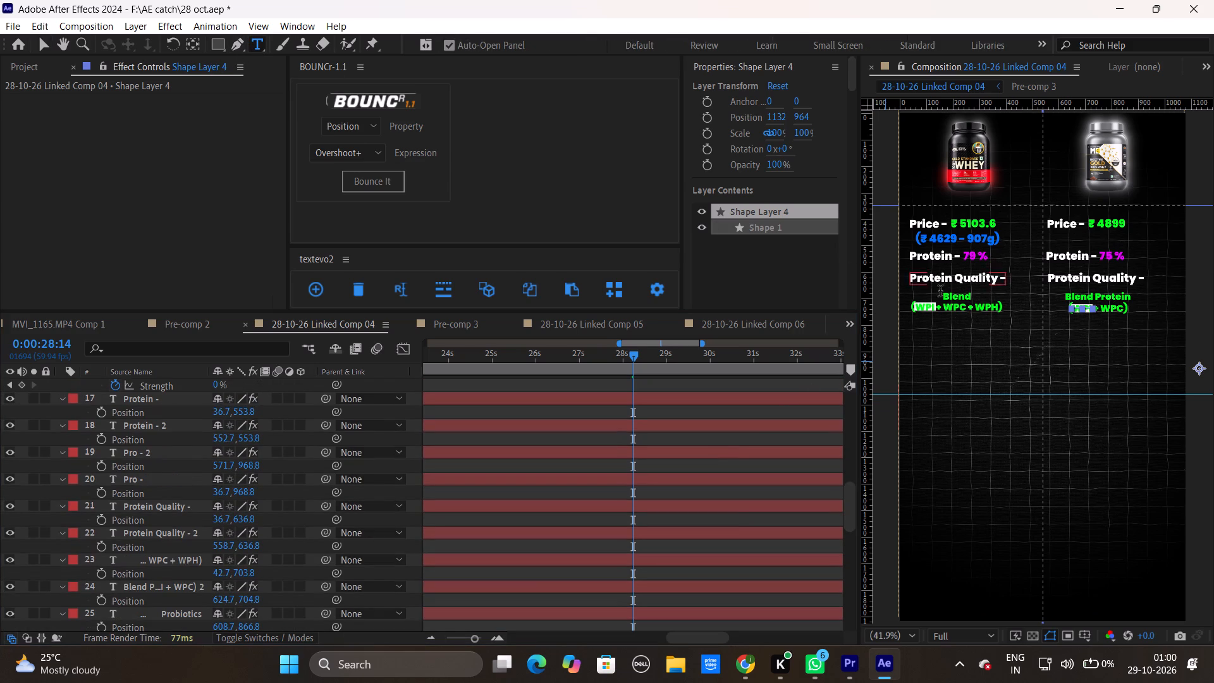
click(957, 305)
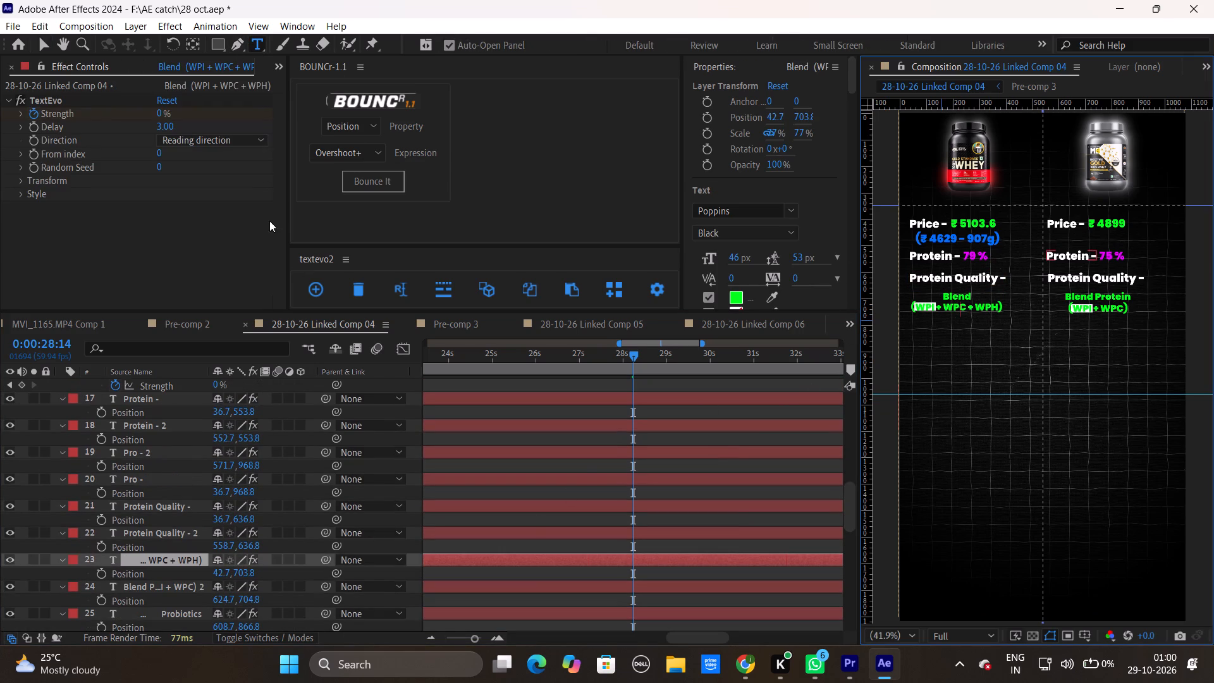
scroll(829, 187, down, 5)
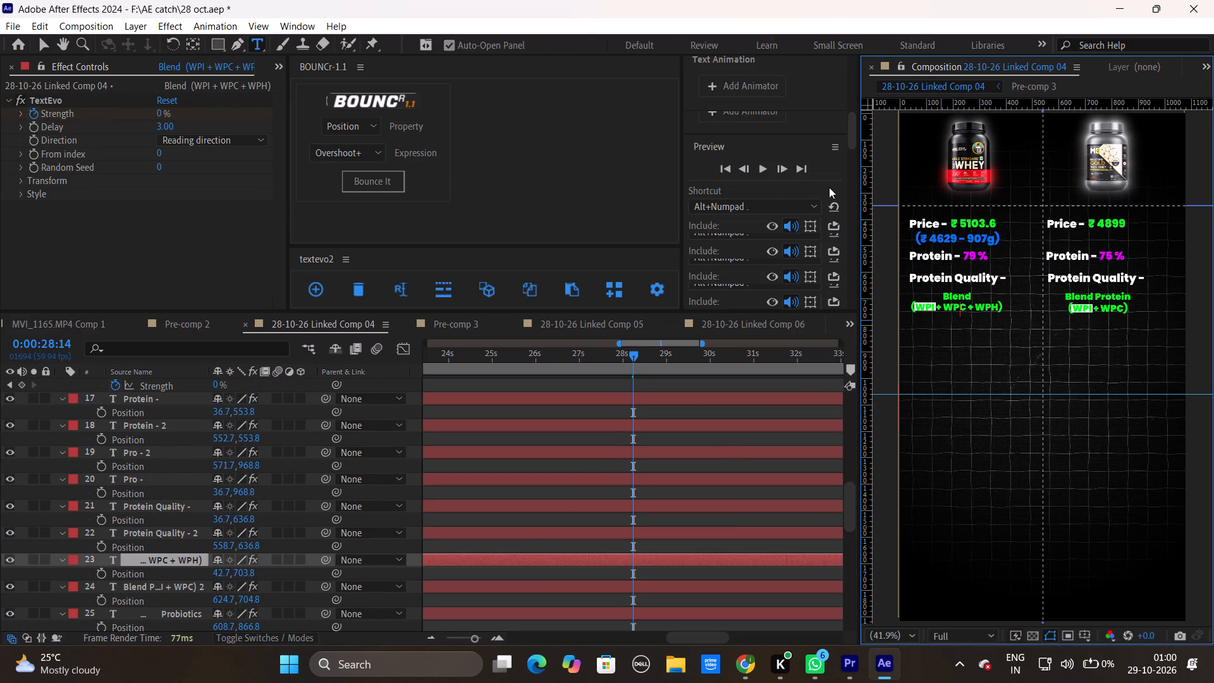
scroll(829, 187, down, 5)
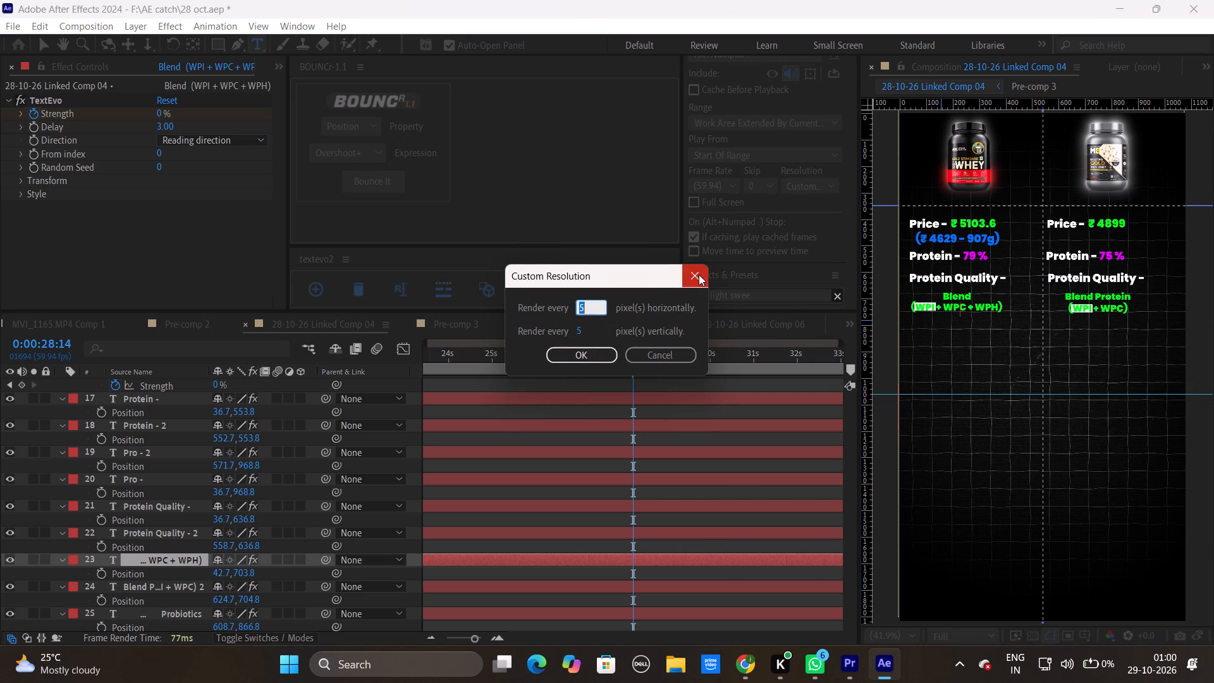
click(699, 274)
scroll(853, 244, down, 5)
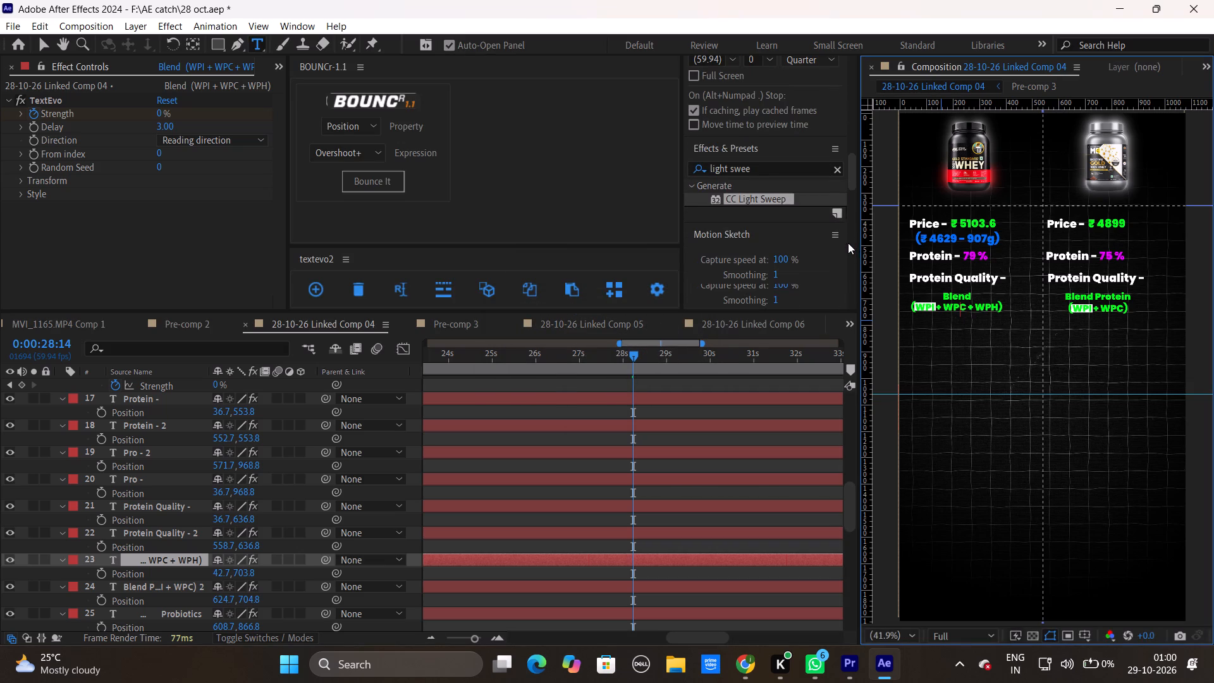
drag(780, 163, 670, 164)
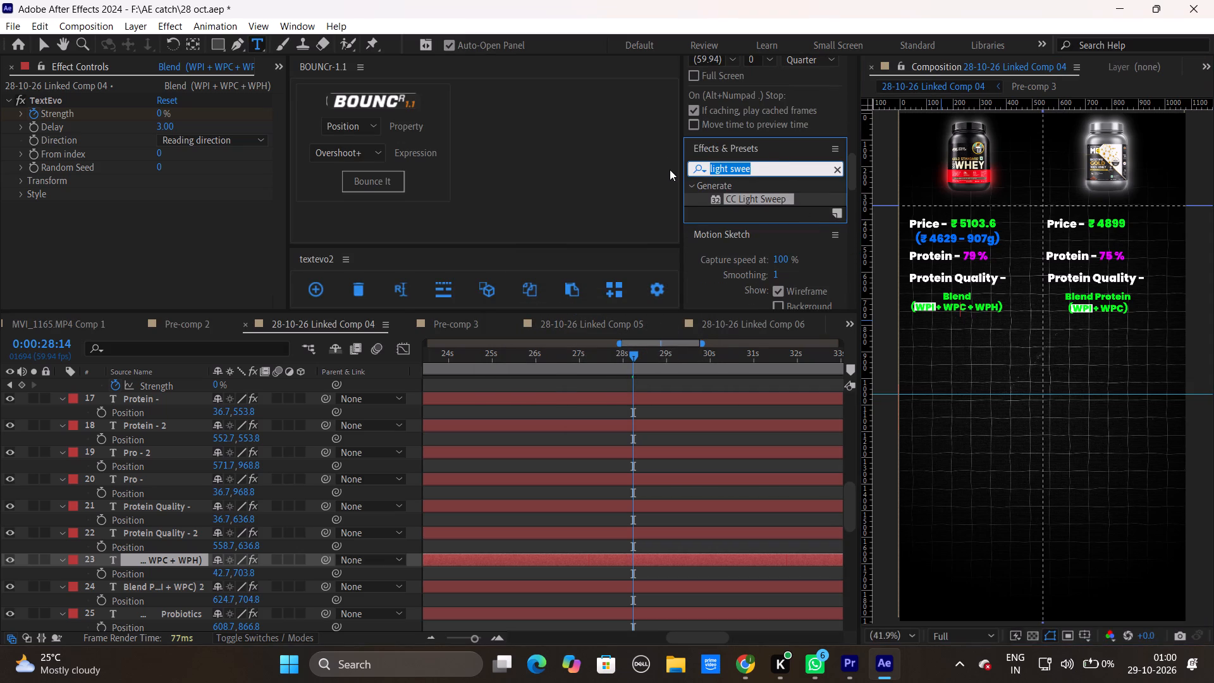
key(BackSpace)
key(BackSpace)
key(BackSpace)
key(d)
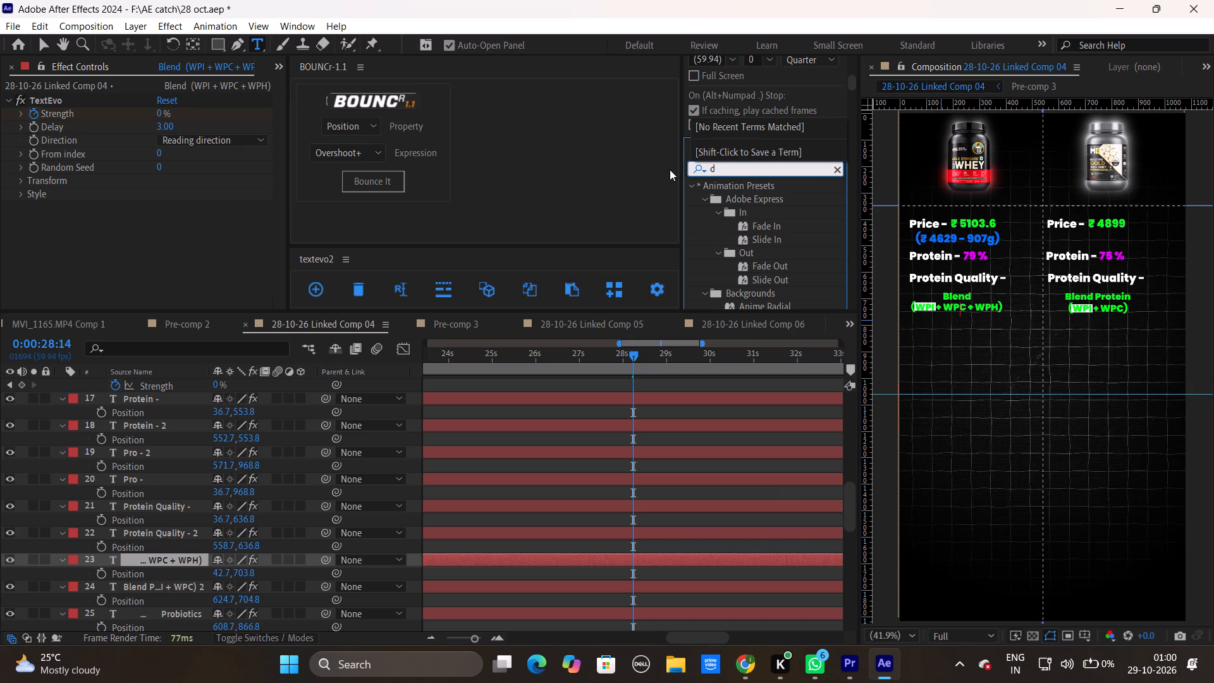
text(rop)
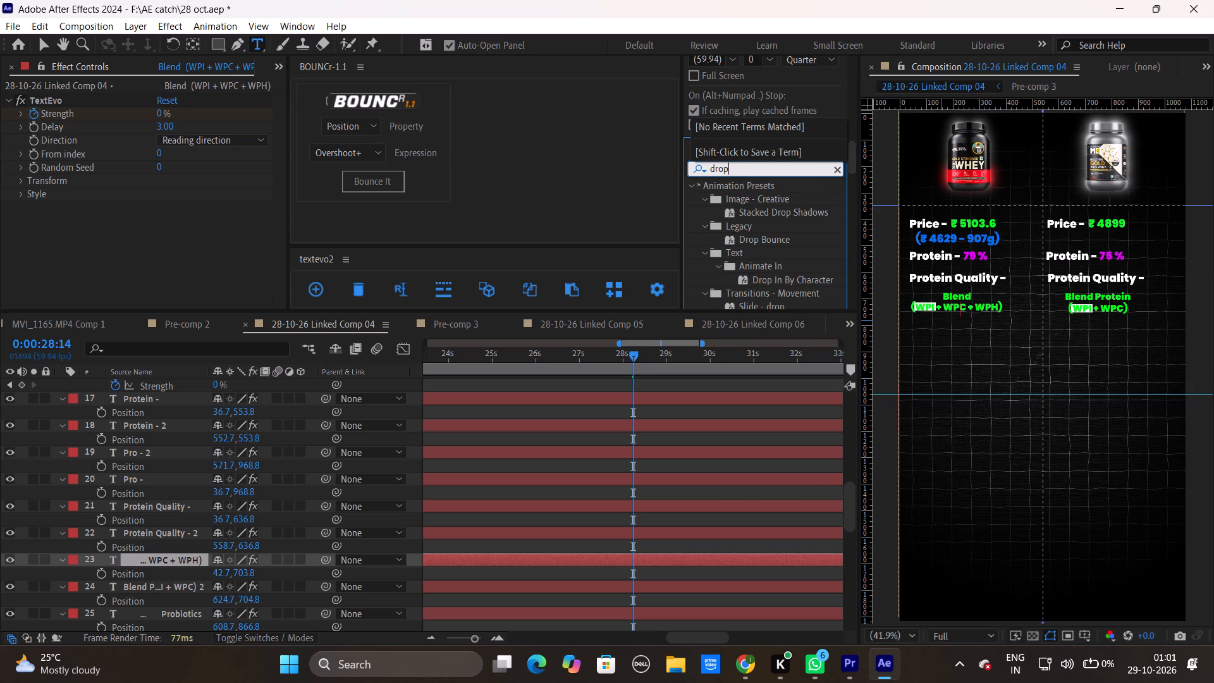
scroll(791, 266, down, 2)
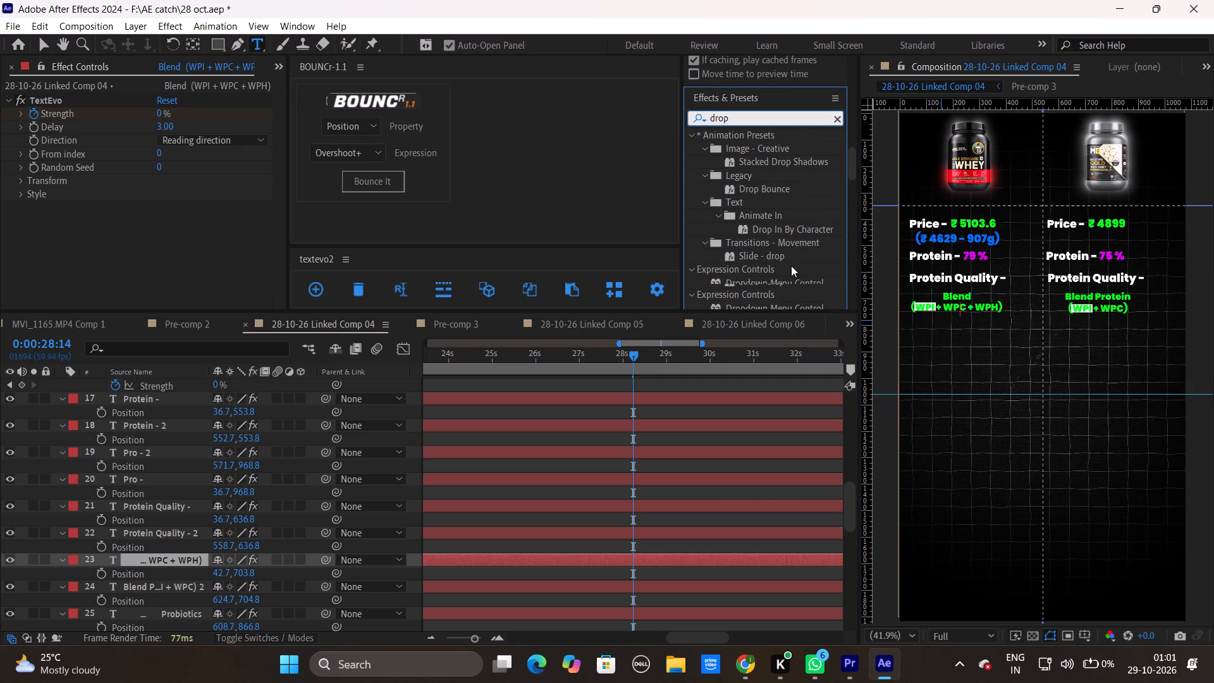
key(space)
drag(788, 256, 737, 556)
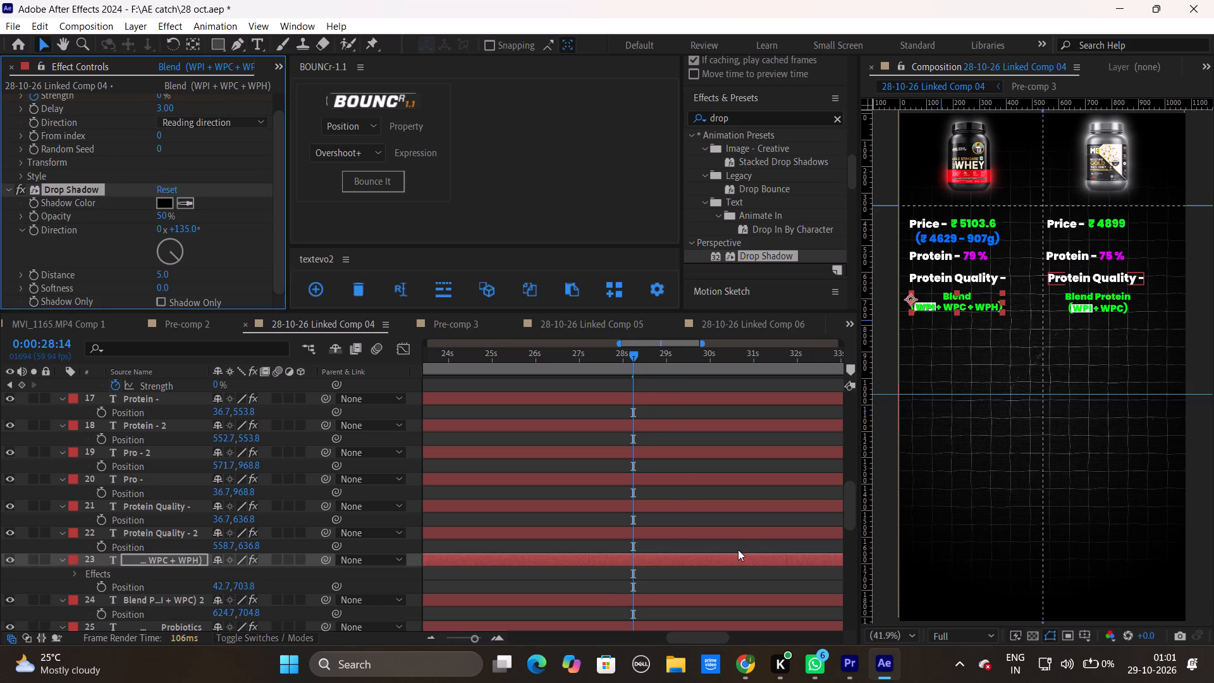
Set the Drop Shadow on the first product's blend text to 58% opacity and 6.0 softness.
click(739, 531)
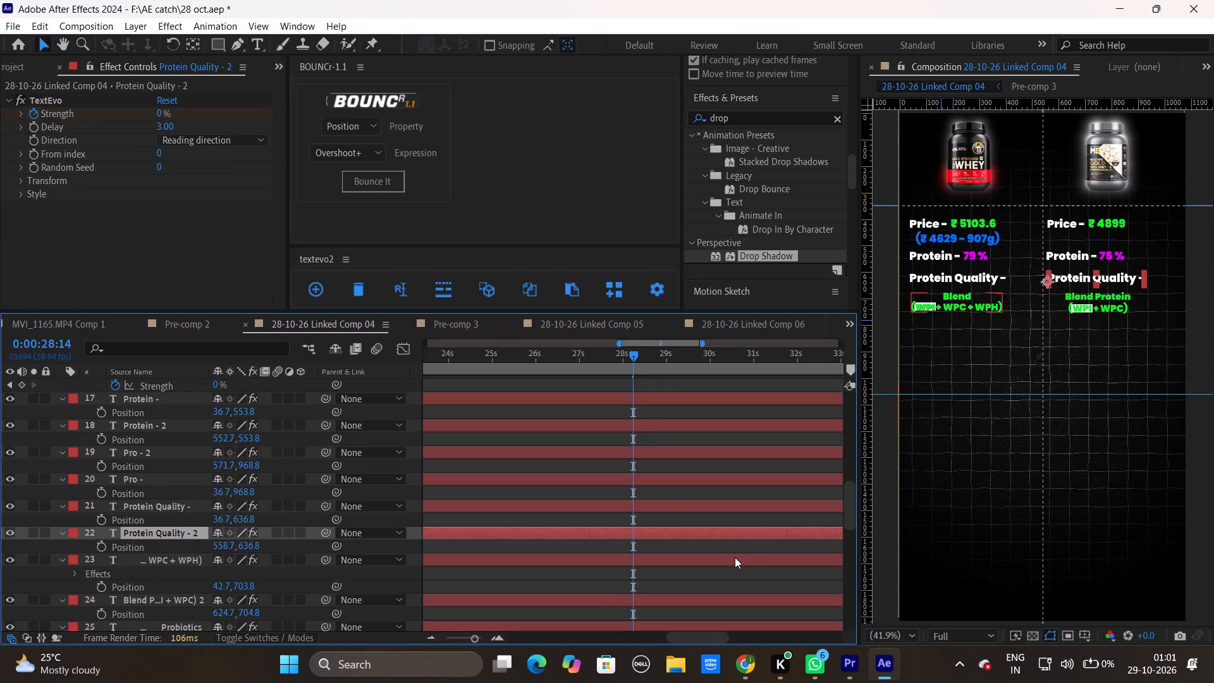
click(735, 557)
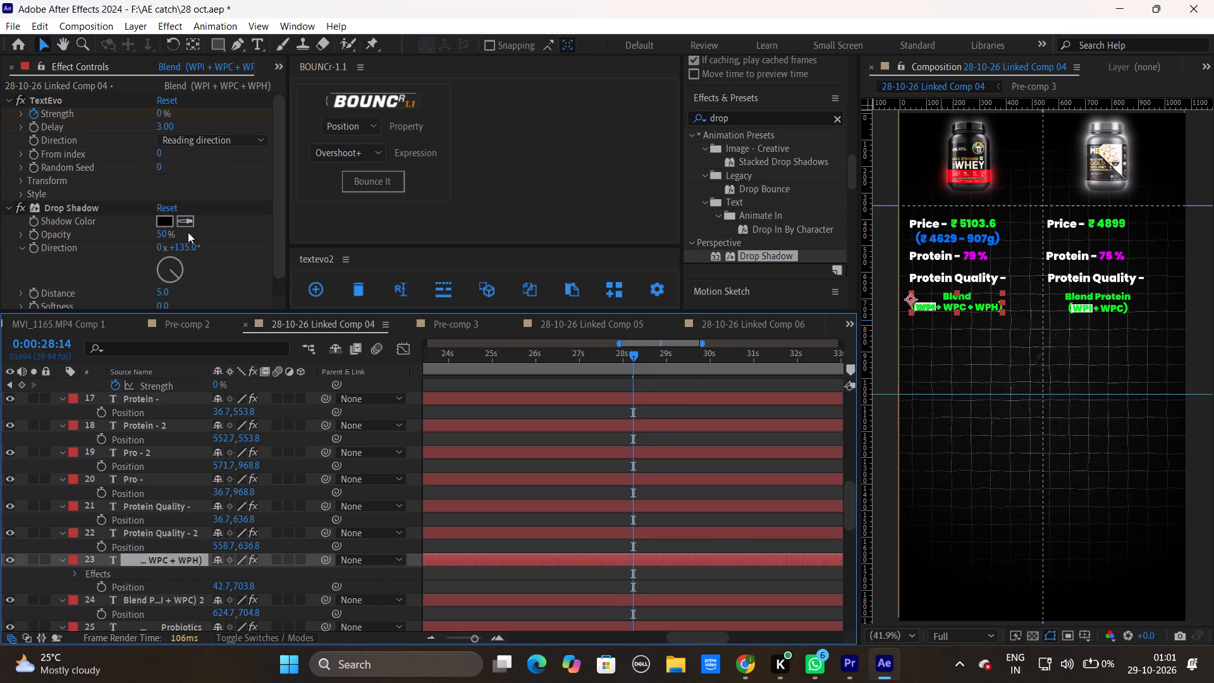
drag(164, 237, 180, 236)
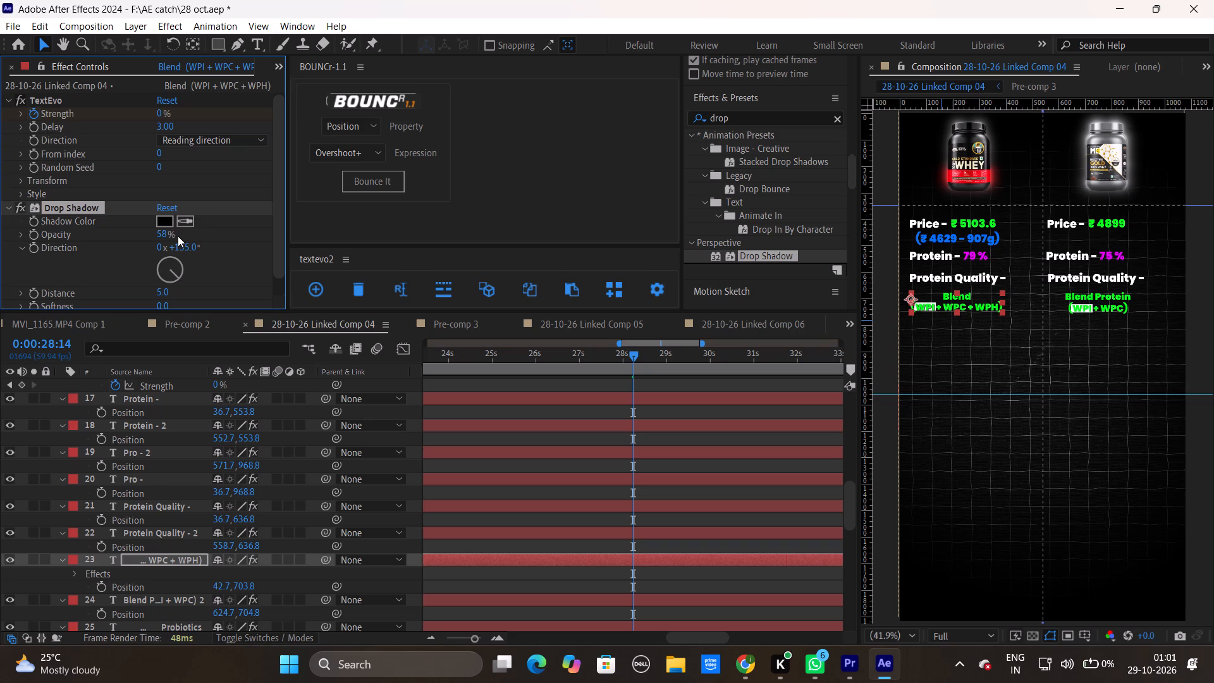
scroll(208, 282, down, 2)
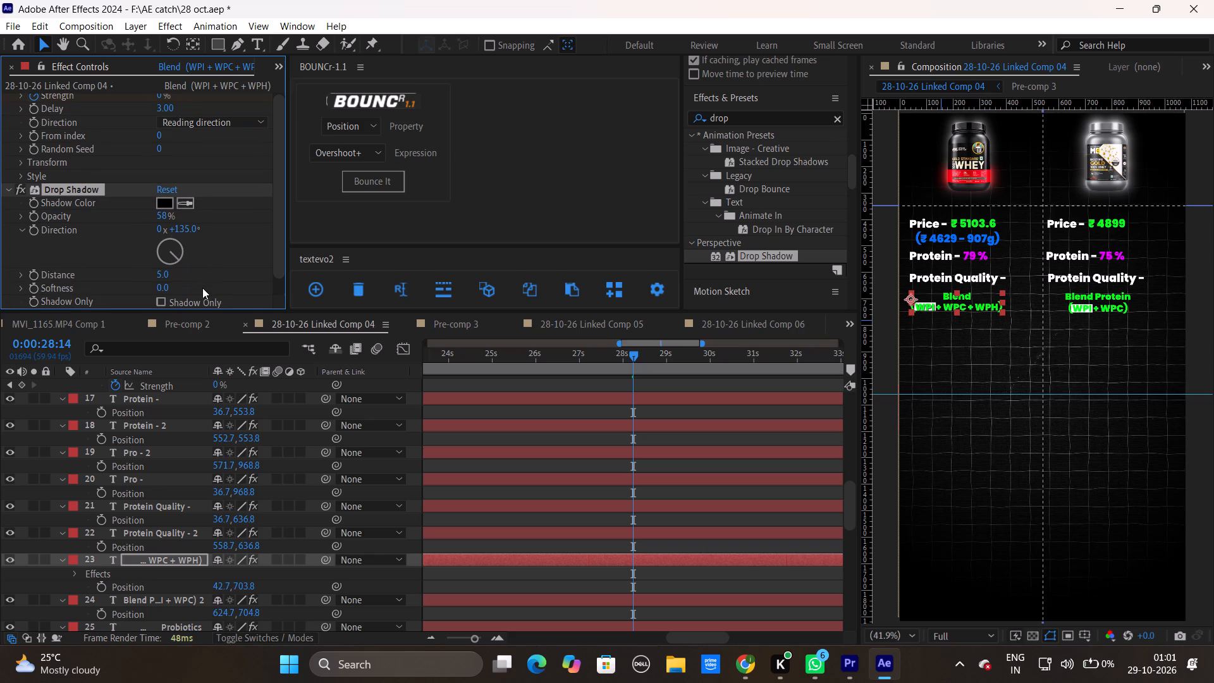
drag(161, 286, 168, 289)
Copy the adjusted Drop Shadow effect from the first product's blend text onto the second product's "Blend Protein (WPI + WPC)" text layer.
right_click(66, 187)
click(107, 235)
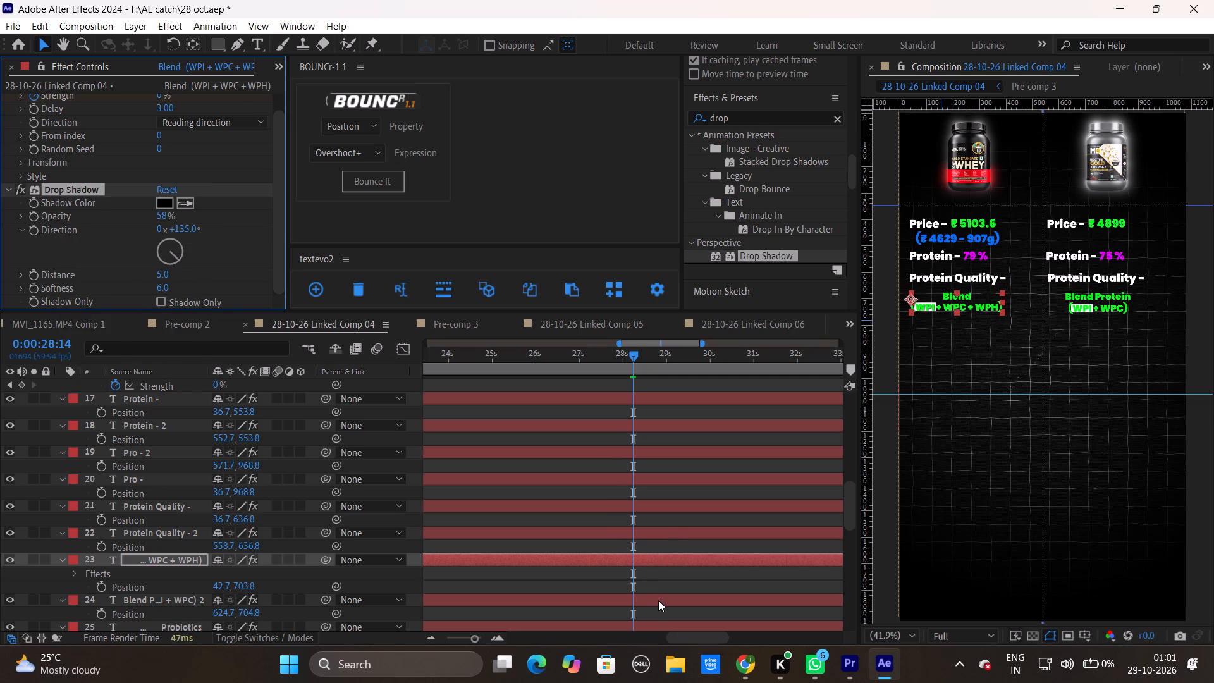
click(658, 601)
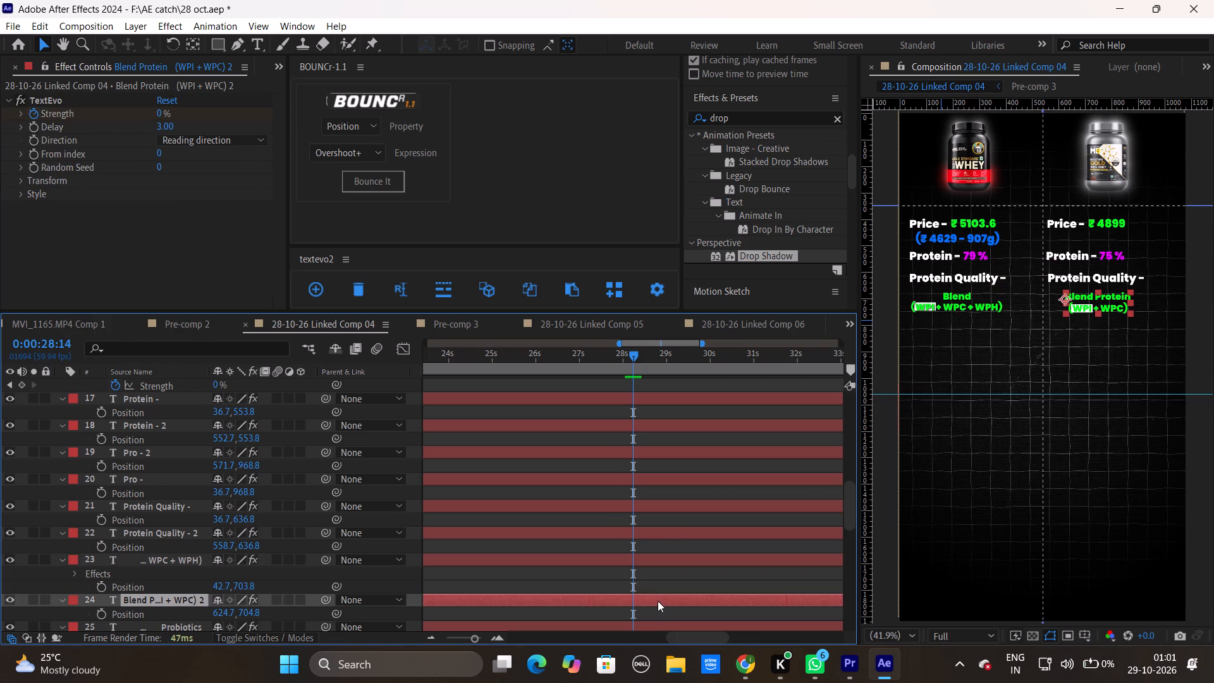
key(ctrl+v)
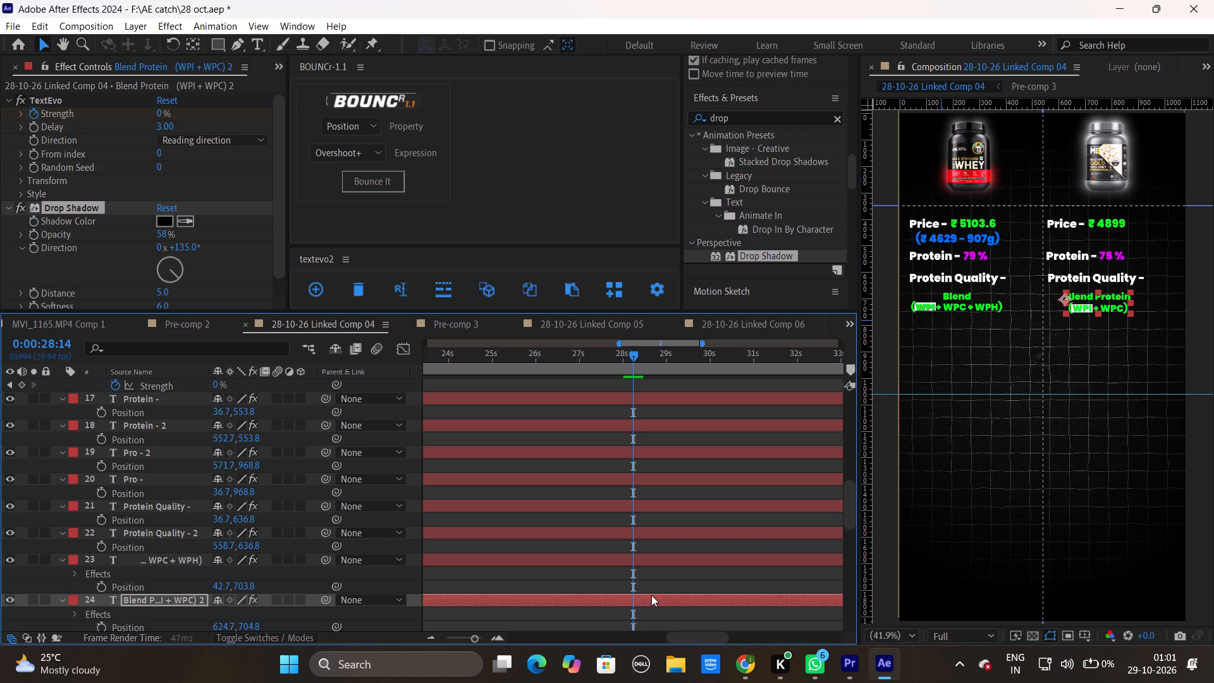
click(661, 581)
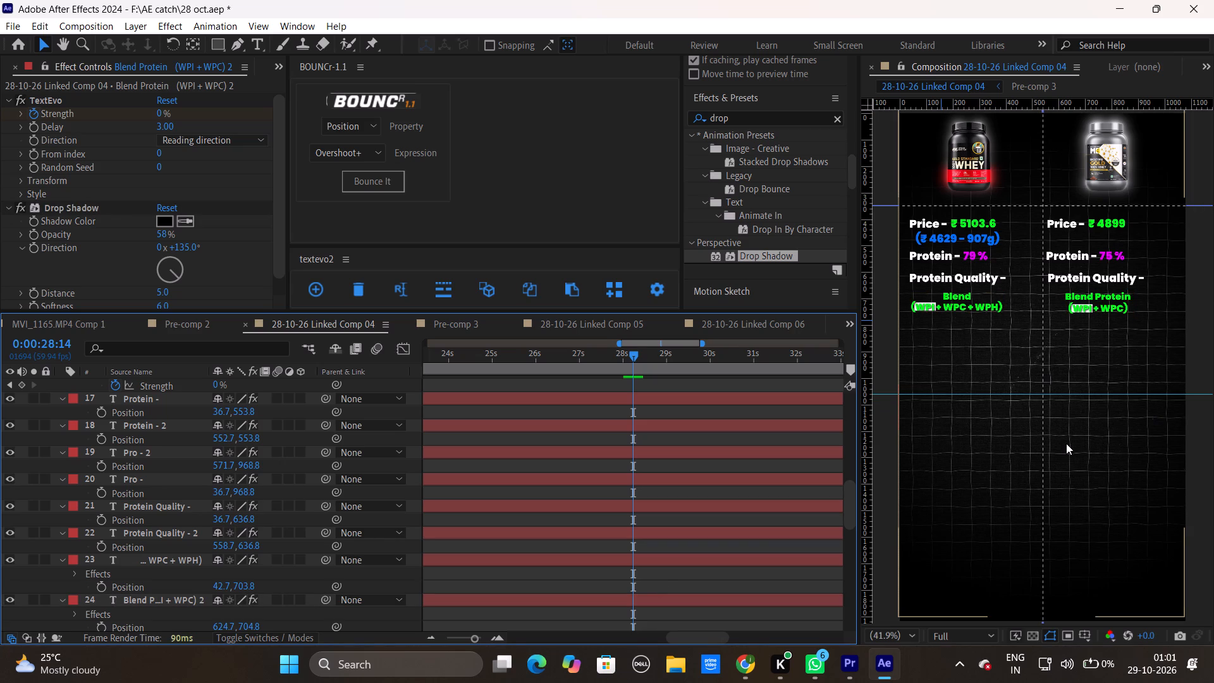
Examine the Position and text properties of the second product's "Blend Protein (WPI + WPC)" text layer.
click(676, 598)
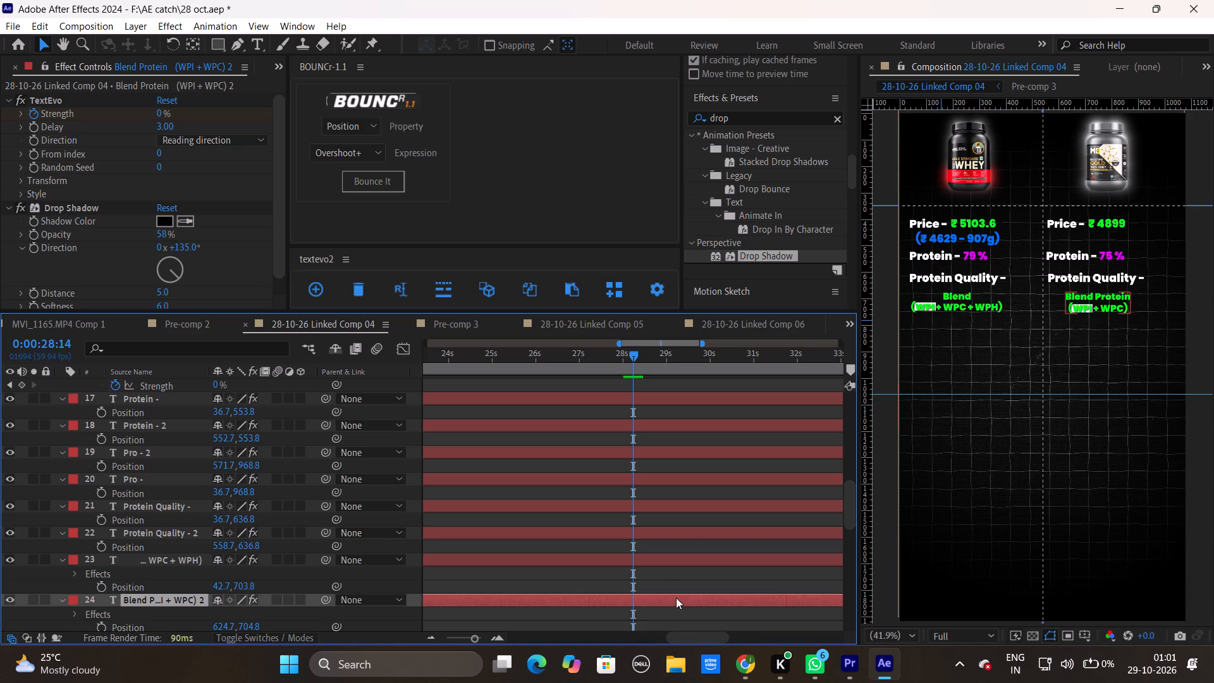
key(p)
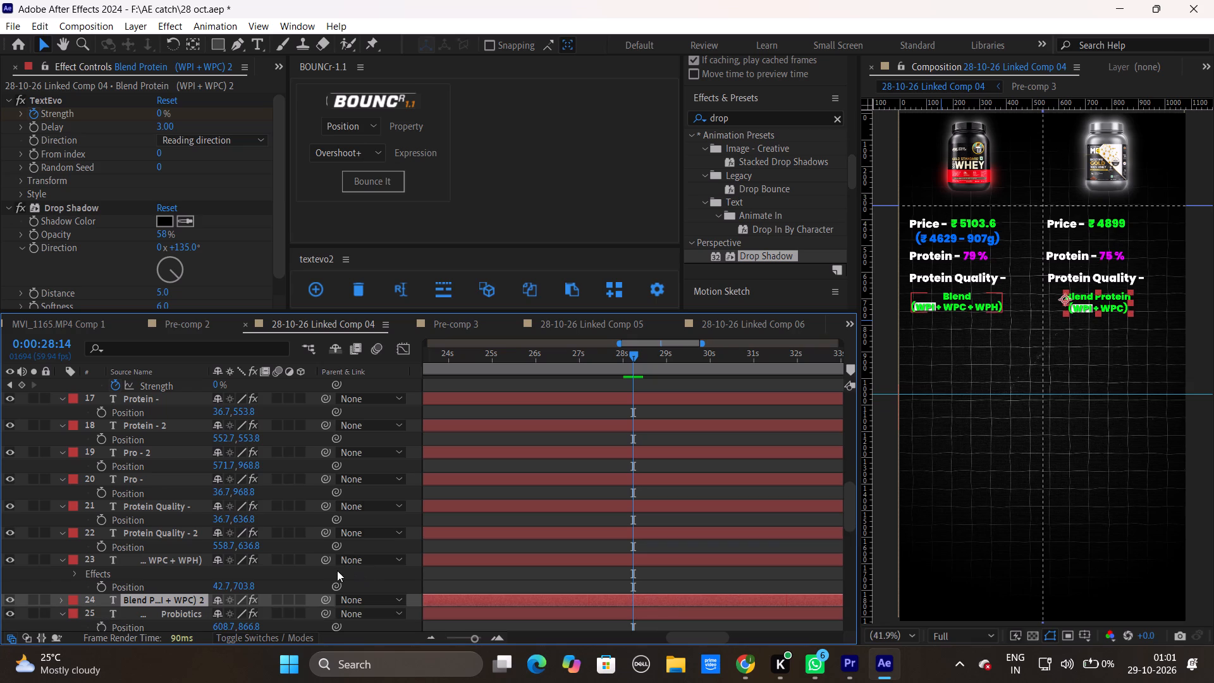
key(p)
click(246, 612)
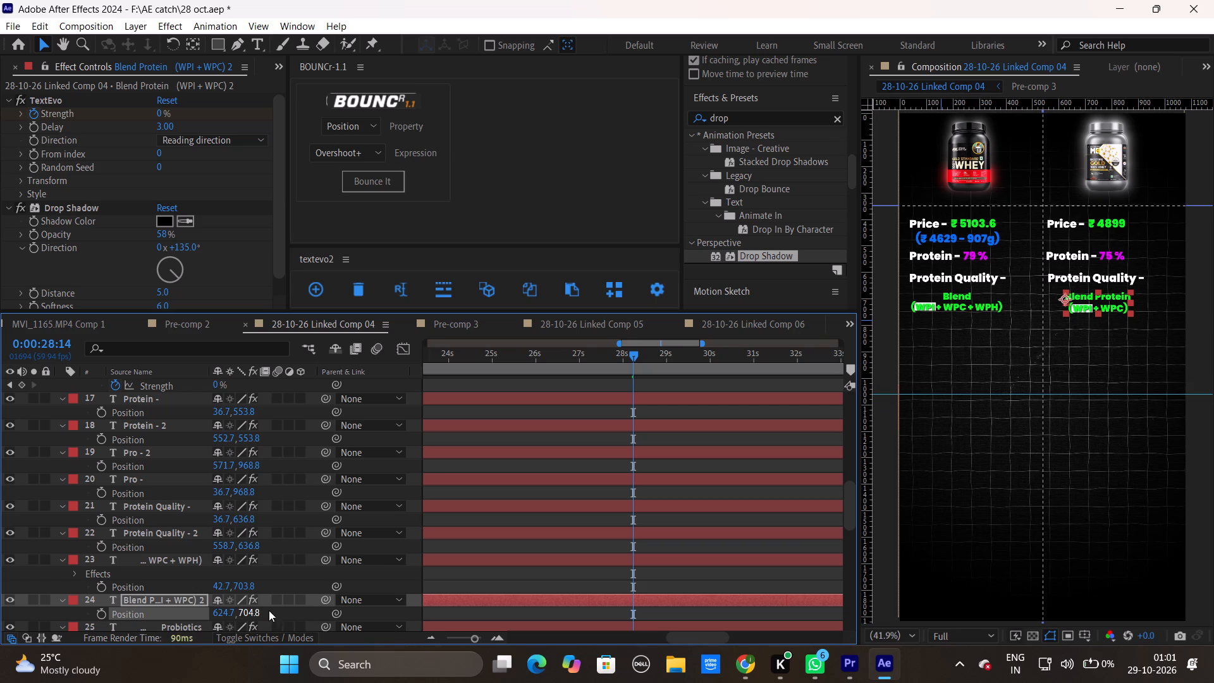
click(561, 583)
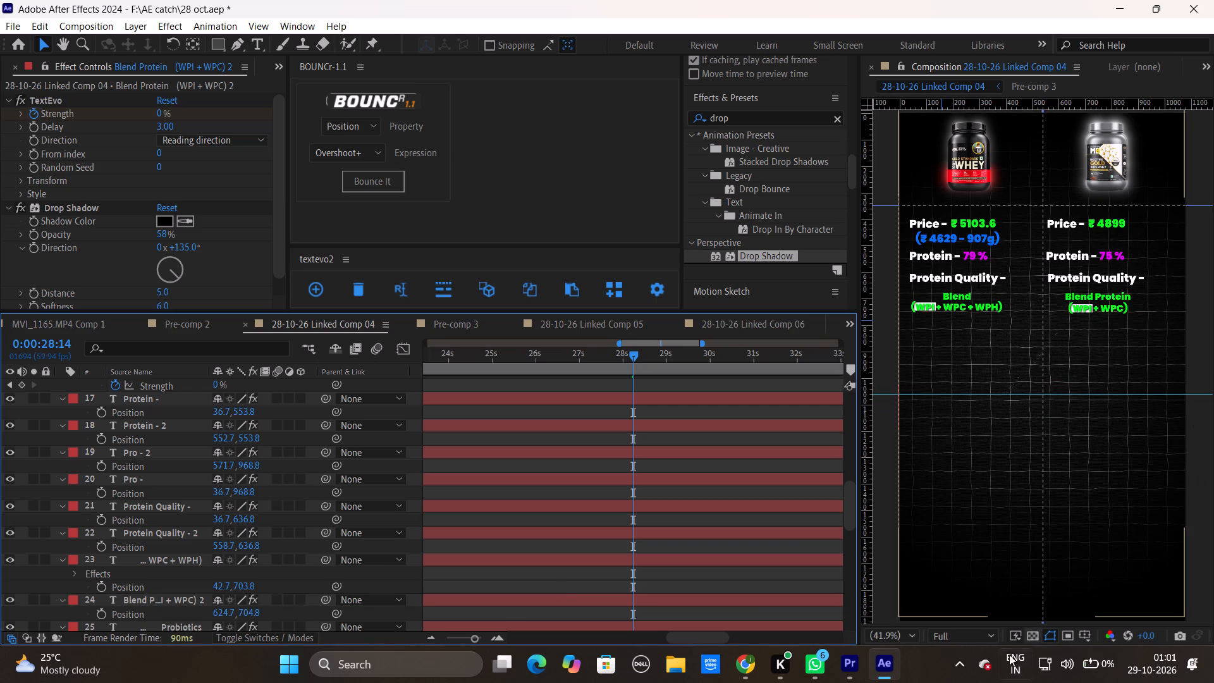
click(1115, 295)
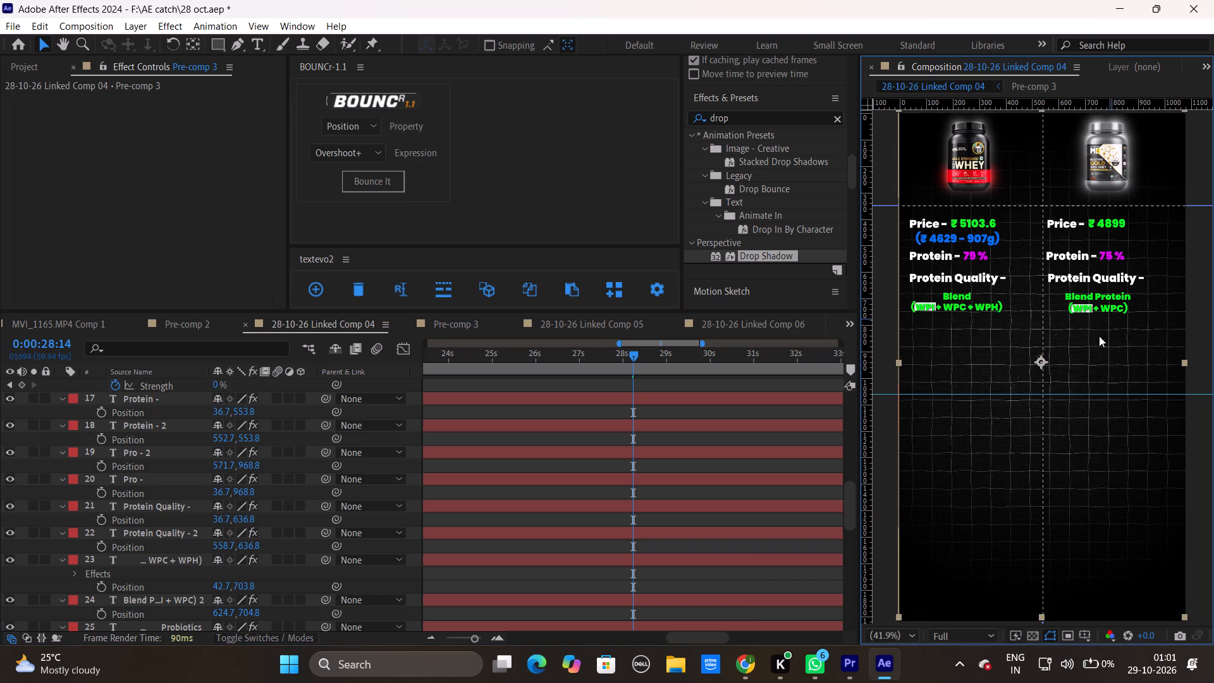
click(254, 43)
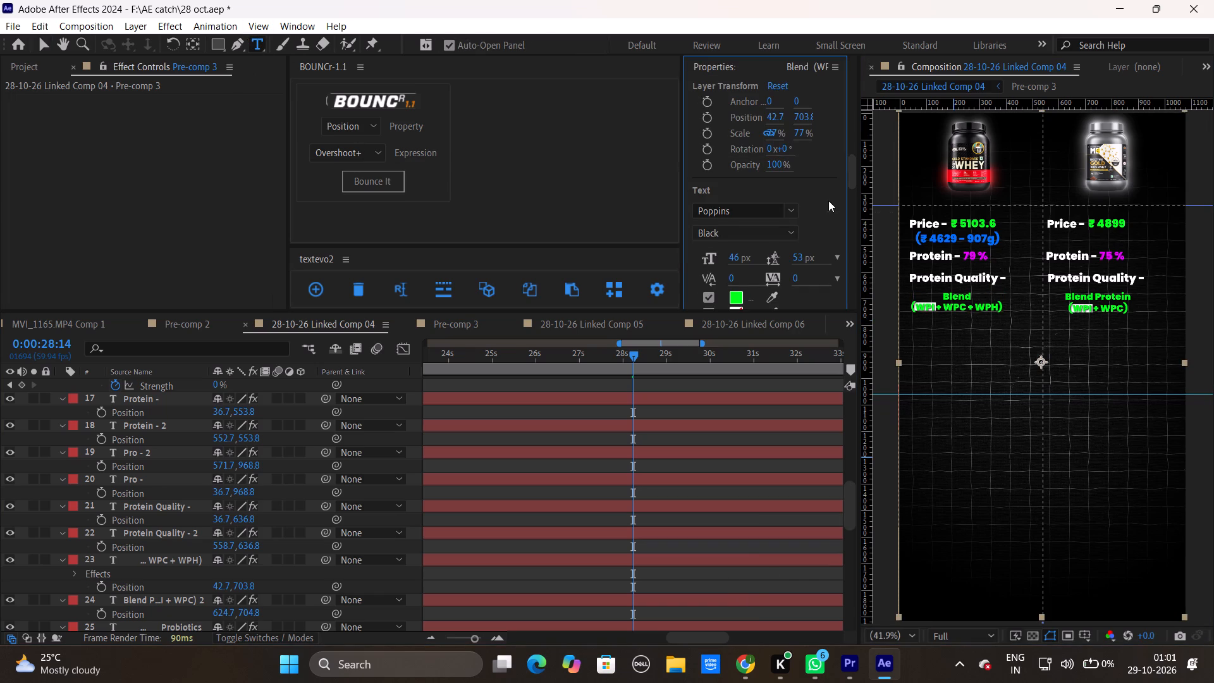
click(1116, 300)
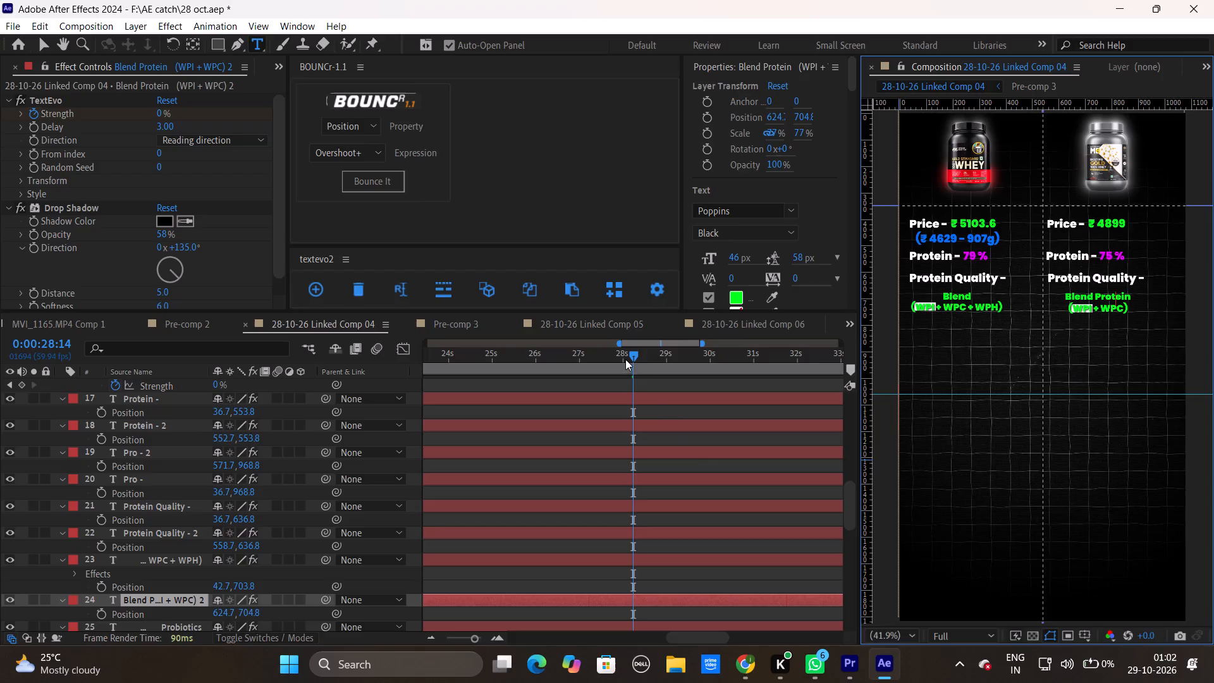
Scrub through the rest of Linked Comp 04 up to 0:00:41:23 to review the remaining protein quality and pro text animations.
drag(635, 357, 783, 362)
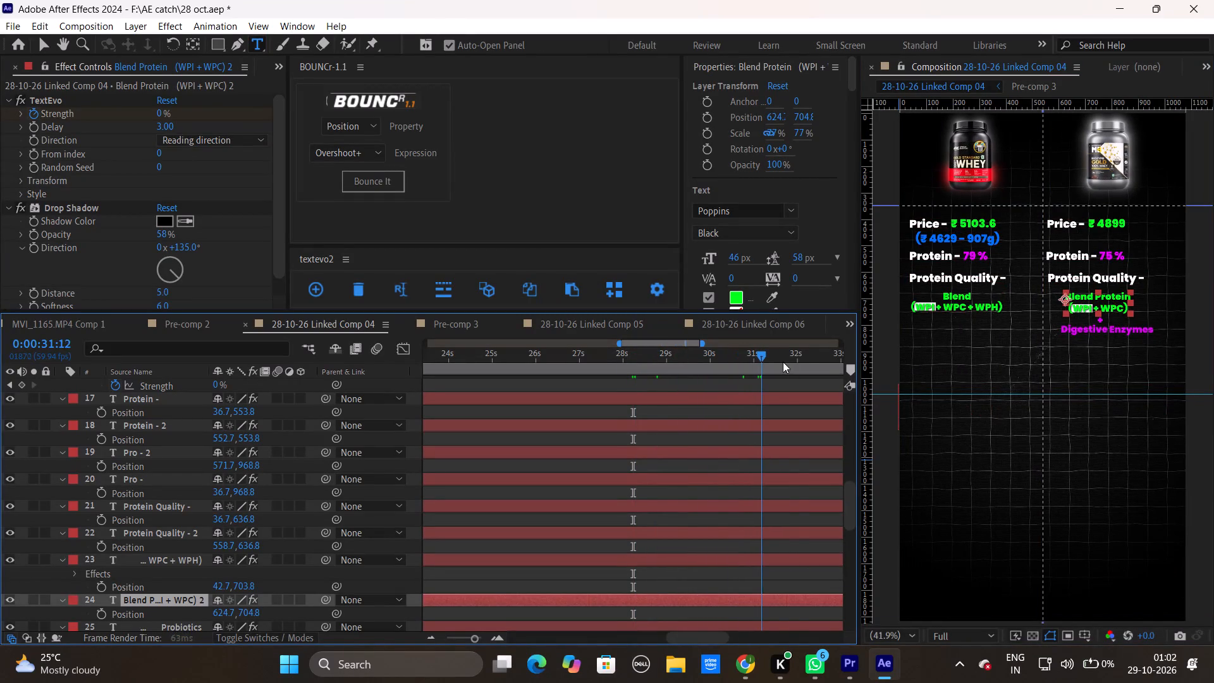
drag(783, 362, 812, 362)
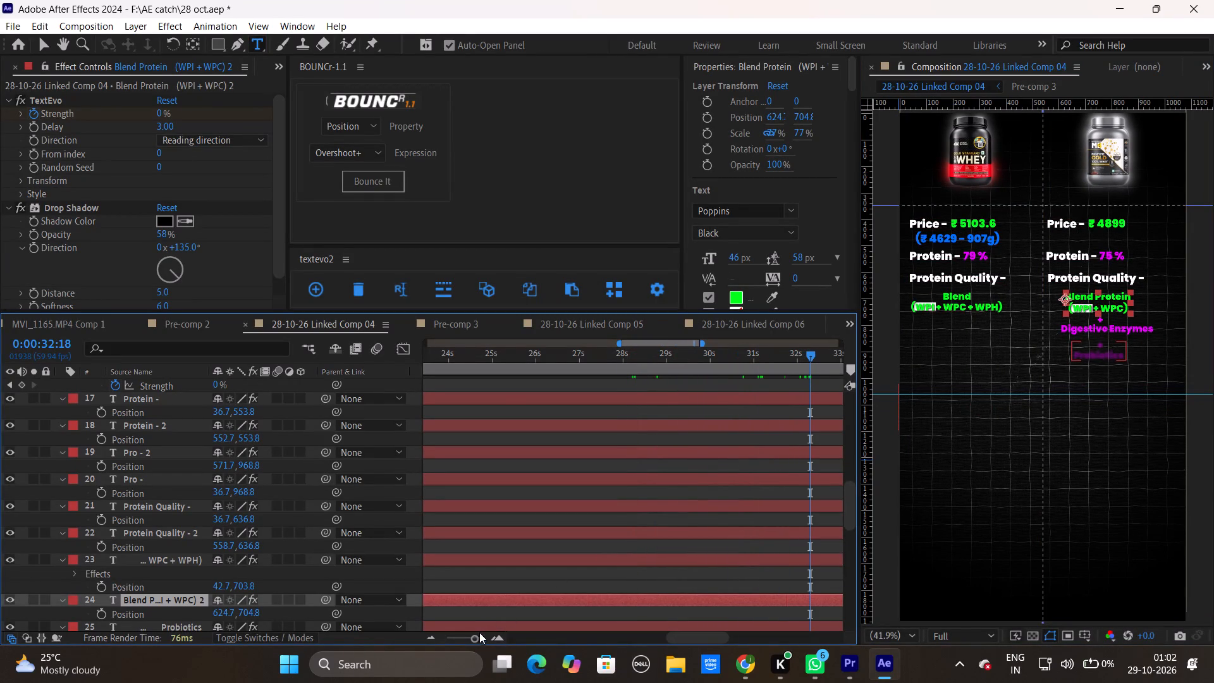
drag(474, 636, 348, 641)
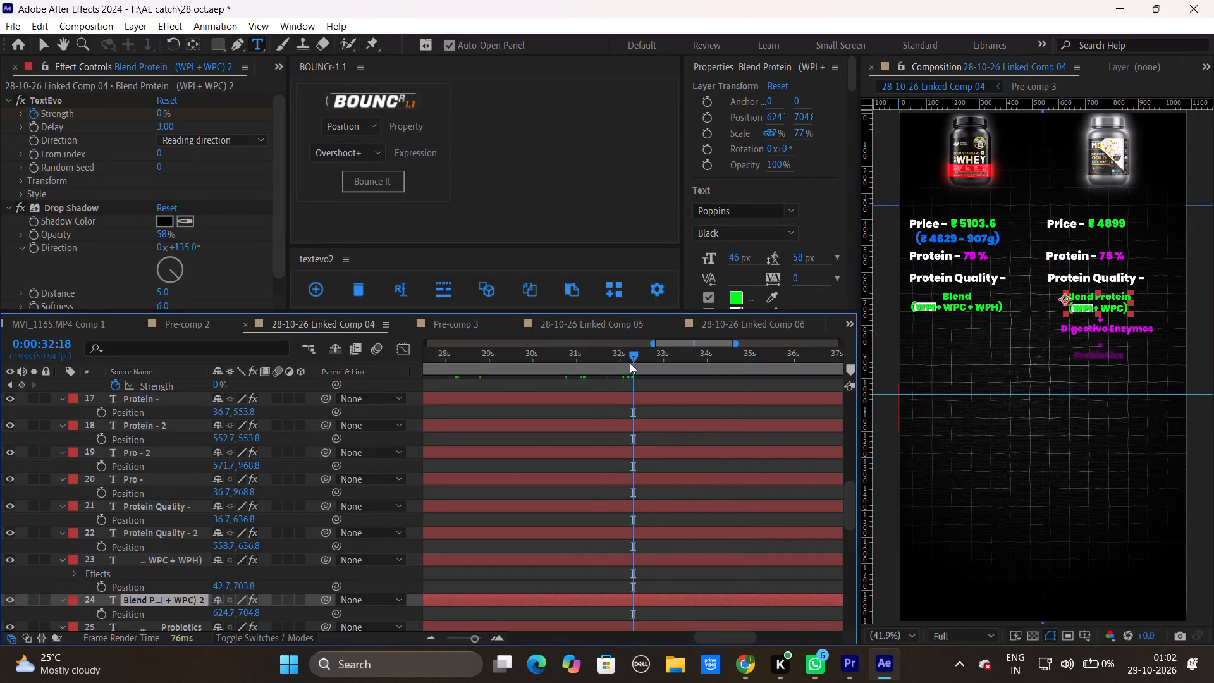
drag(635, 360, 807, 349)
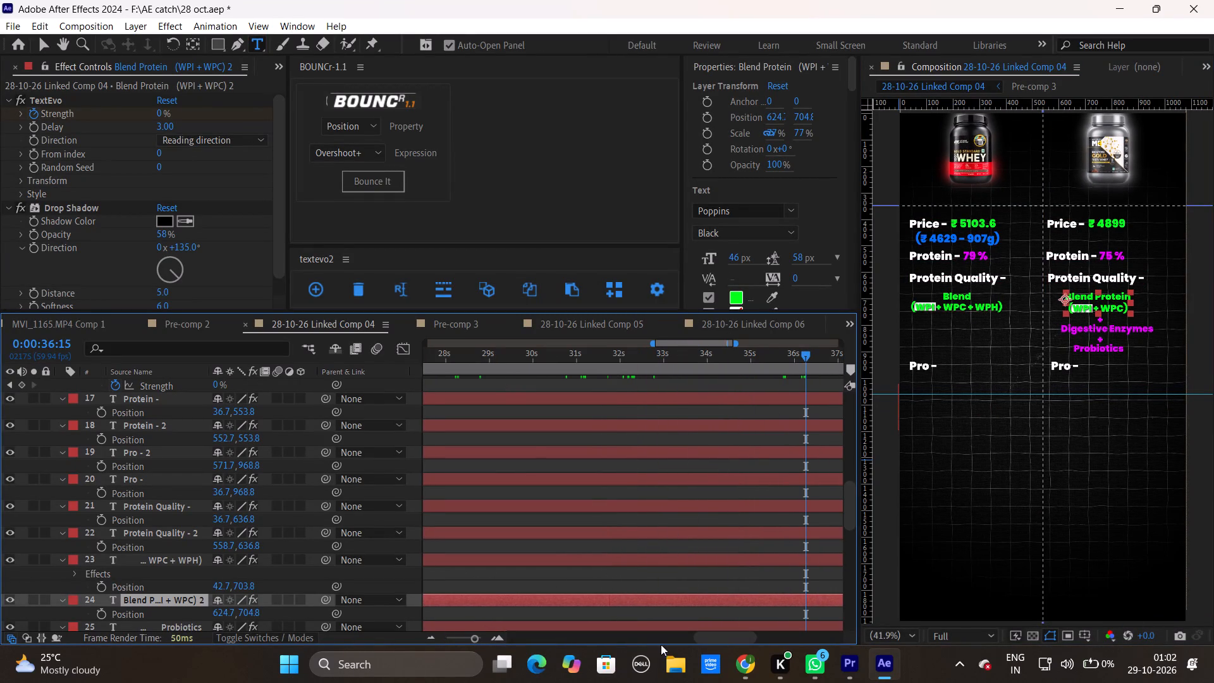
drag(472, 636, 397, 640)
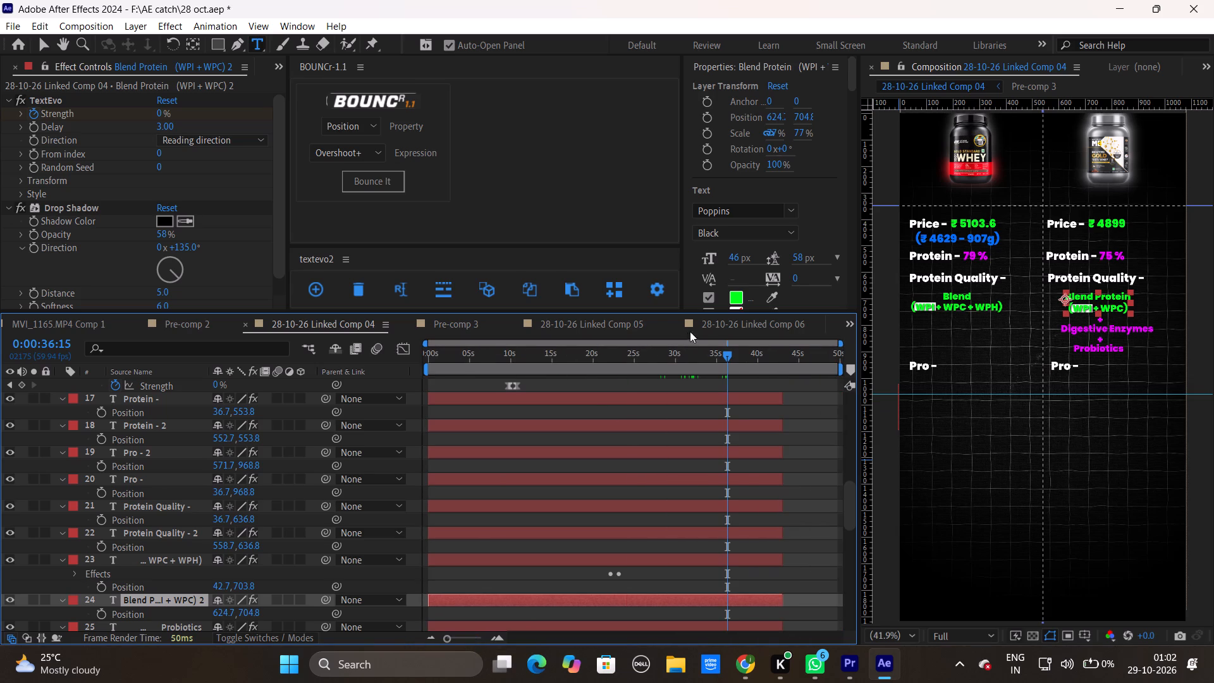
drag(730, 358, 770, 357)
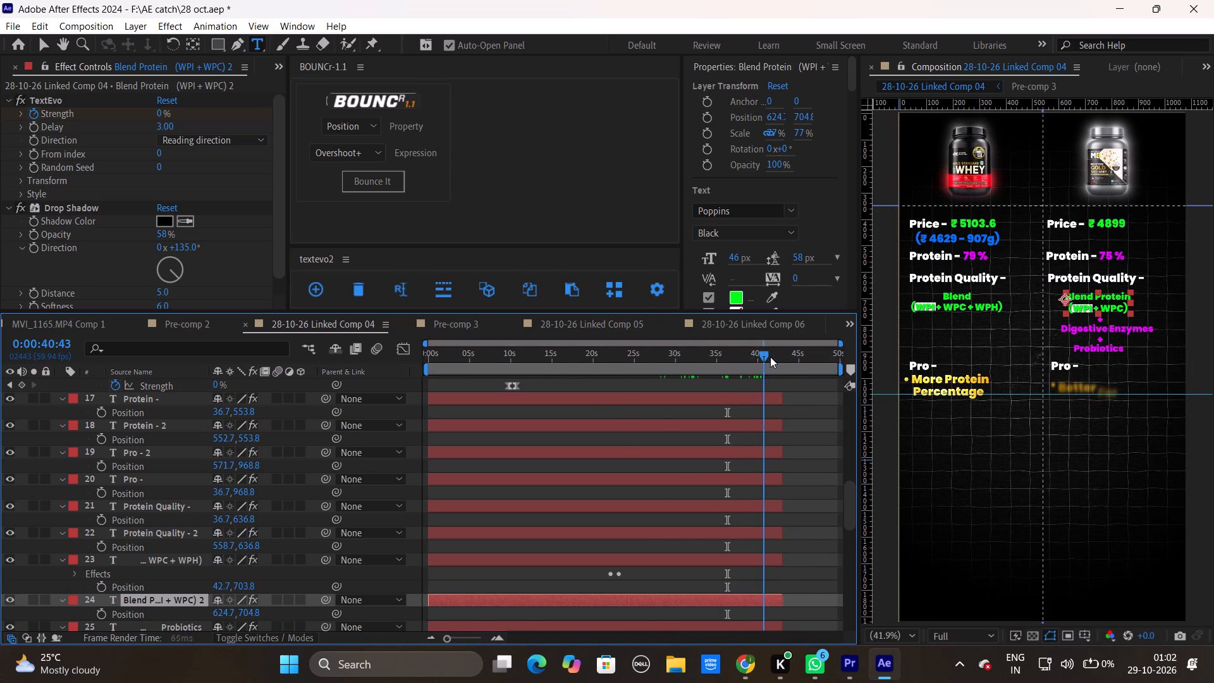
drag(770, 357, 772, 357)
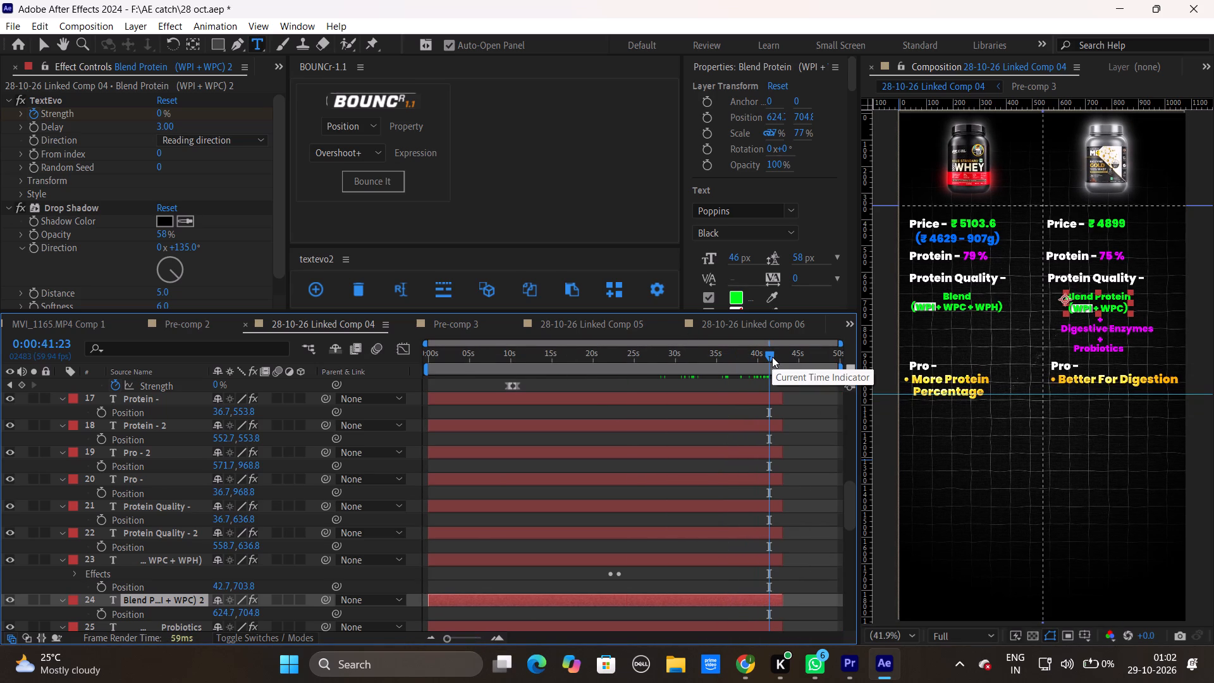
click(825, 453)
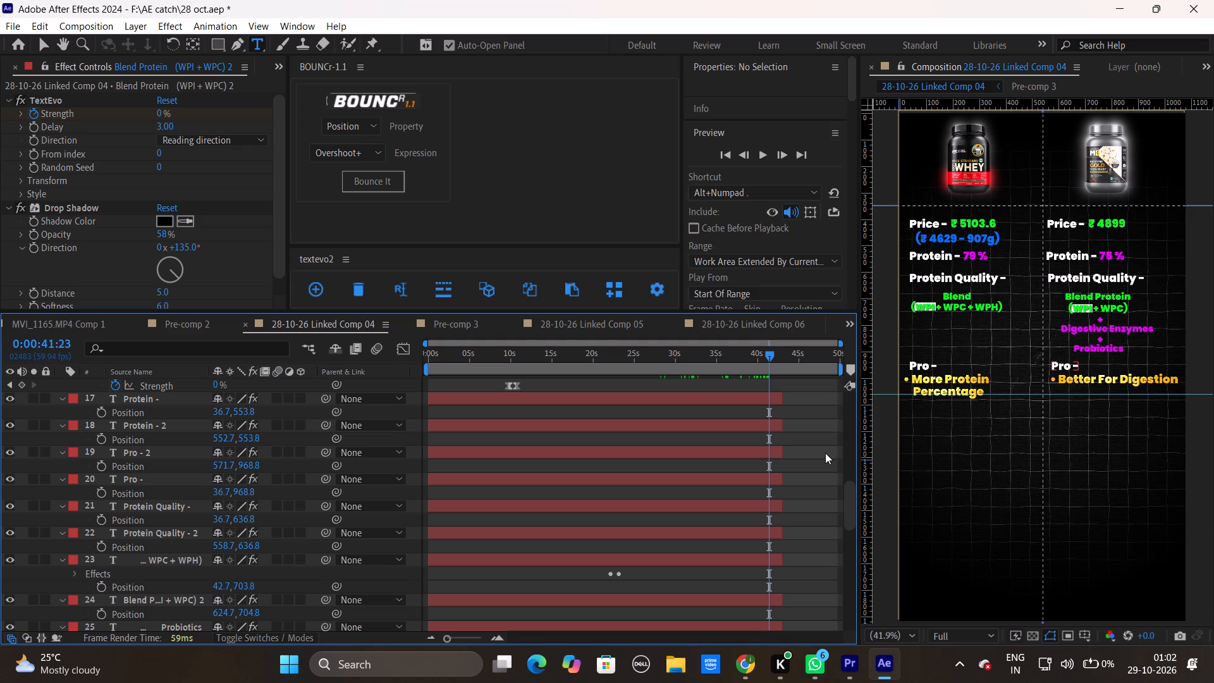
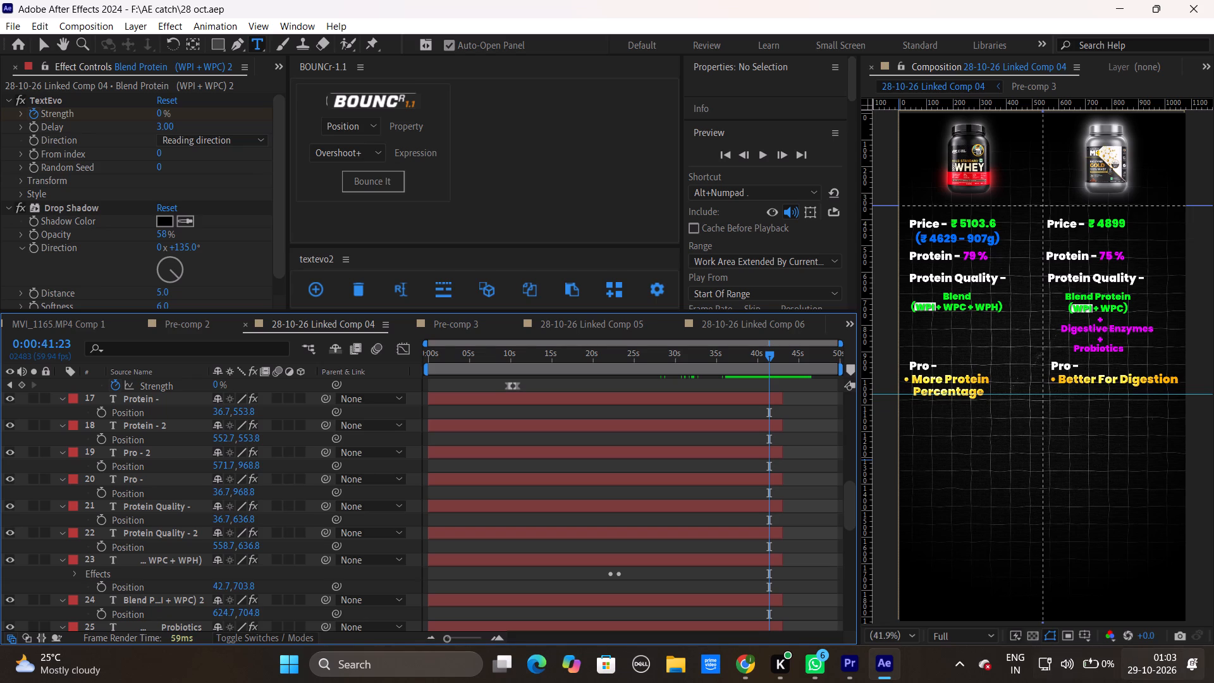
Switch to Premiere Pro and open the MVI_1165 sequence's first V1 clip, 28-10-26 Linked Comp 03, for editing in After Effects.
click(857, 661)
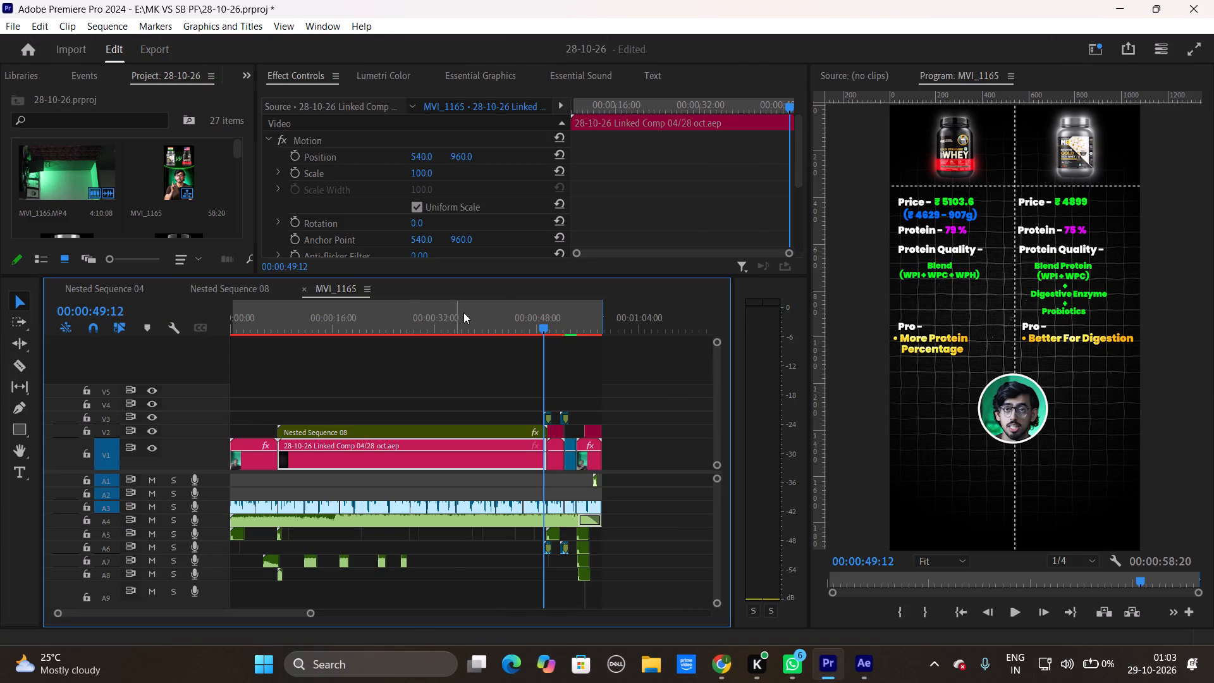
drag(508, 328, 264, 356)
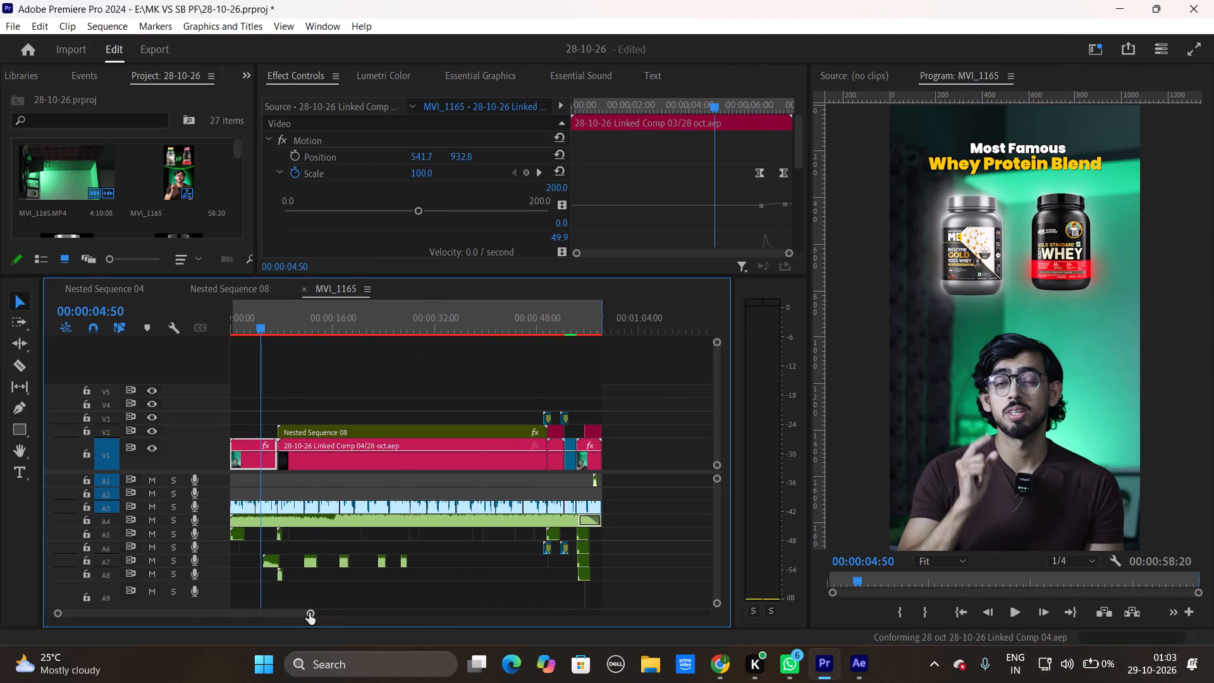
drag(310, 612, 273, 618)
right_click(304, 464)
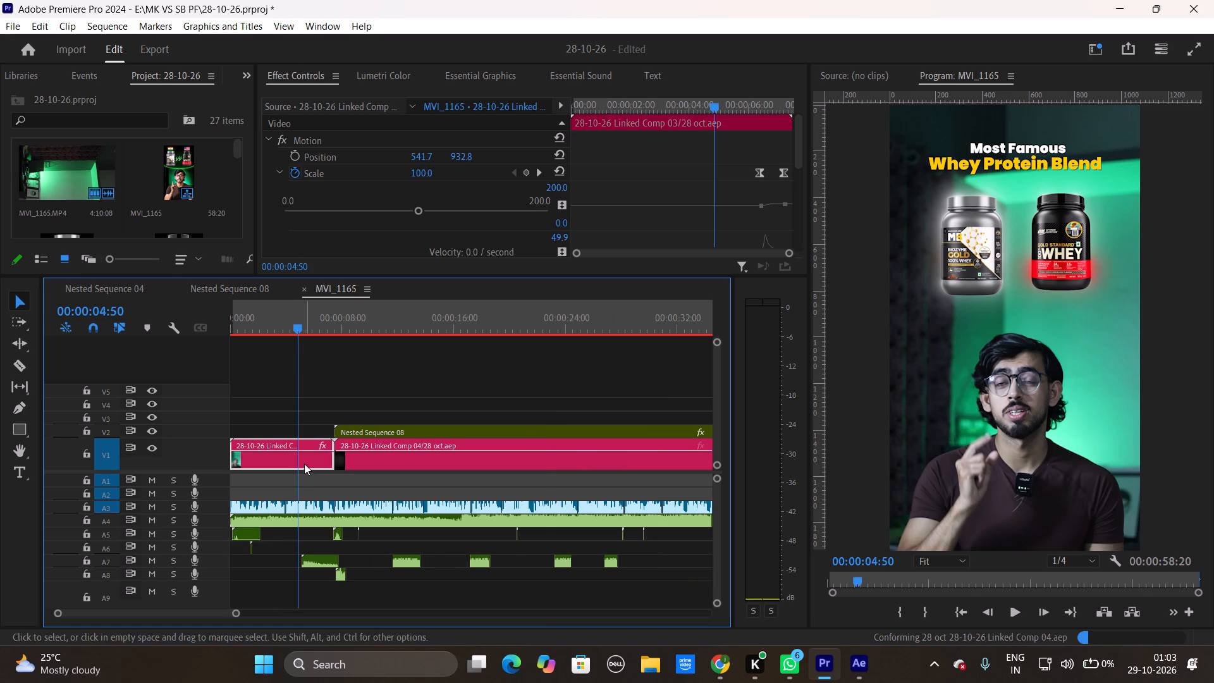
click(372, 124)
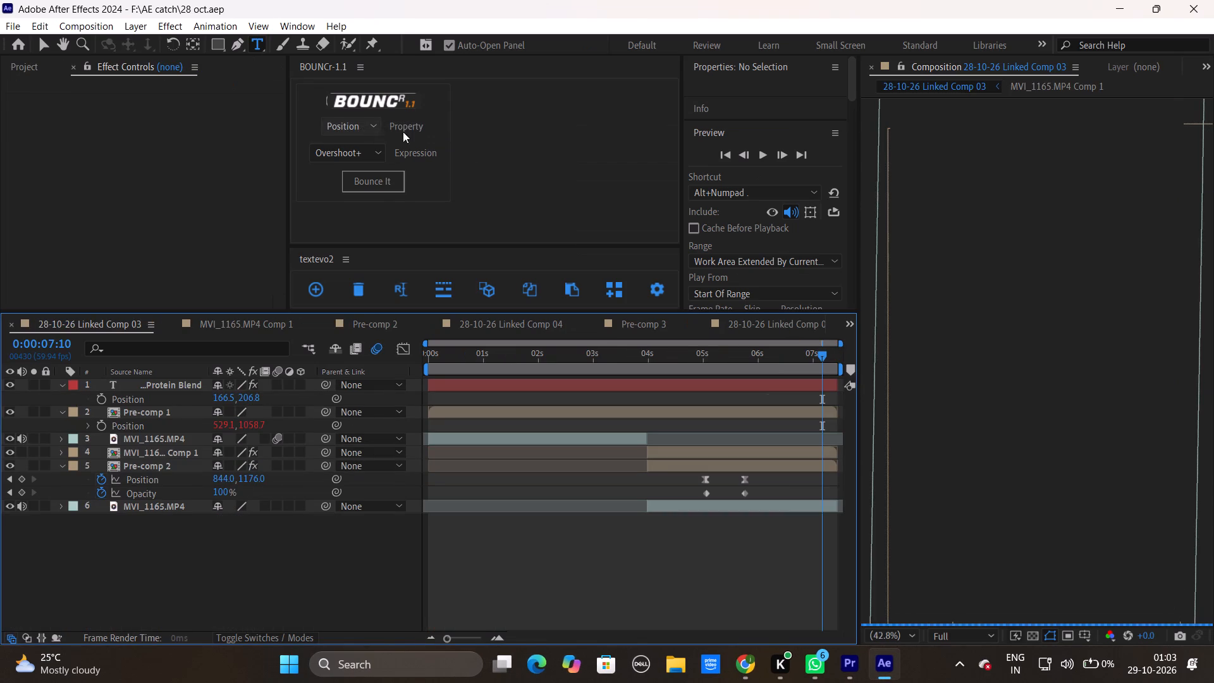
In Pre-comp 1, lower both layers of the black Gold Standard Whey jar to a Y position of 506.
double_click(785, 417)
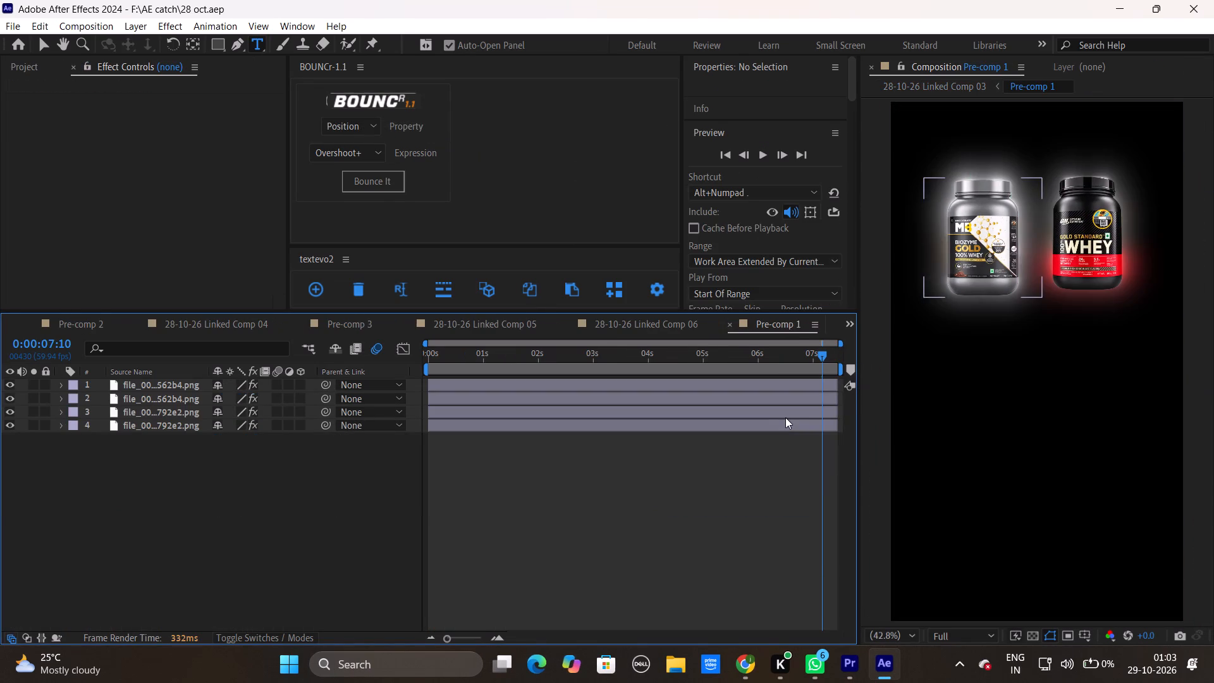
click(819, 383)
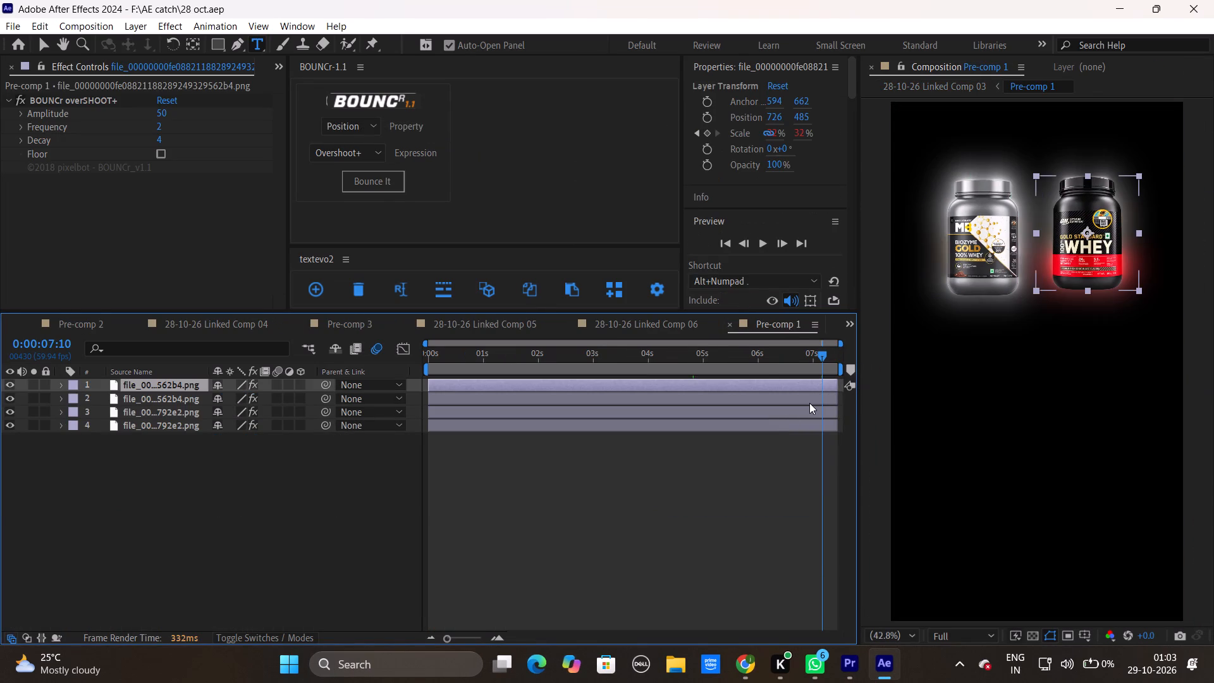
ctrl+click(809, 403)
key(p)
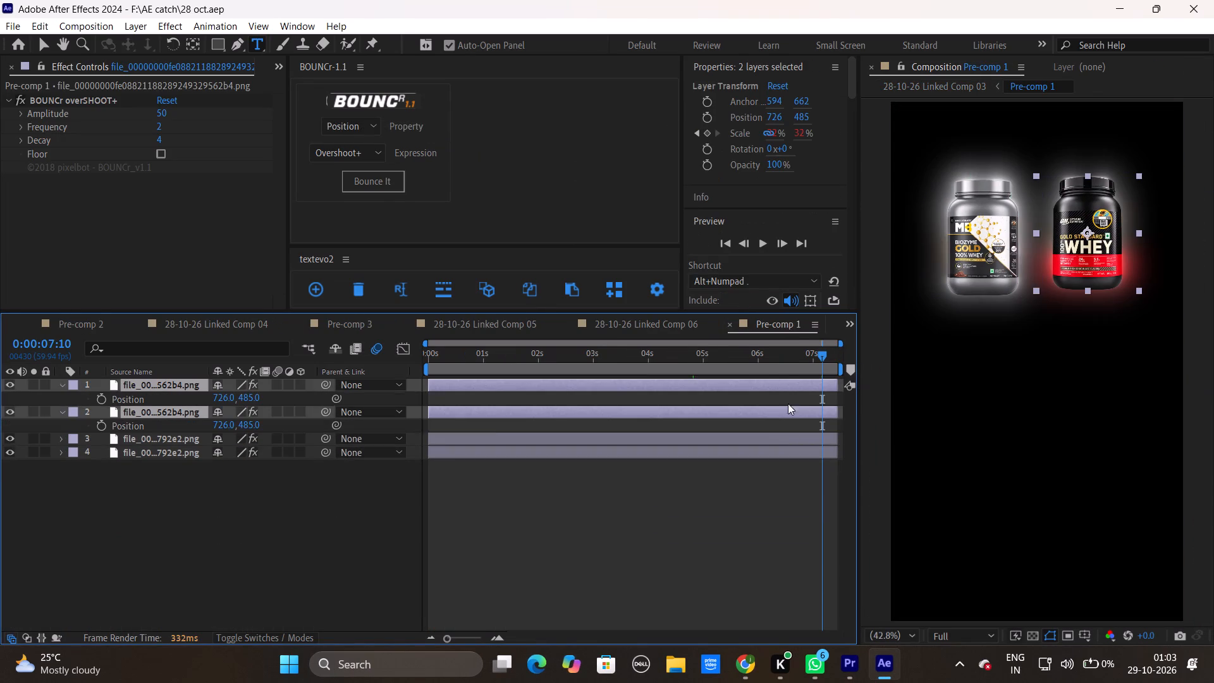
drag(252, 421, 259, 421)
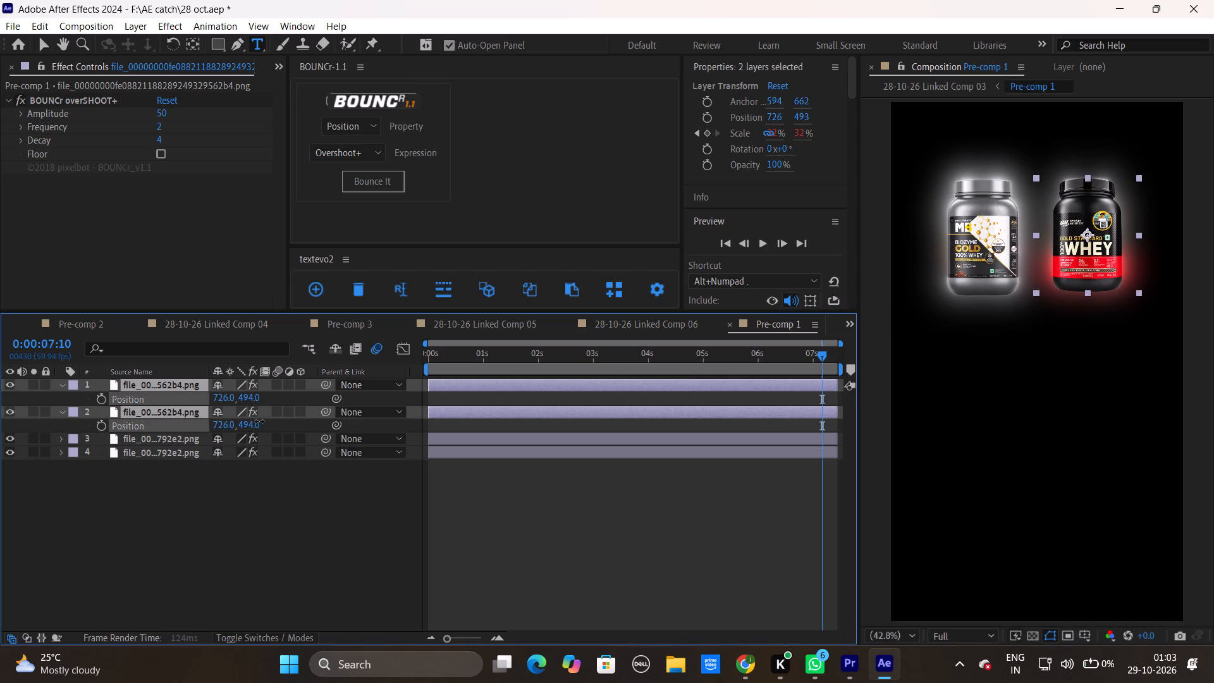
drag(259, 421, 269, 421)
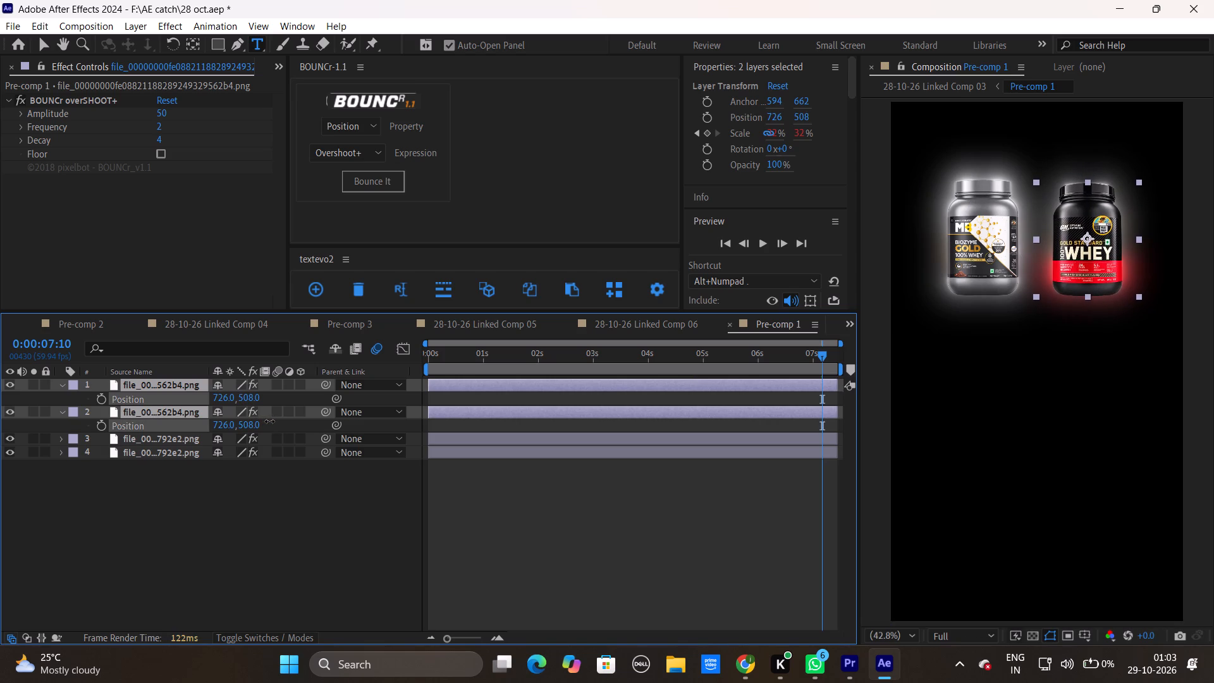
drag(269, 421, 268, 421)
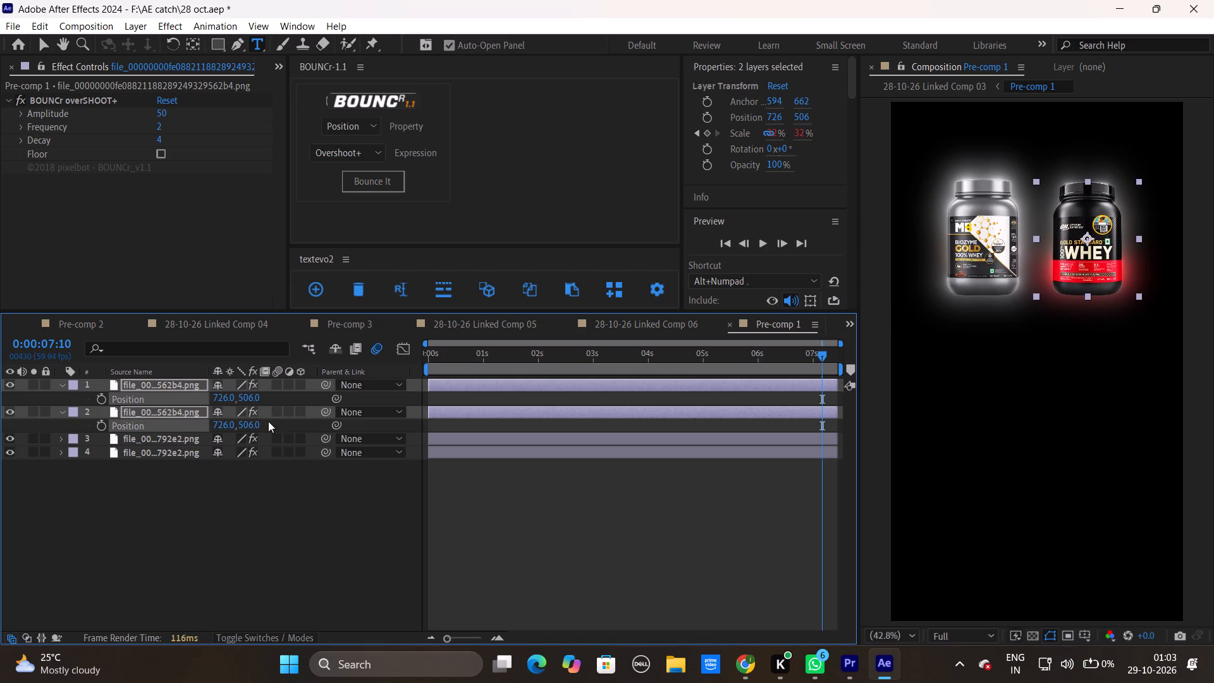
Show the rulers in Pre-comp 1 and place a horizontal guide along the bases of the two jars.
click(1083, 634)
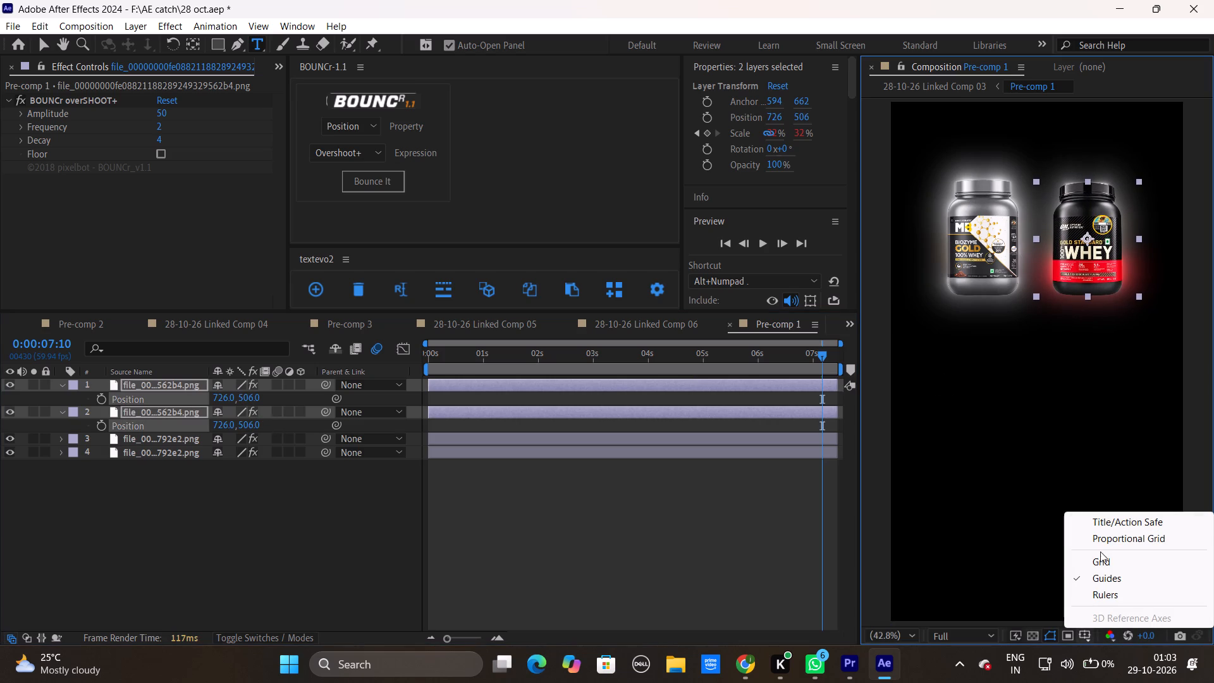
click(1108, 591)
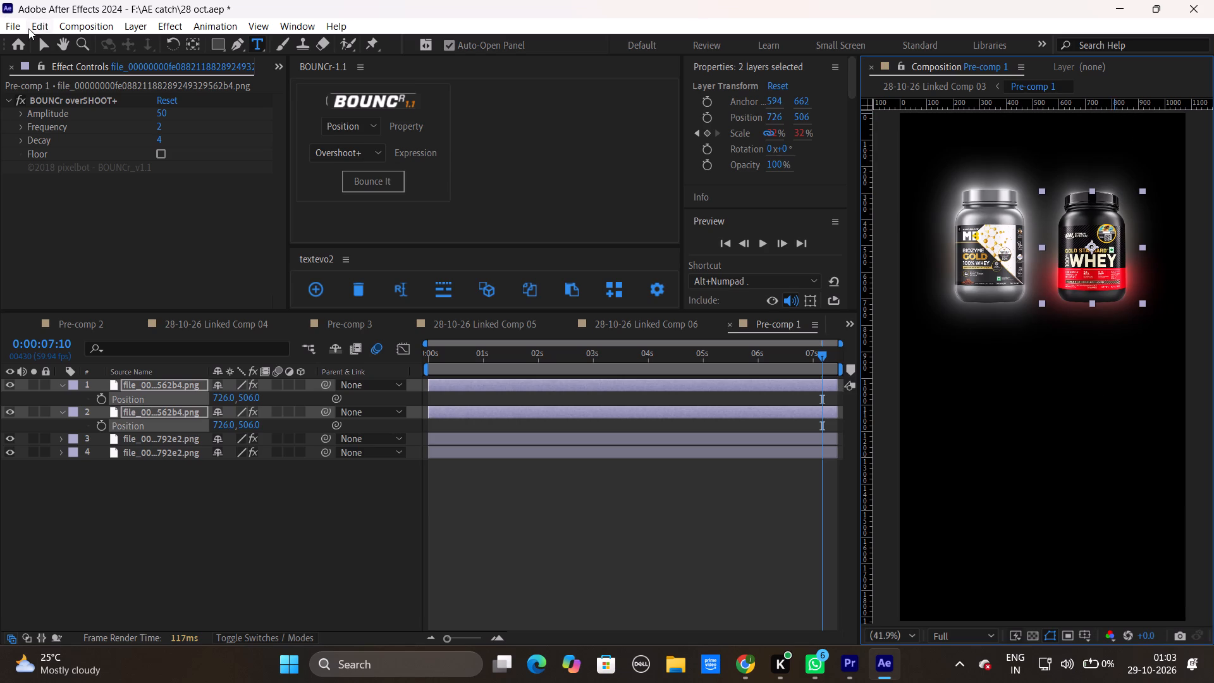
click(44, 45)
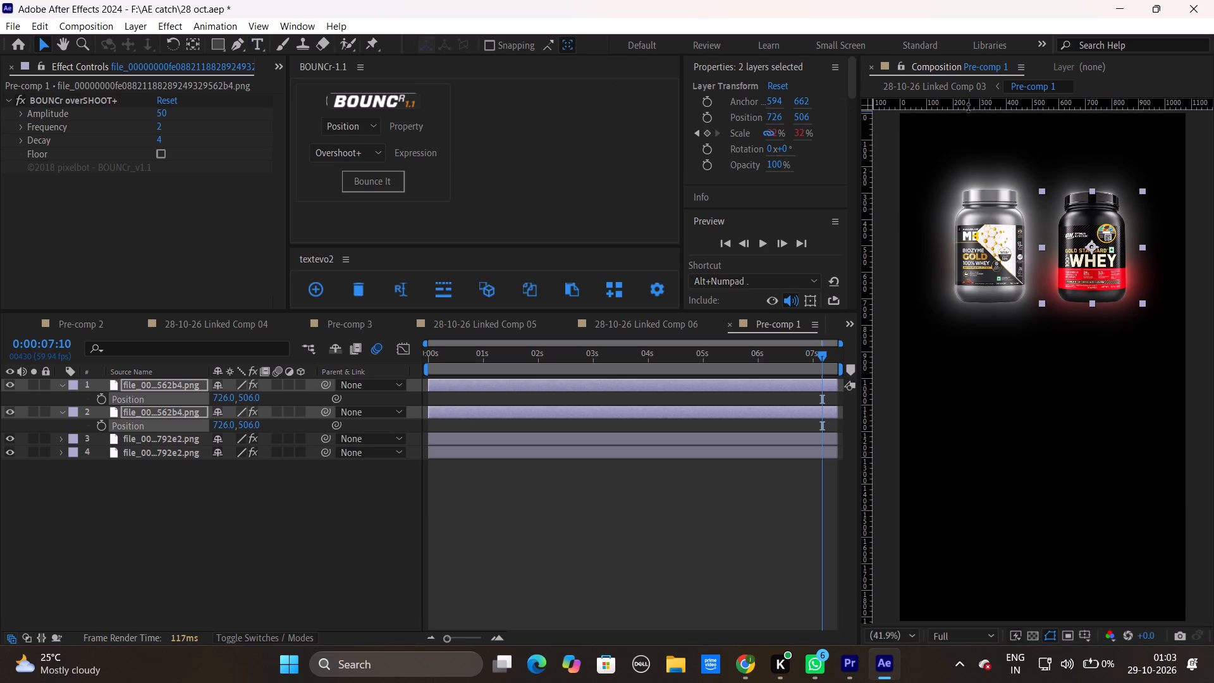
drag(968, 108, 972, 302)
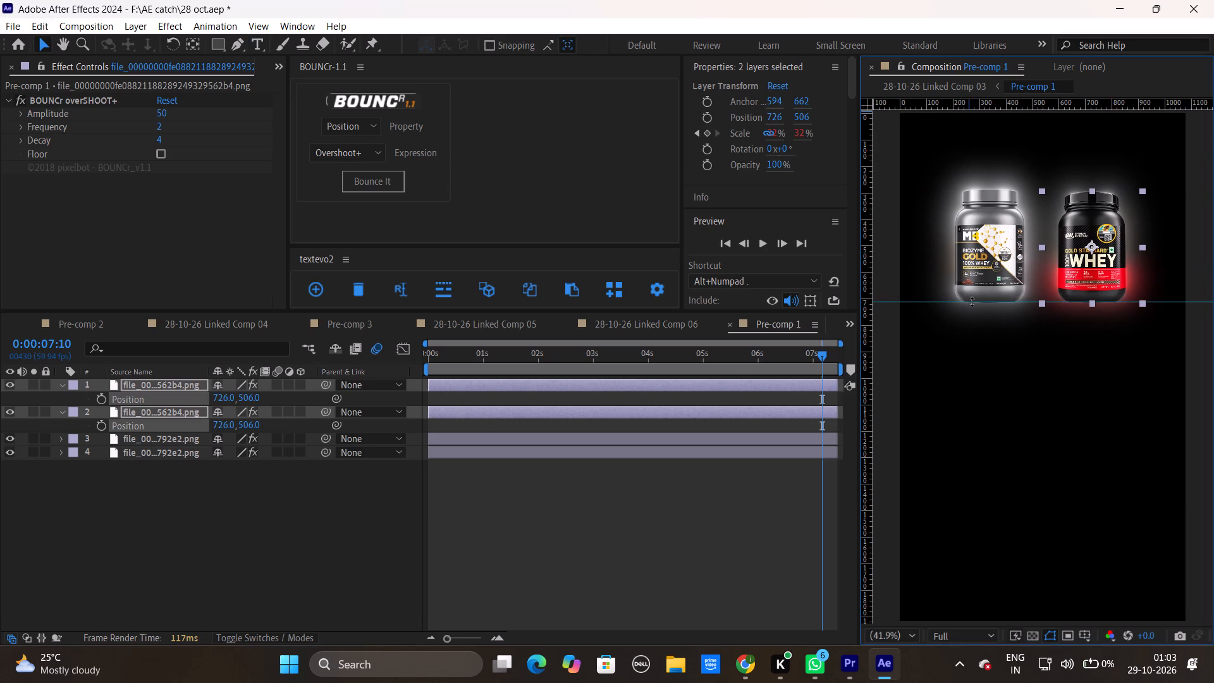
drag(972, 302, 972, 302)
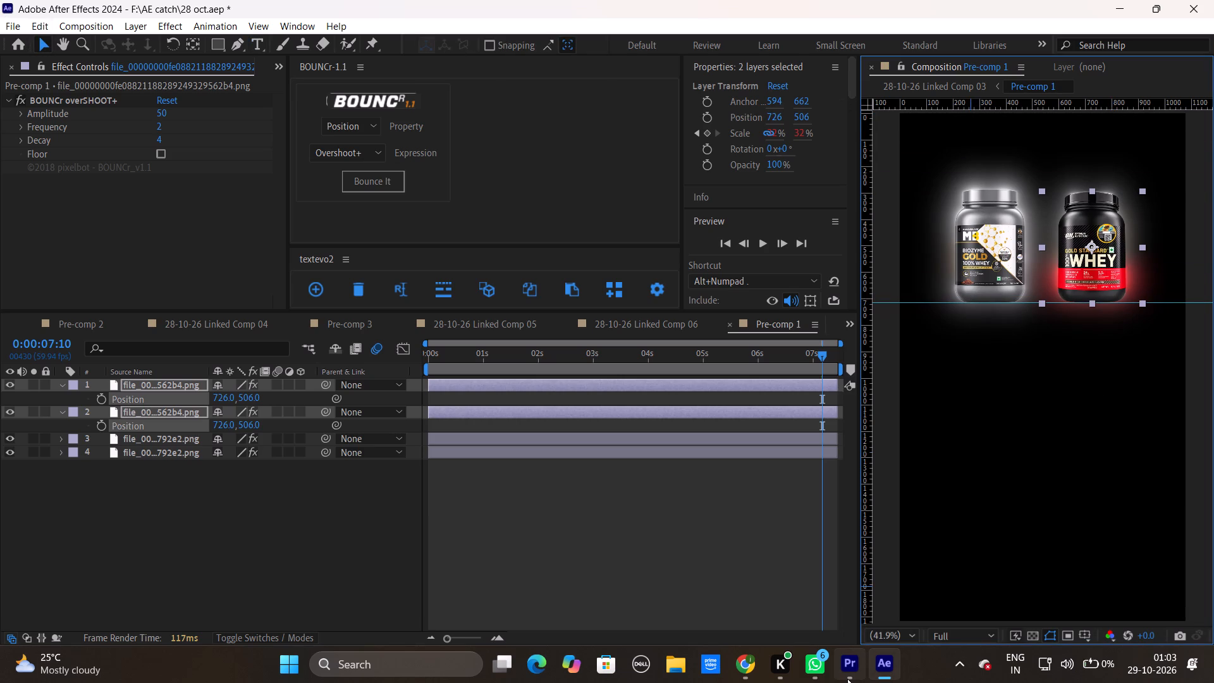
click(577, 545)
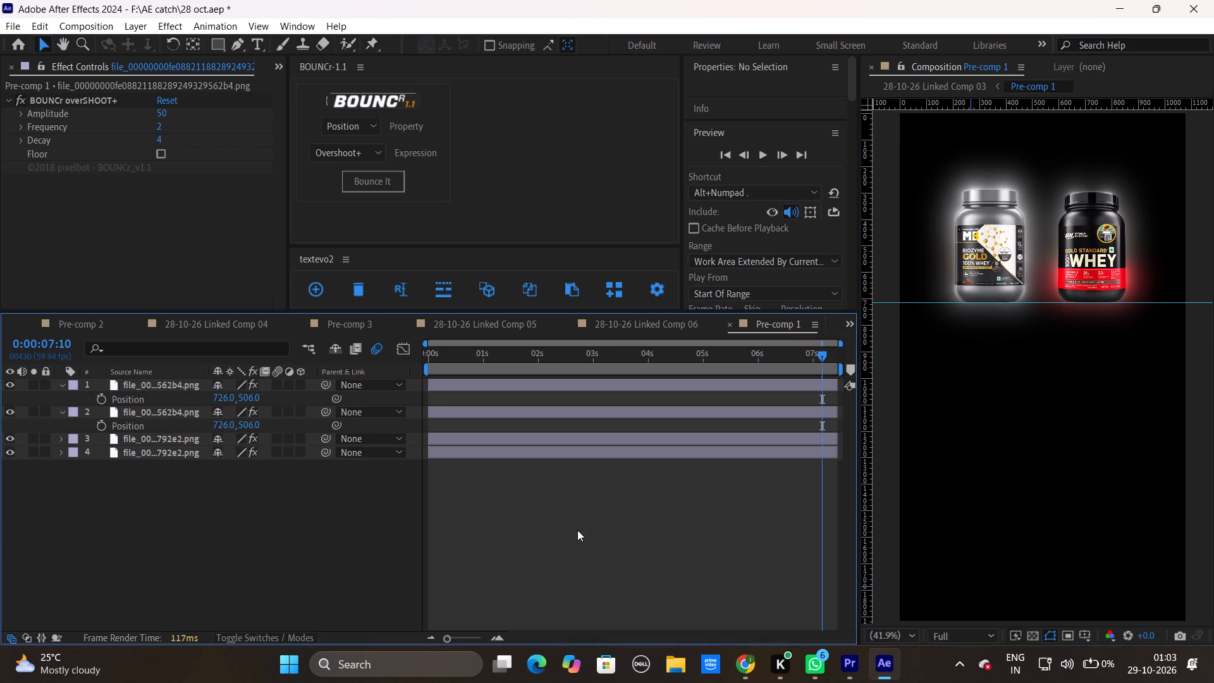
Switch to Premiere Pro and reopen the first clip's linked composition, 28-10-26 Linked Comp 03, in After Effects.
click(846, 671)
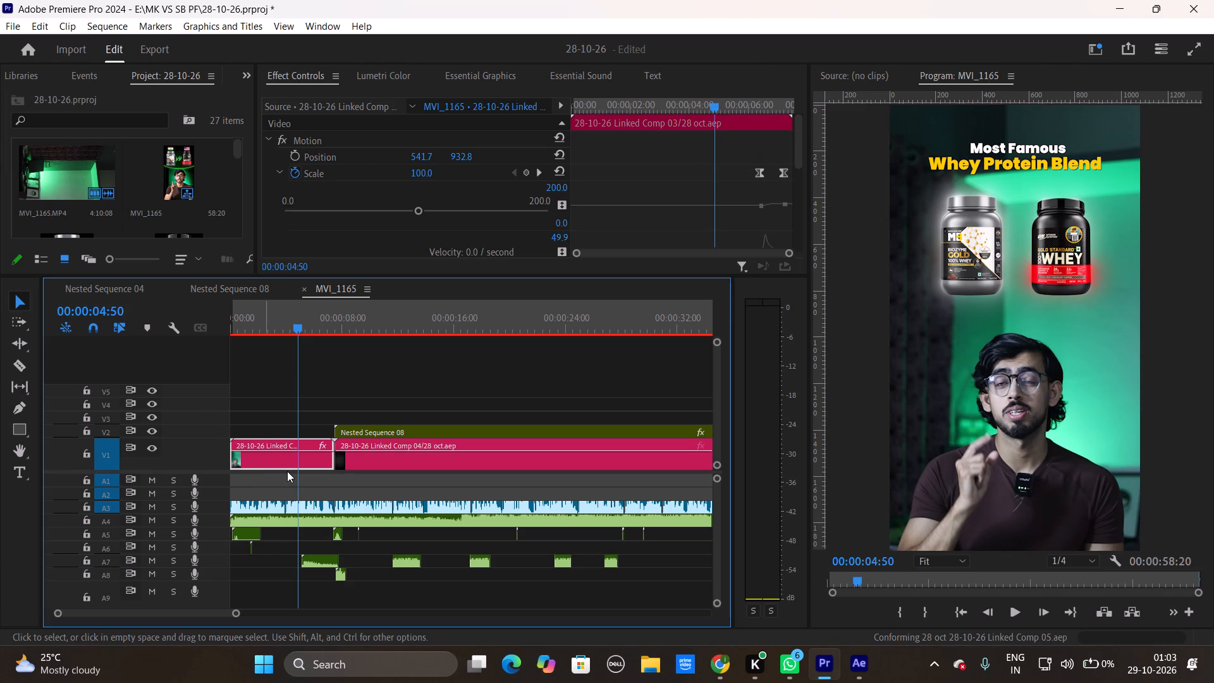
right_click(287, 471)
right_click(288, 462)
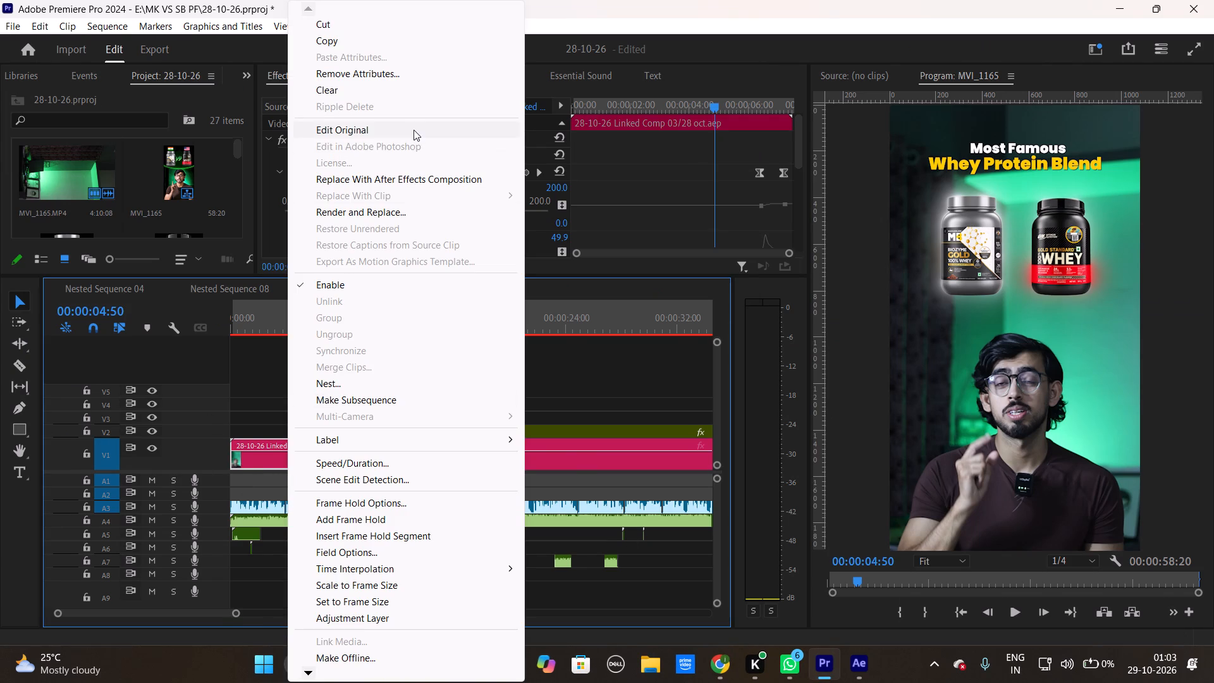
click(414, 130)
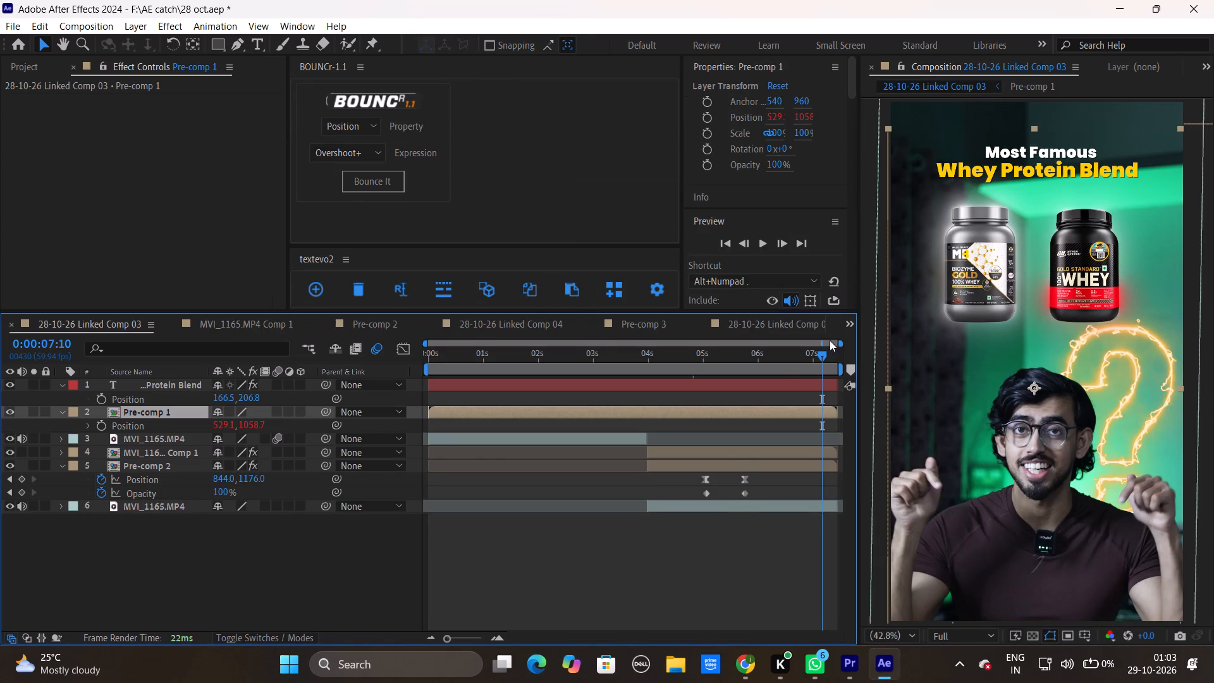
Play Linked Comp 03 from the start to check the jar animation, previewing it at Full and at Third resolution.
drag(819, 348, 169, 366)
key(space)
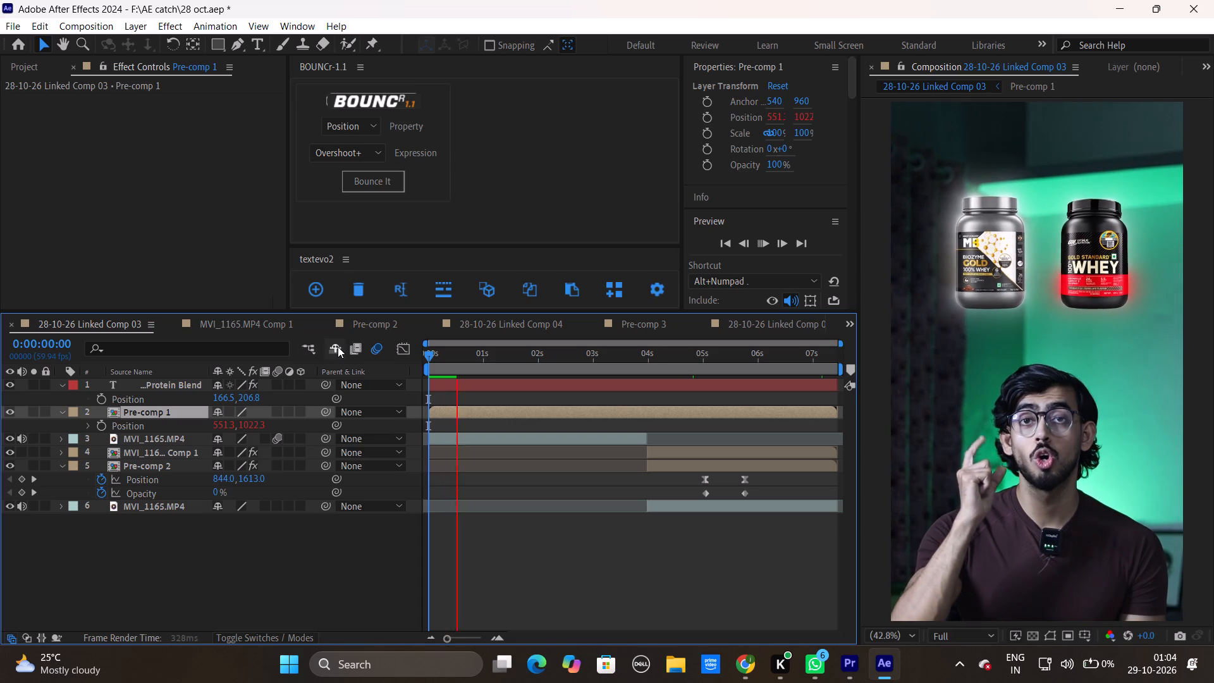
key(space)
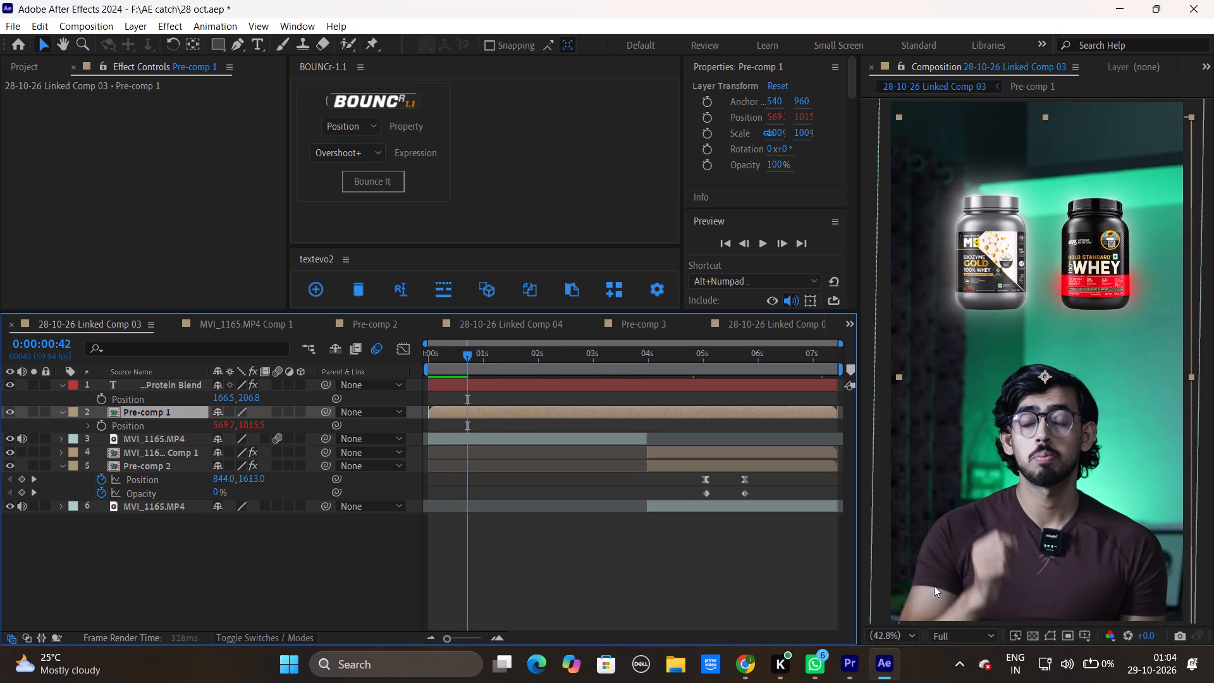
click(976, 636)
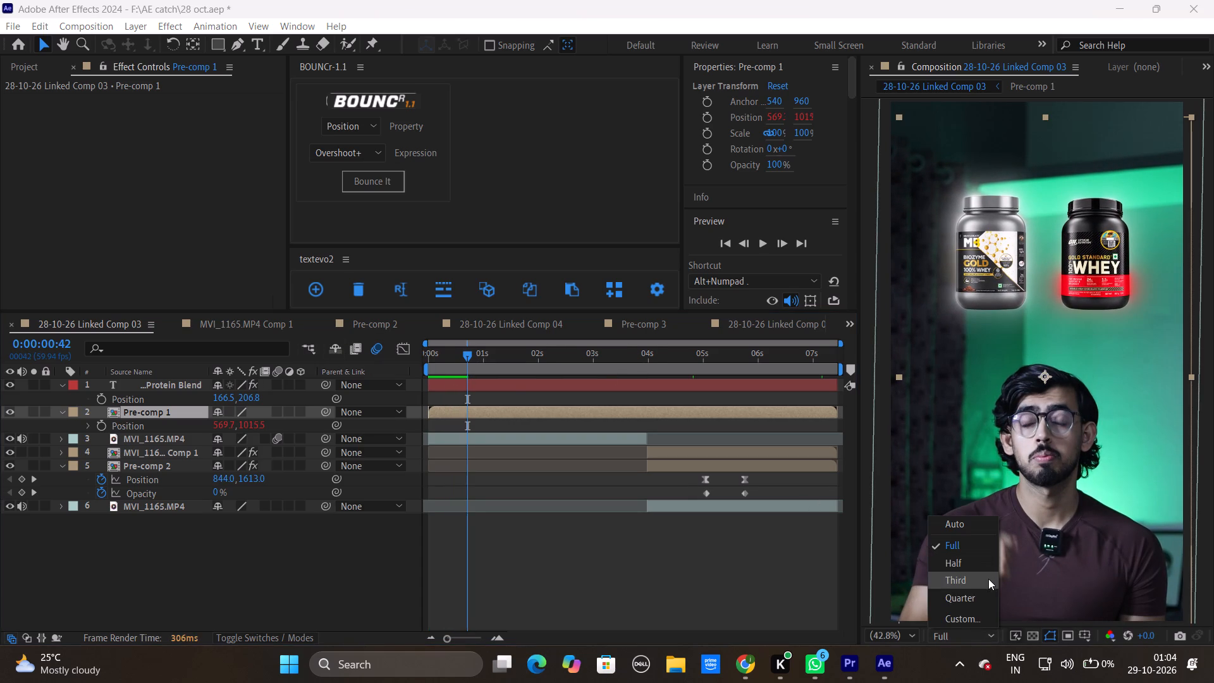
click(988, 579)
drag(453, 360, 370, 373)
key(space)
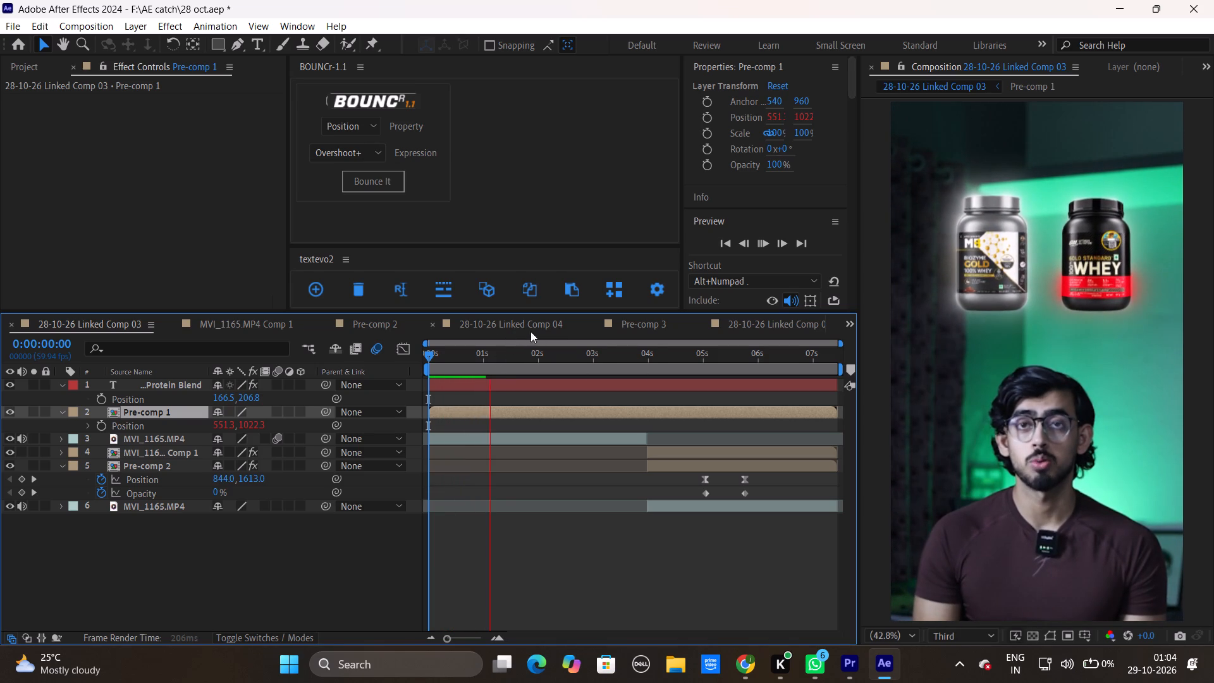
key(space)
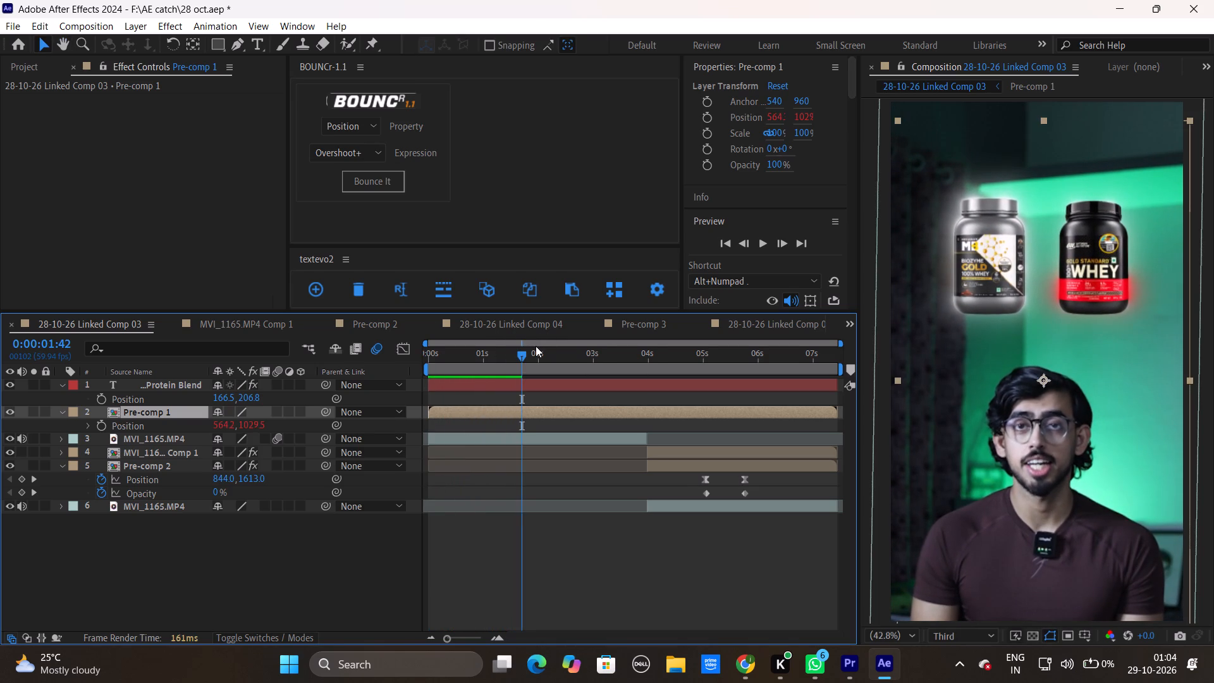
drag(516, 353, 330, 374)
key(space)
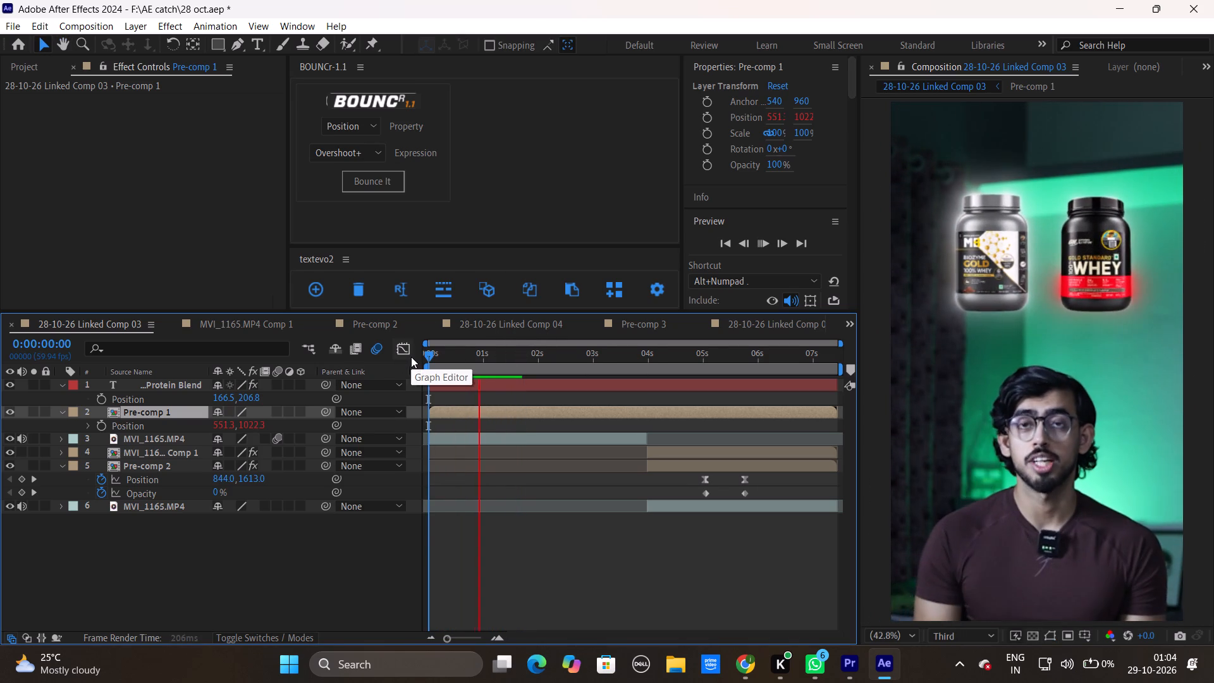
key(space)
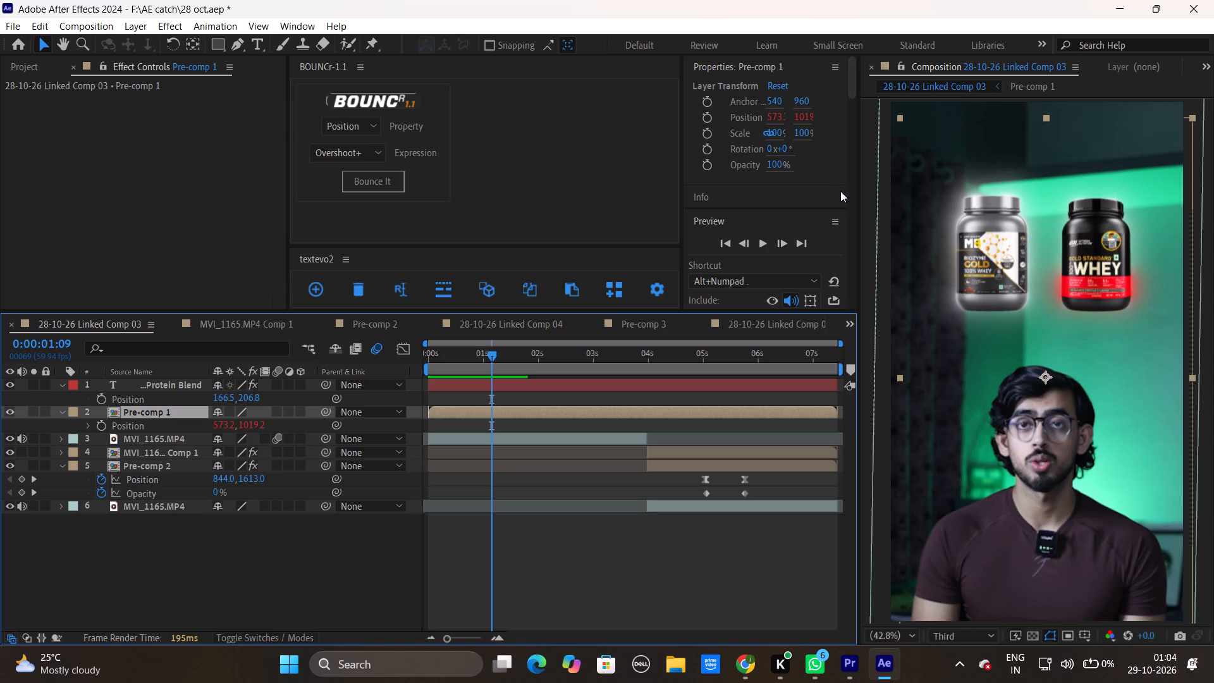
Search the effects for "light sw" and apply CC Light Sweep to the Pre-comp 1 layer.
scroll(842, 181, down, 5)
drag(772, 146, 688, 142)
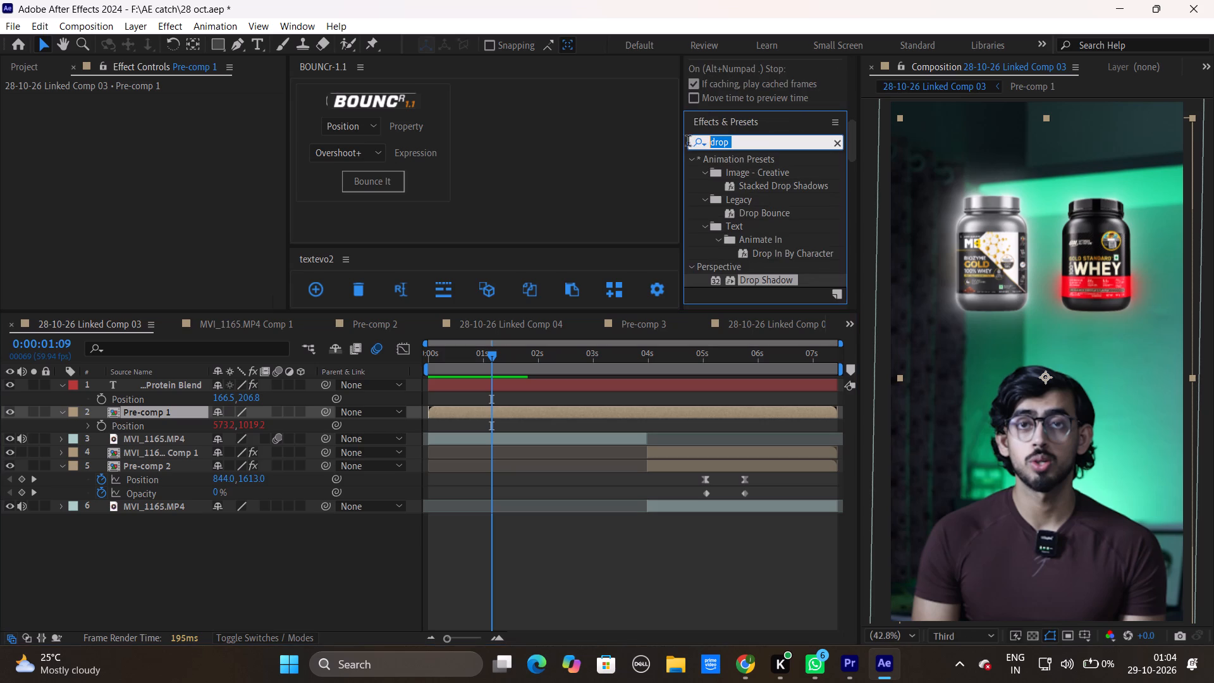
drag(688, 142, 687, 142)
key(BackSpace)
text(light s)
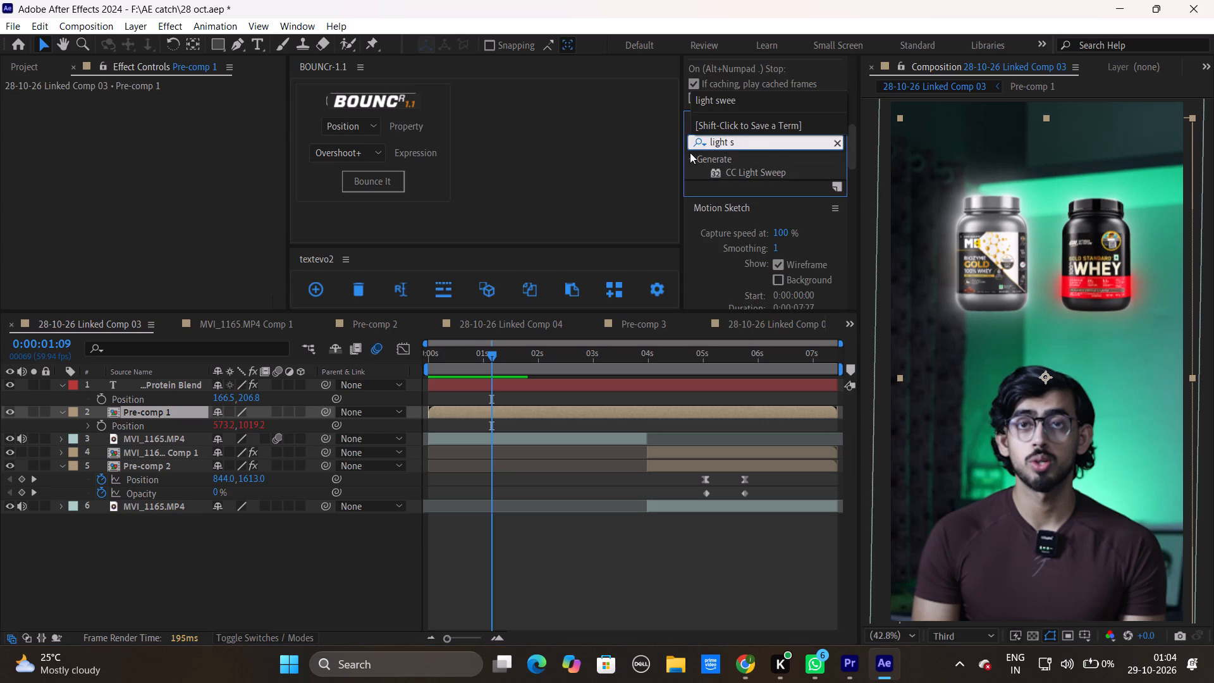
key(w)
drag(745, 174, 512, 411)
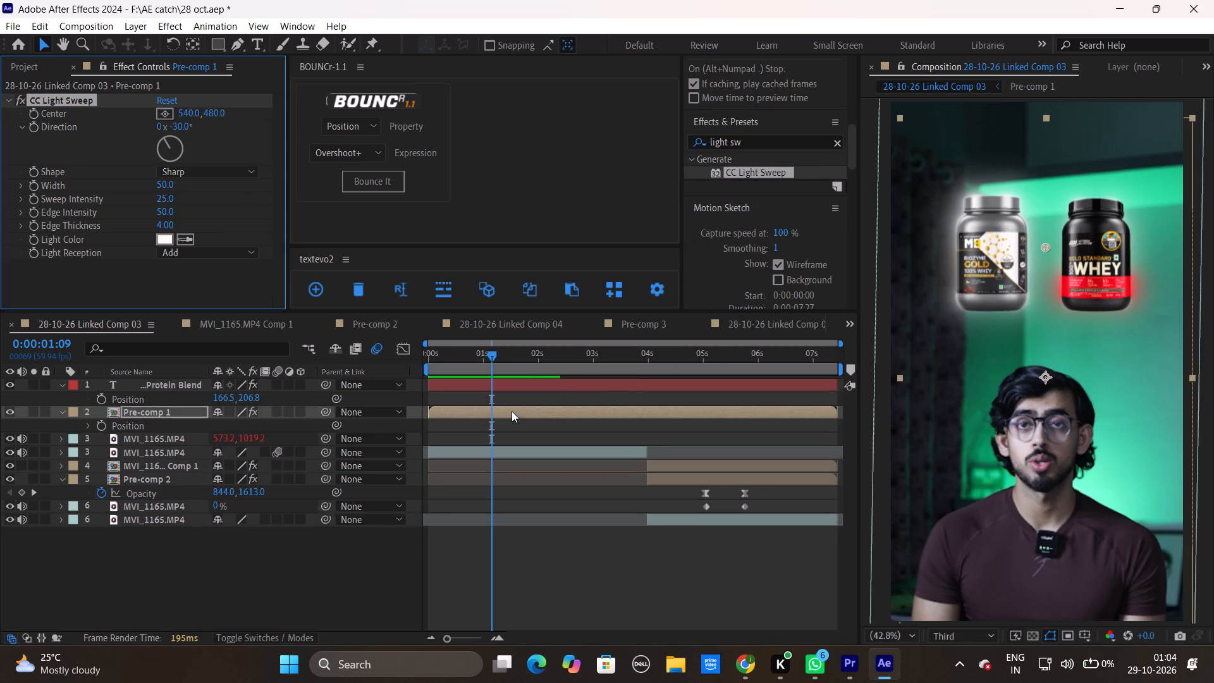
Move the CC Light Sweep center above the jars to about 465, 74.
drag(1046, 242, 1043, 162)
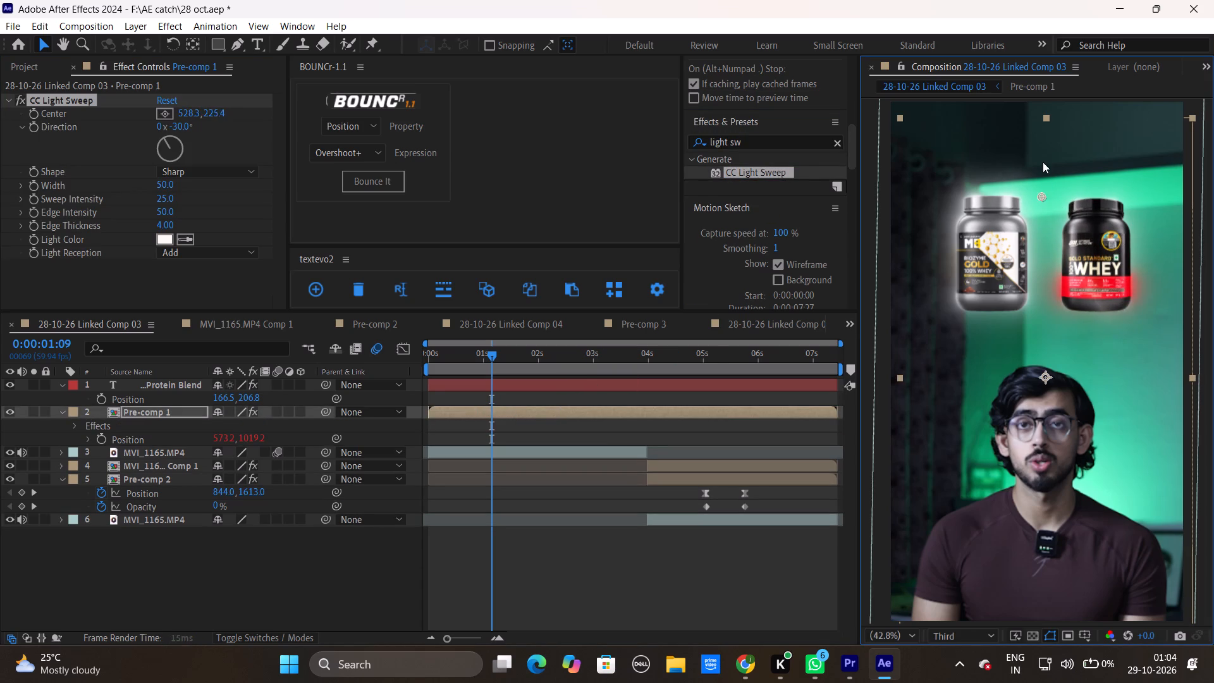
drag(1043, 162, 1026, 132)
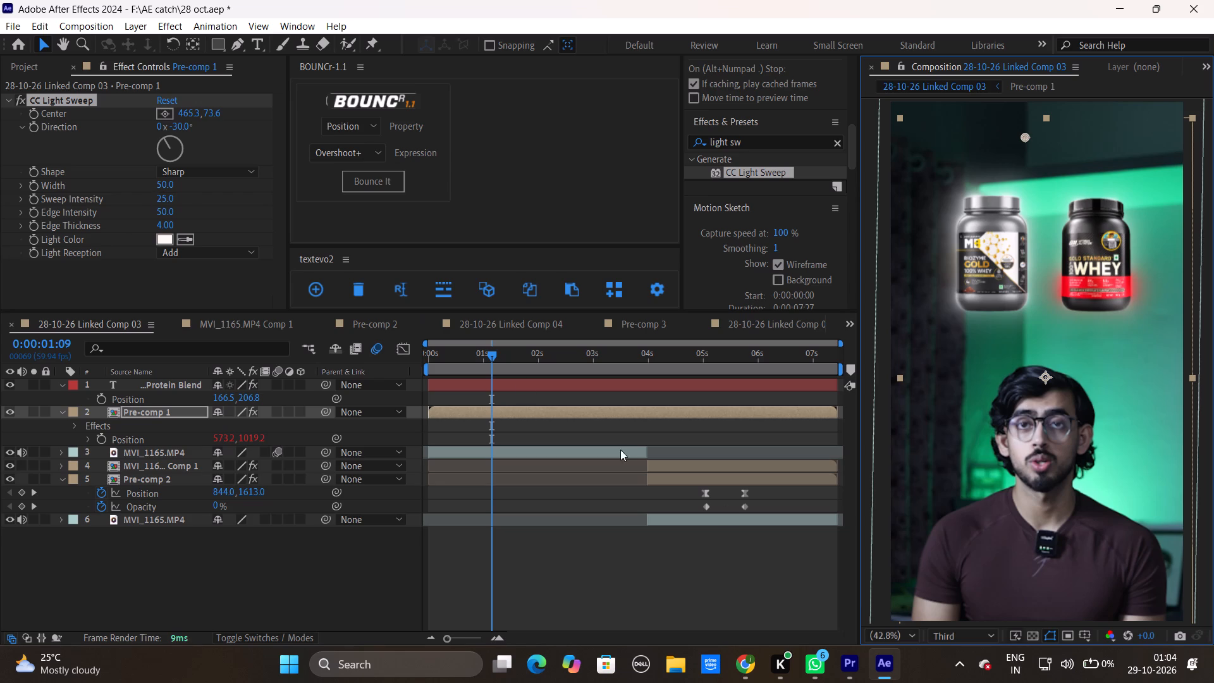
Set the composition preview resolution to Full.
click(983, 634)
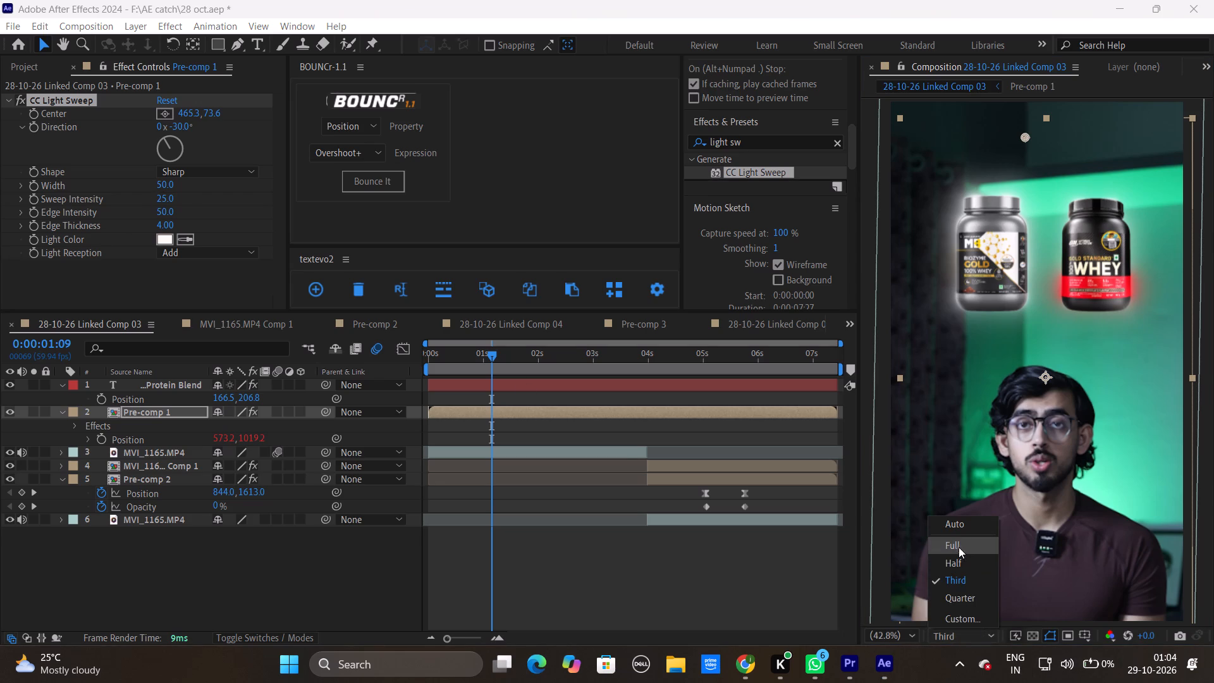
click(957, 537)
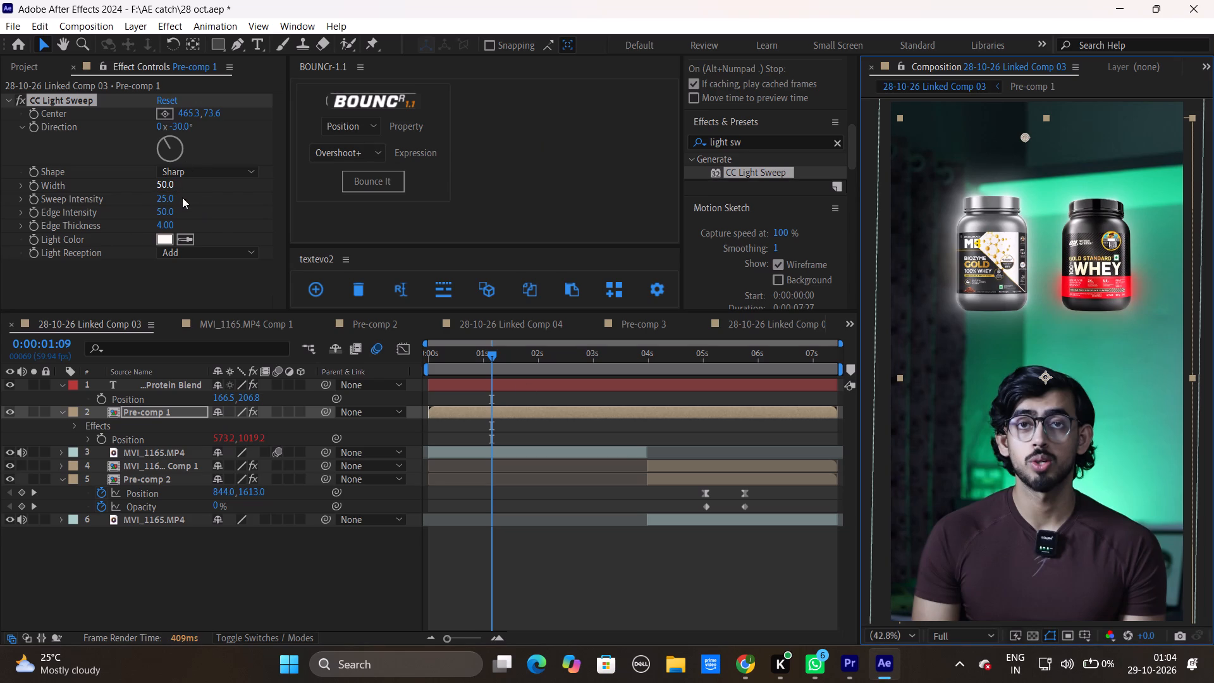
scroll(235, 236, up, 5)
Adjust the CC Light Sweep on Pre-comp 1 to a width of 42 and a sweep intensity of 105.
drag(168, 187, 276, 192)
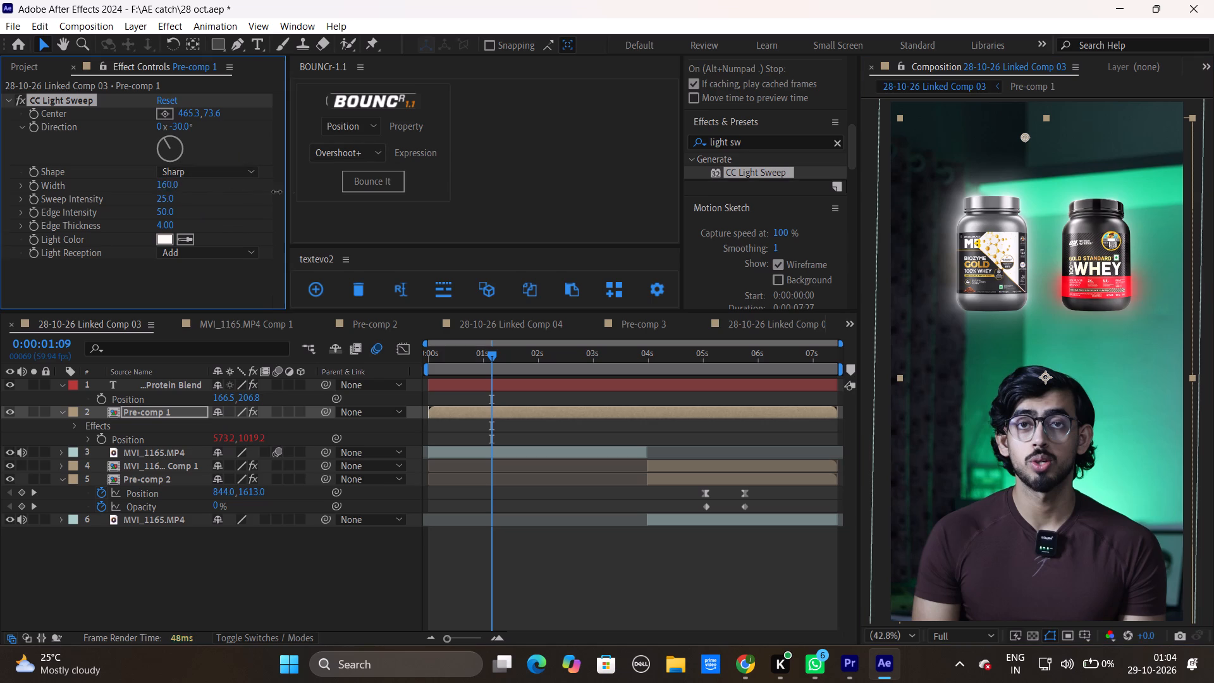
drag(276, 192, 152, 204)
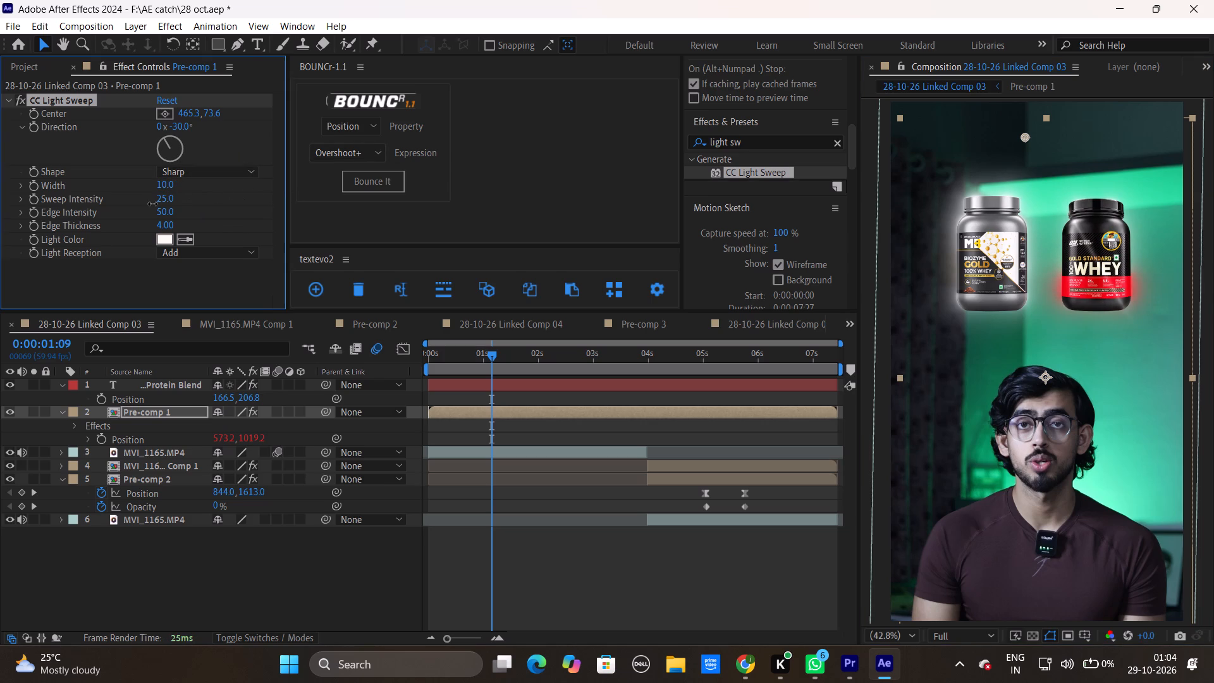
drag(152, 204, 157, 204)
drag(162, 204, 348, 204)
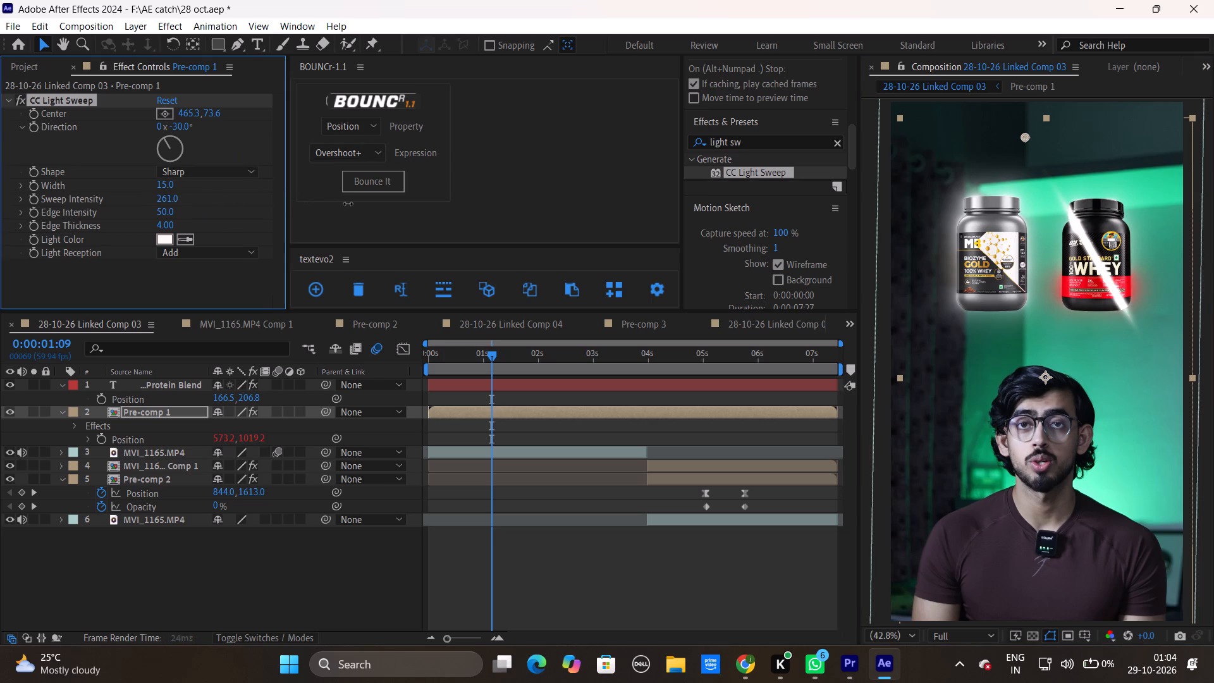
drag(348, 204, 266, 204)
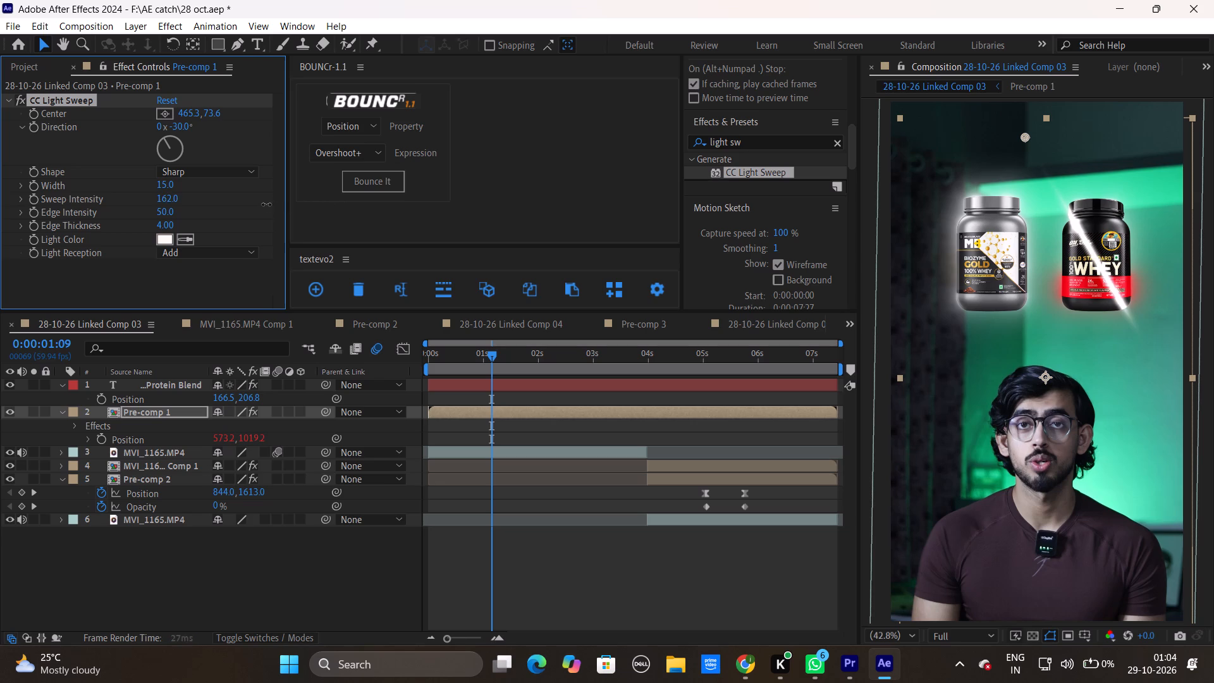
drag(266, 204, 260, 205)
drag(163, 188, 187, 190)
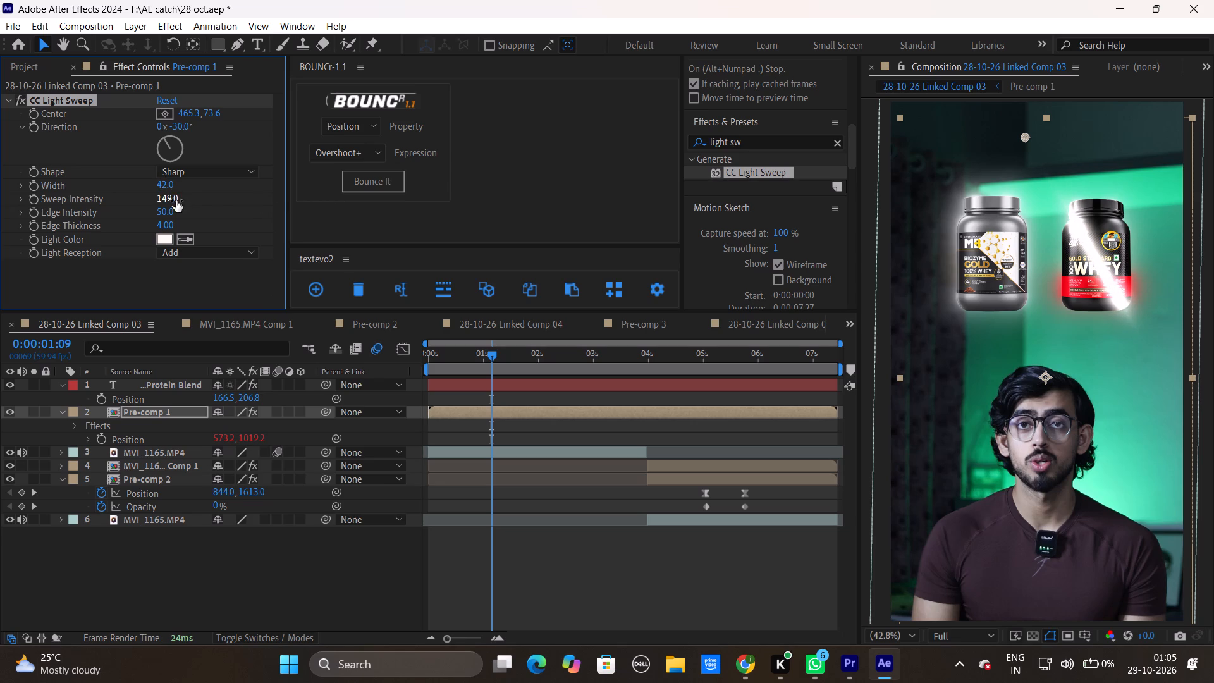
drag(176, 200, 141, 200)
Change the light sweep's shape to Smooth and reduce its edge thickness to 0.
click(190, 168)
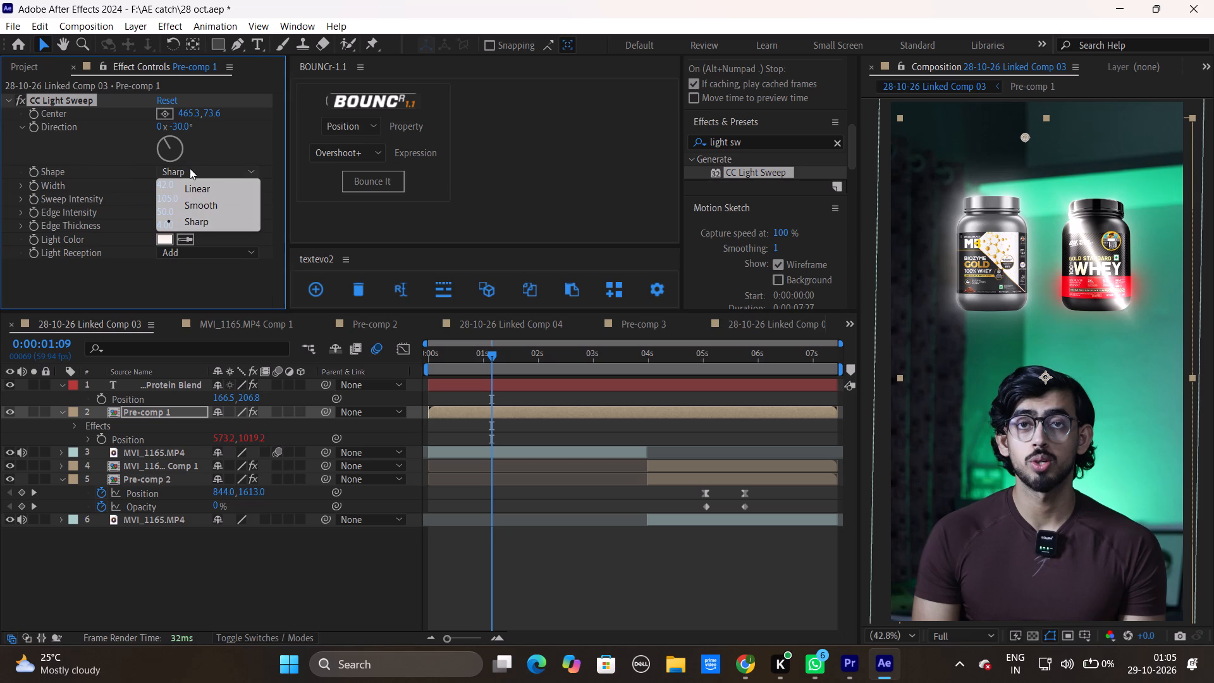
click(199, 206)
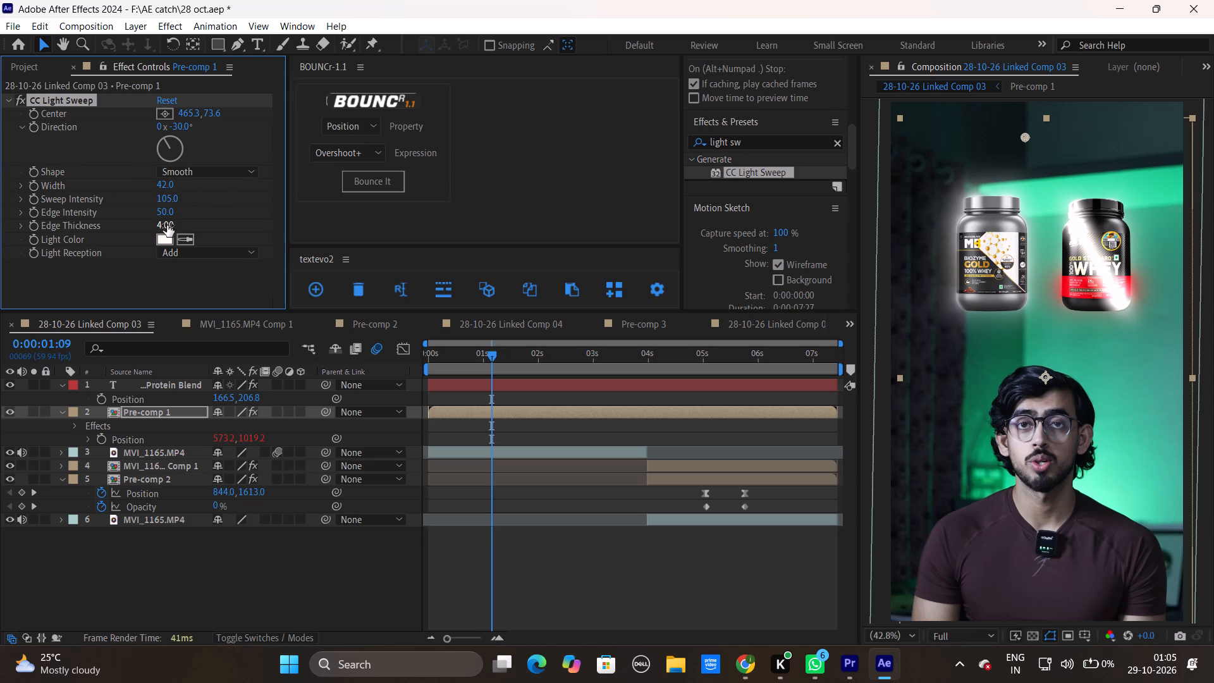
drag(168, 226, 71, 227)
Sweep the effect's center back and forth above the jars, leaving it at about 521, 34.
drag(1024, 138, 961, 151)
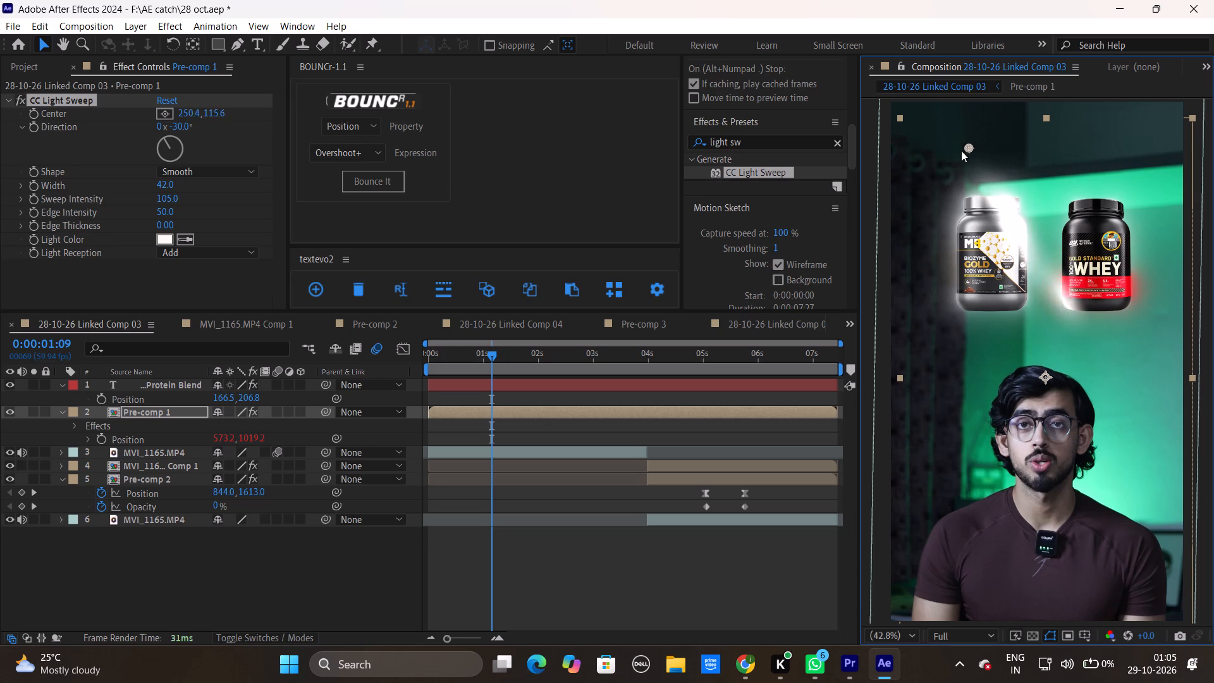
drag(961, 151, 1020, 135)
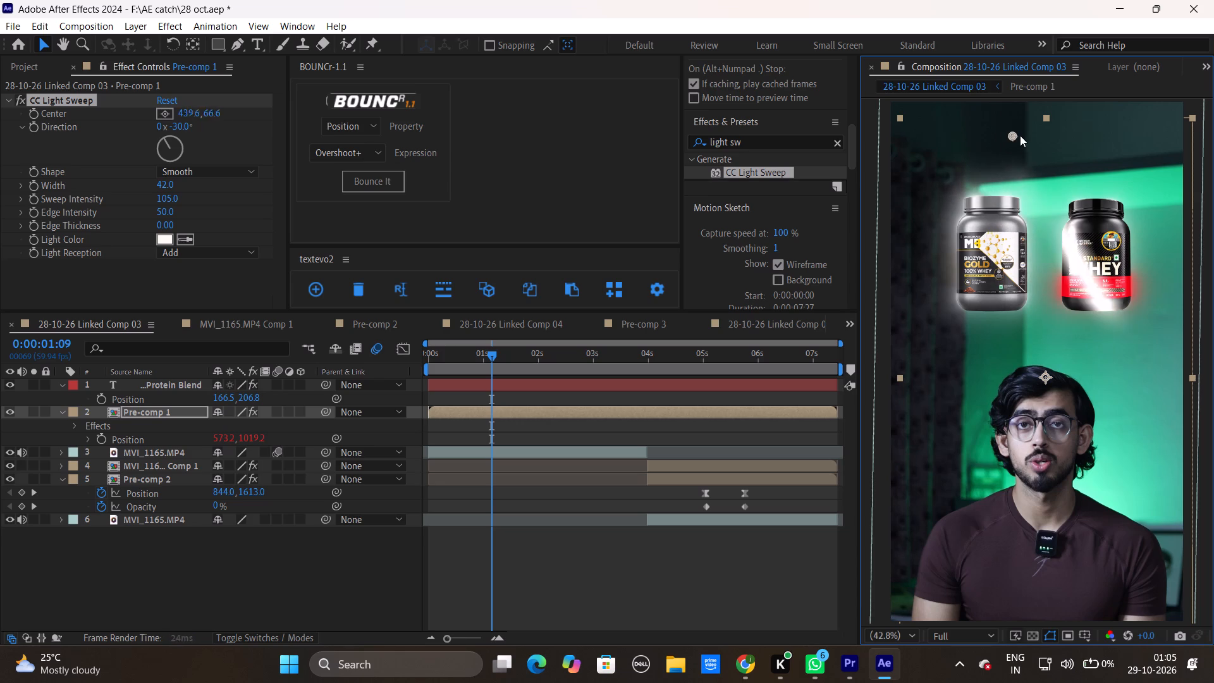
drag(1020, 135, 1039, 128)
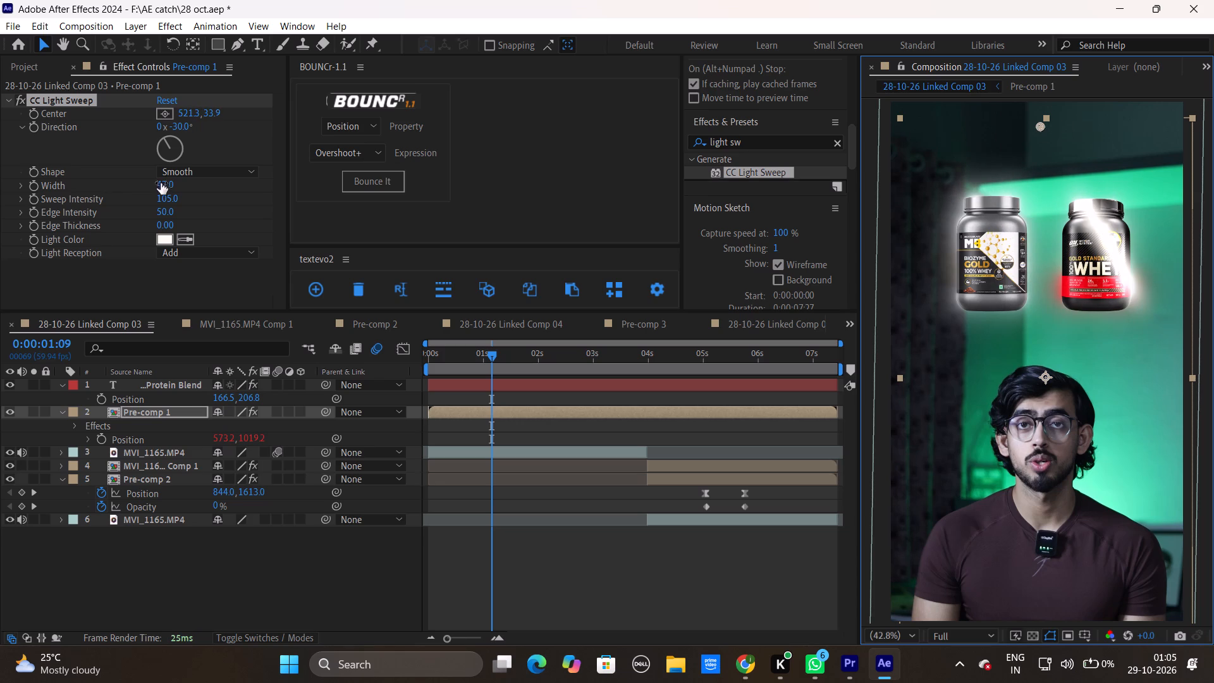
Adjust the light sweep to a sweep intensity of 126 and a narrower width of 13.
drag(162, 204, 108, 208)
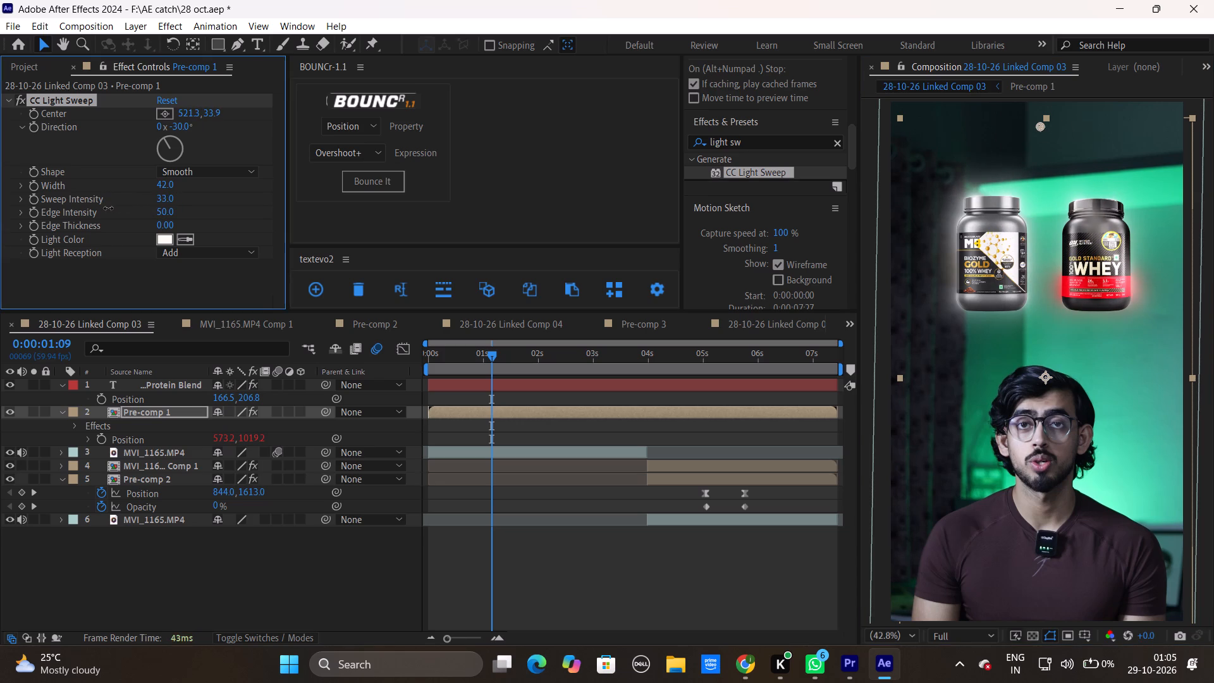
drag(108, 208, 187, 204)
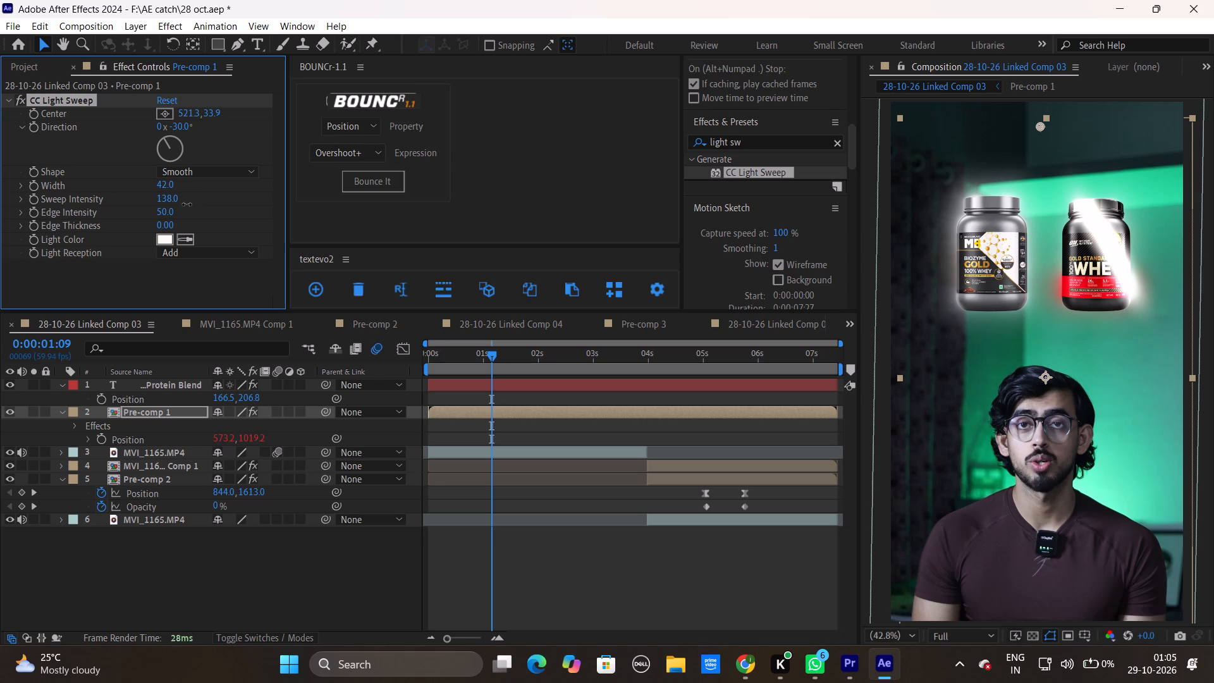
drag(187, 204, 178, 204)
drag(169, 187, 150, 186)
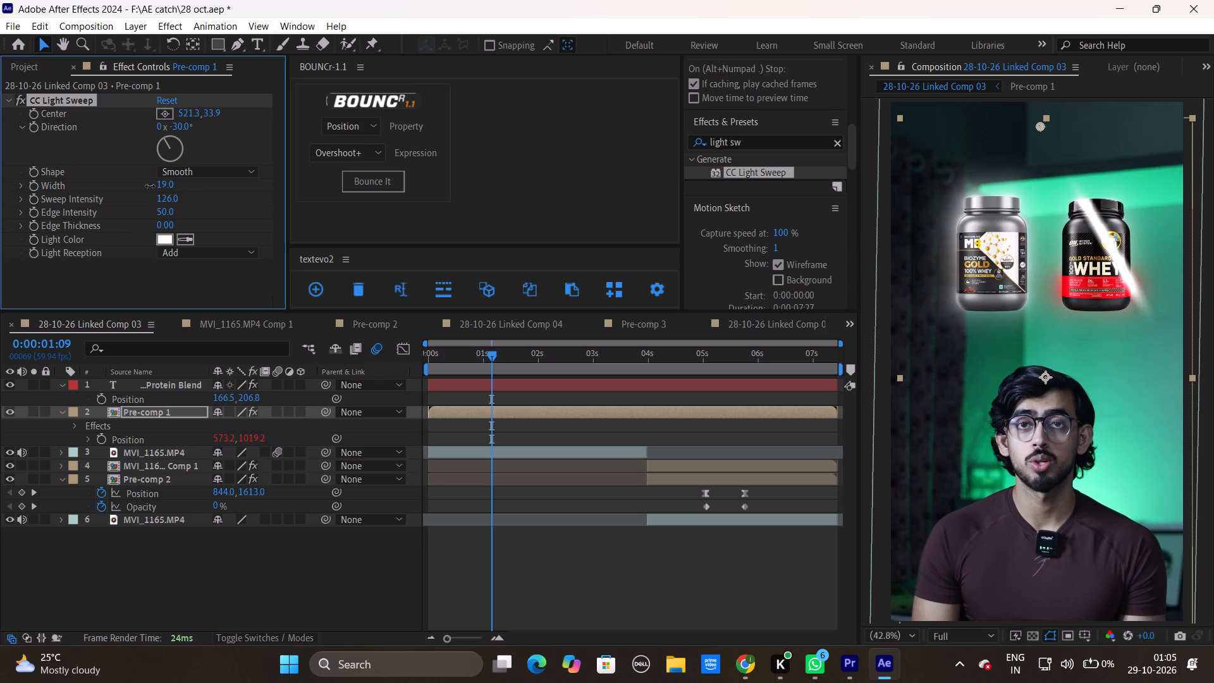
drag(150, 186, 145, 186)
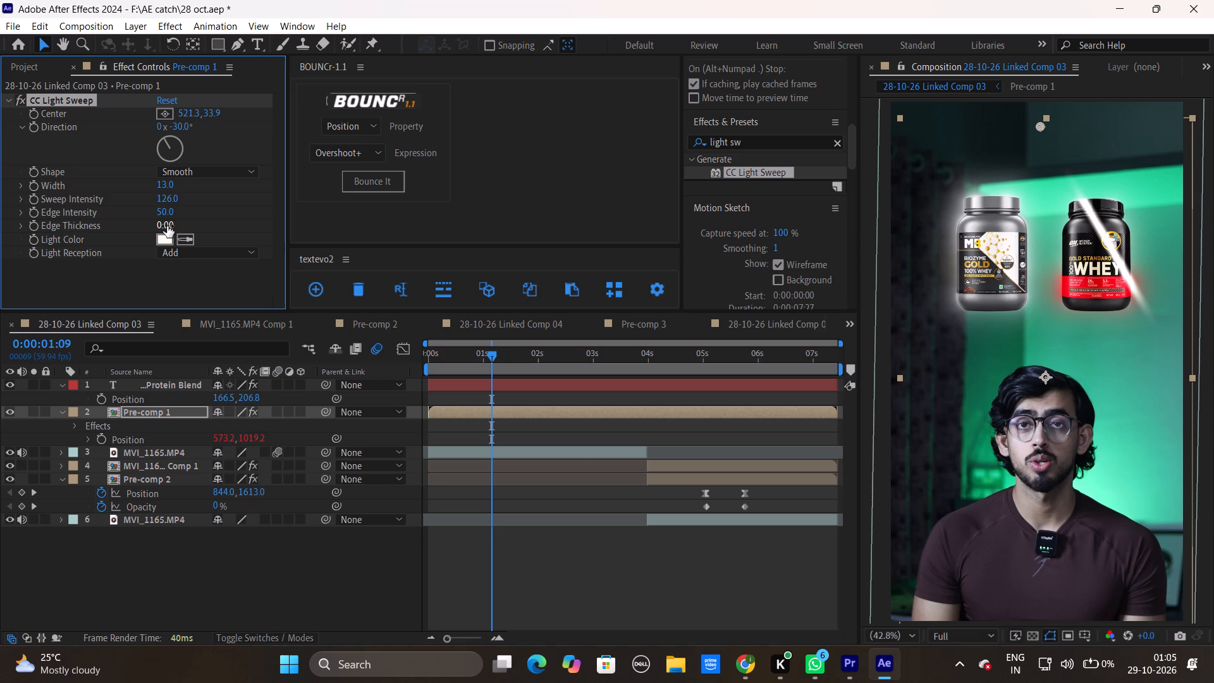
Raise the light sweep's edge thickness to 20, keeping Light Reception on Add.
drag(167, 226, 496, 203)
drag(496, 203, 568, 259)
drag(568, 259, 580, 259)
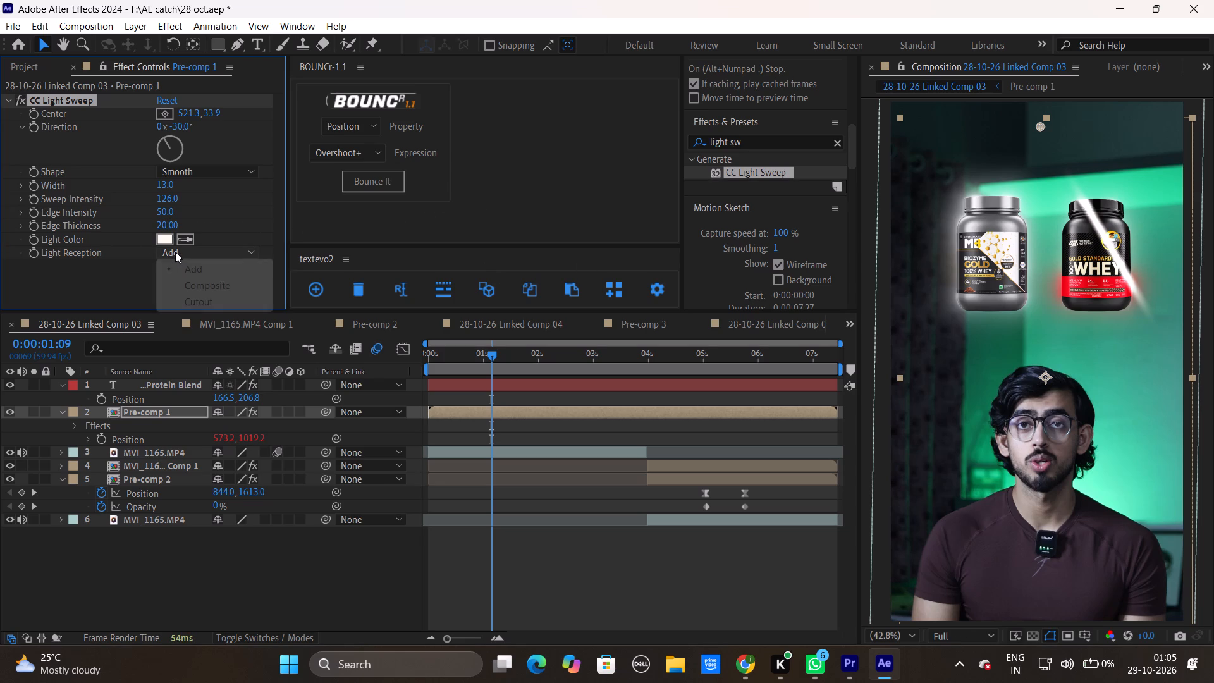
click(175, 252)
click(244, 196)
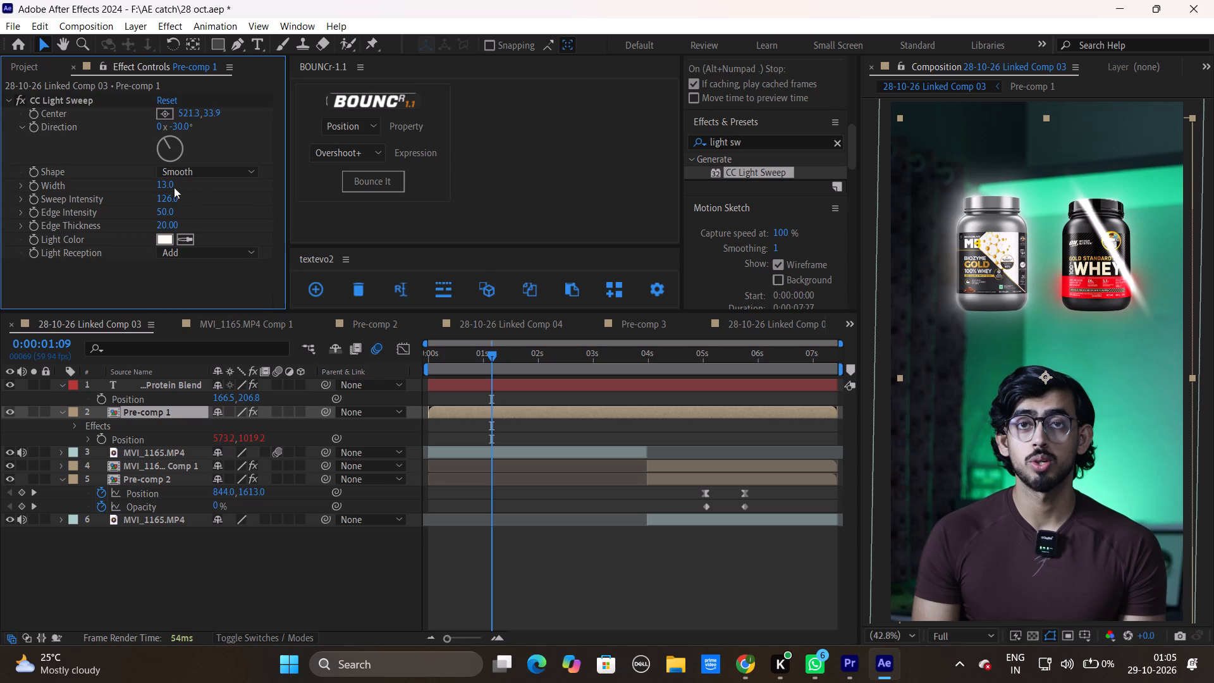
Fine-tune the light sweep to a width of 32 and a sweep intensity of 93.
drag(167, 187, 269, 188)
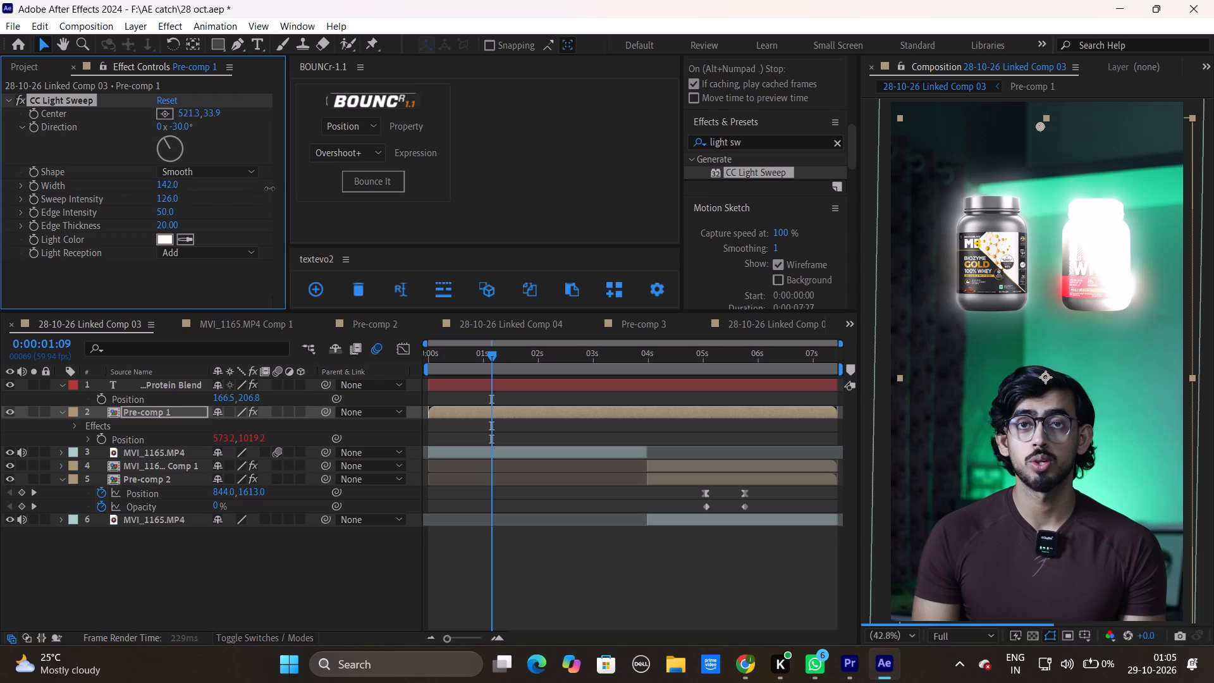
drag(269, 188, 211, 195)
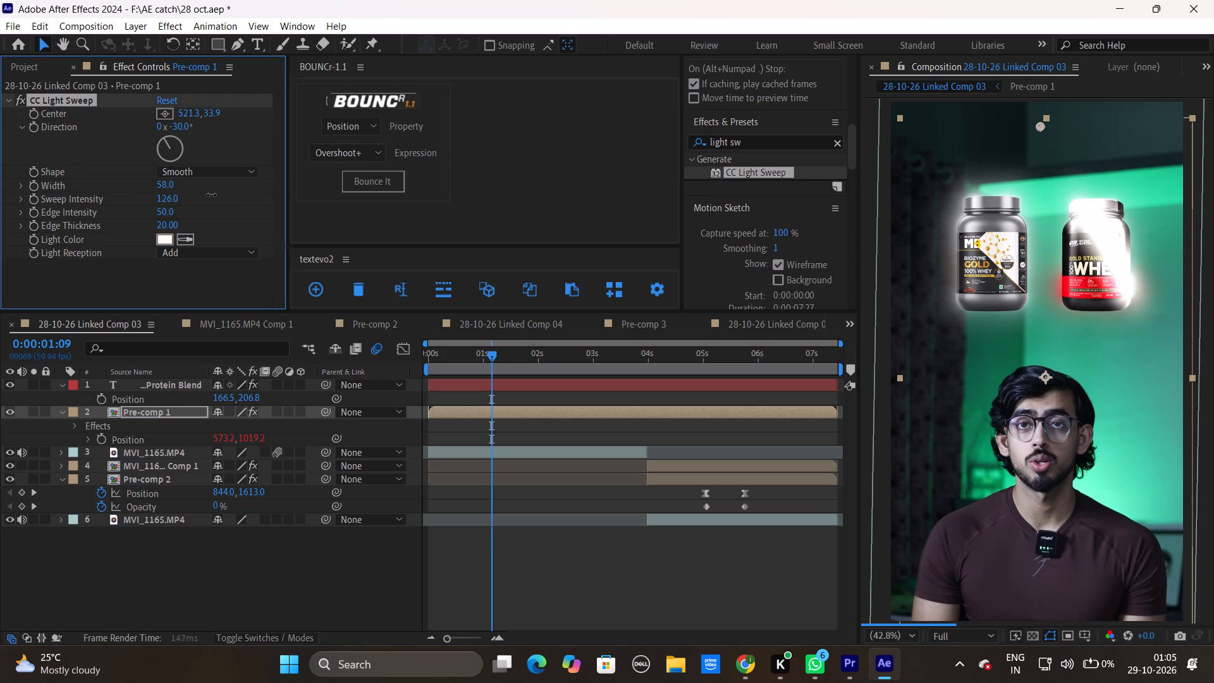
drag(211, 195, 195, 195)
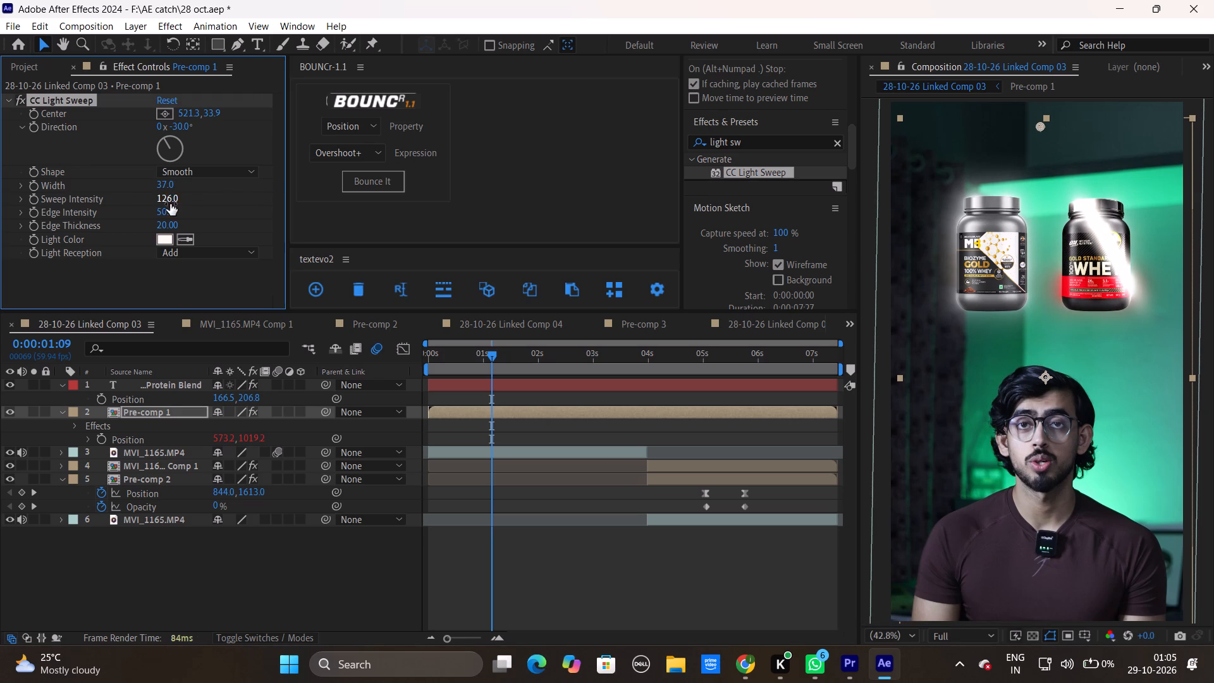
drag(169, 204, 152, 206)
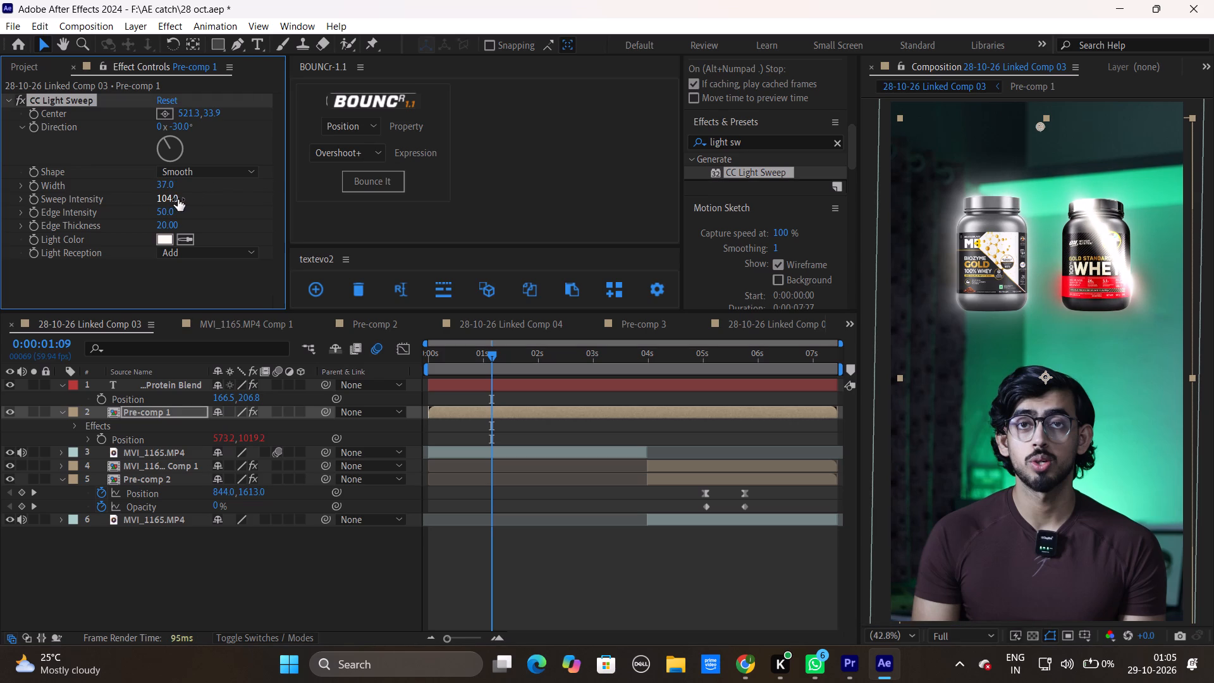
drag(178, 199, 153, 199)
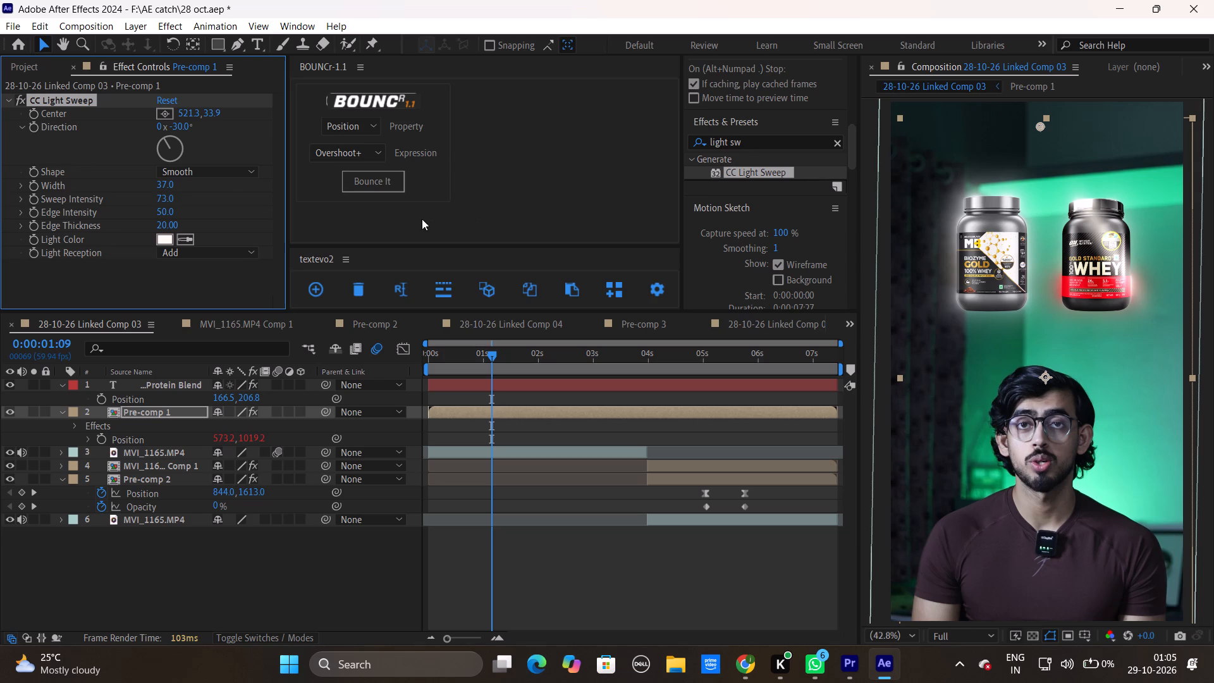
drag(168, 200, 176, 200)
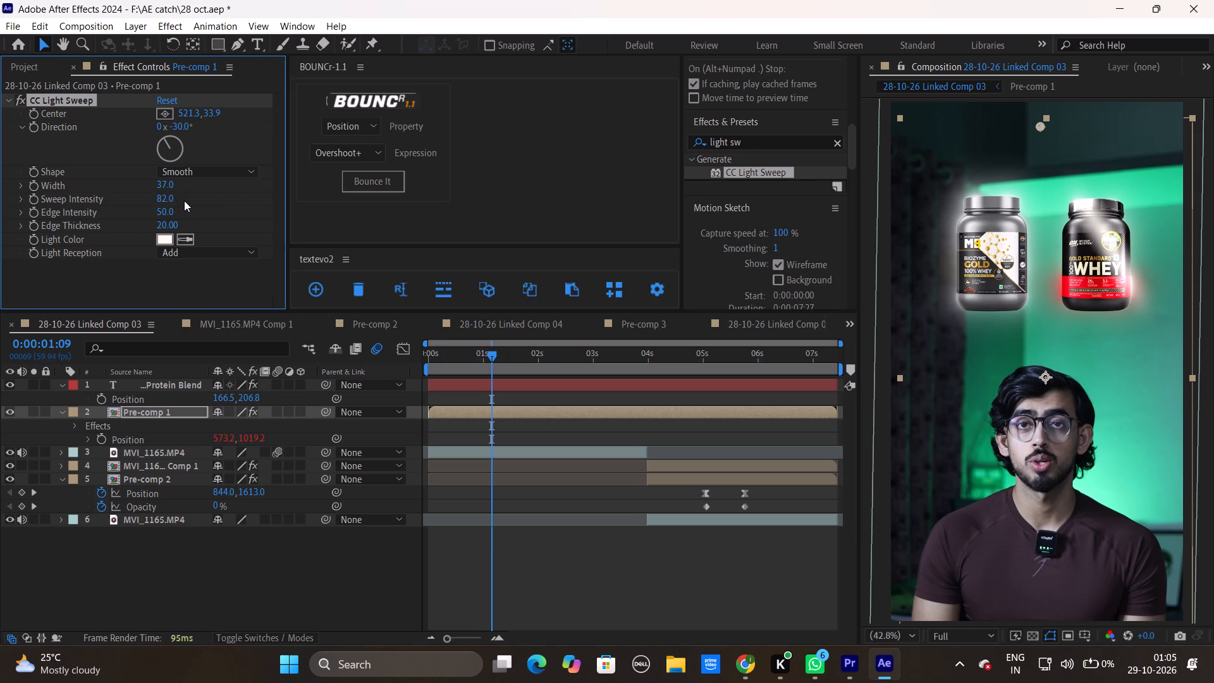
drag(159, 200, 180, 202)
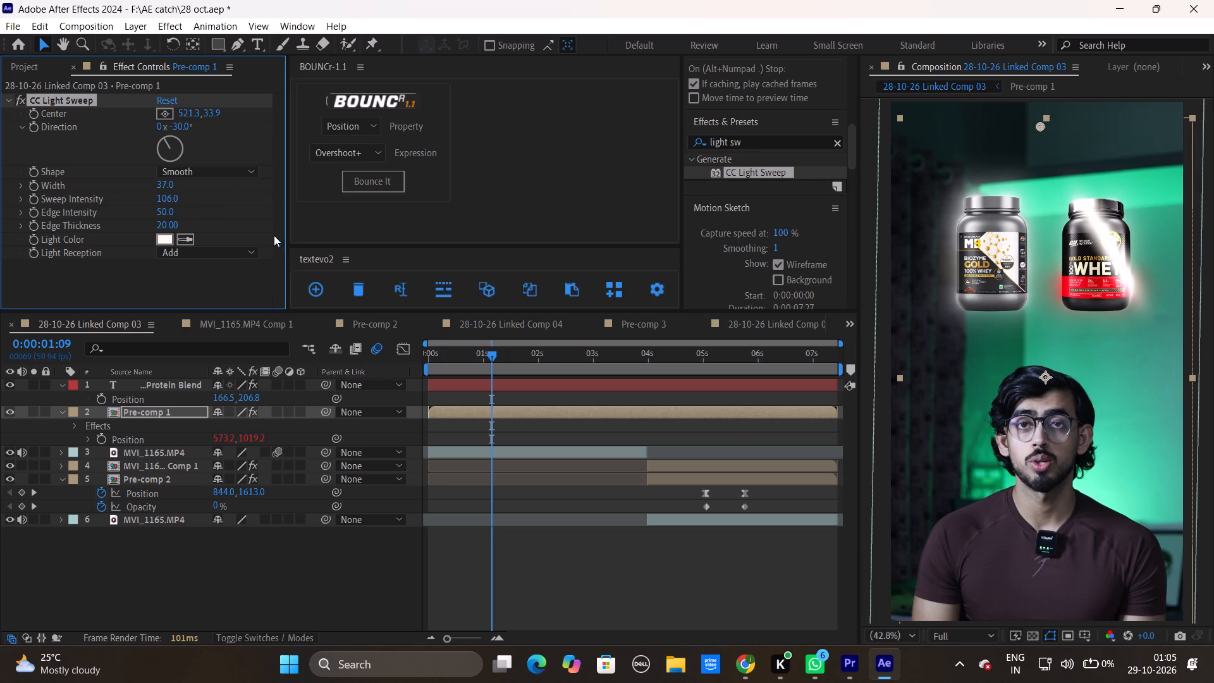
click(167, 188)
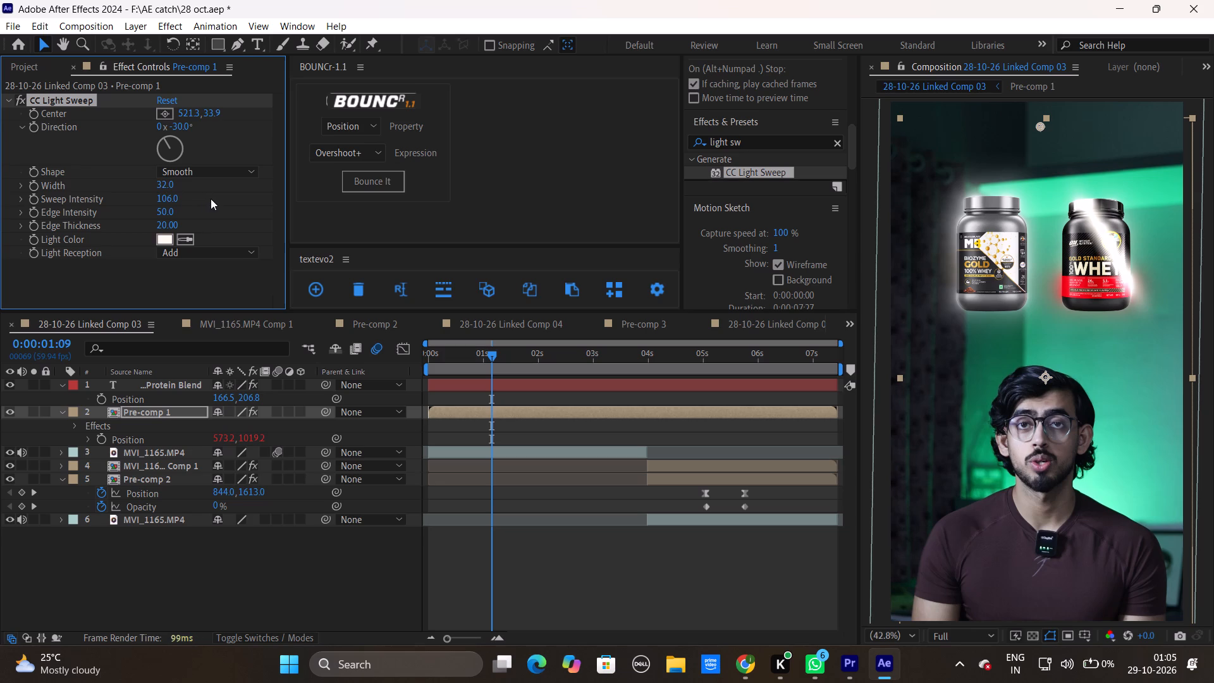
drag(167, 200, 159, 202)
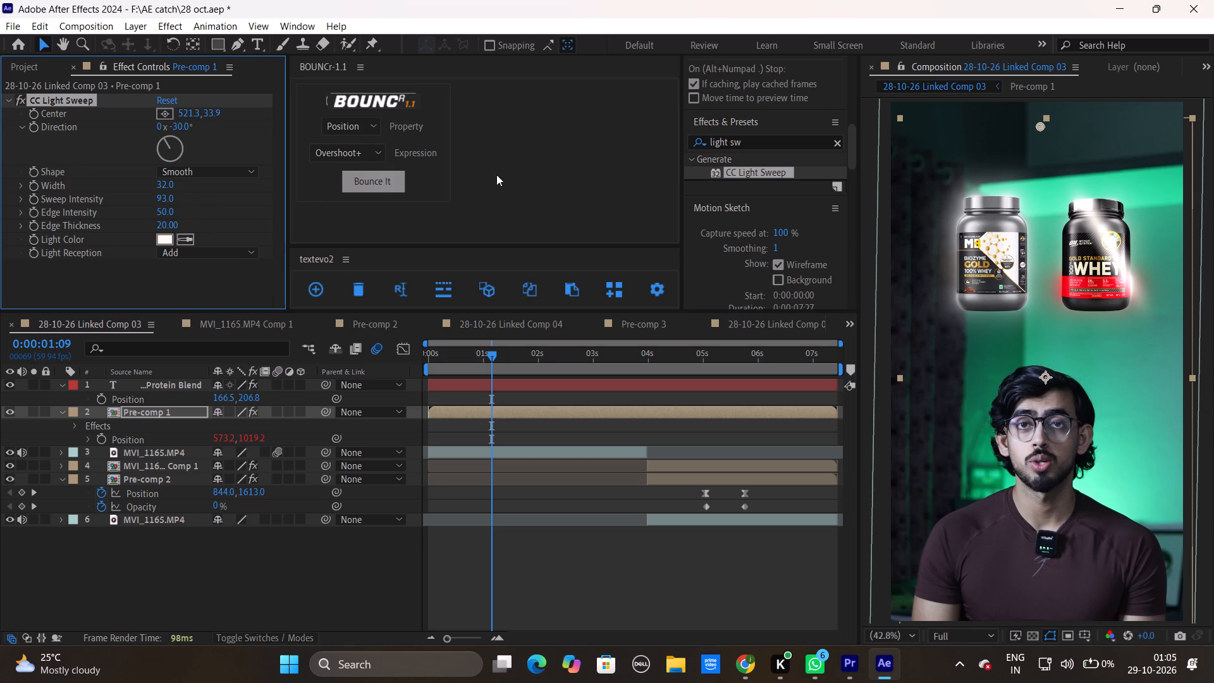
Move the light sweep's center beyond the frame's left edge to about -182, 307 and start keyframing Center at 0:00:01:09.
drag(1038, 123, 1000, 130)
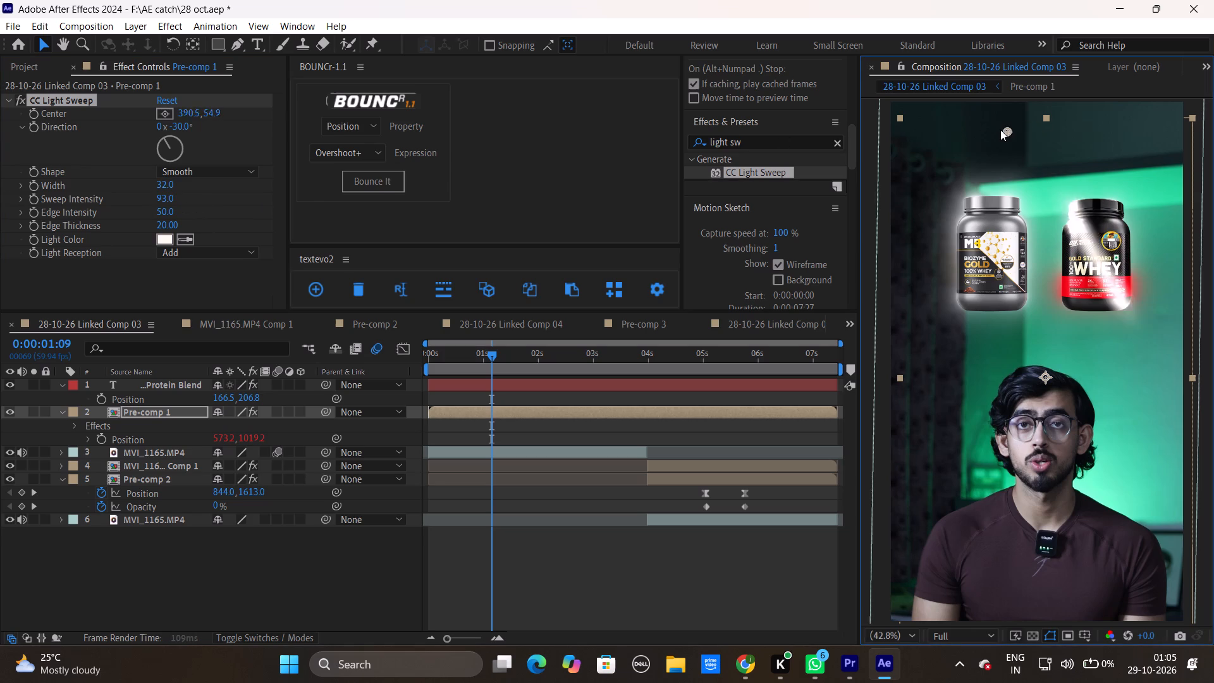
drag(1000, 130, 880, 172)
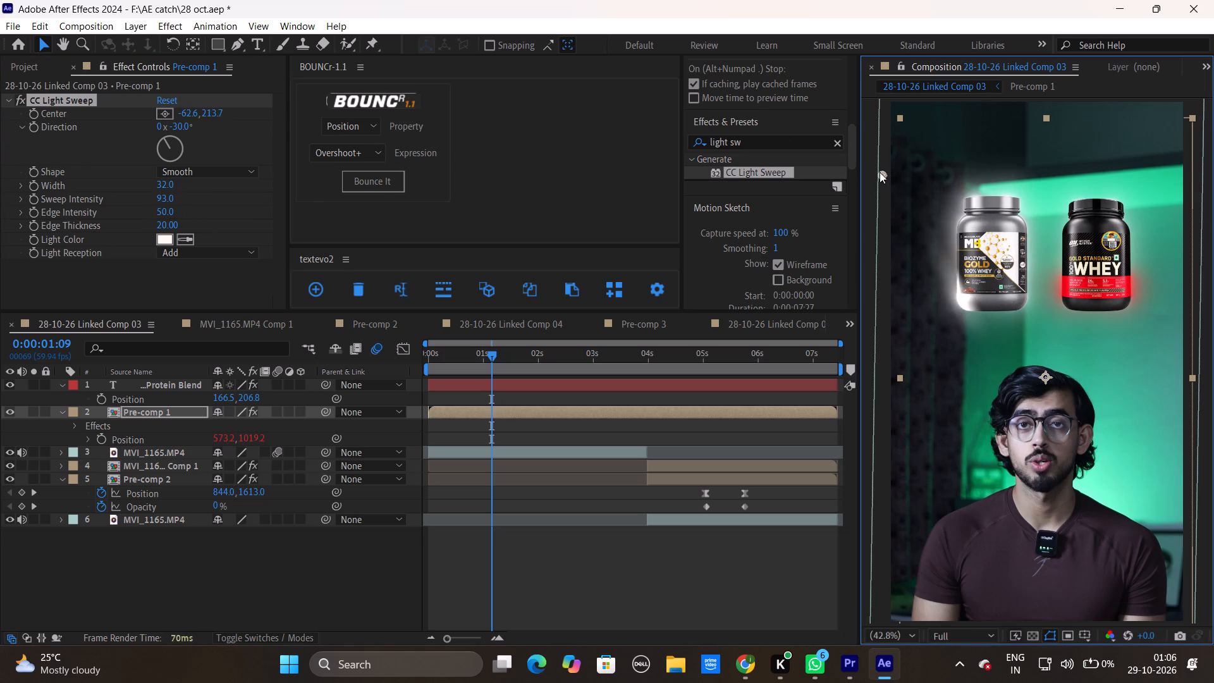
drag(880, 172, 864, 194)
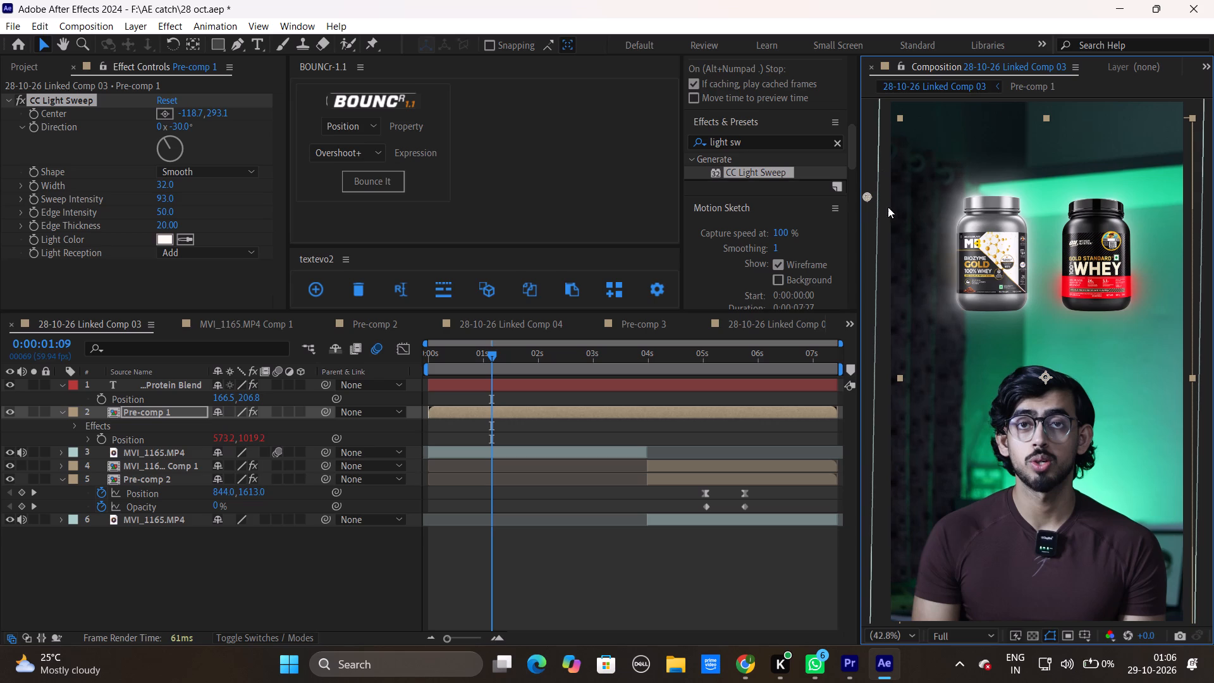
drag(868, 197, 855, 201)
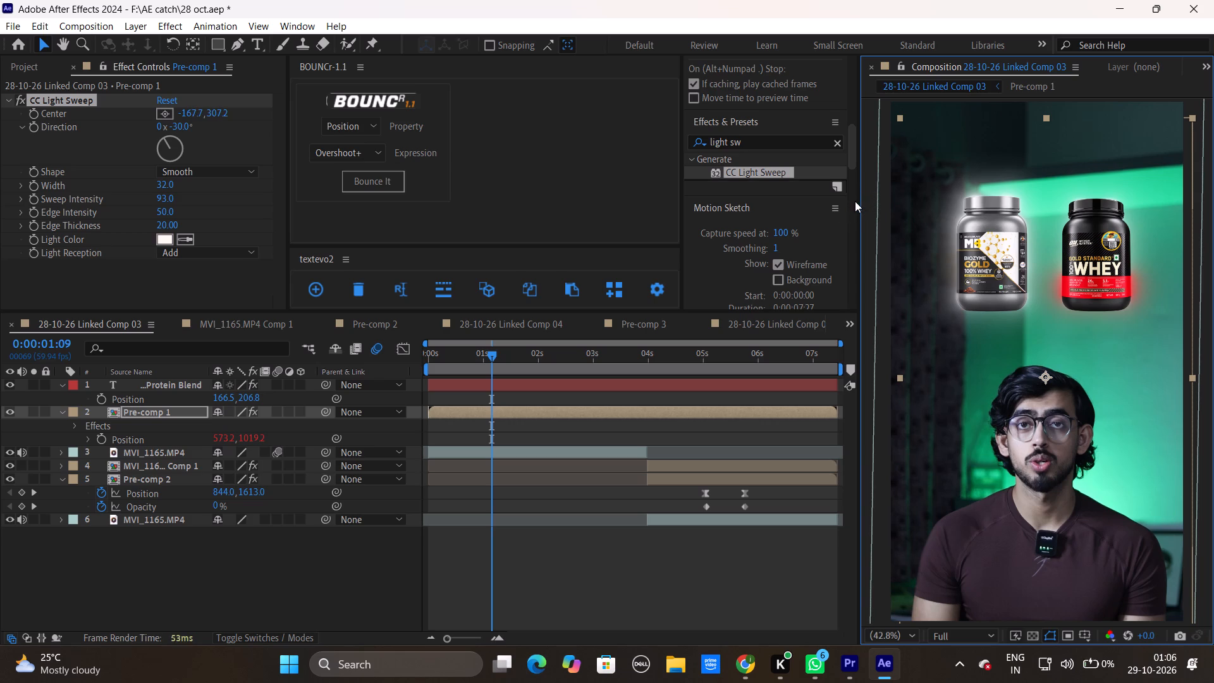
drag(855, 201, 851, 201)
click(35, 114)
At 0:00:02:44, keyframe the light sweep's Center past the second jar, above the title, at about 815, -55.
drag(493, 360, 536, 355)
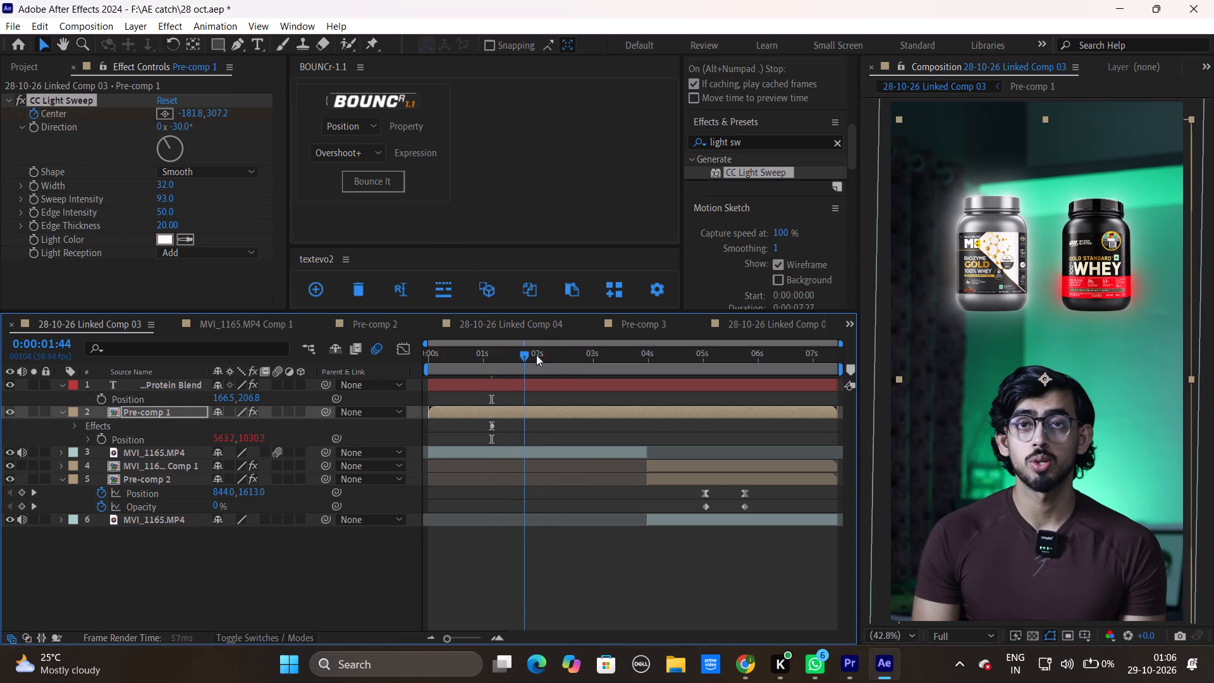
drag(536, 355, 580, 351)
drag(190, 116, 544, 125)
drag(956, 209, 927, 156)
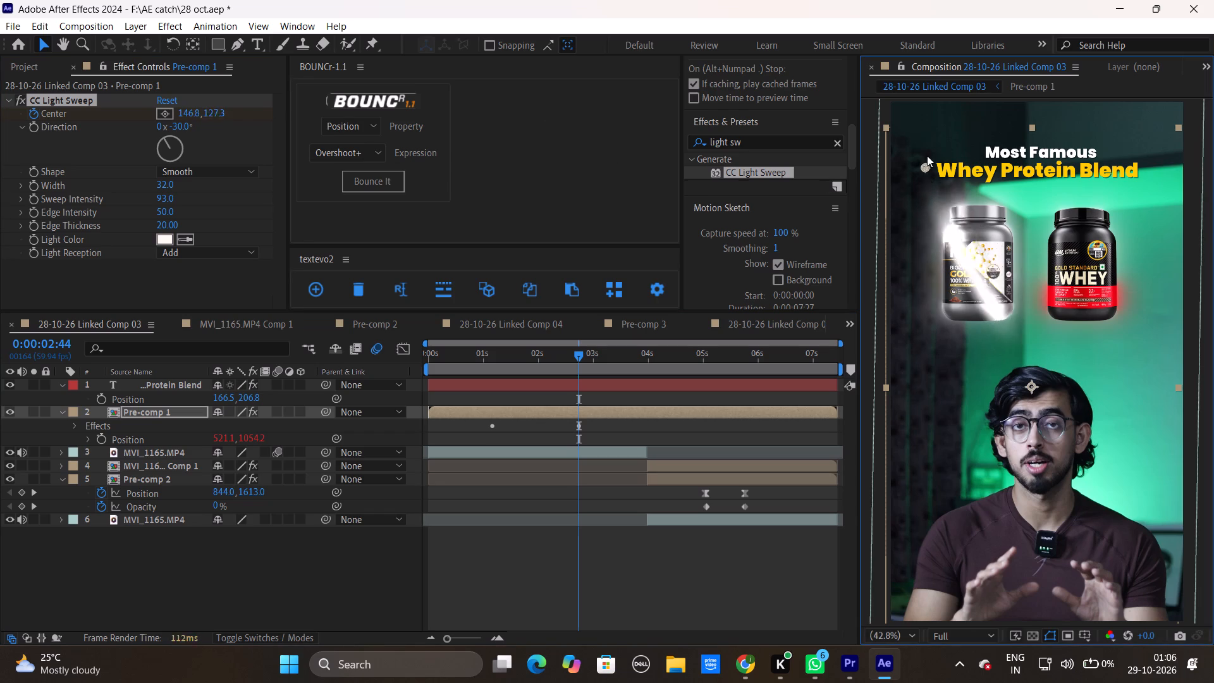
drag(927, 156, 1072, 92)
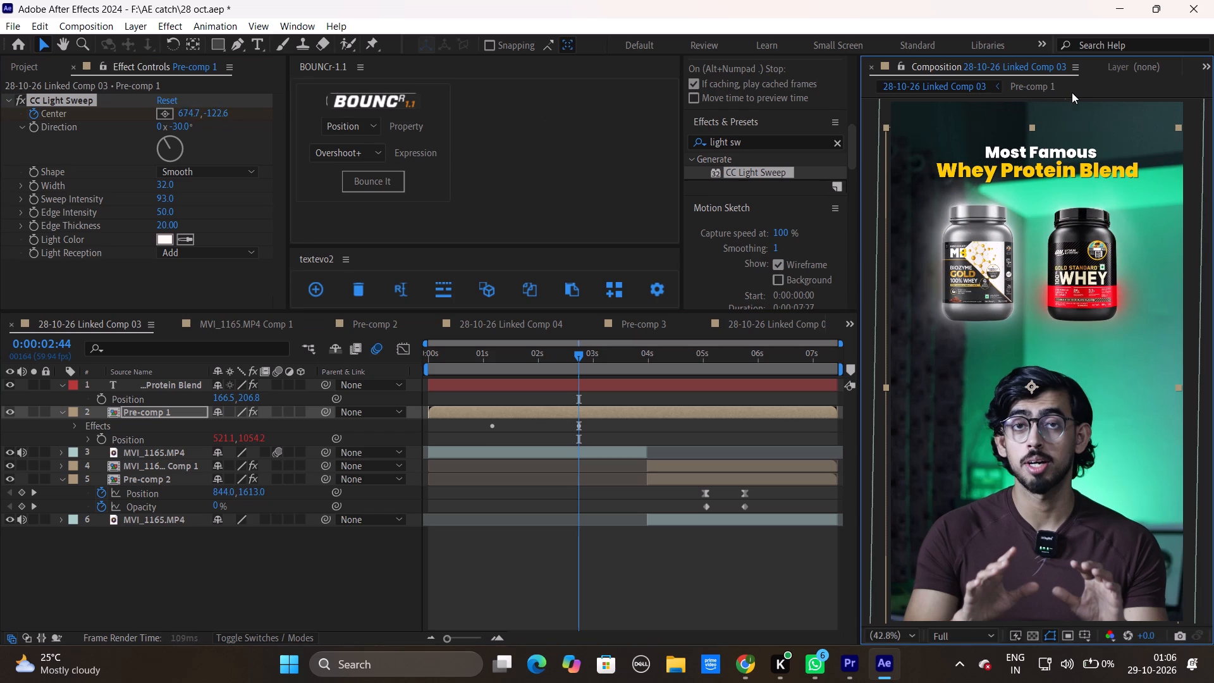
drag(1072, 92, 1108, 111)
Reveal Pre-comp 1's keyframes and apply Easy Ease to both light sweep Center keyframes.
click(548, 412)
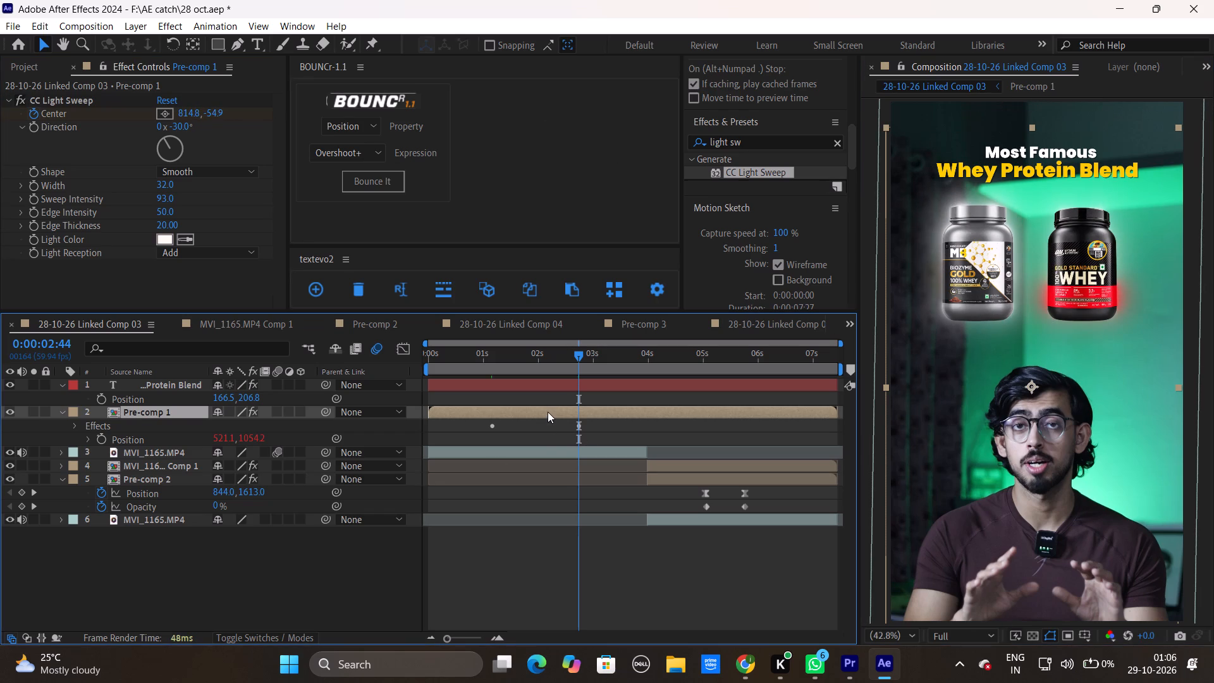
key(u)
drag(622, 441, 479, 443)
right_click(493, 435)
click(520, 423)
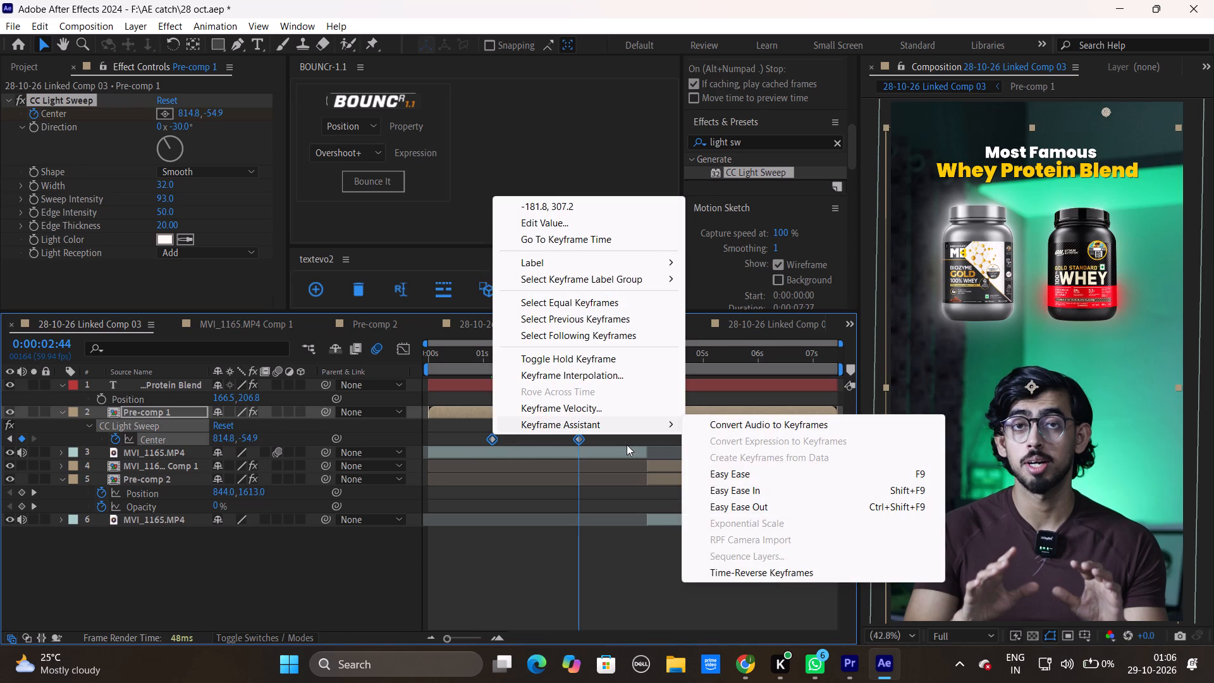
click(693, 467)
Reshape the Center speed graph by lengthening the final keyframe's incoming ease, so the sweep peaks early and slows gradually.
click(405, 348)
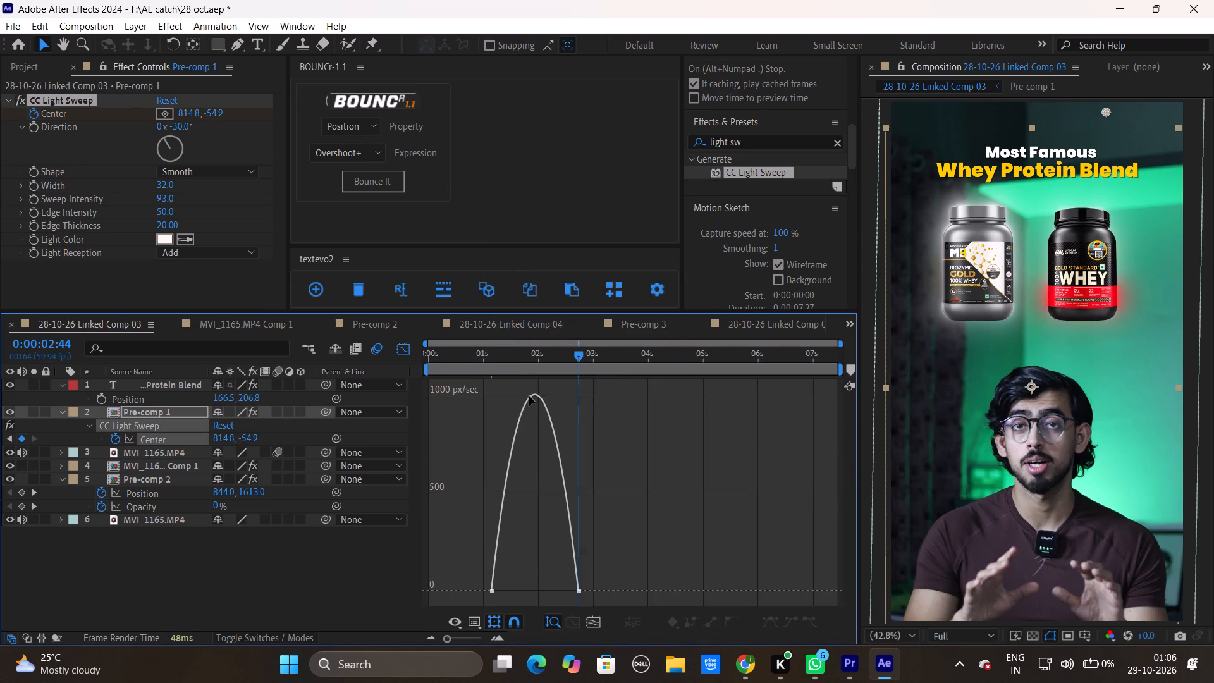
drag(649, 493, 375, 623)
drag(563, 582, 548, 584)
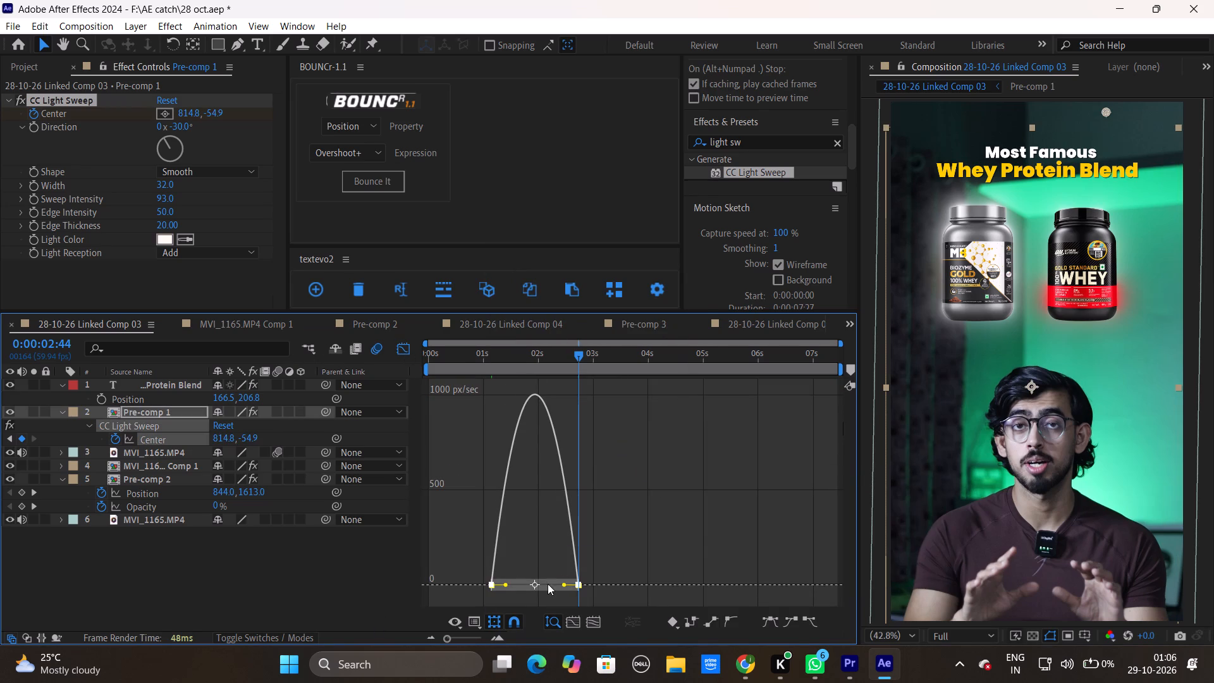
drag(548, 584, 530, 584)
click(407, 350)
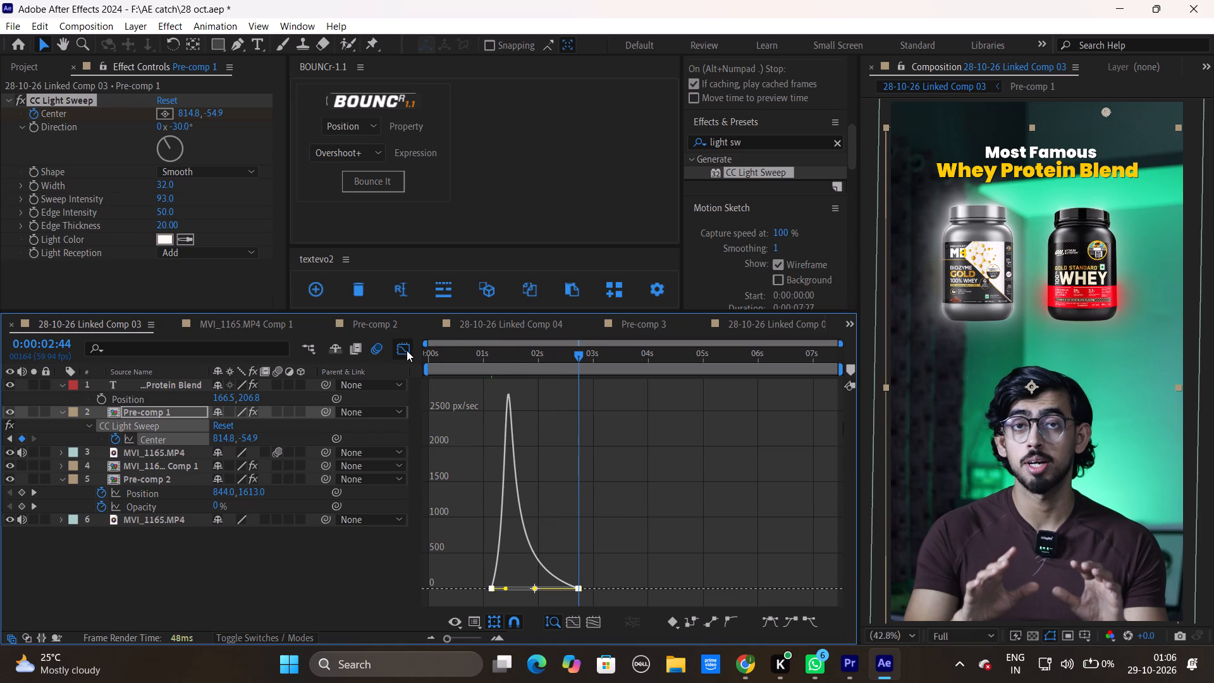
click(547, 562)
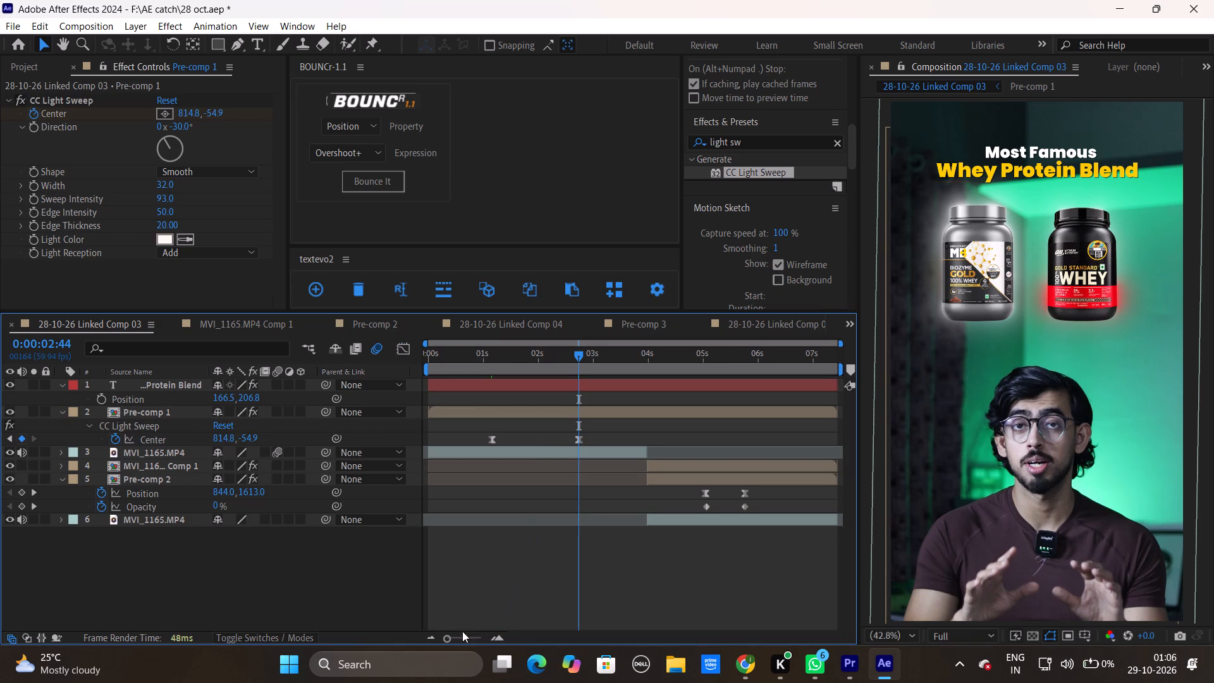
Move the final Center keyframe earlier, to just past the 2-second mark, and preview the light sweep from the composition's start.
drag(447, 636, 422, 637)
drag(579, 440, 561, 441)
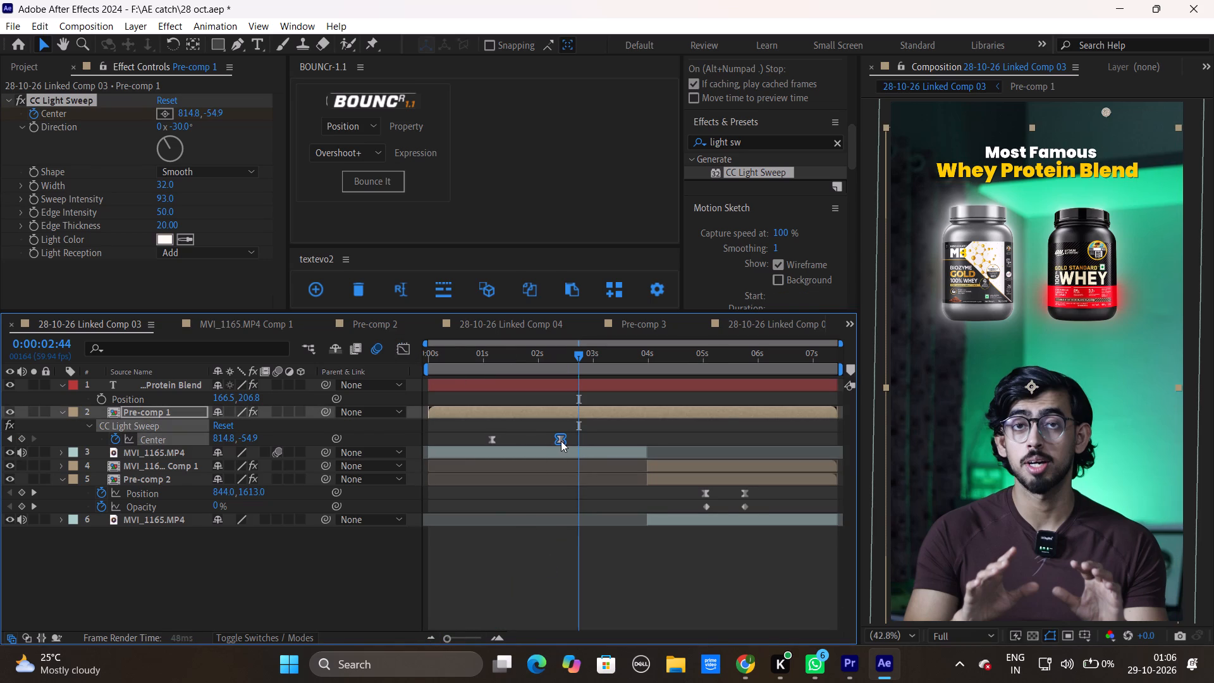
drag(561, 441, 554, 441)
drag(576, 346, 431, 355)
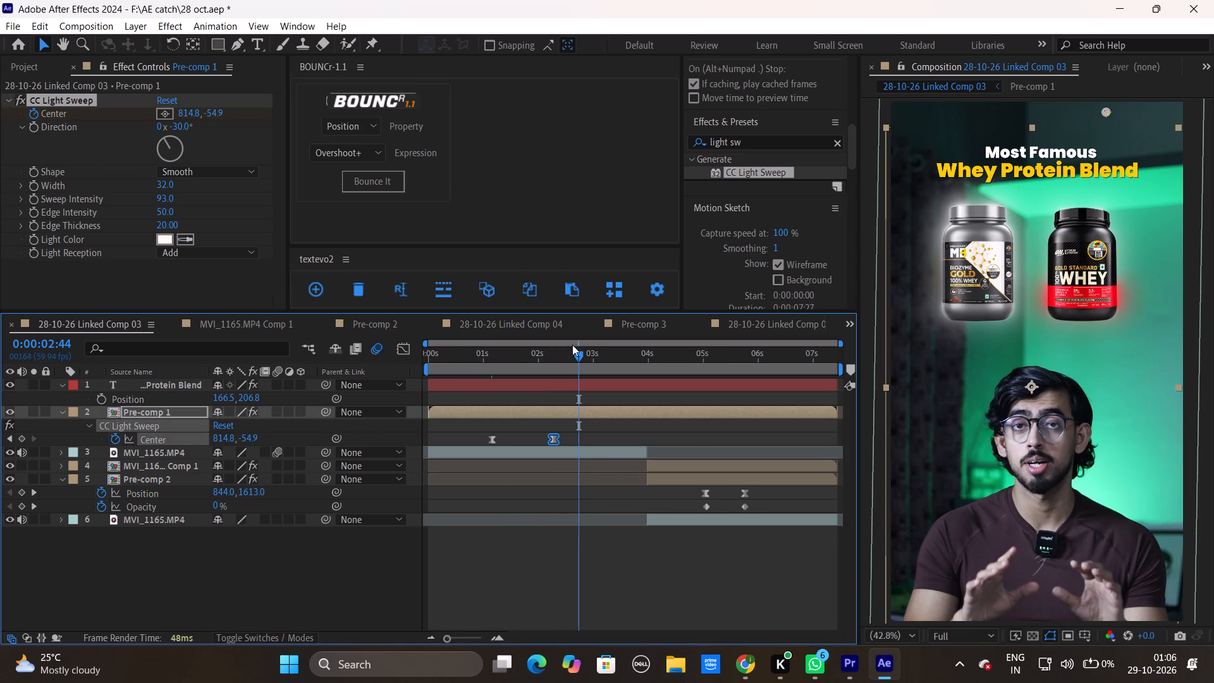
drag(568, 347, 264, 359)
key(space)
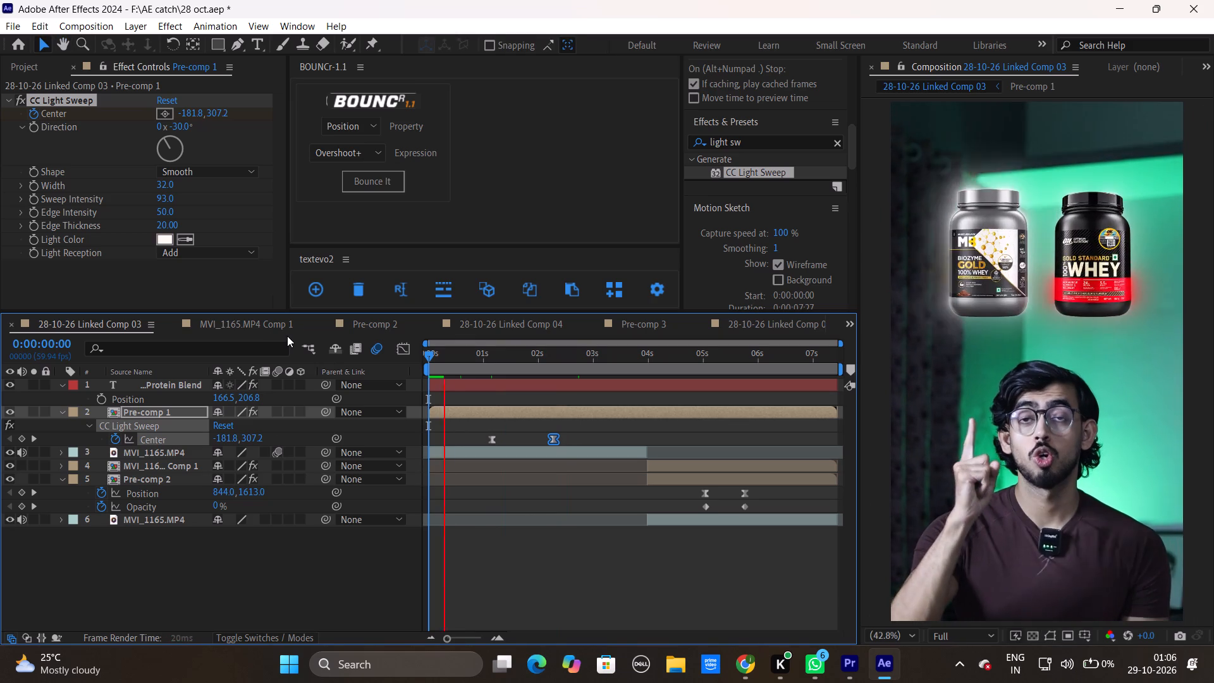
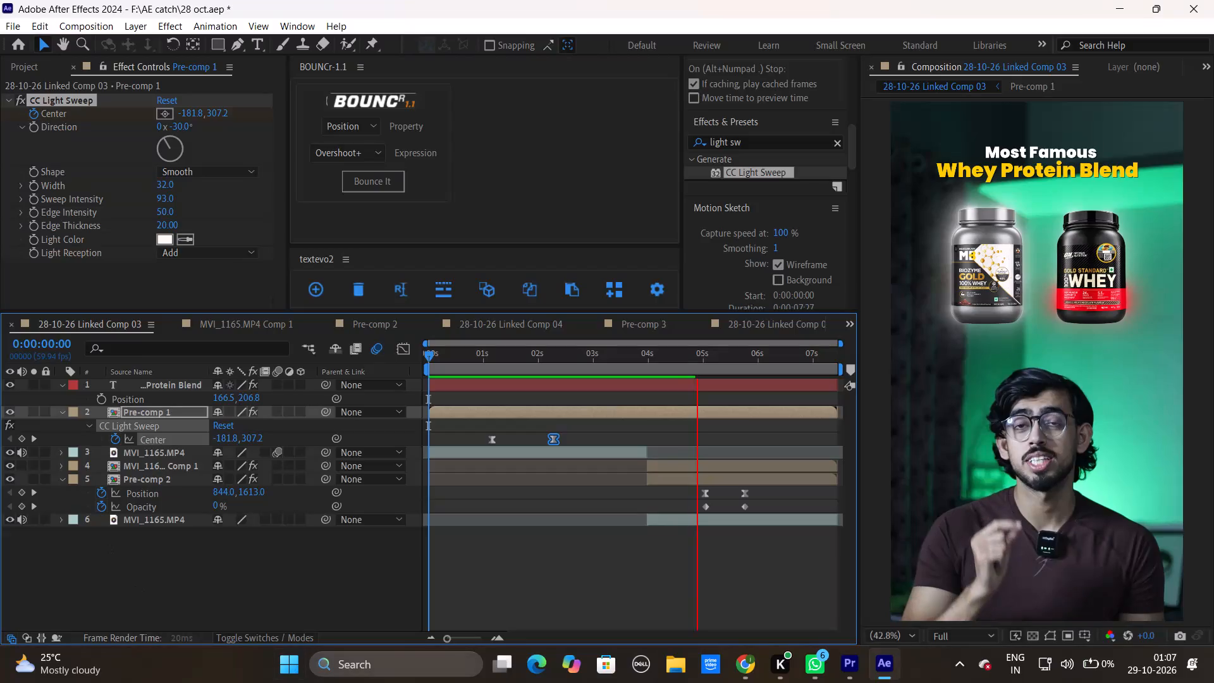
Replay the opening of Linked Comp 03 from 0:00:00:00 to check the timing of the light sweep across the jars.
key(space)
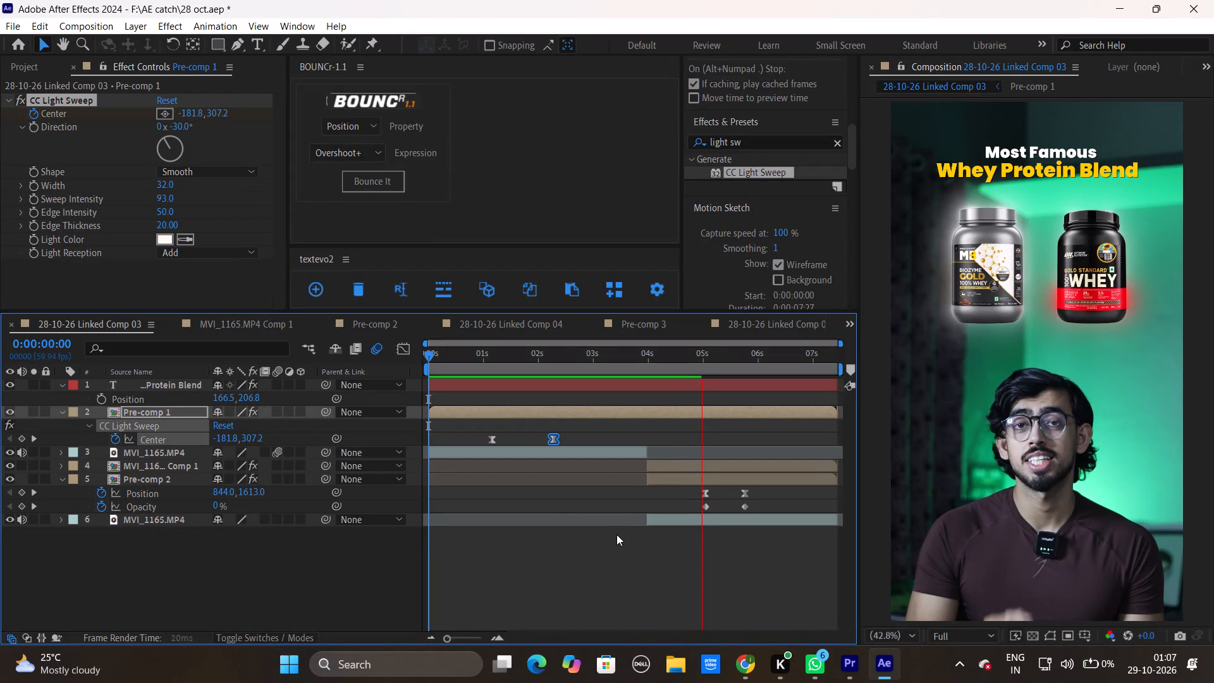
drag(697, 357, 497, 376)
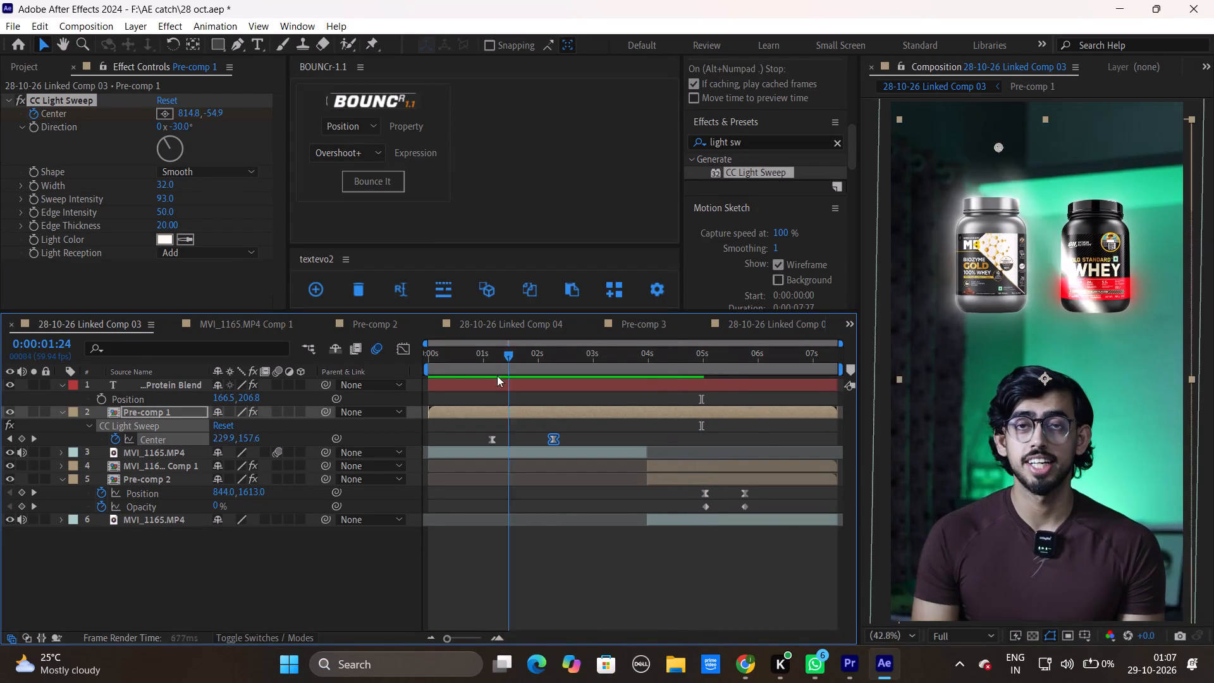
drag(497, 376, 290, 398)
key(space)
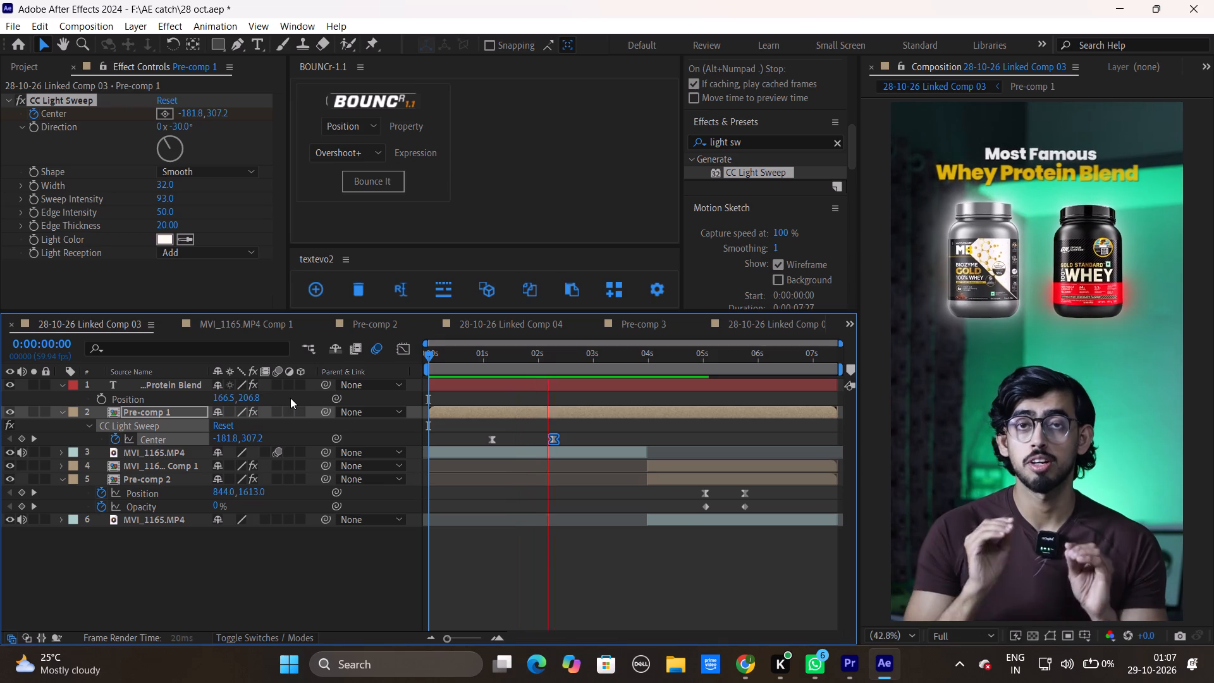
key(space)
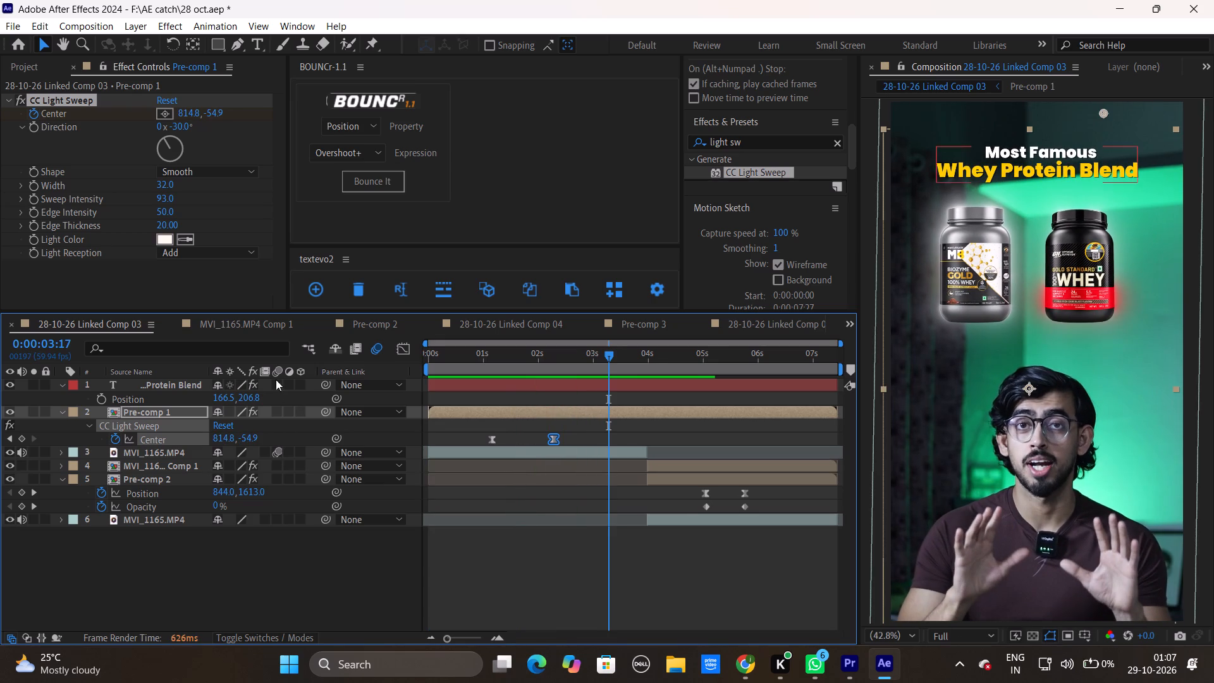
drag(607, 354, 204, 407)
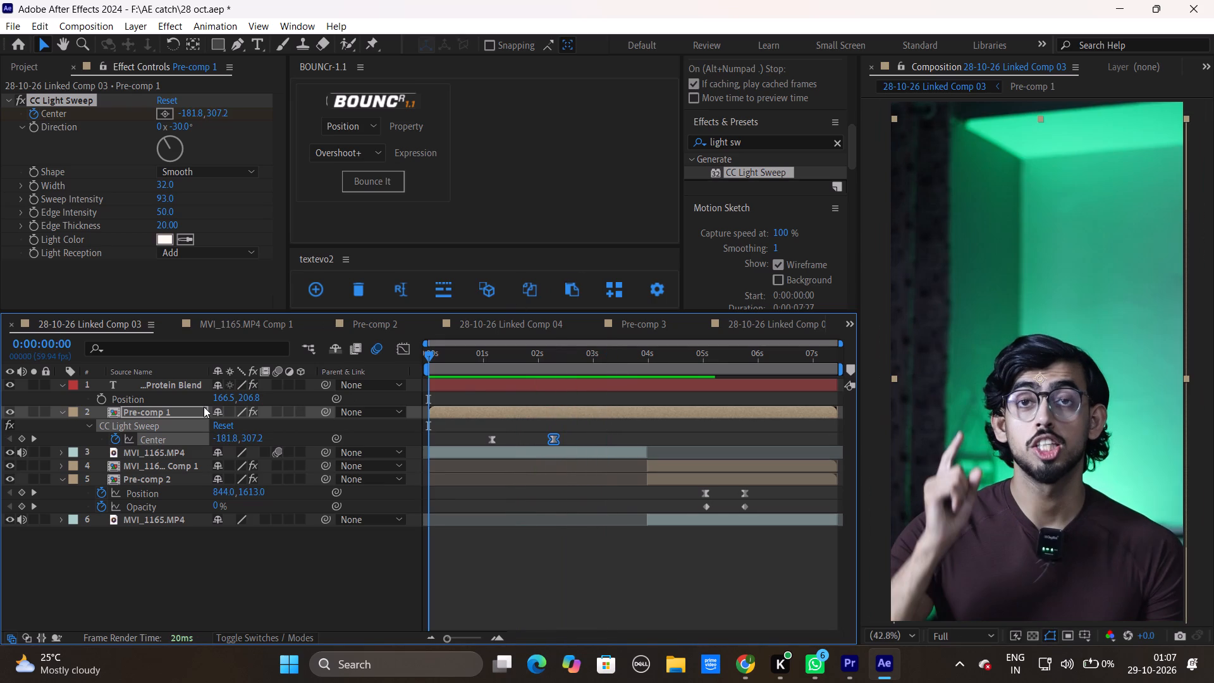
key(space)
key(space)
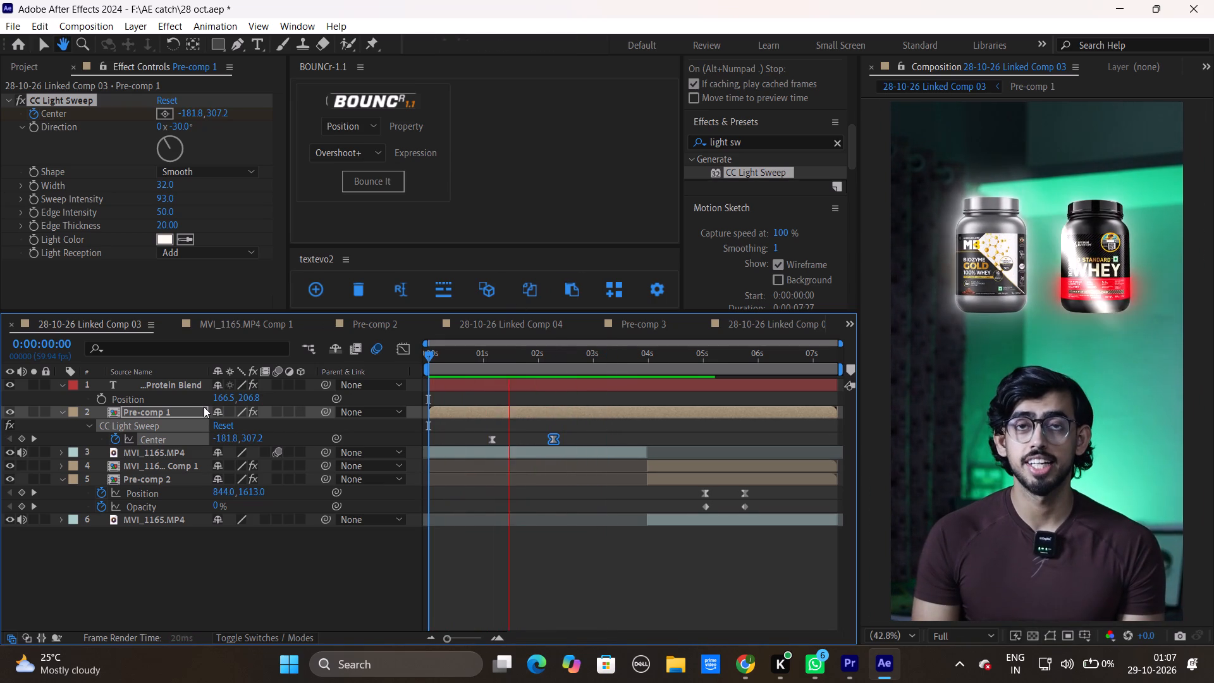
Move both light sweep Center keyframes earlier, starting just before the 1-second mark and ending shortly after 0:00:01:29, so the sweep is shorter.
drag(587, 432, 467, 444)
drag(494, 438, 475, 439)
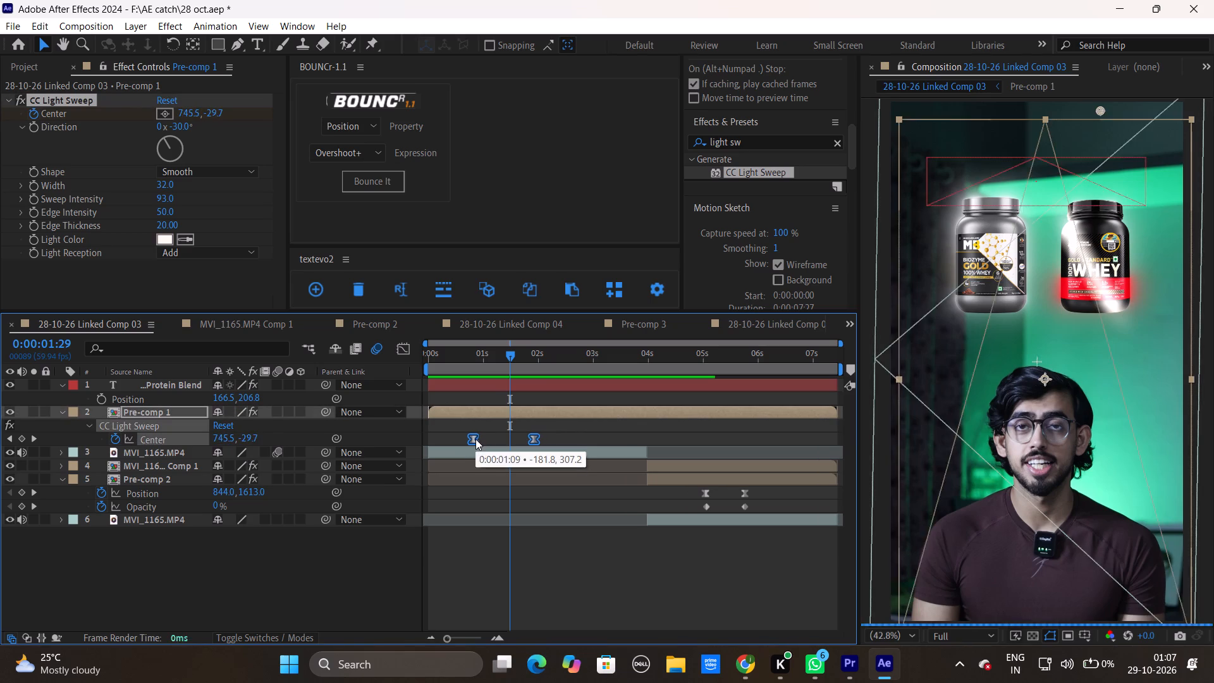
drag(475, 439, 475, 439)
click(541, 427)
drag(534, 438, 511, 441)
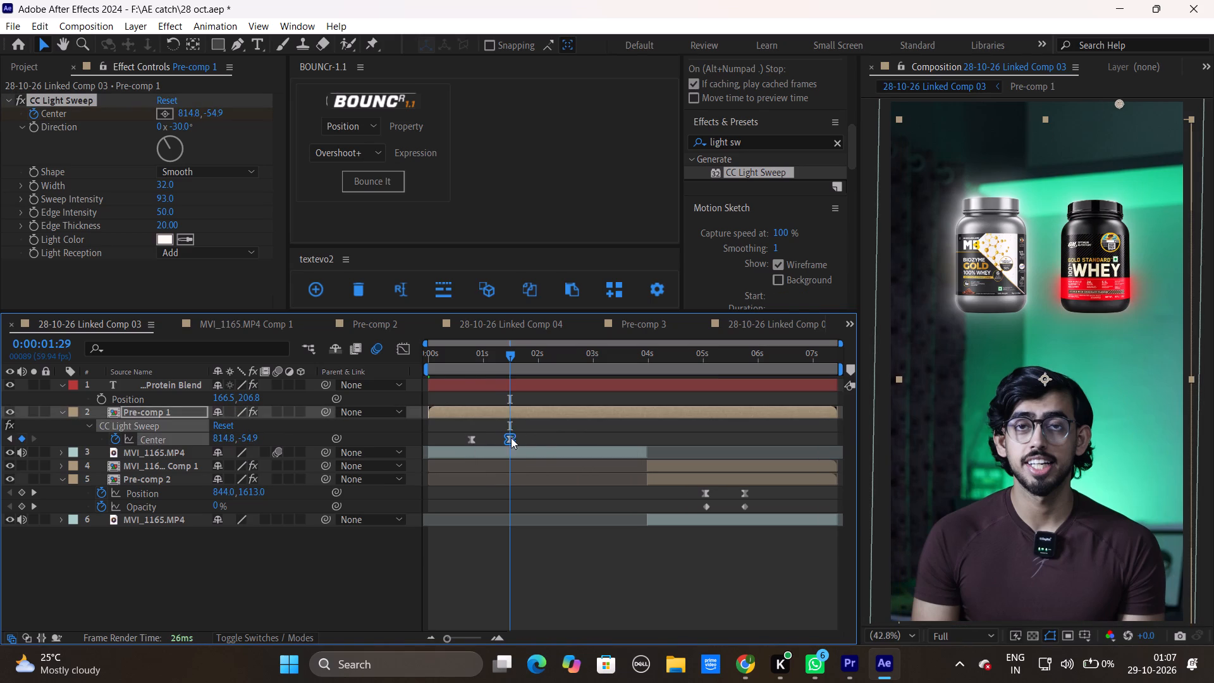
drag(508, 436, 520, 439)
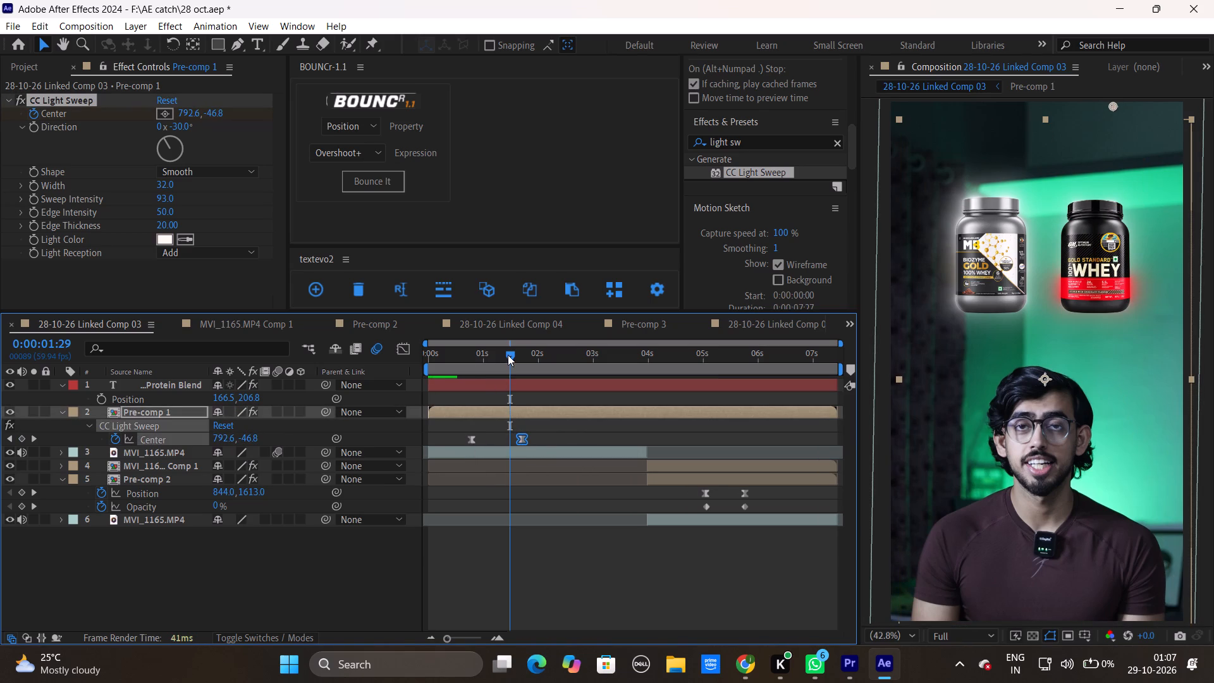
Preview the composition repeatedly from the start to examine the light sweep's timing against the jars' entrance.
drag(508, 355, 353, 372)
key(space)
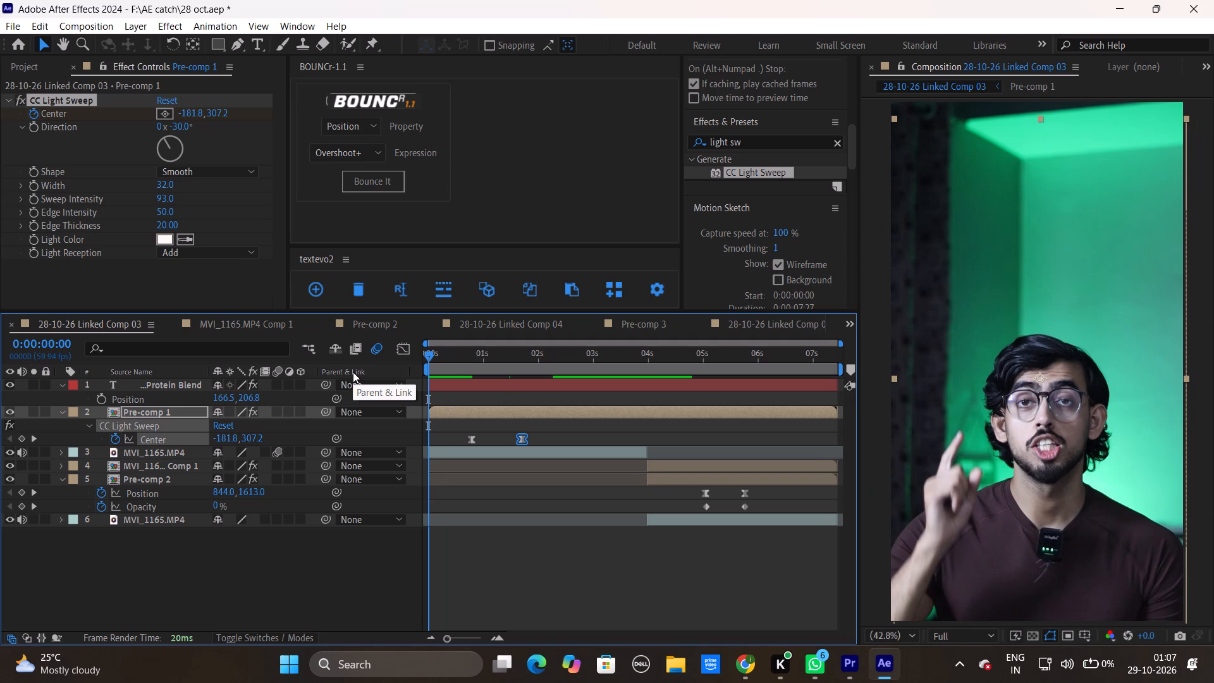
key(space)
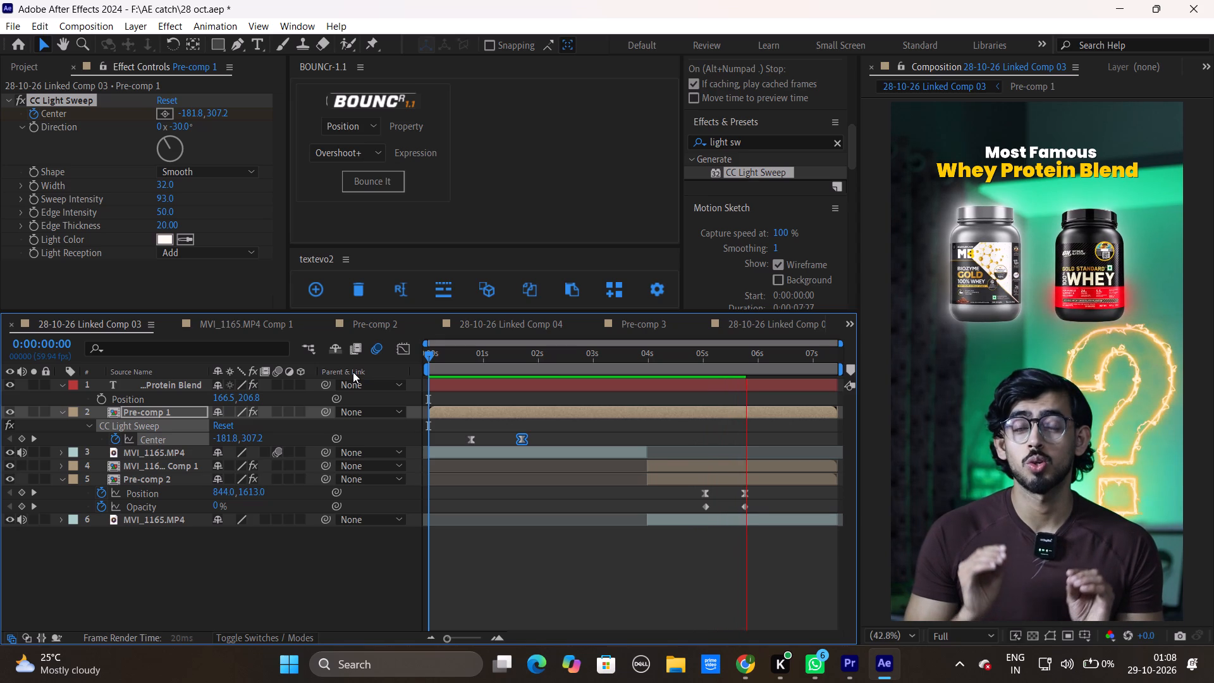
key(space)
drag(740, 360, 364, 368)
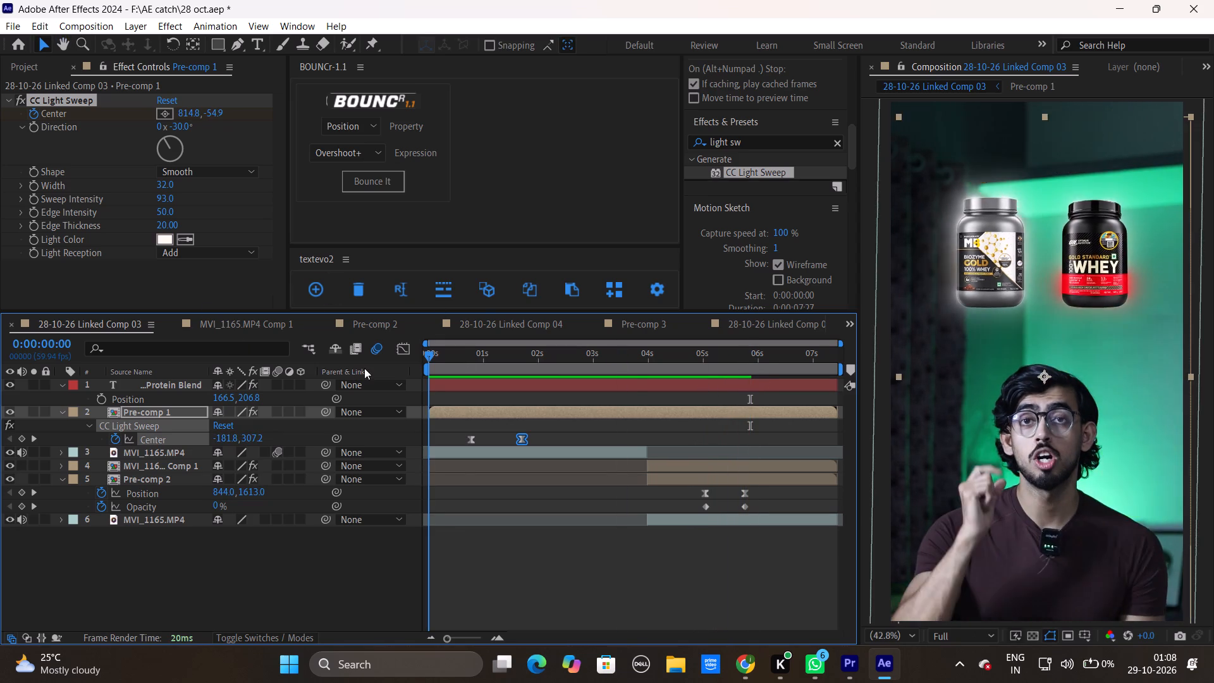
drag(364, 368, 349, 371)
key(space)
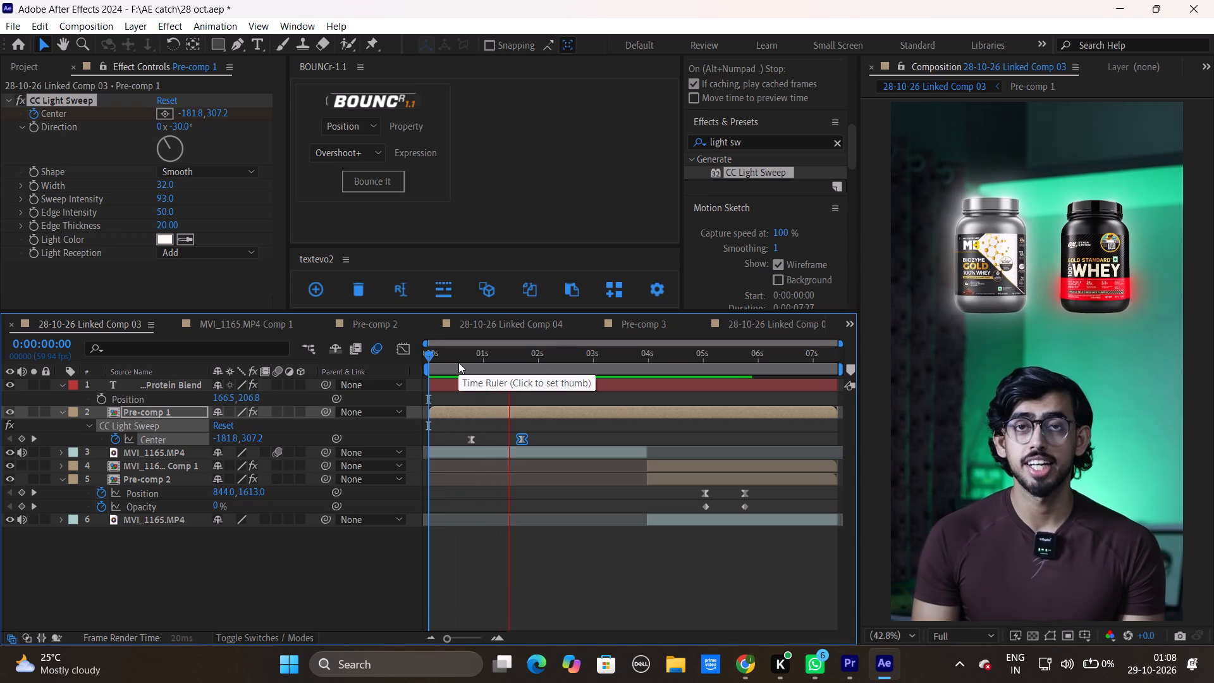
key(space)
drag(548, 357, 372, 359)
key(space)
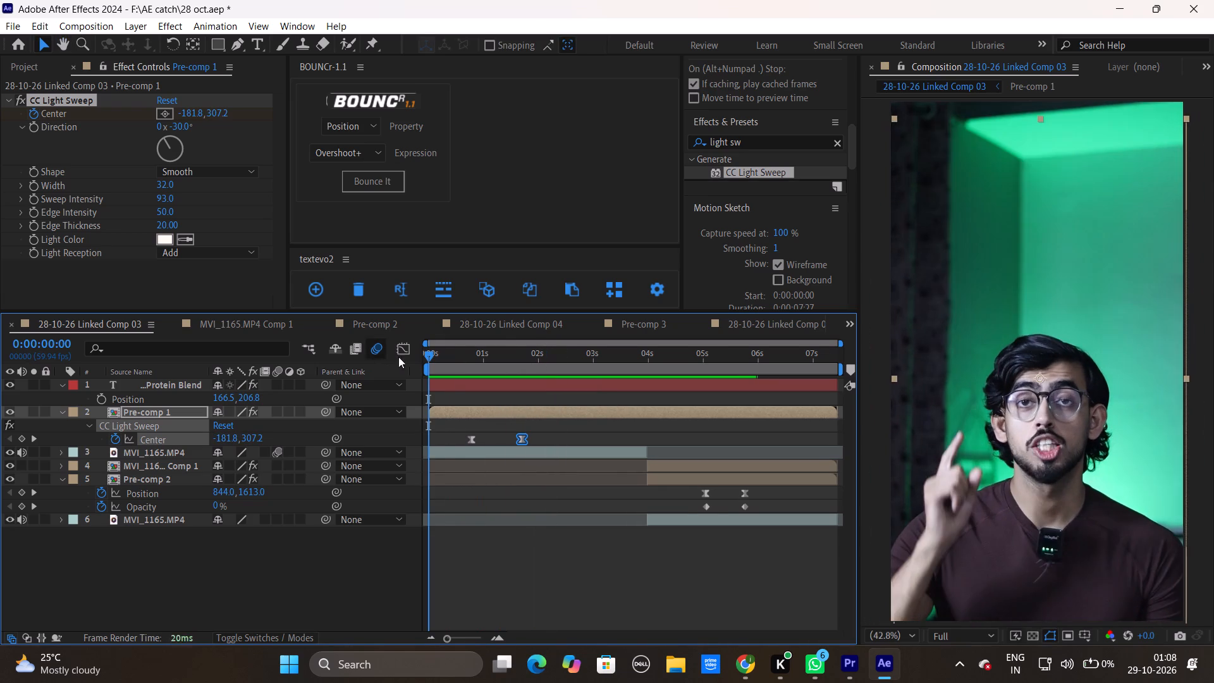
key(space)
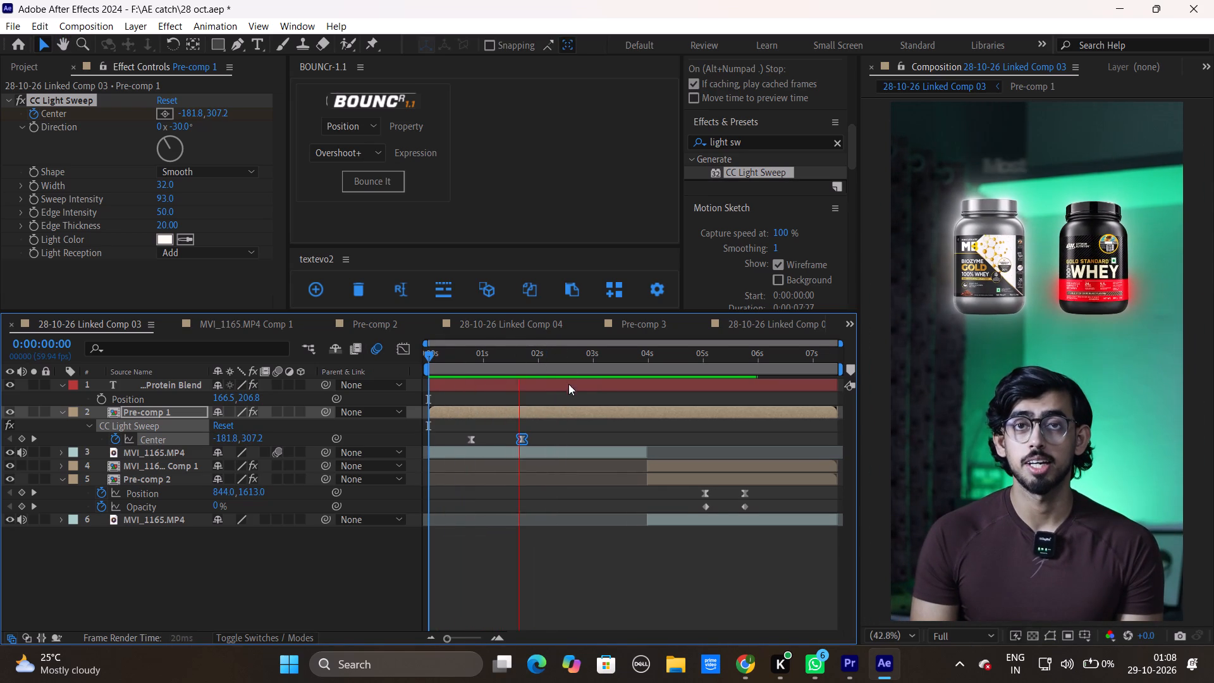
drag(526, 353, 400, 360)
key(space)
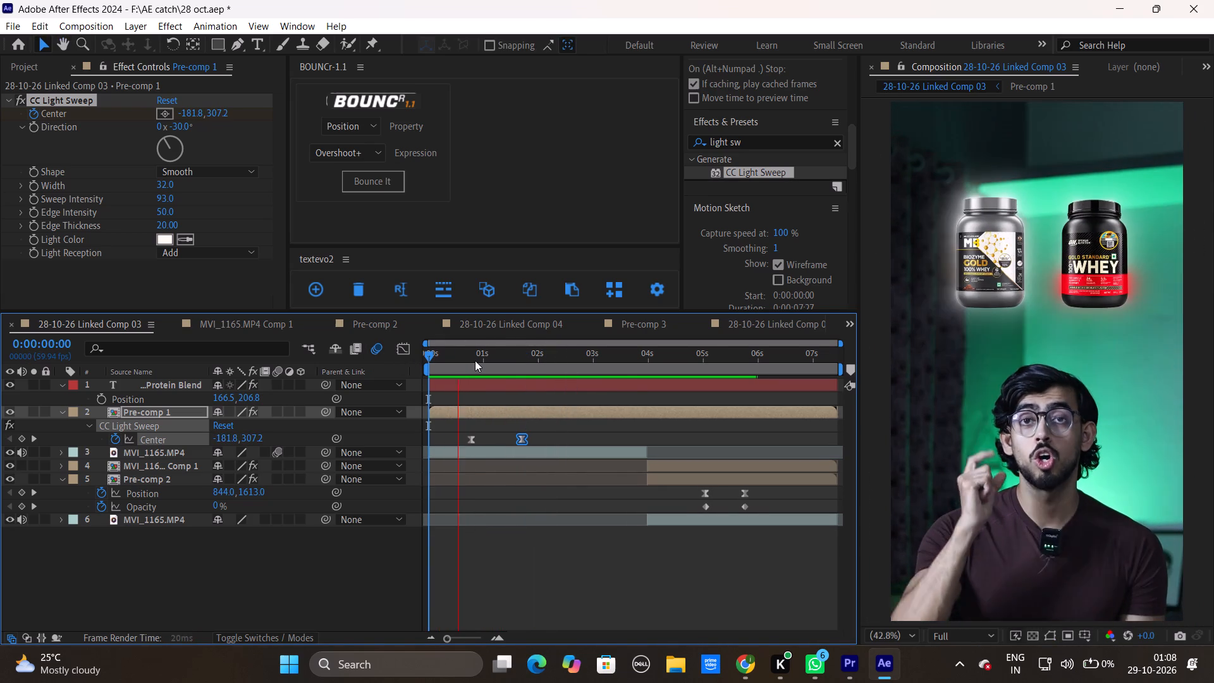
key(space)
Shift both light sweep Center keyframes slightly earlier together, to about 0:00:00:38 and 0:00:01:33.
drag(539, 429, 469, 440)
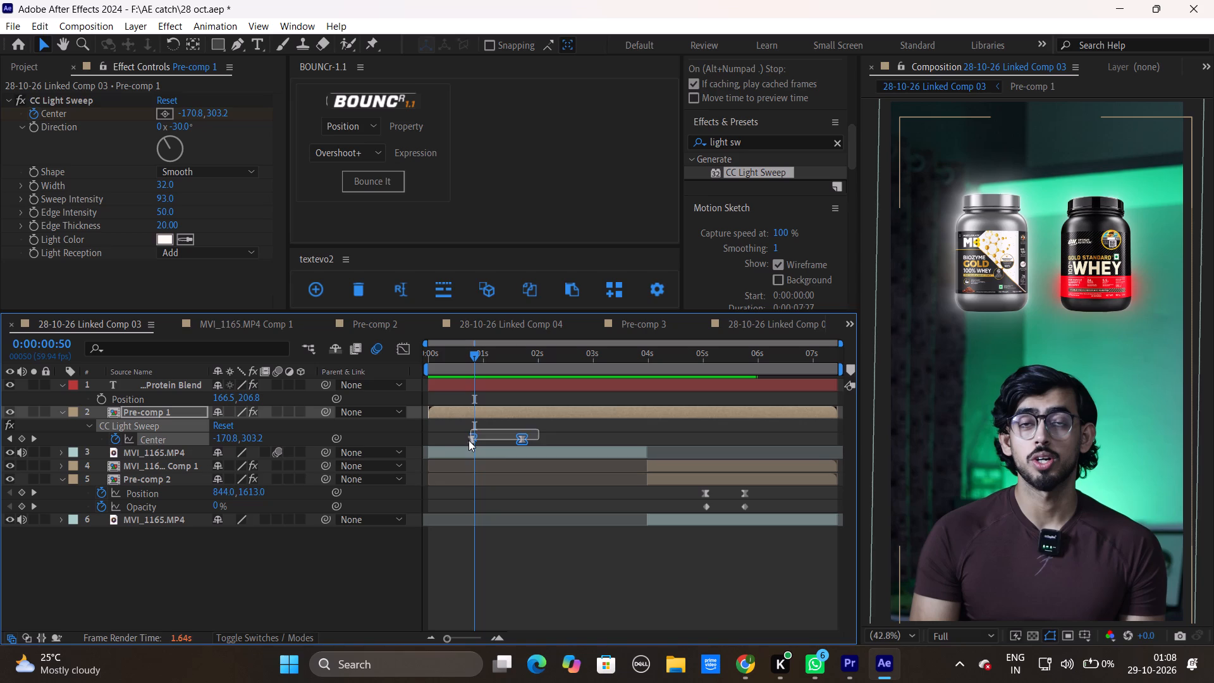
drag(469, 440, 463, 440)
drag(472, 440, 465, 440)
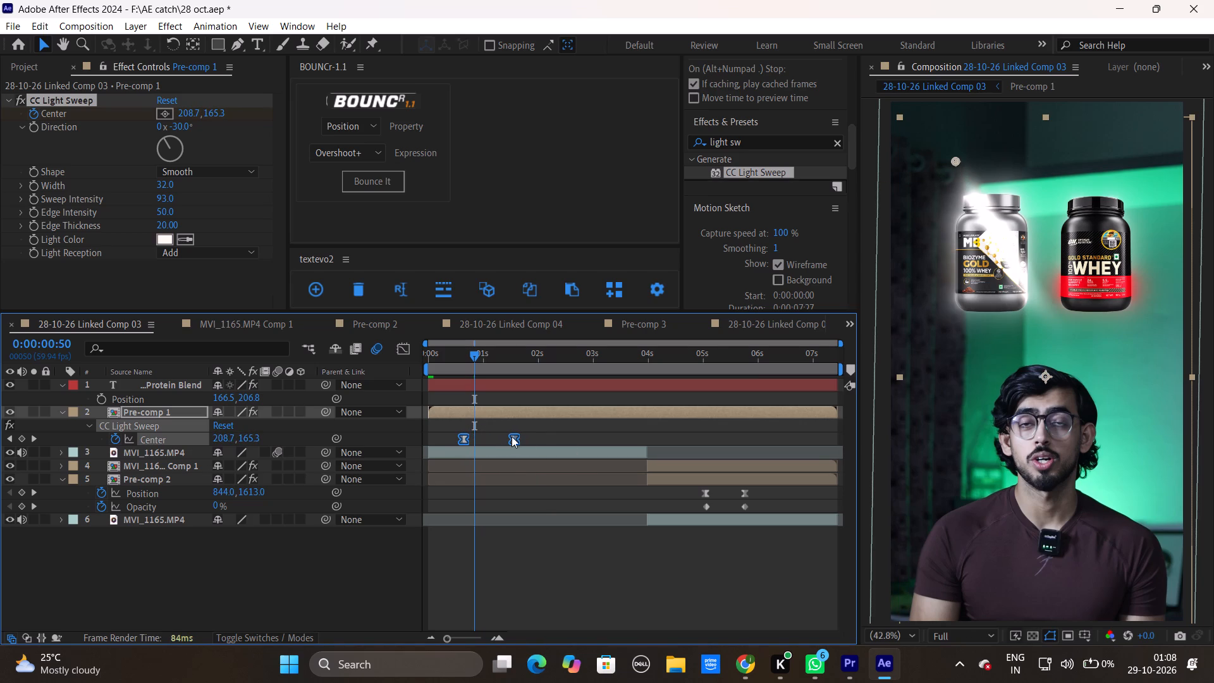
click(539, 438)
In the Center speed graph, shorten the final keyframe's incoming ease to about a fifth of the span between the keyframes.
drag(524, 438, 417, 437)
click(406, 350)
drag(626, 505, 486, 588)
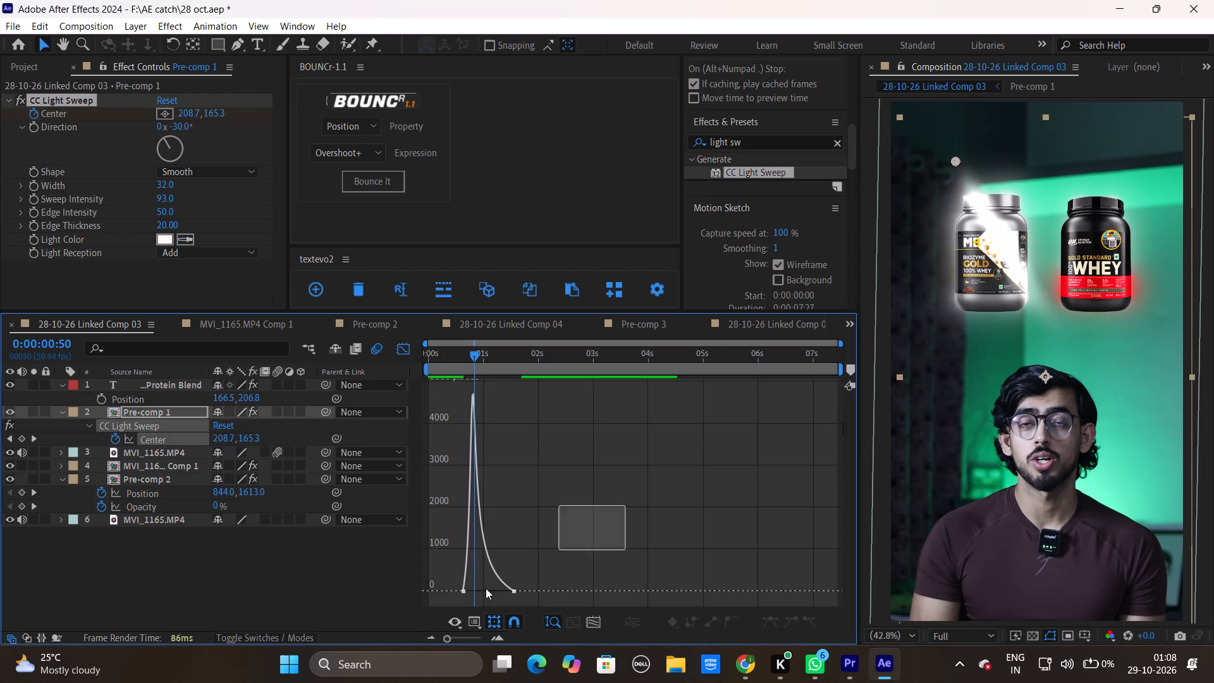
drag(486, 588, 386, 649)
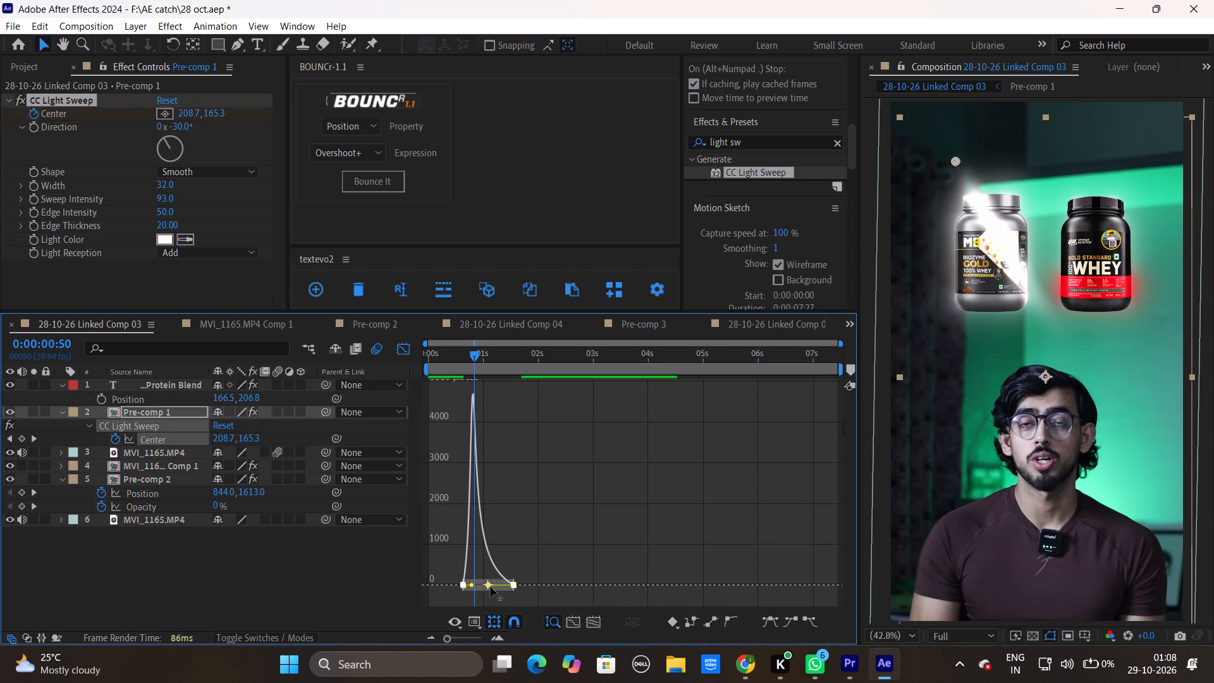
drag(447, 639, 463, 639)
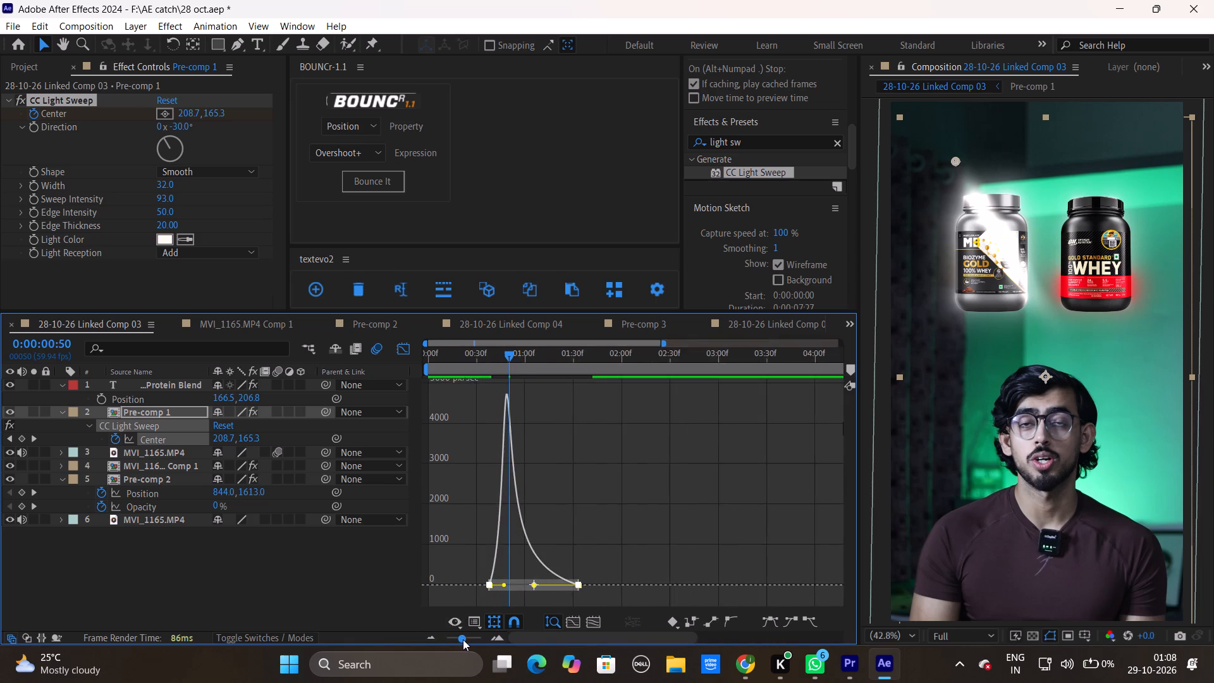
drag(463, 639, 475, 639)
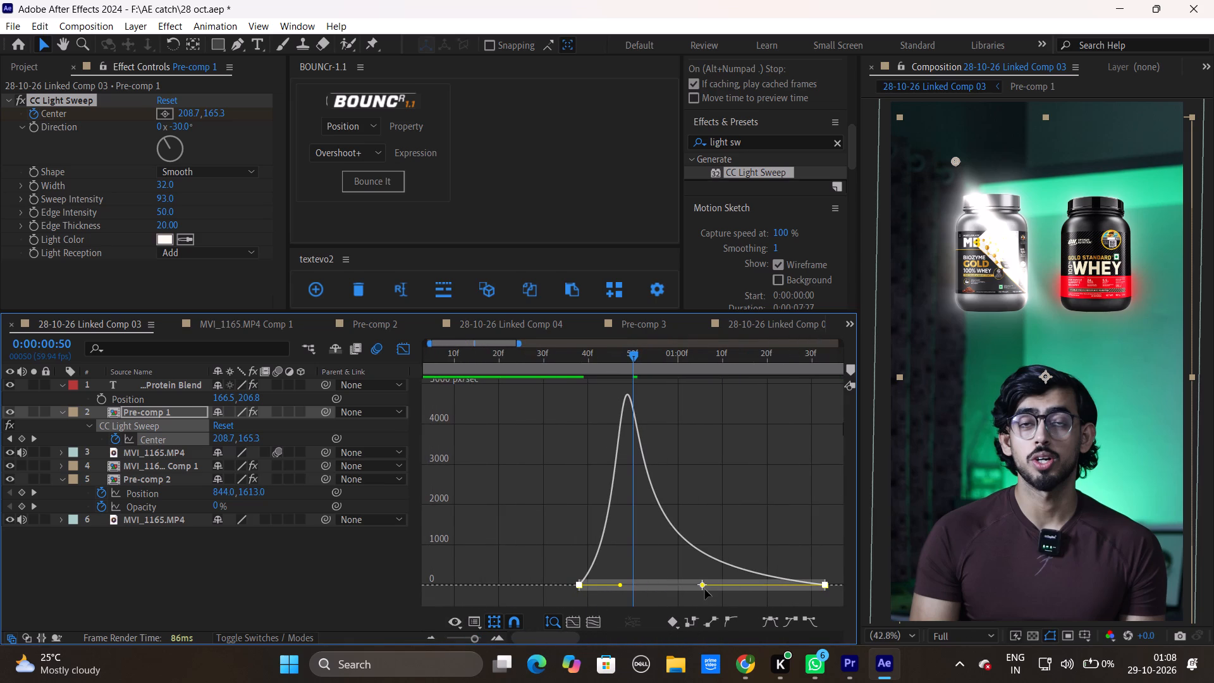
drag(704, 585, 704, 583)
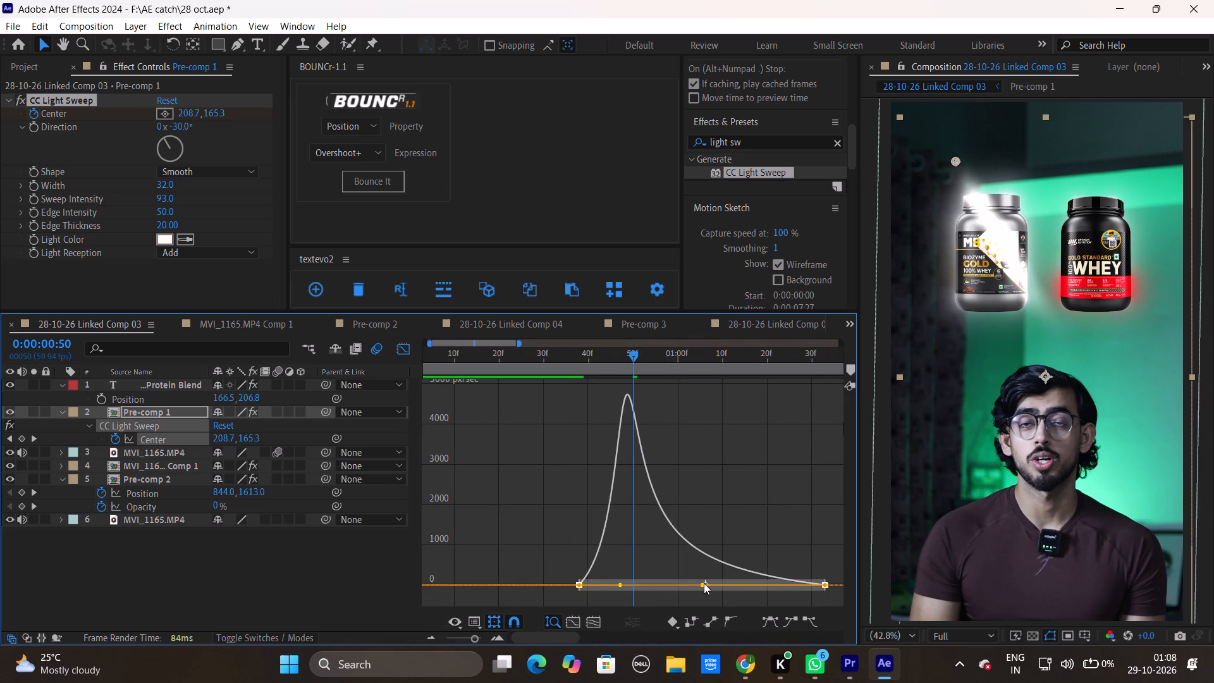
drag(704, 583, 693, 583)
drag(702, 584, 733, 584)
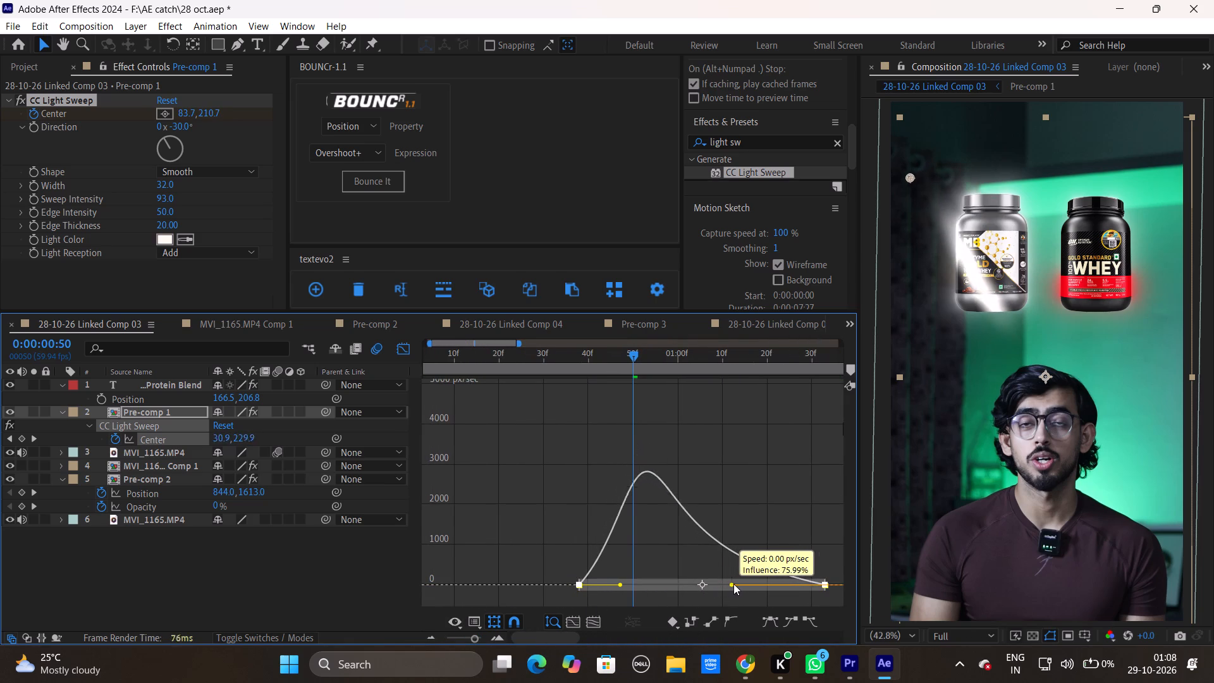
drag(733, 584, 775, 583)
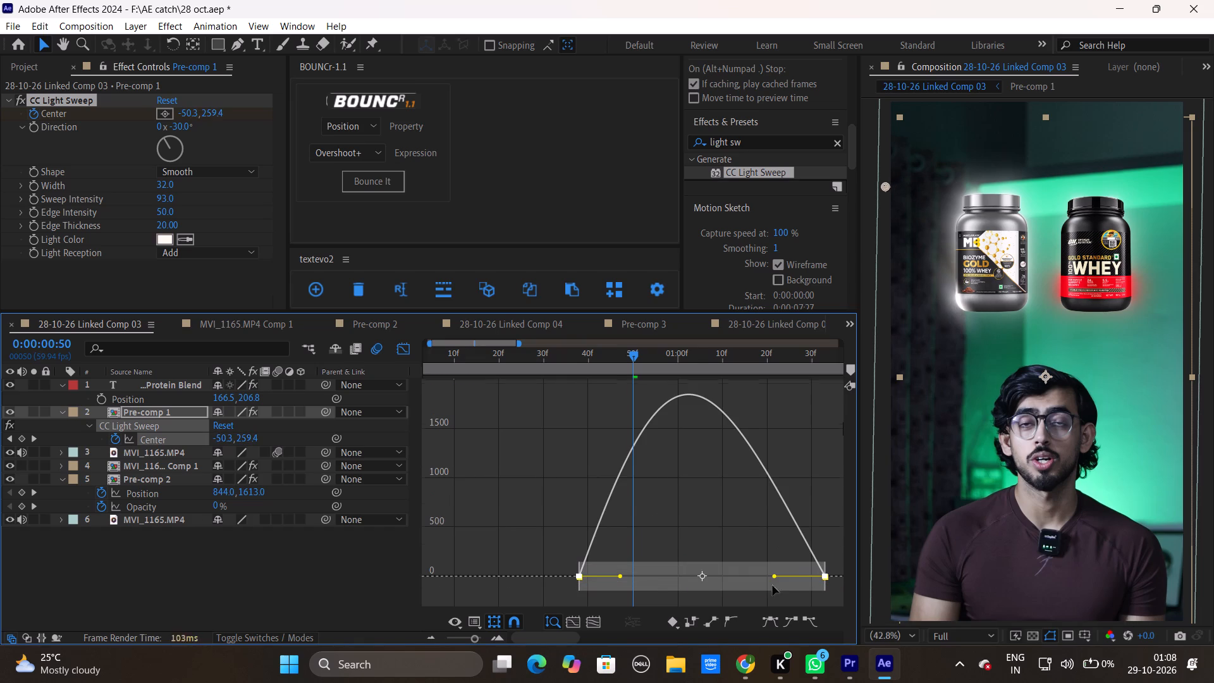
Extend the first Center keyframe's outgoing ease to 100% influence at 0 px/sec, so the sweep accelerates slowly and peaks late.
drag(623, 577, 702, 575)
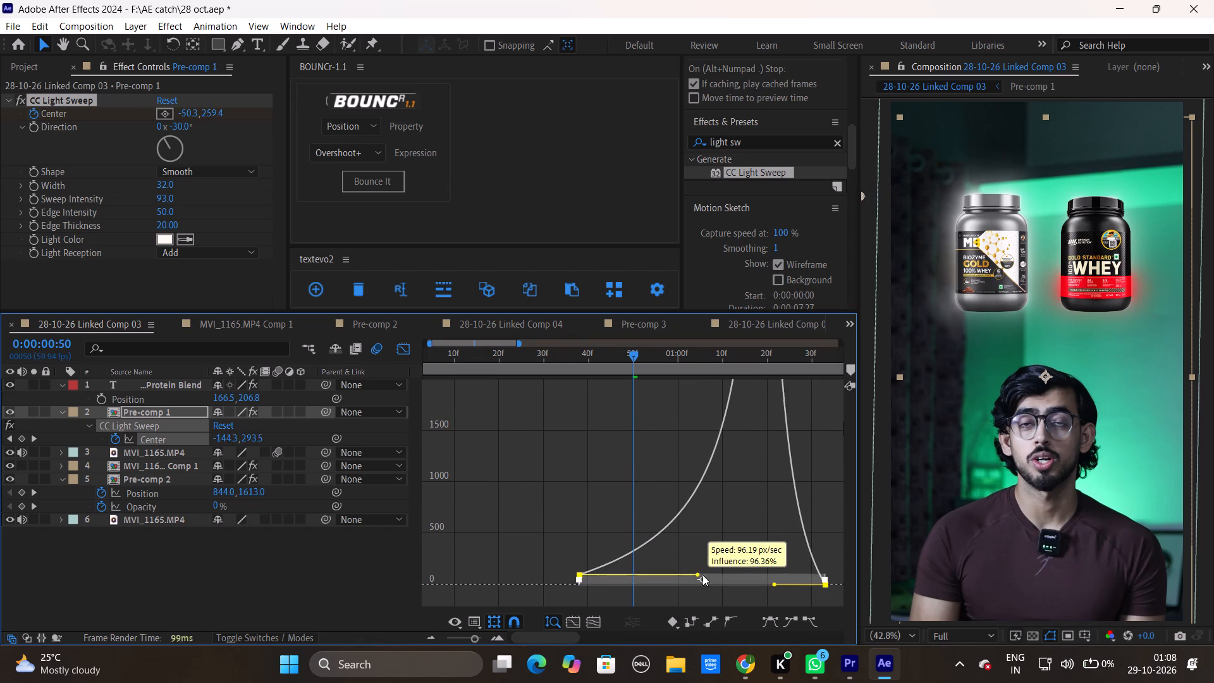
drag(702, 575, 717, 584)
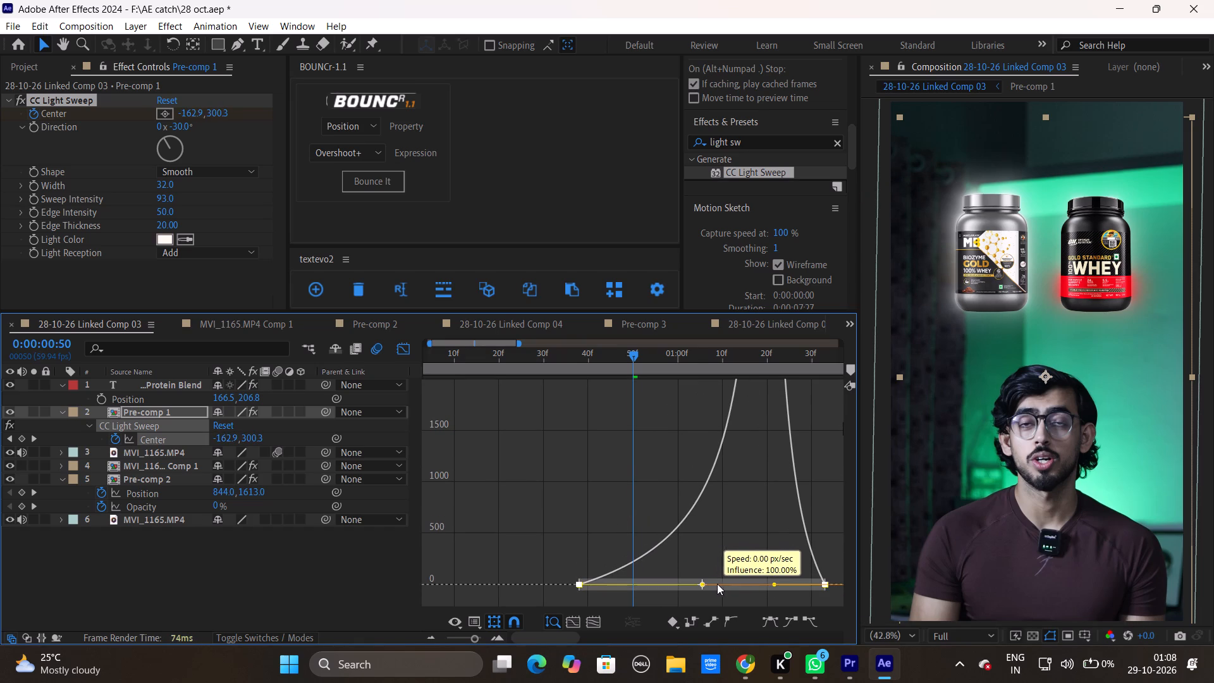
drag(717, 584, 720, 584)
click(402, 351)
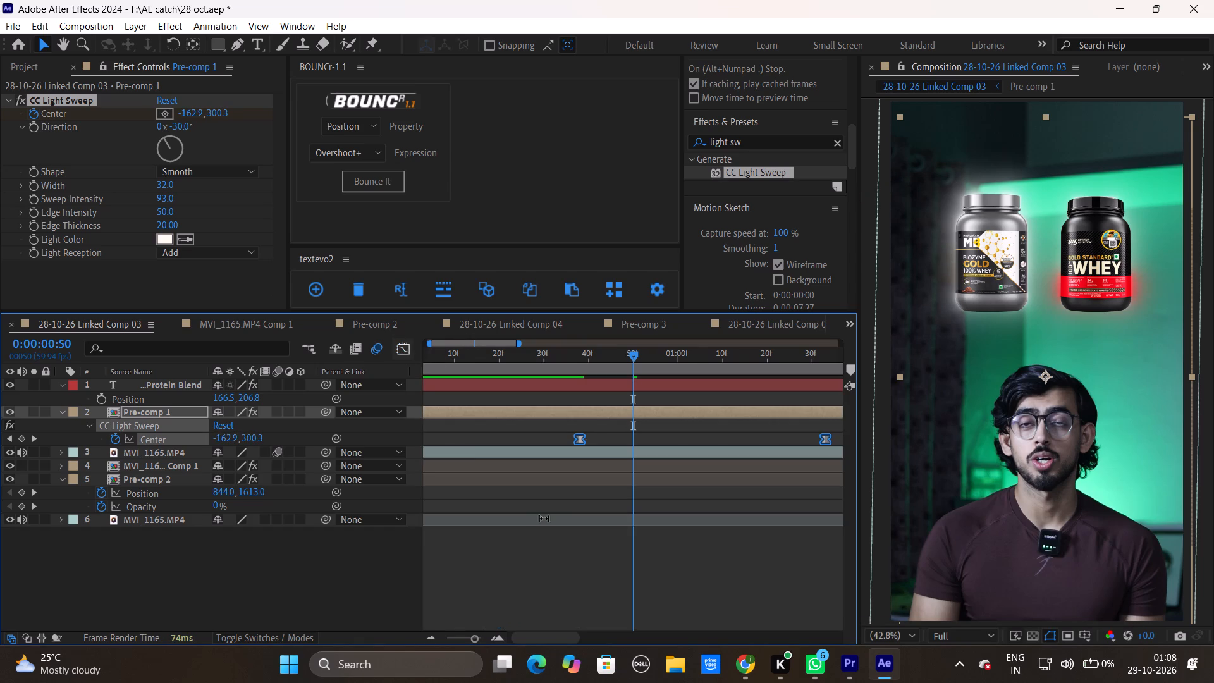
click(534, 568)
Preview the composition from the start several times to check the re-eased light sweep over both jars.
drag(604, 360, 106, 355)
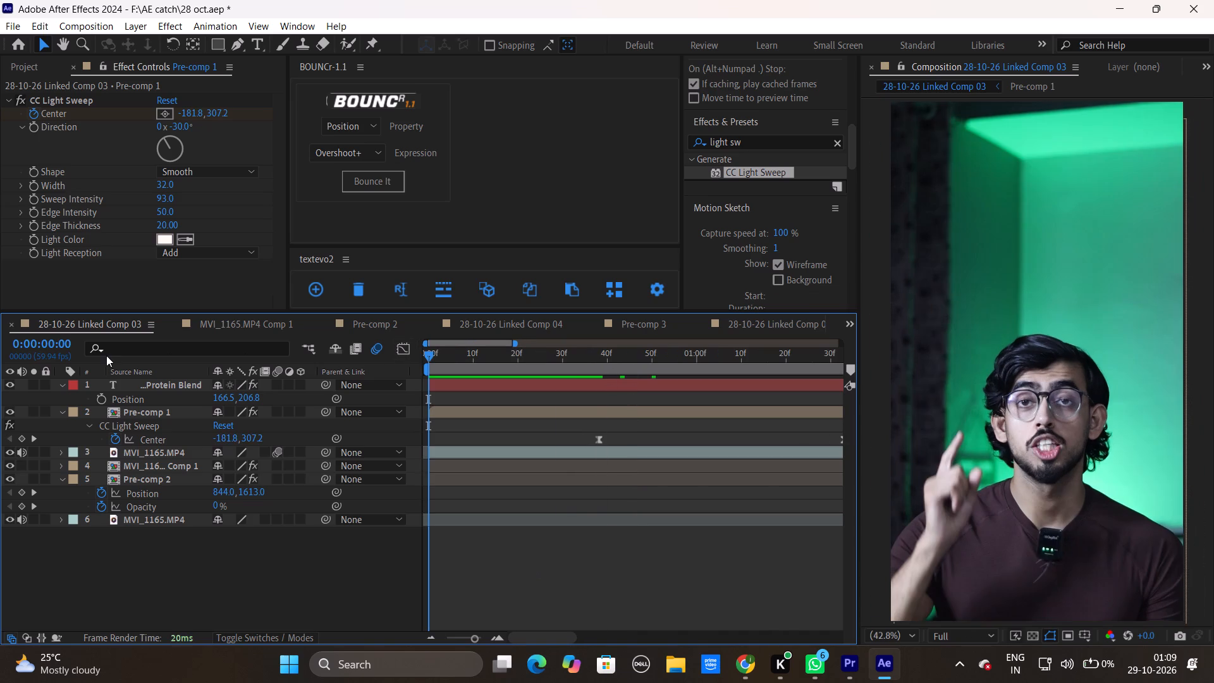
key(space)
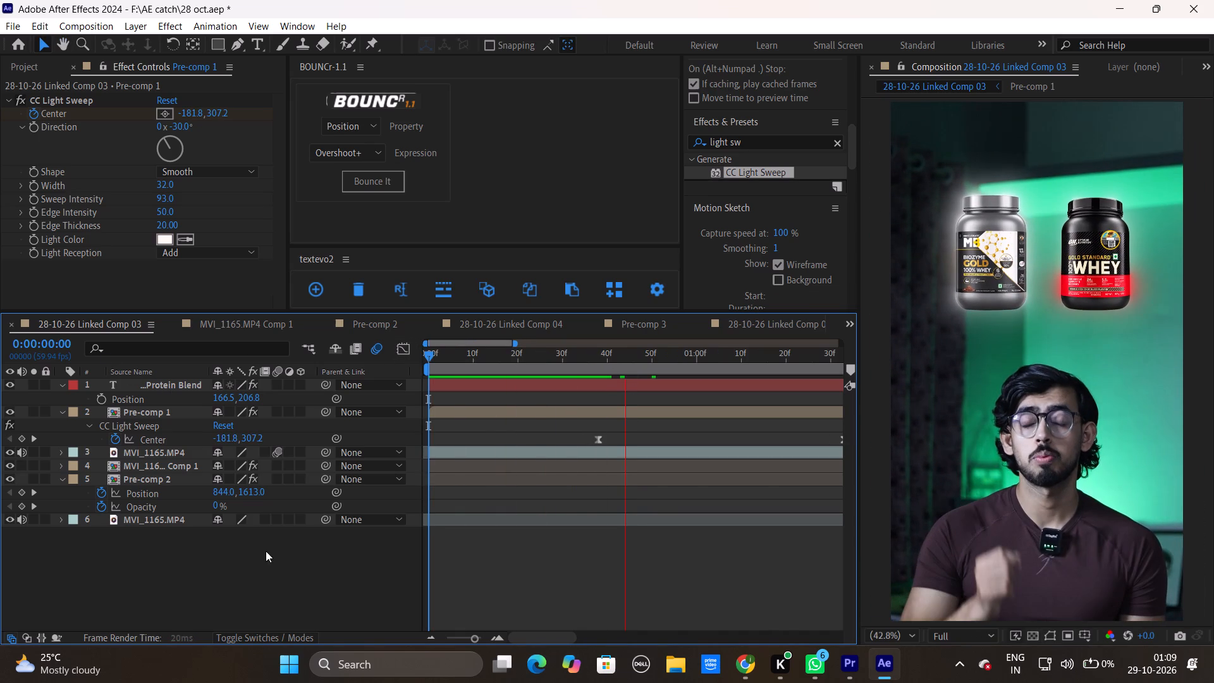
key(space)
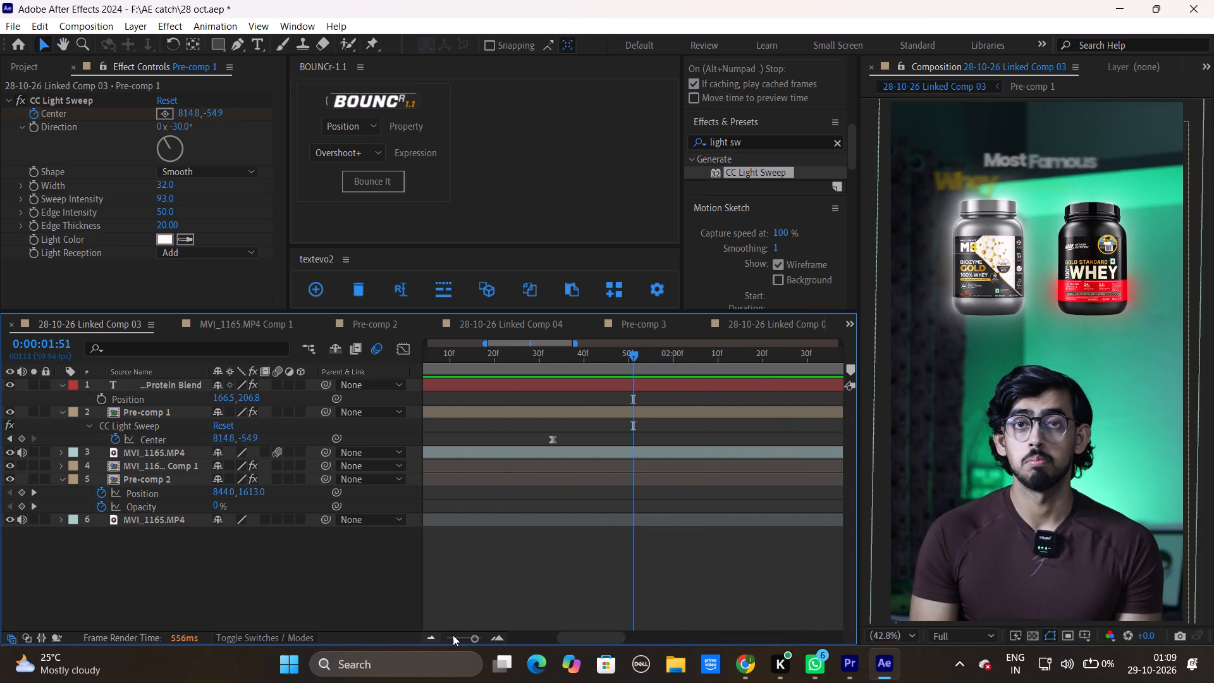
drag(471, 639, 404, 640)
drag(527, 349, 337, 374)
key(space)
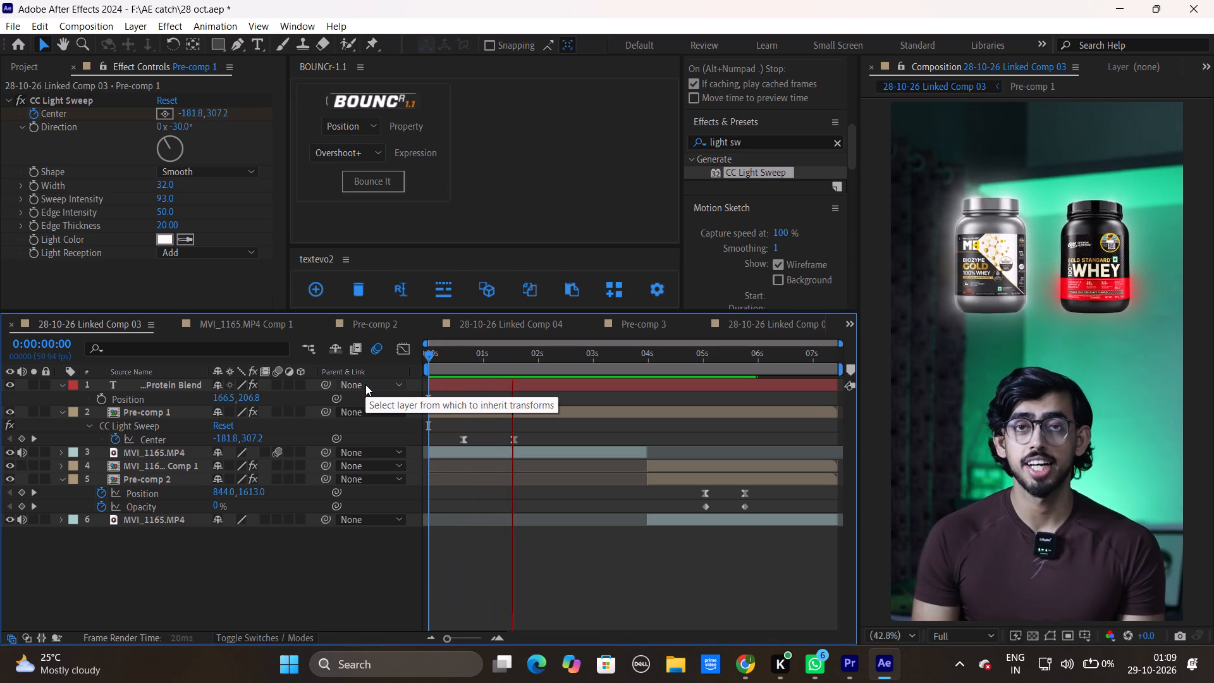
key(space)
drag(537, 354, 375, 363)
key(space)
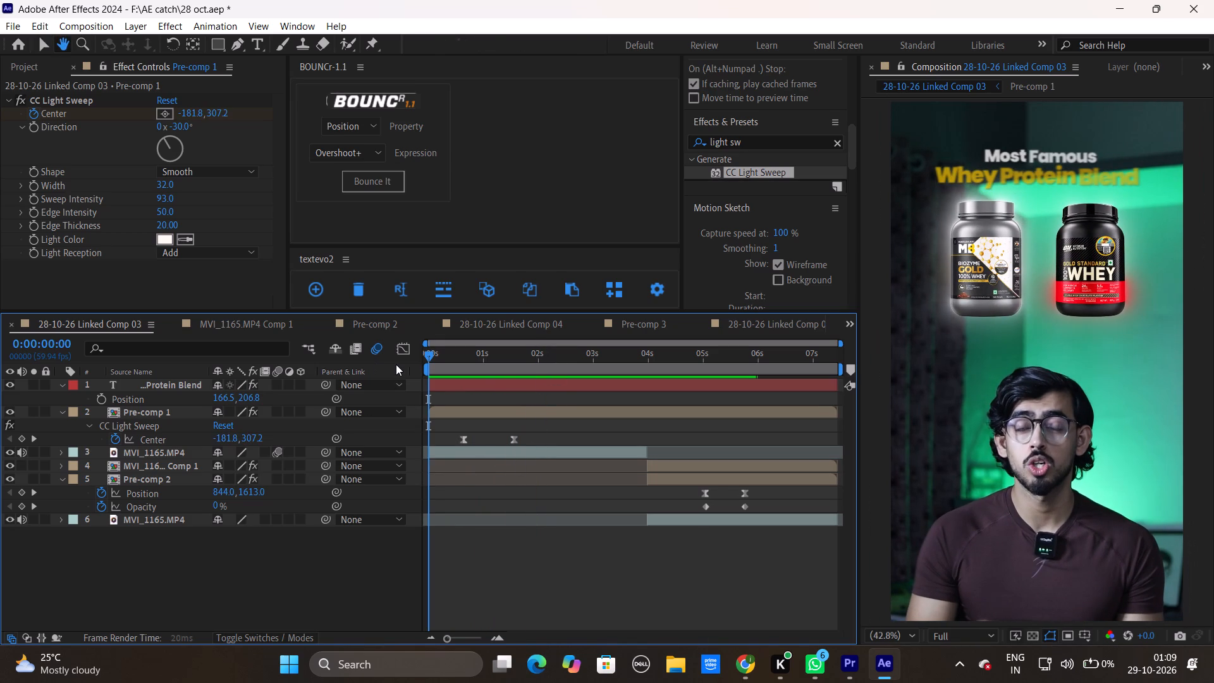
key(space)
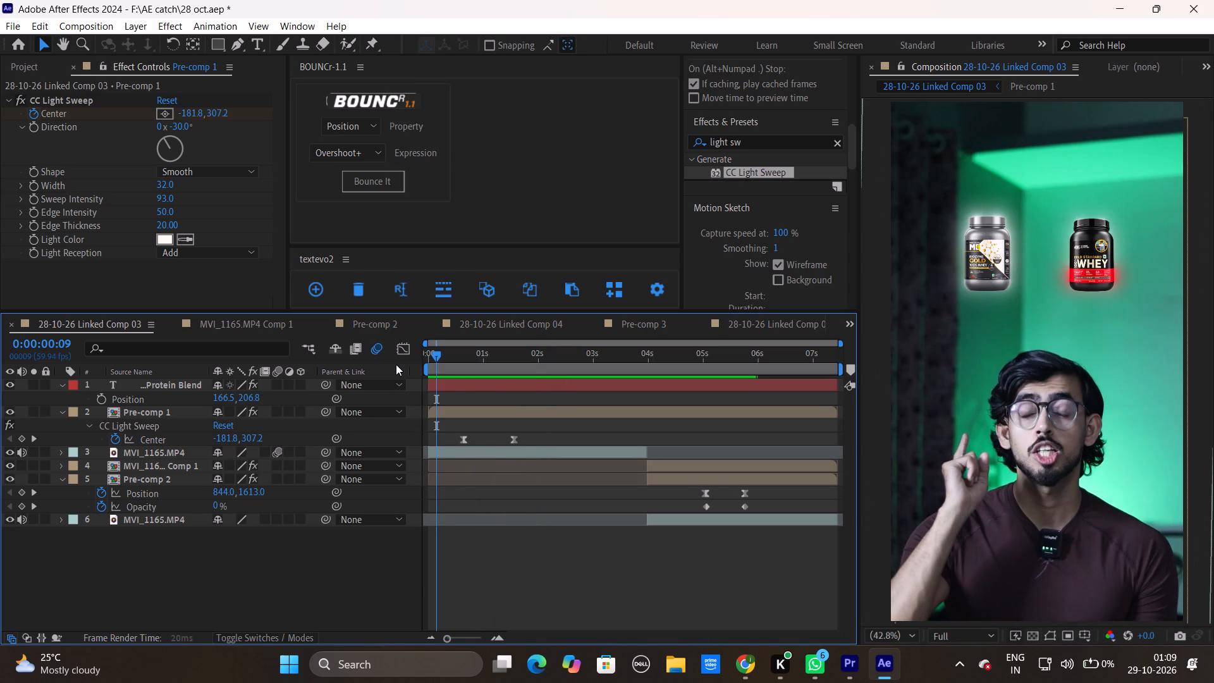
key(space)
key(space)
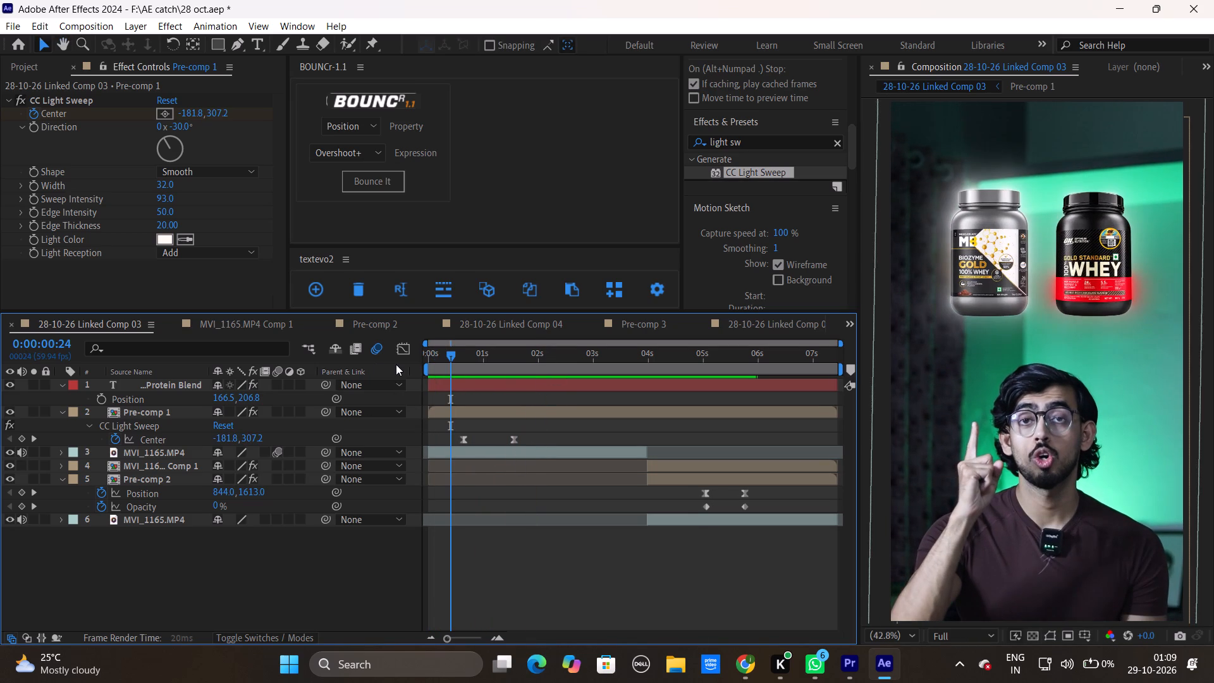
Move the light sweep's final Center keyframe on Pre-comp 1 later, to about 2.4 seconds, so the sweep runs longer.
key(space)
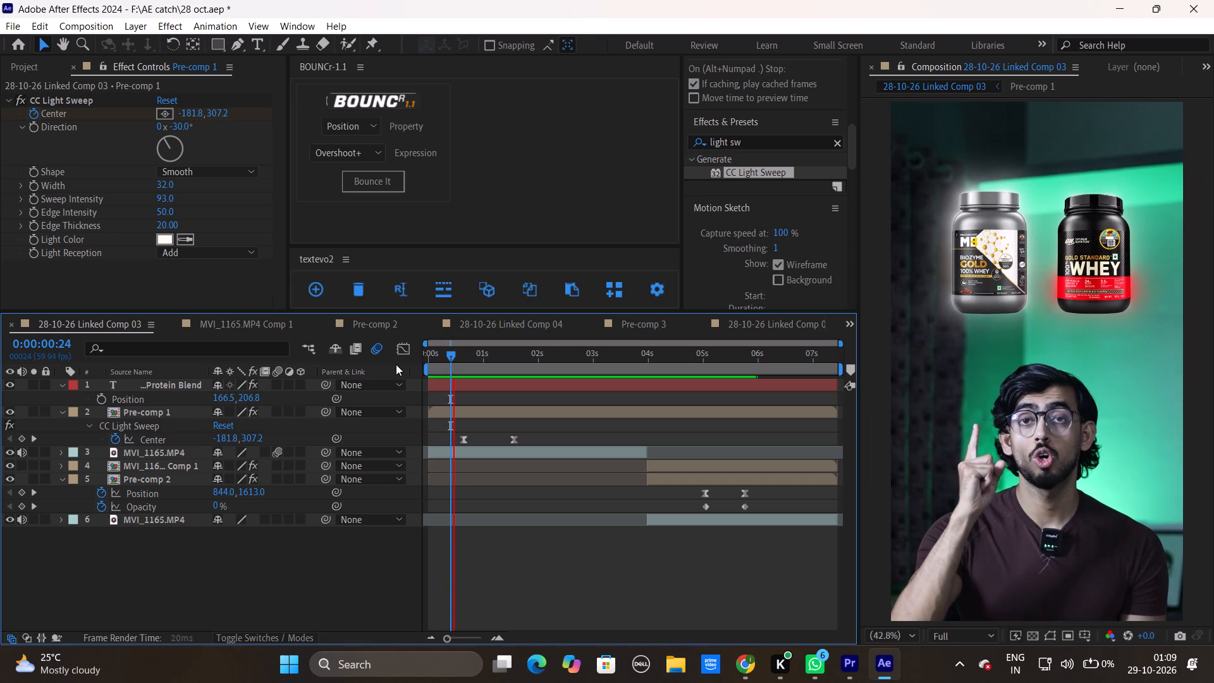
key(space)
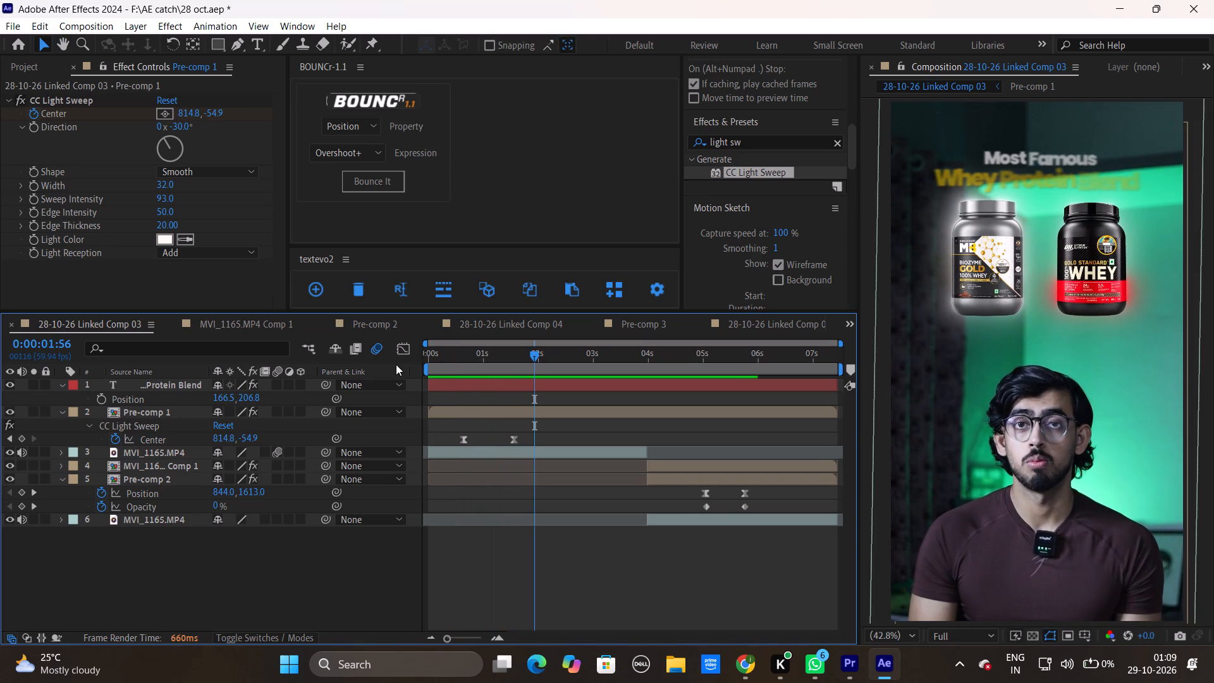
drag(514, 441, 551, 443)
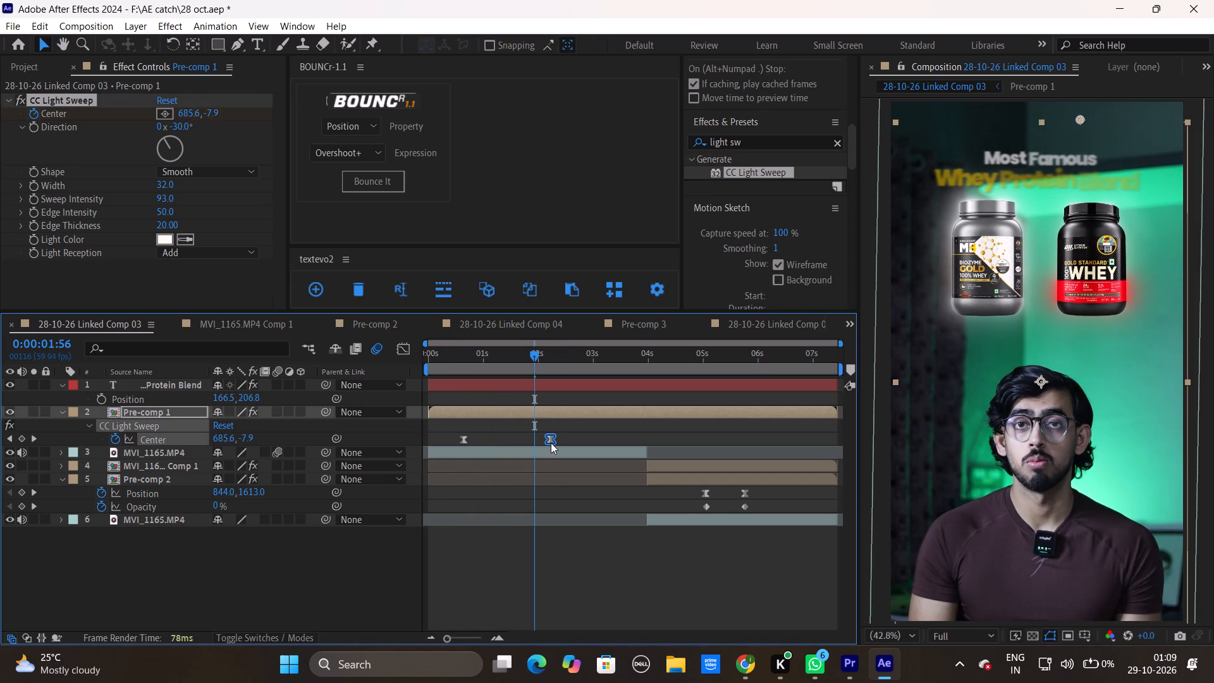
drag(551, 443, 550, 443)
drag(549, 436, 561, 437)
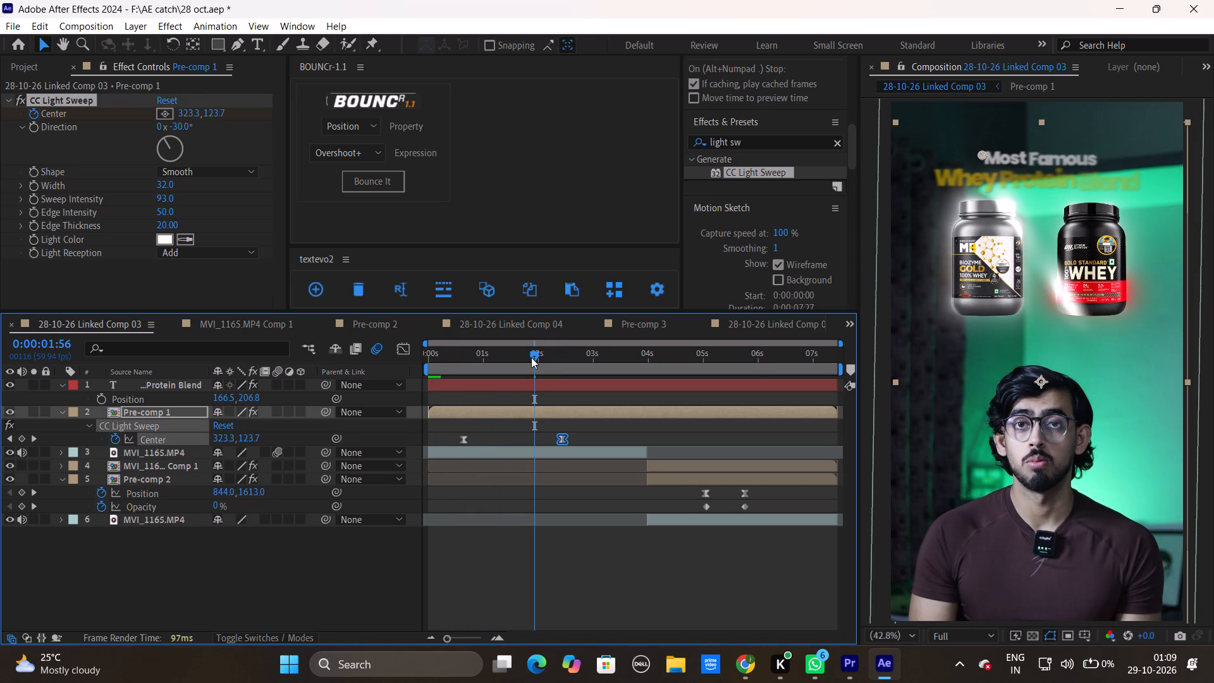
Preview 28-10-26 Linked Comp 03 from the start several times to check the slower light sweep across both jars.
drag(529, 354, 338, 365)
key(space)
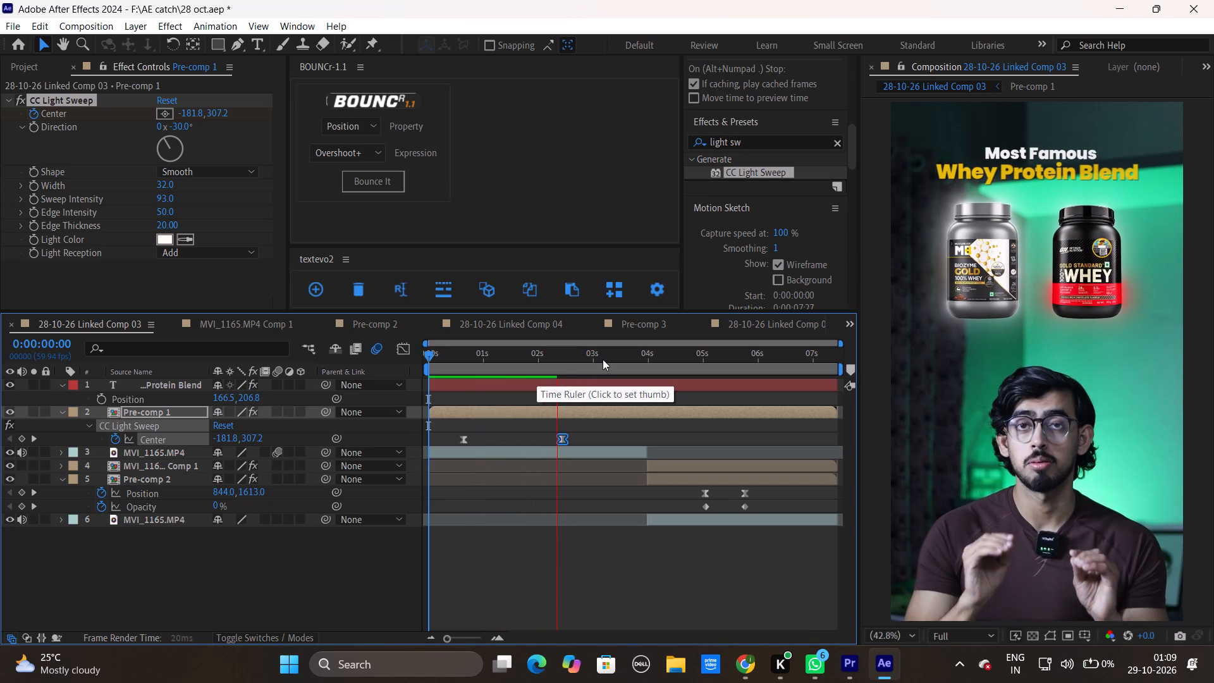
key(space)
drag(575, 349, 374, 374)
key(space)
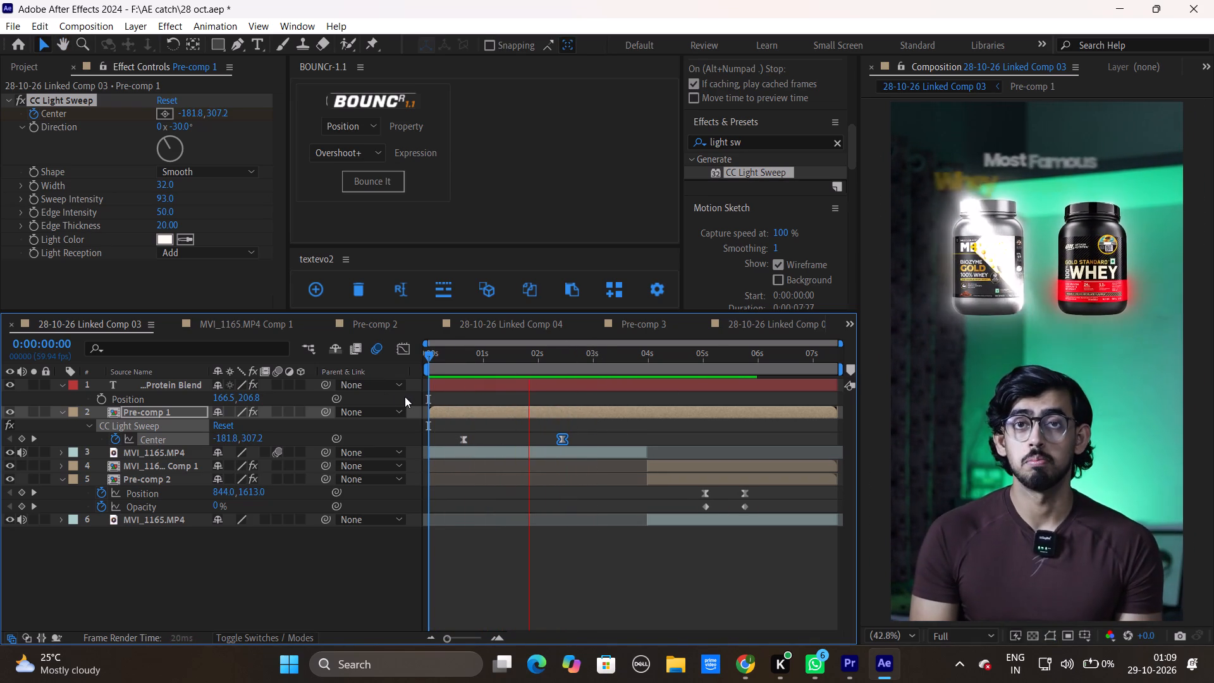
key(space)
drag(575, 352, 510, 360)
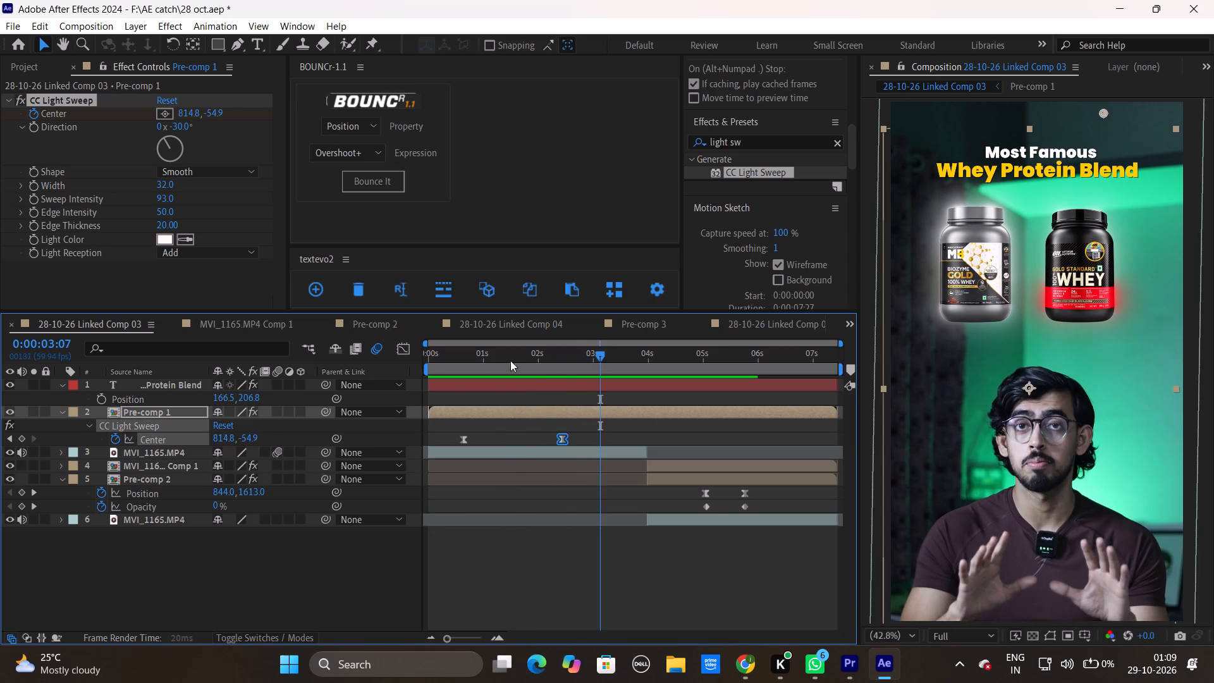
drag(510, 360, 371, 364)
key(space)
key(space)
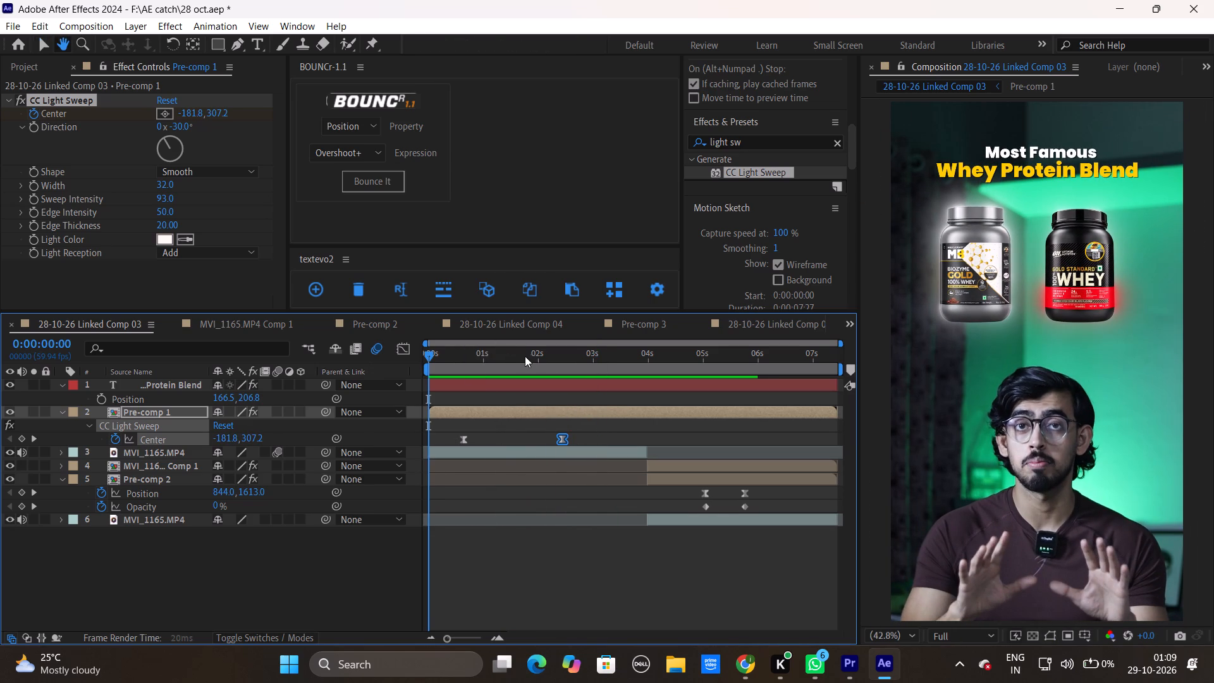
key(space)
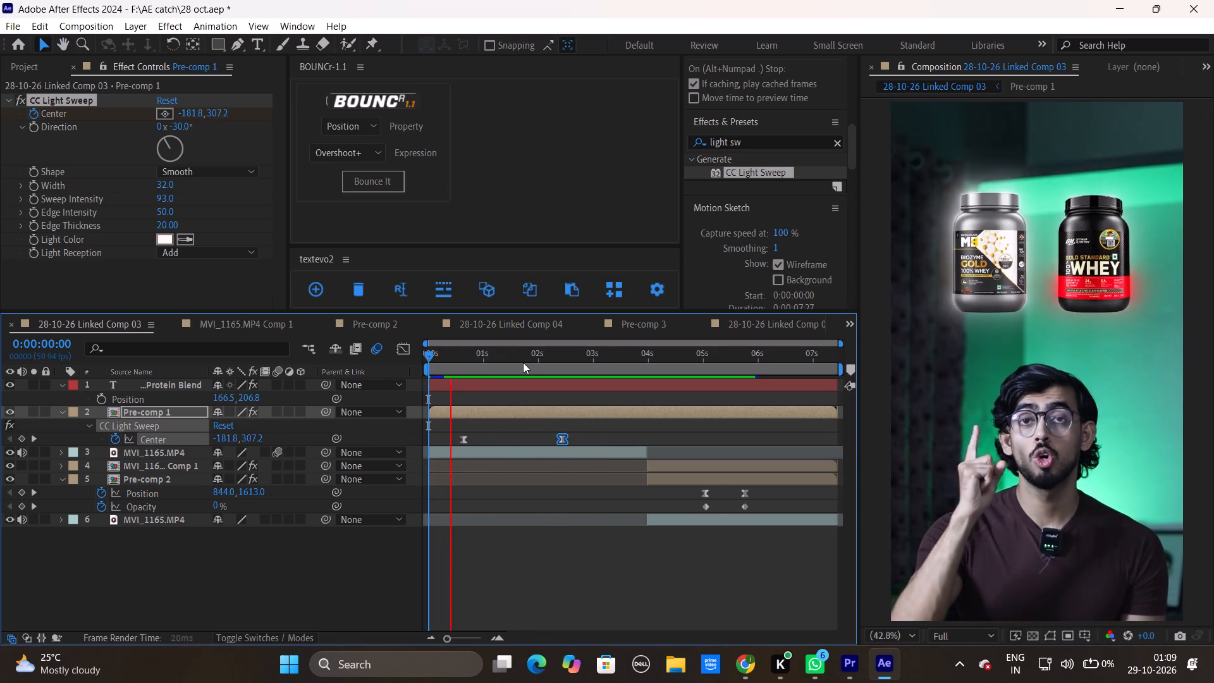
key(space)
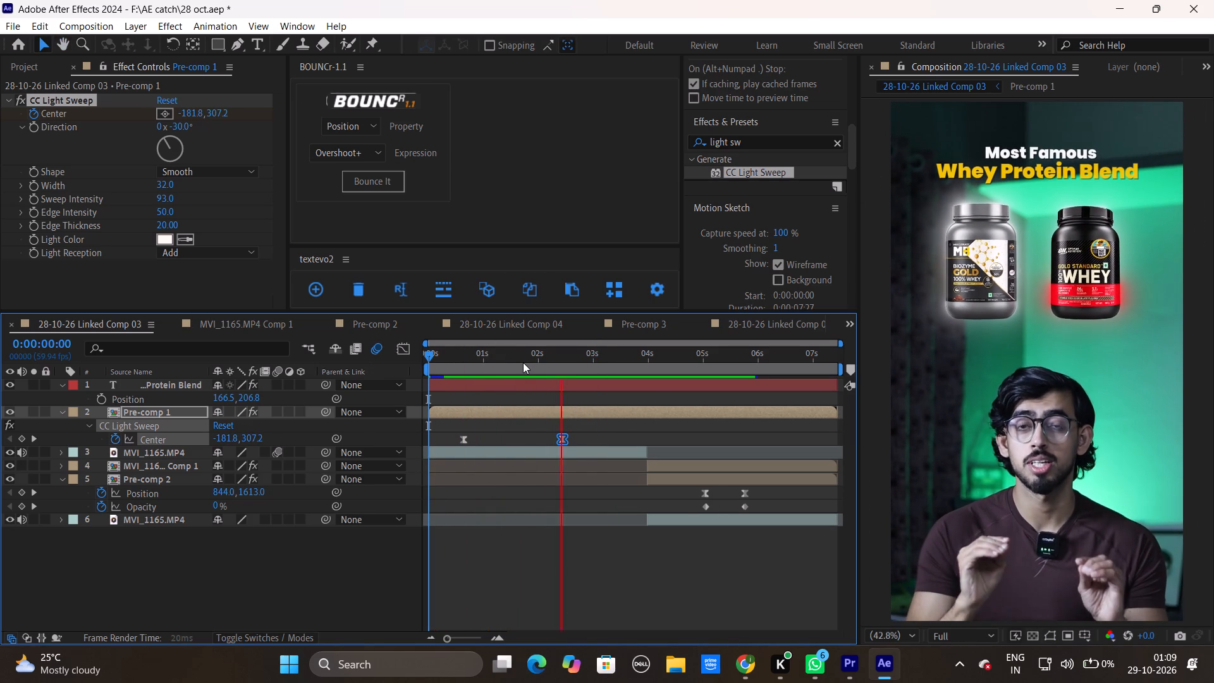
key(space)
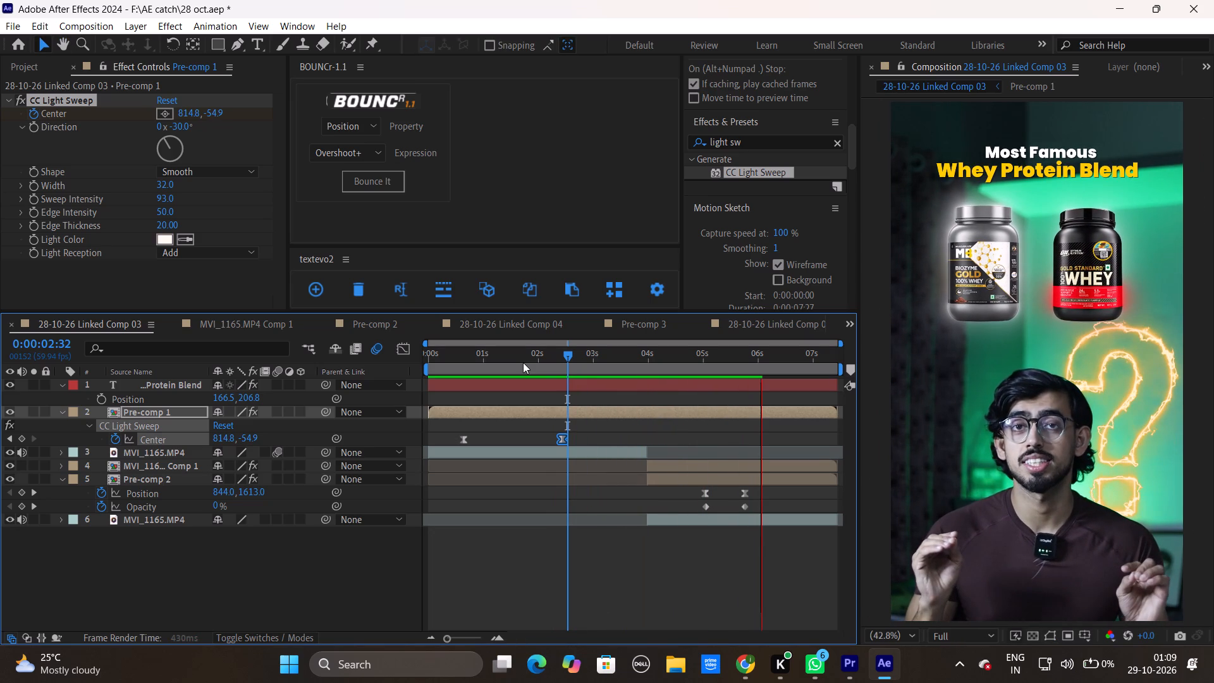
key(space)
Switch to Premiere Pro, where the linked compositions sit in the MVI_1165 sequence.
click(854, 673)
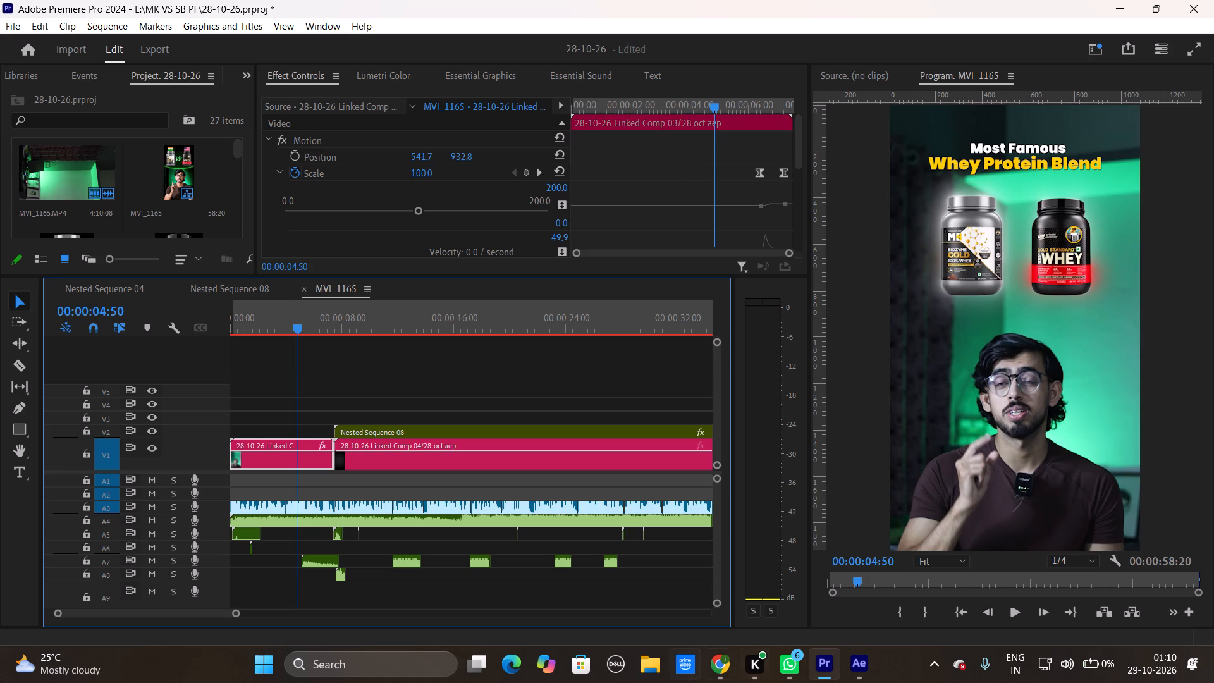
Render the previews of the whole MVI_1165 sequence from In to Out.
drag(236, 612, 344, 615)
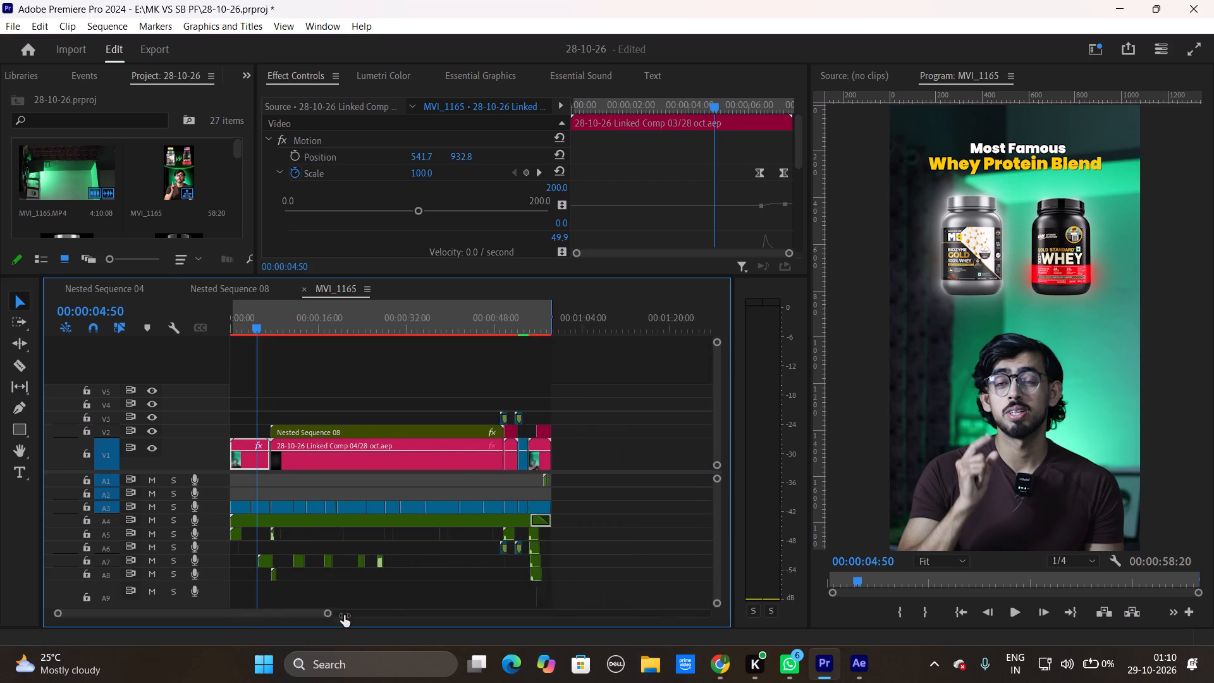
drag(344, 615, 391, 615)
click(114, 28)
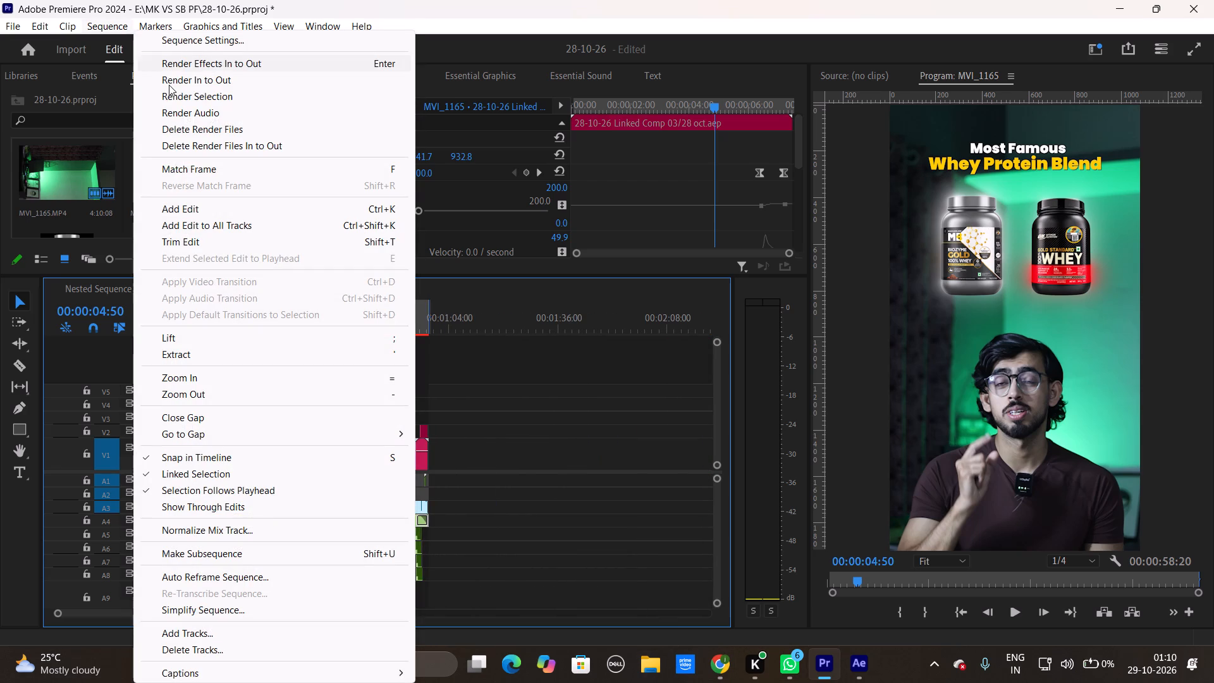